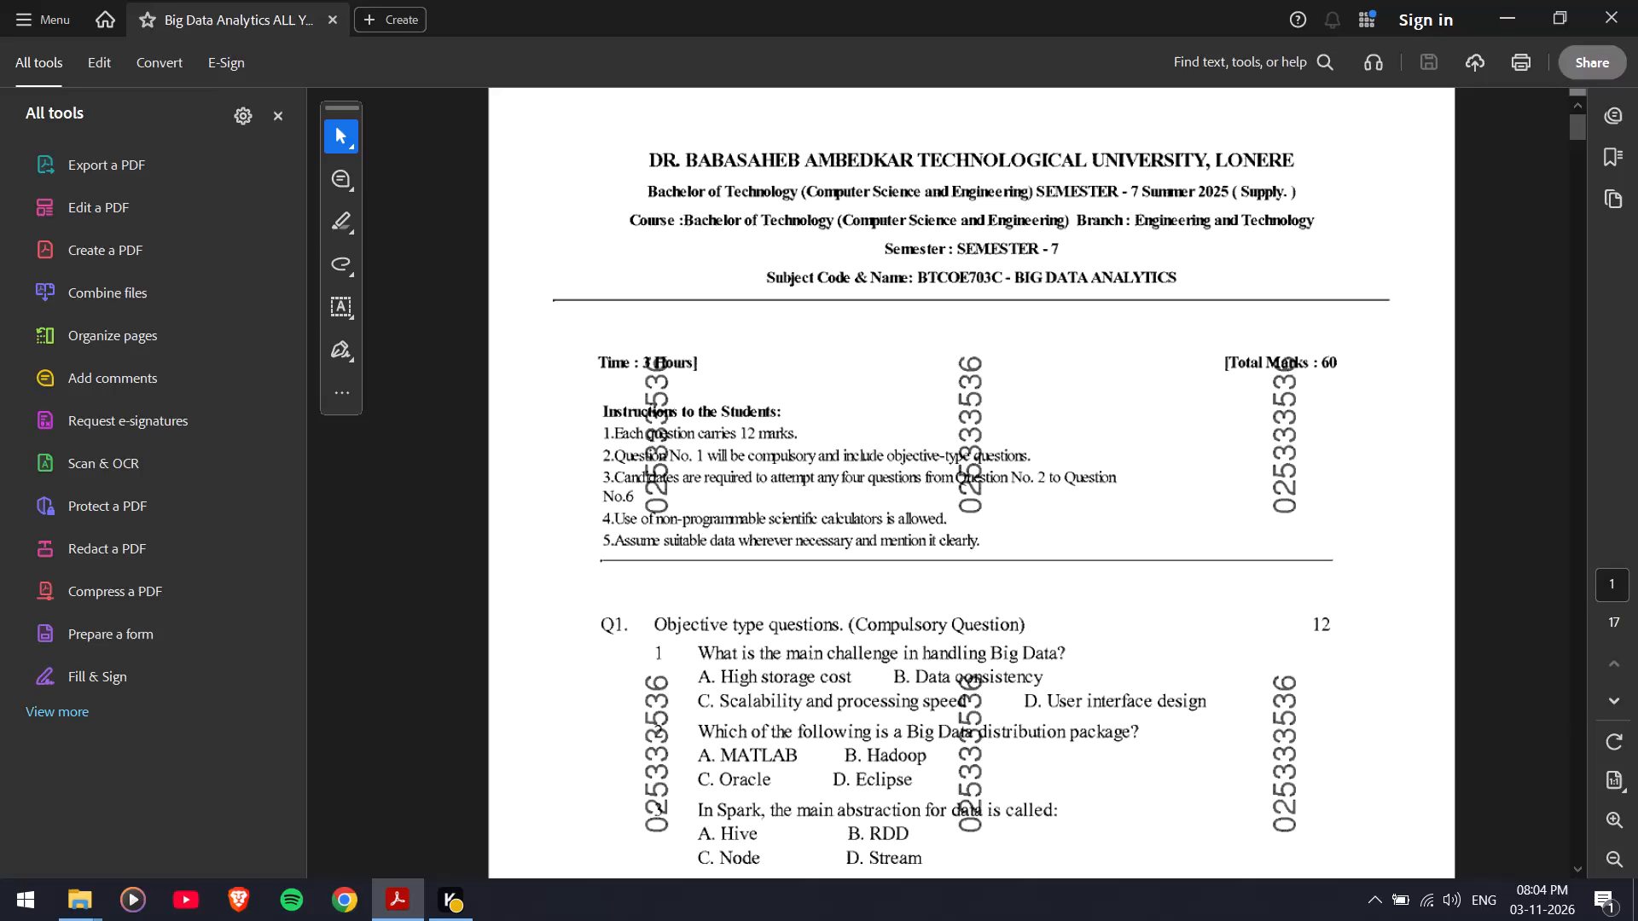
Set up a new watermark for the PDF using the saved settings TF WATERMARK.
left_click(88, 69)
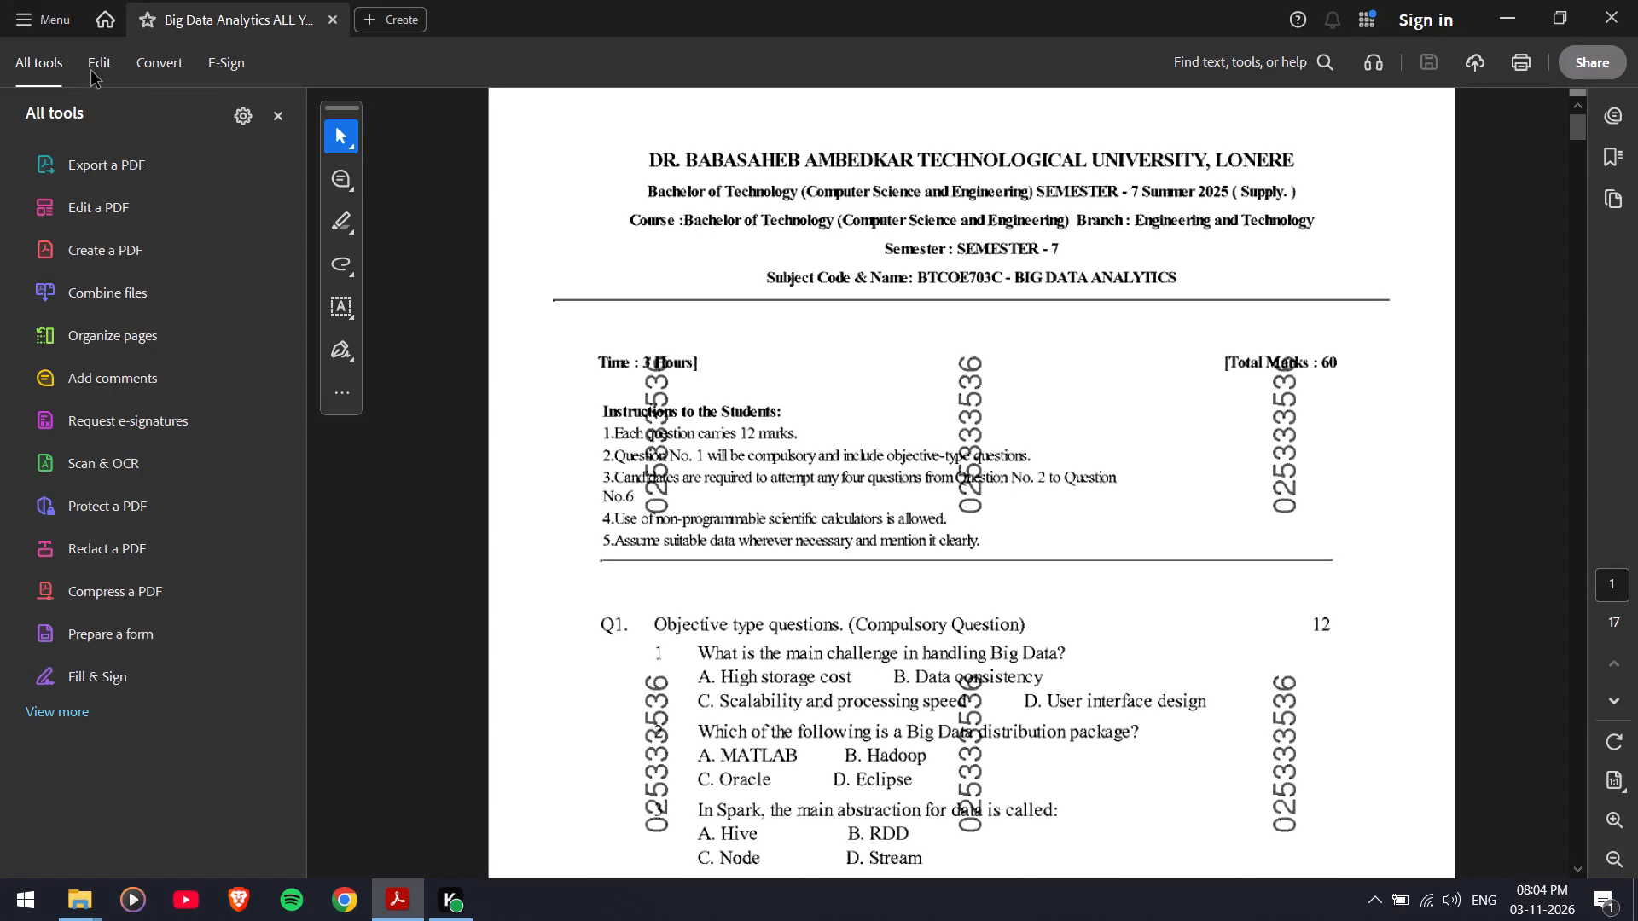
left_click(103, 490)
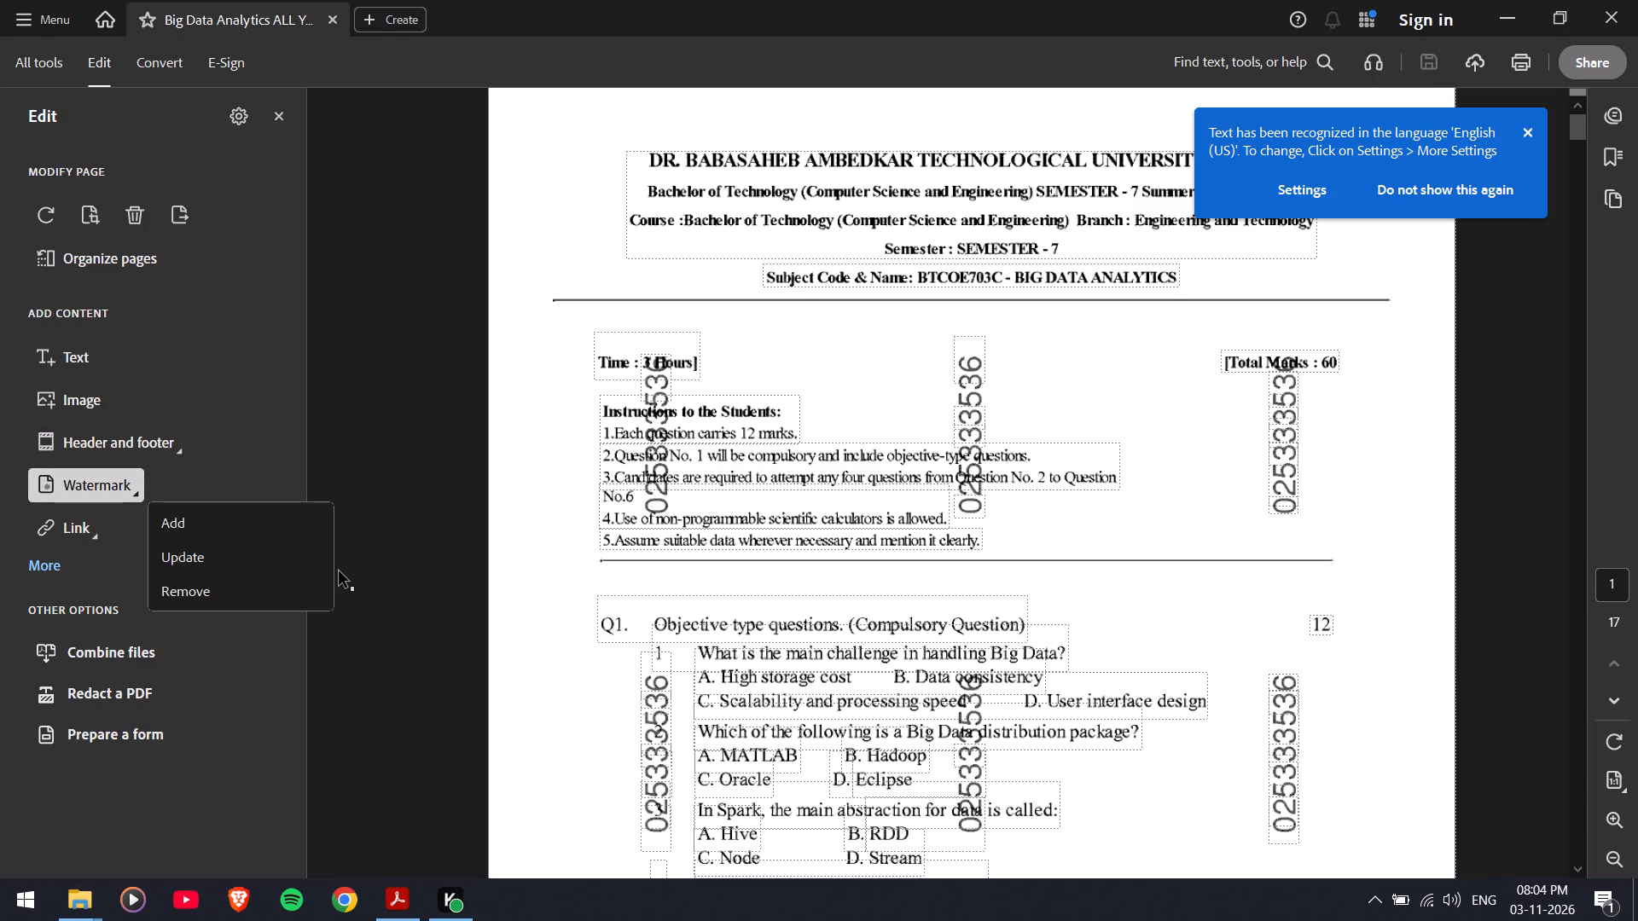
left_click(243, 532)
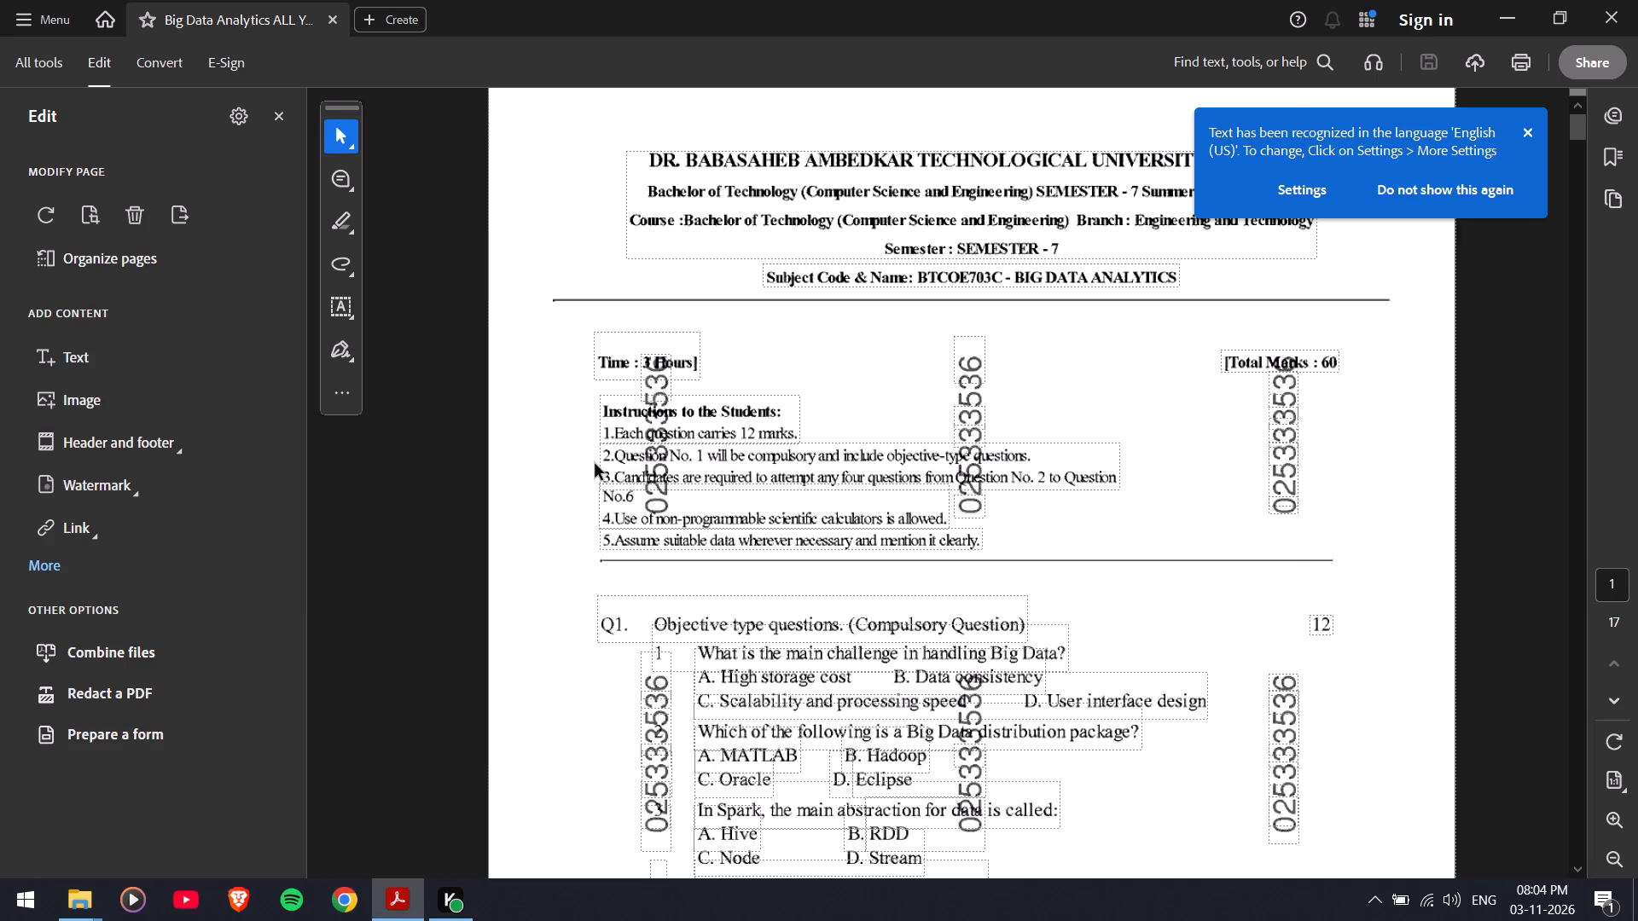
left_click(591, 154)
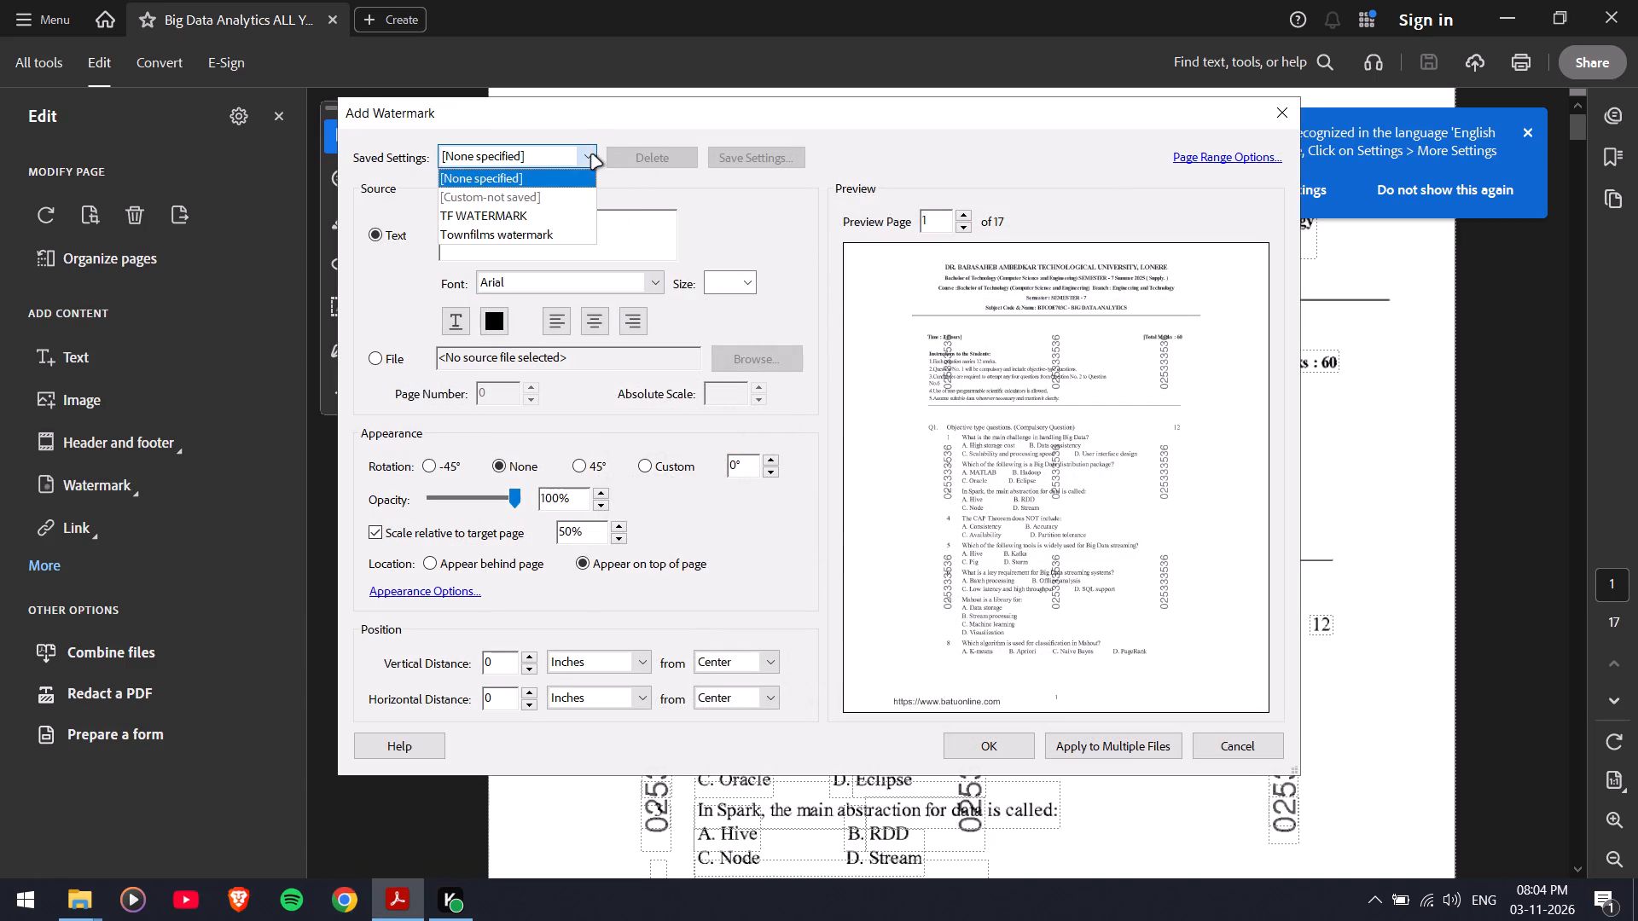
left_click(558, 221)
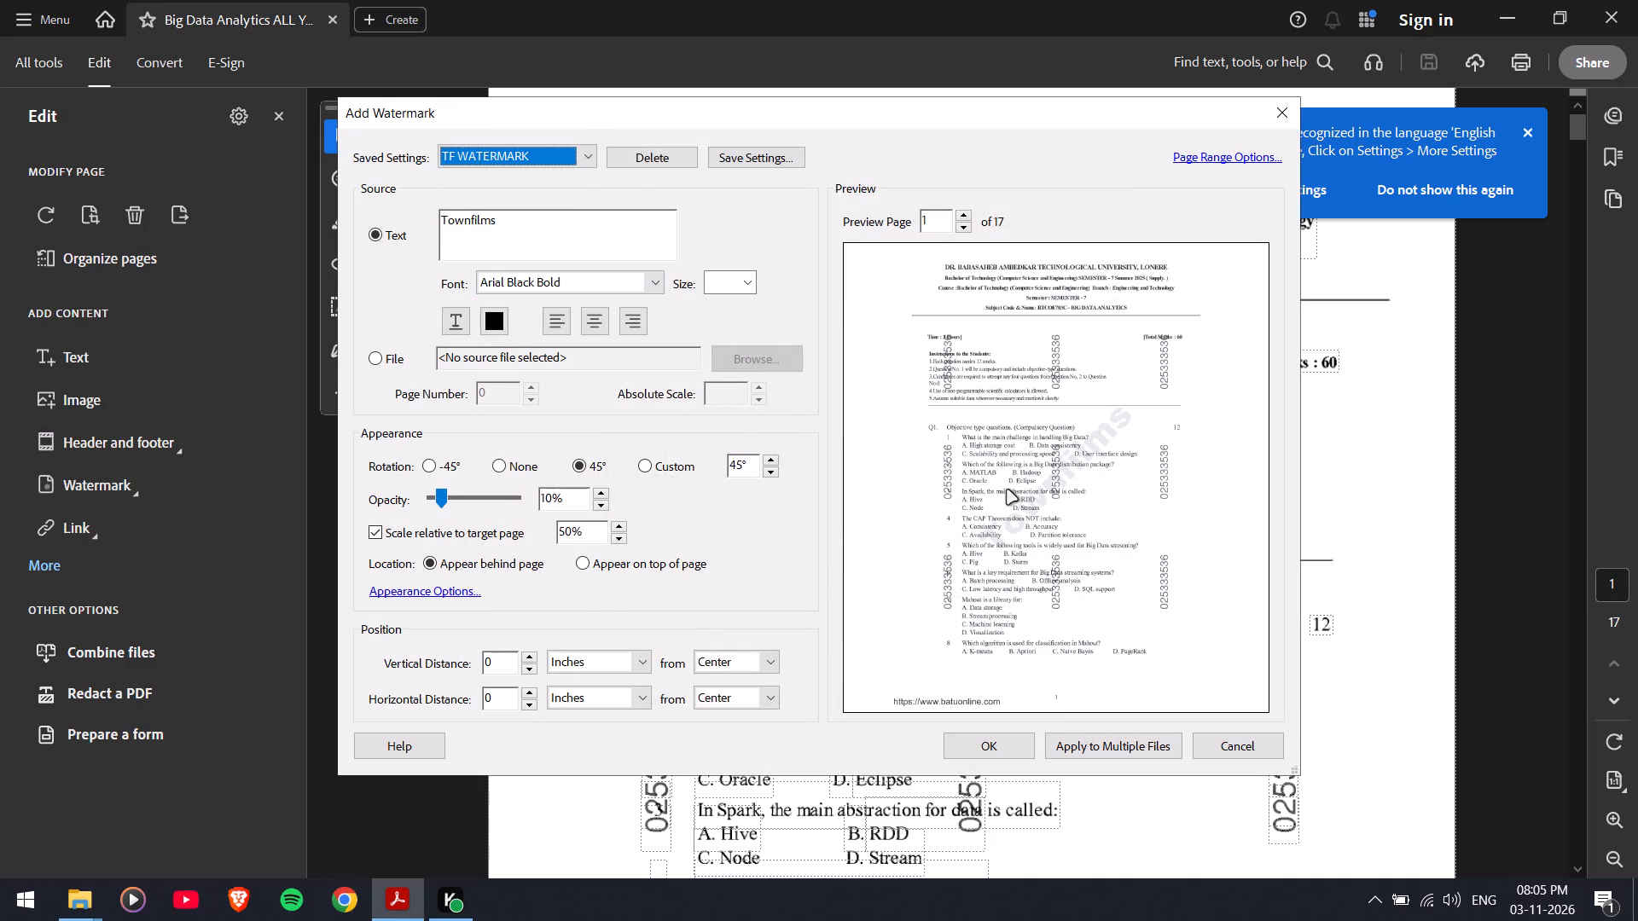
Apply the watermark through multiple-file processing to Big Data Analytics ALL YEAR PYQ's.pdf, with Don't Save Changes and original file names kept.
left_click(1104, 750)
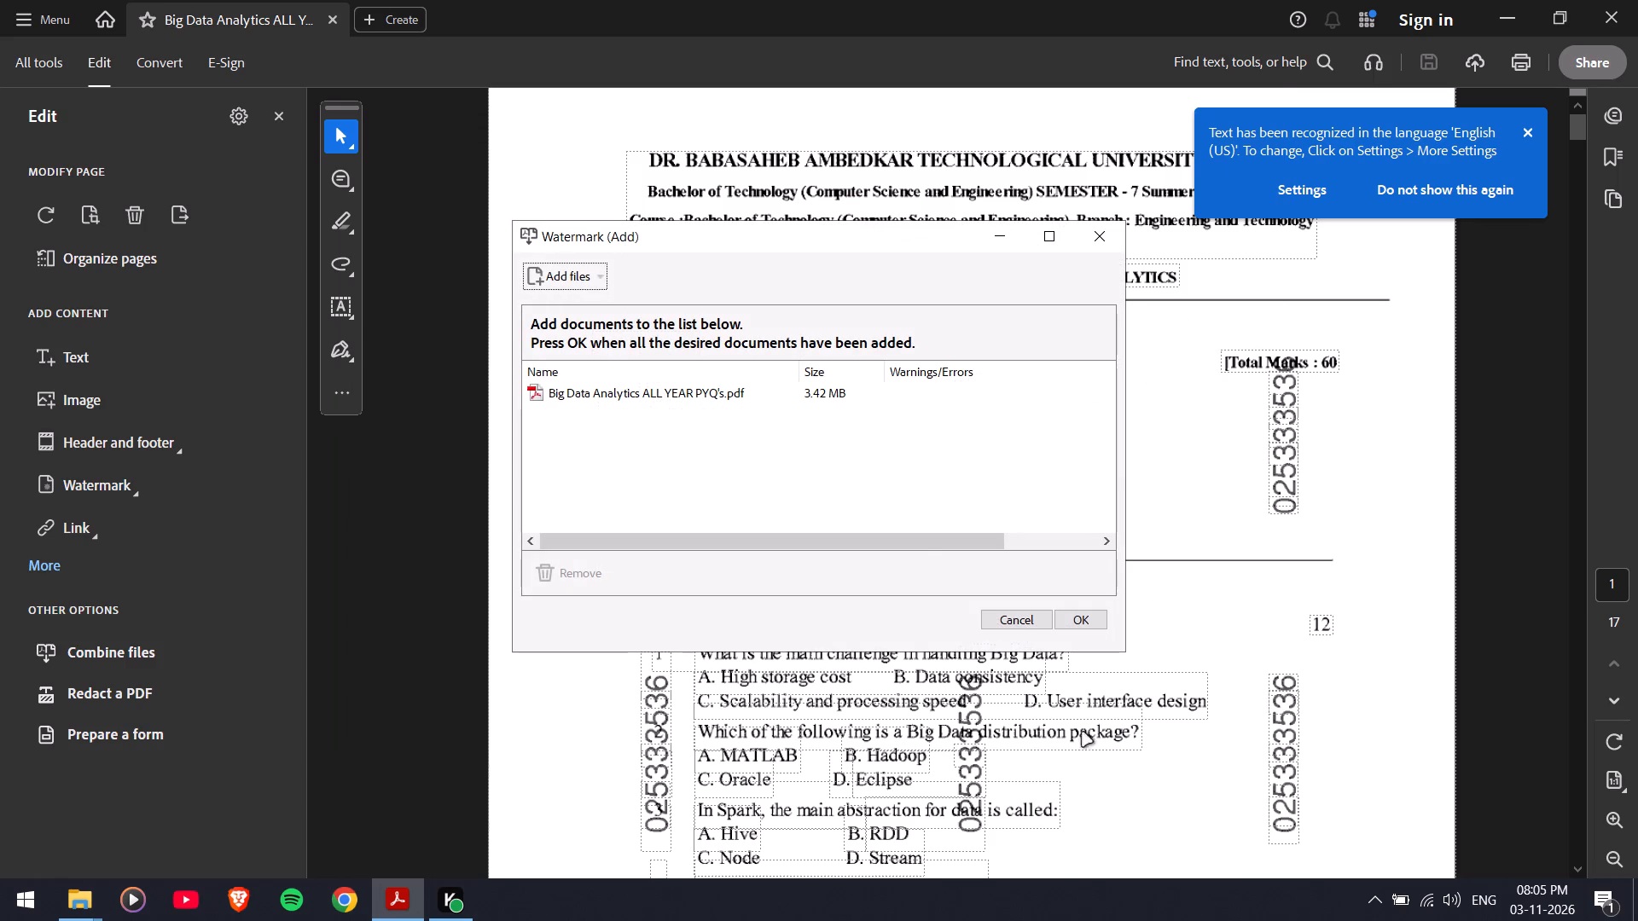
left_click(738, 395)
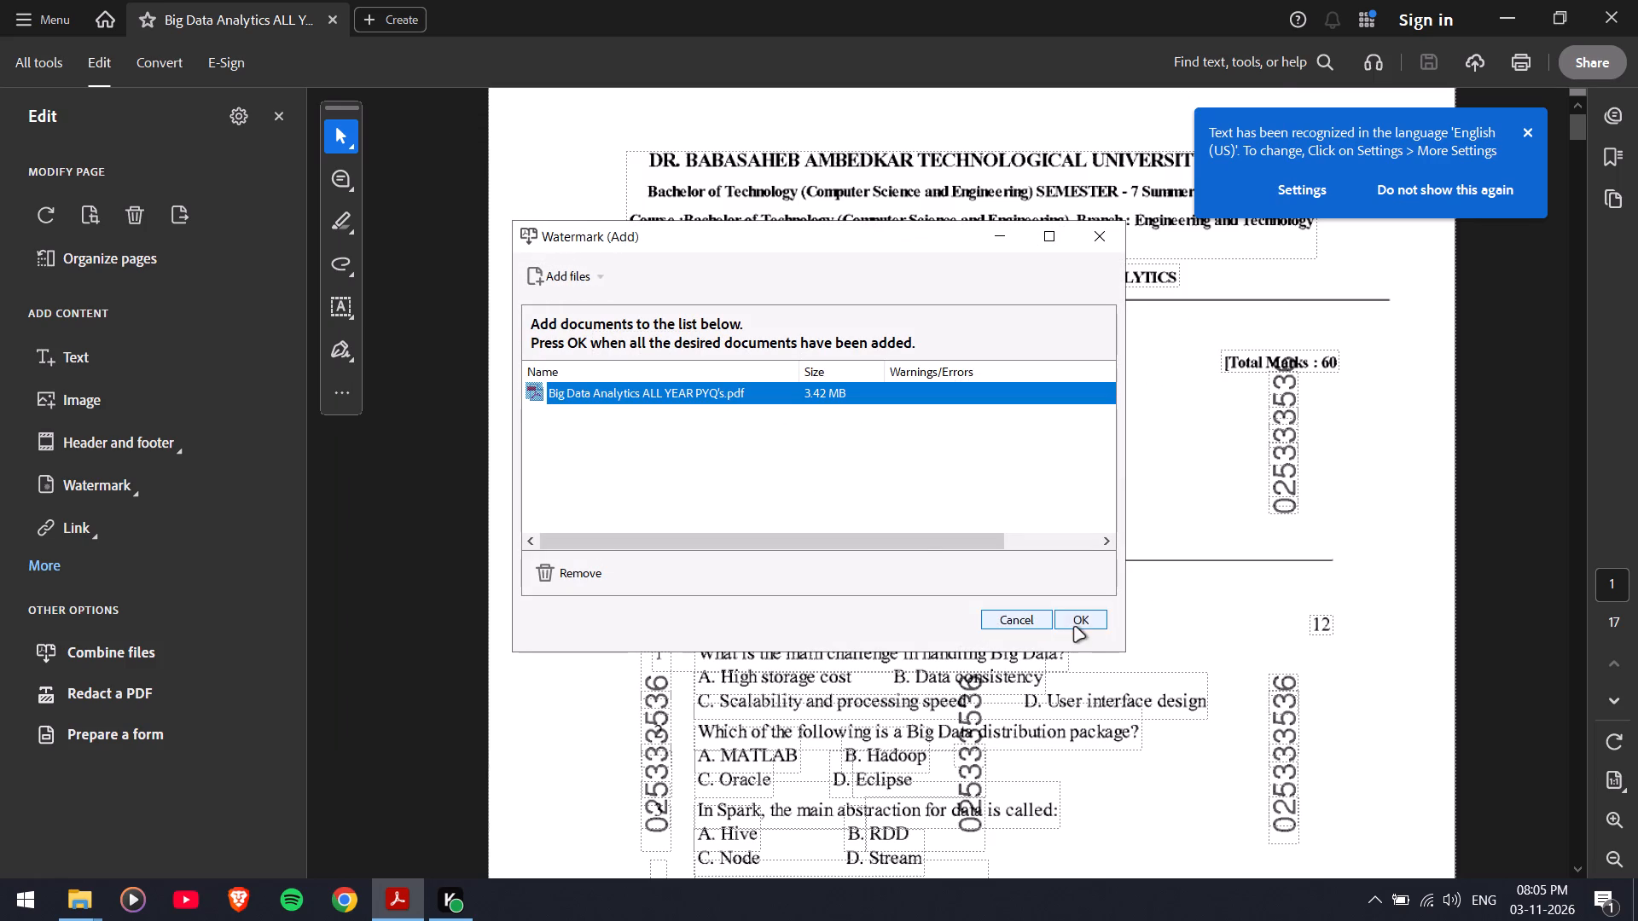
left_click(1074, 627)
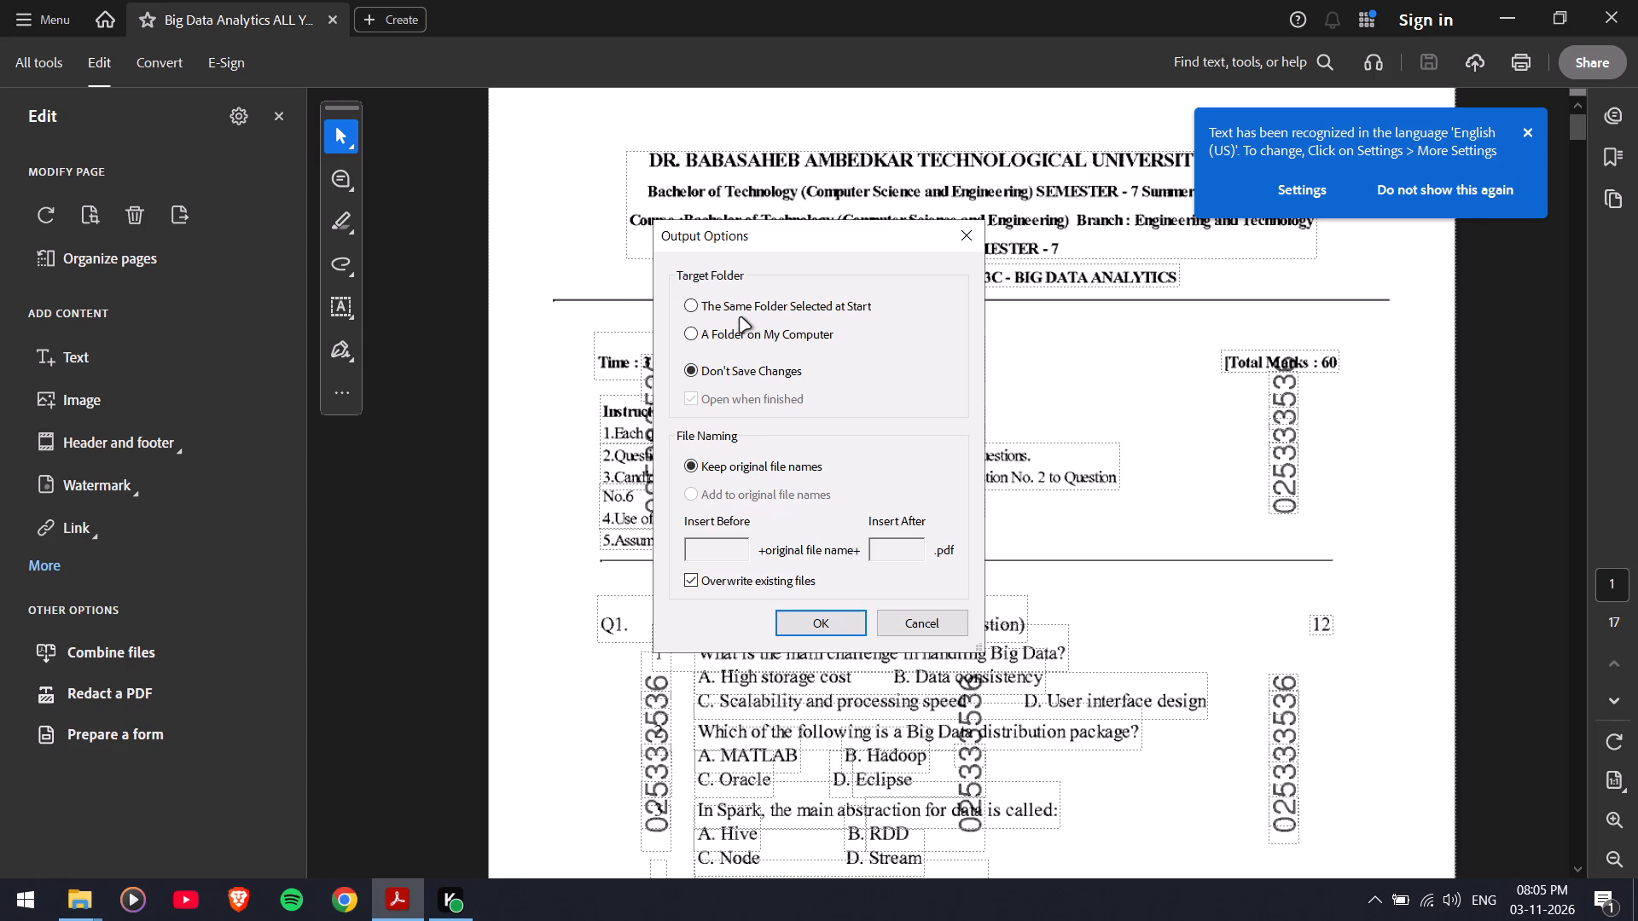
left_click(856, 634)
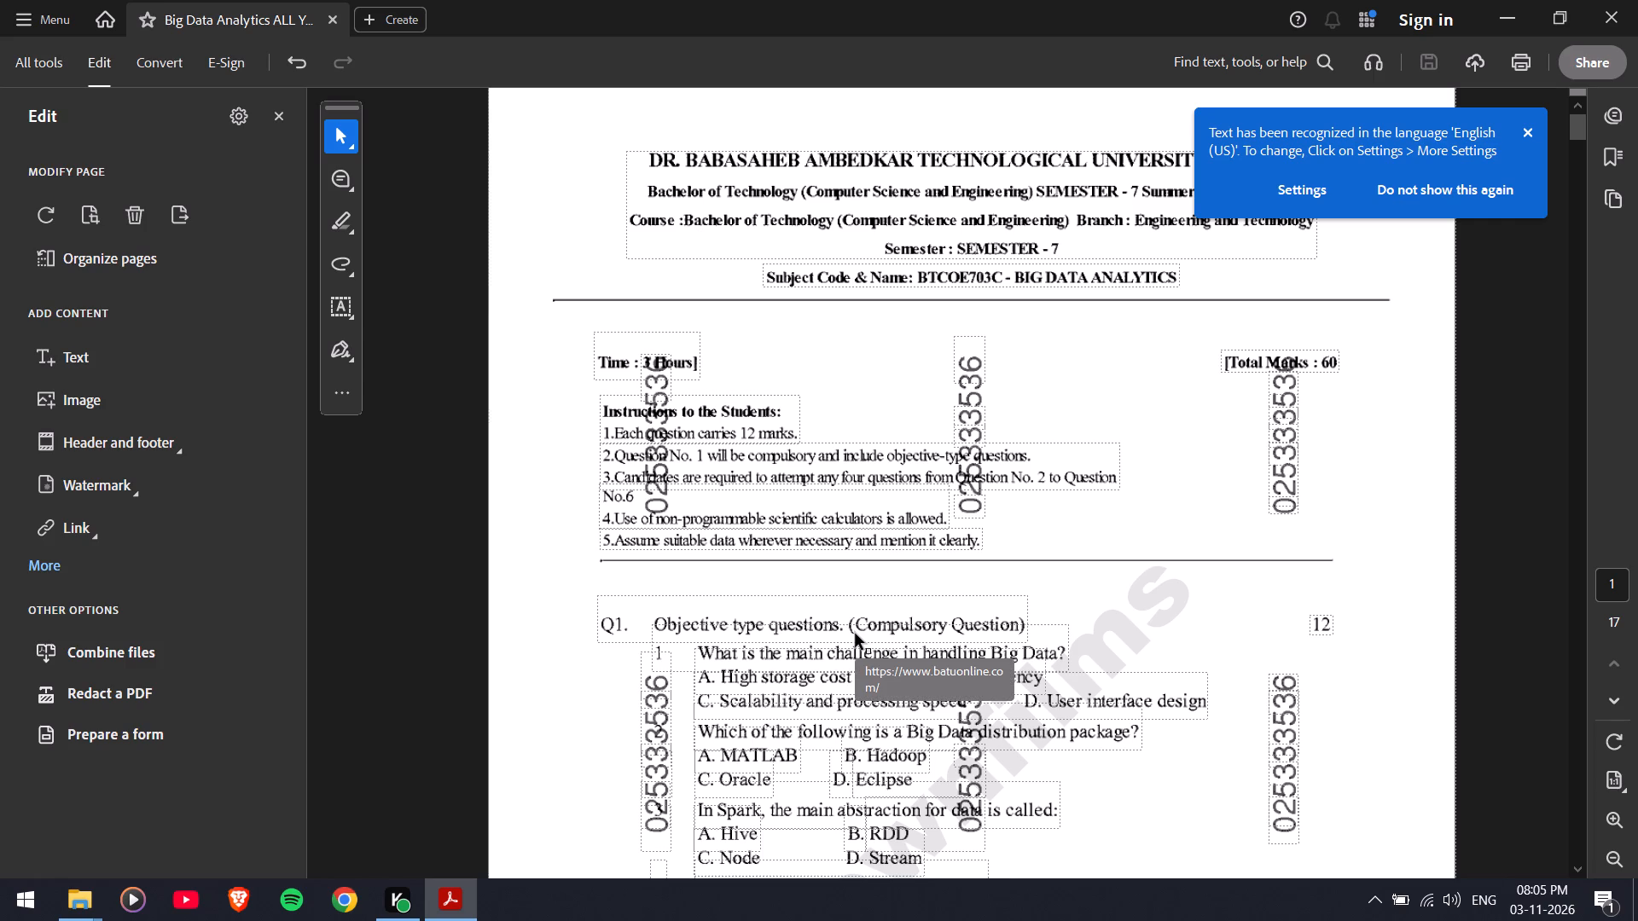
Check the watermark on the pages through to the last page and try to save the PDF.
left_click_drag(1575, 126, 1594, 468)
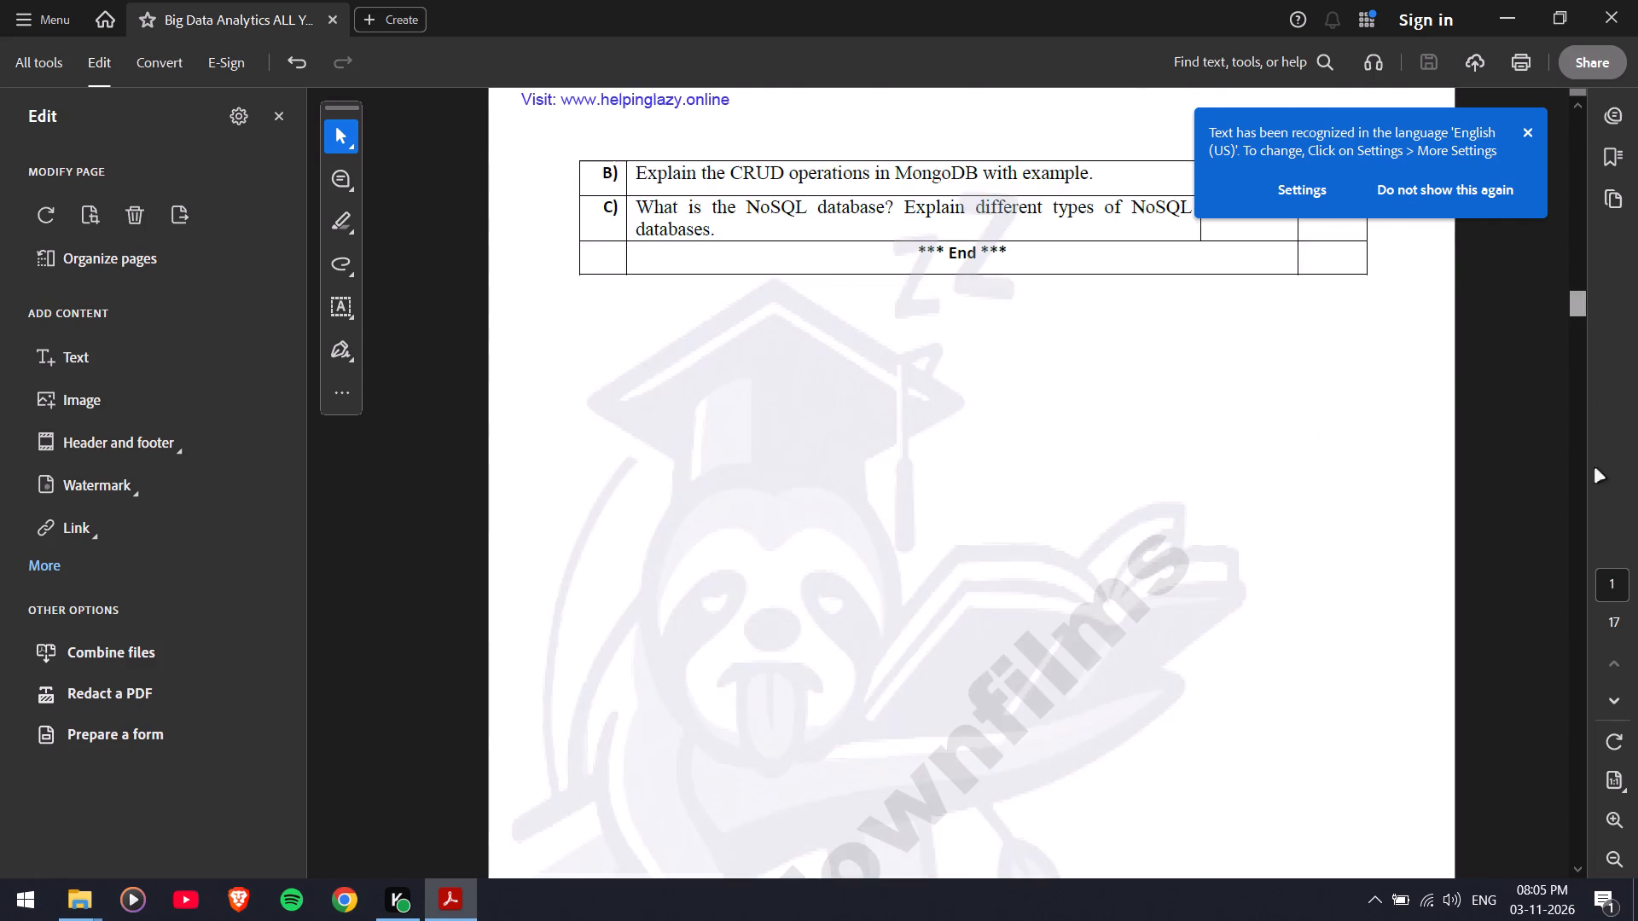
left_click_drag(1594, 468, 1603, 894)
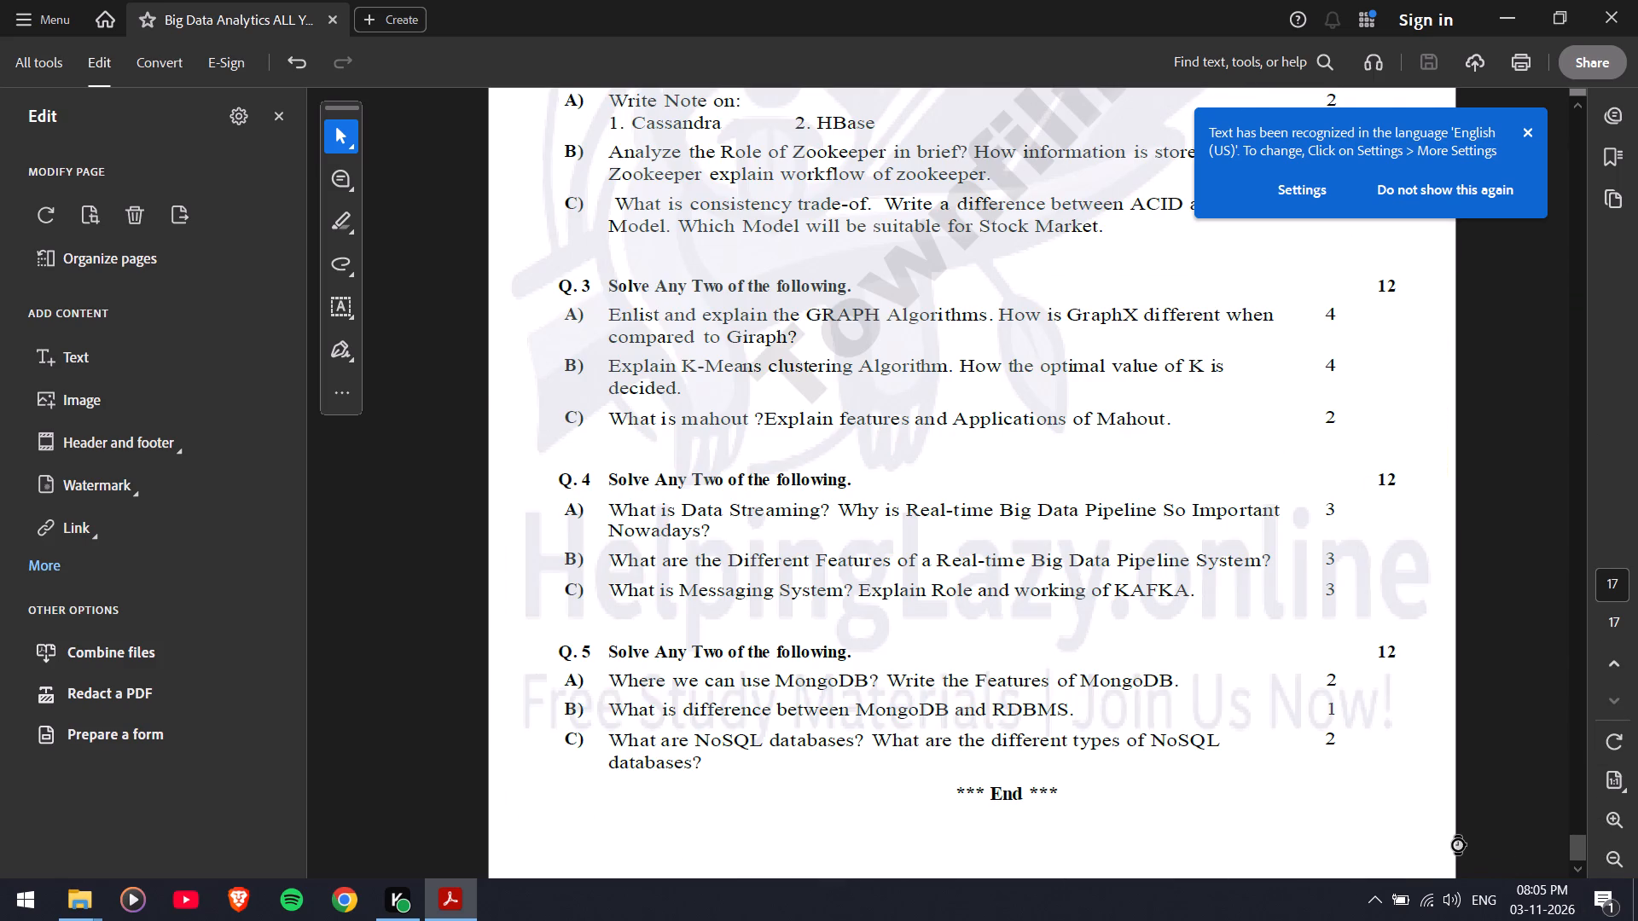
scroll(1458, 845, "down", 6)
scroll(1287, 634, "down", 12)
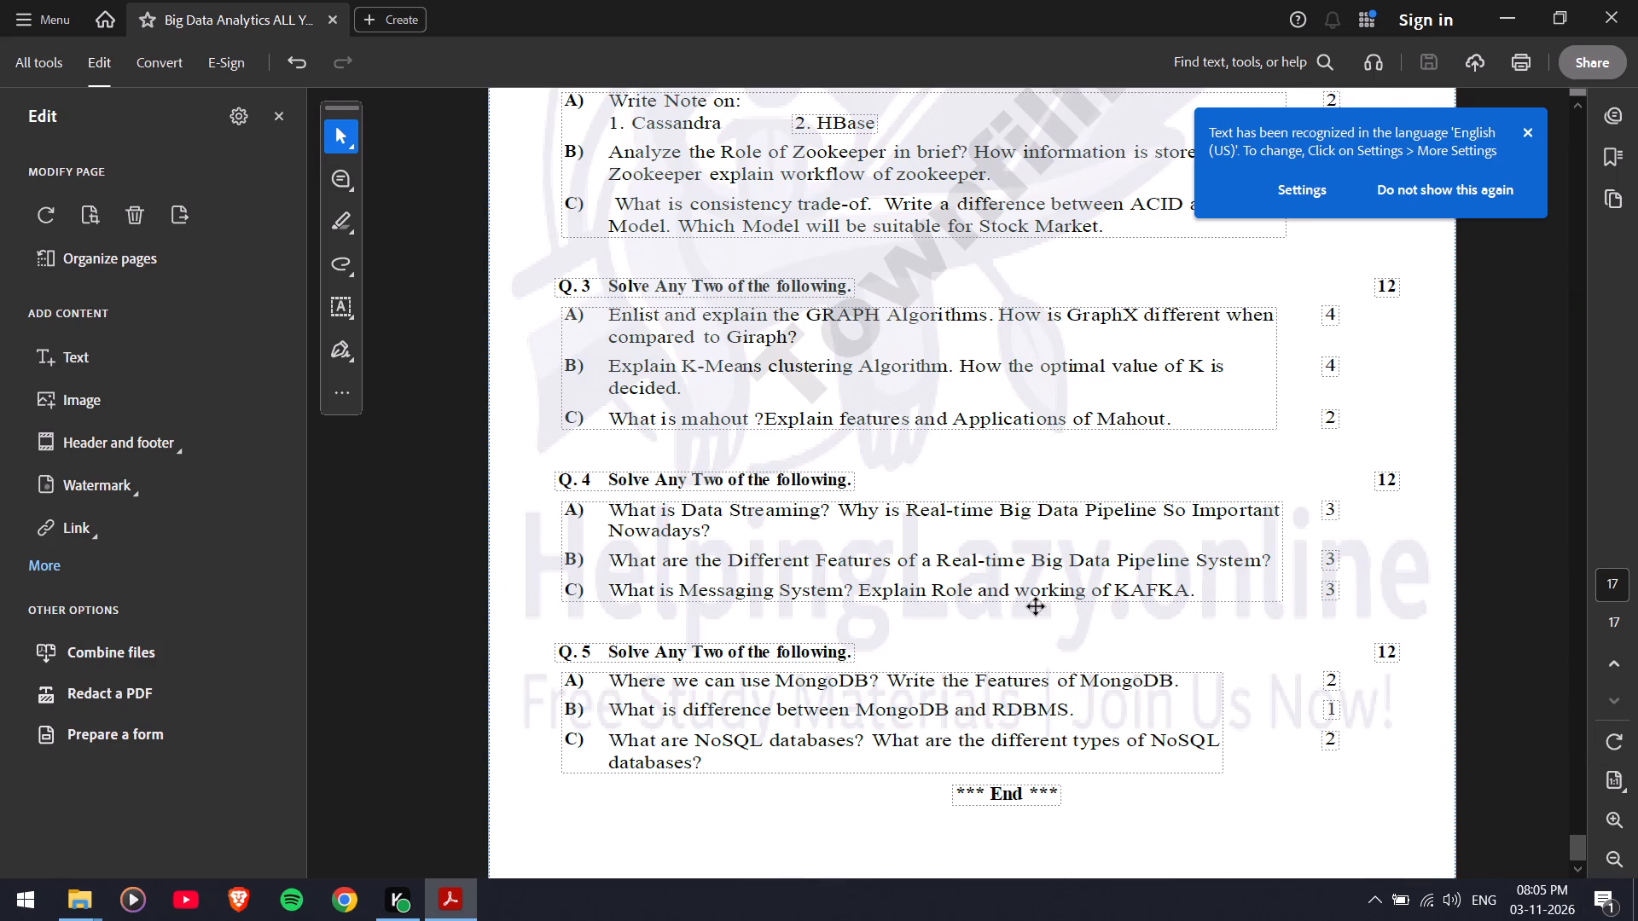
left_click(1422, 63)
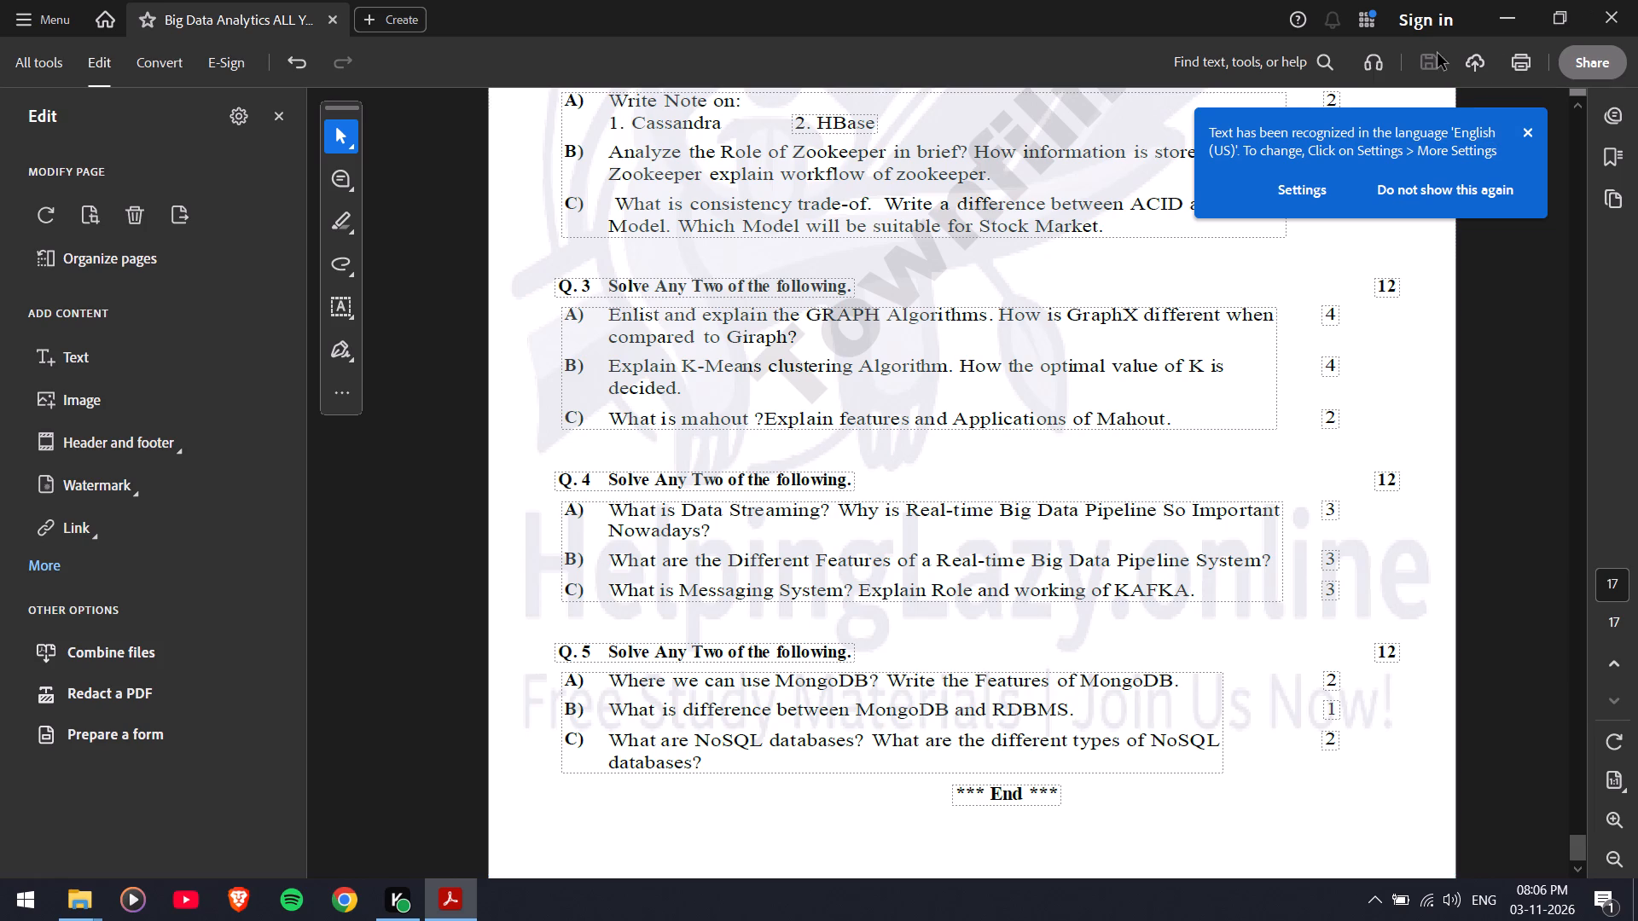
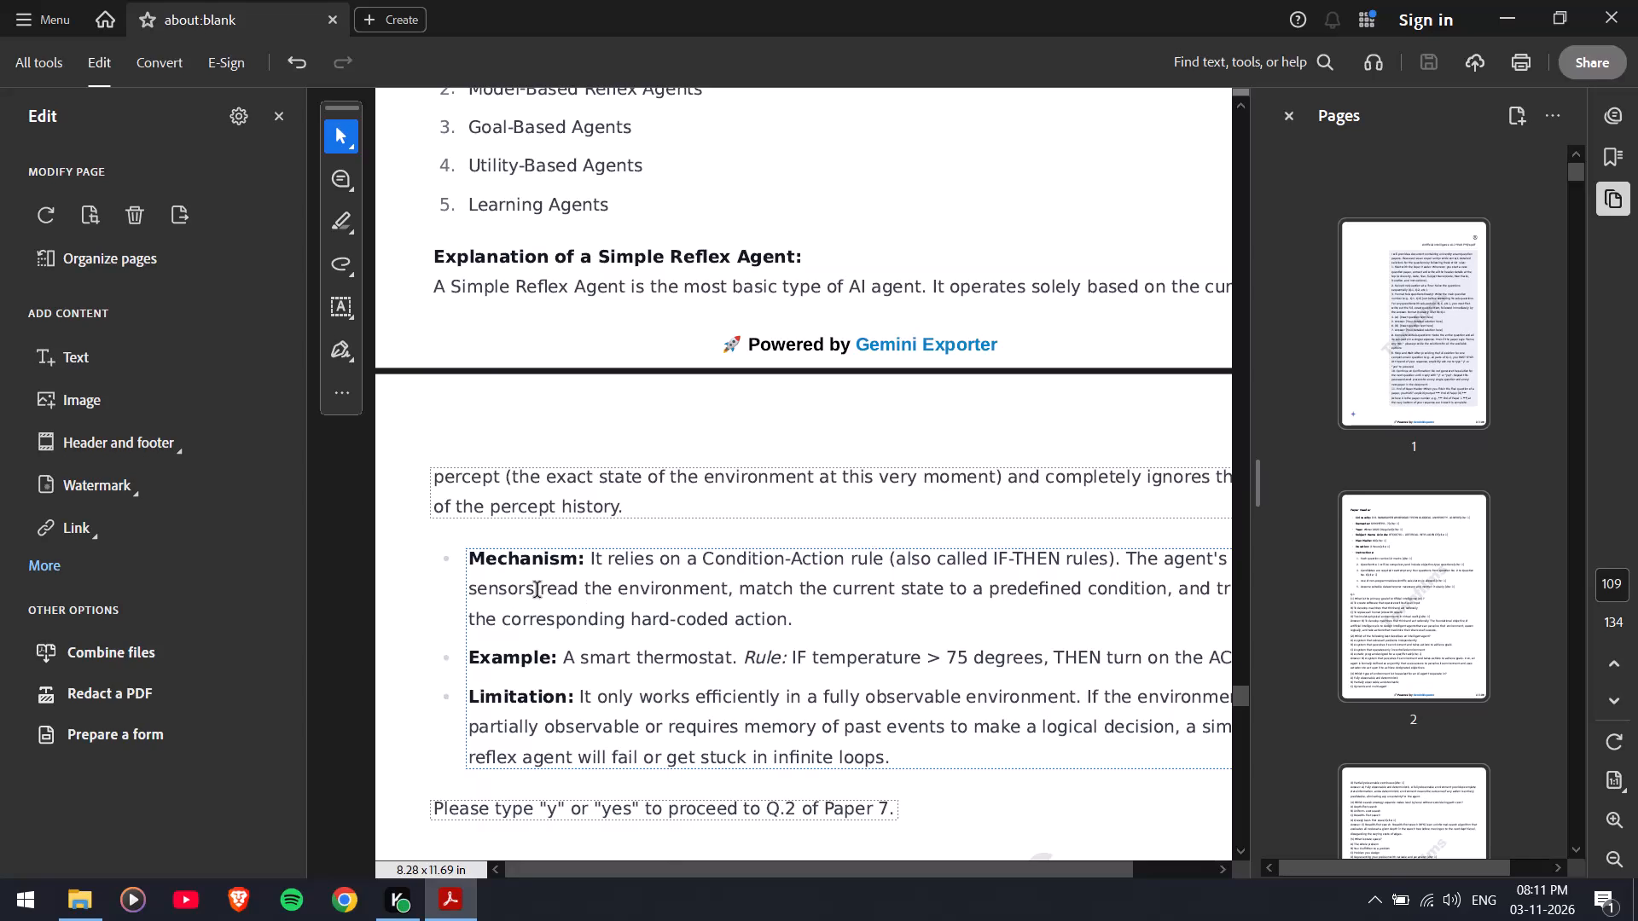
Check the watermark around page 109, try to save the PDF once more, and close it.
scroll(537, 591, "up", 11)
scroll(645, 566, "down", 15)
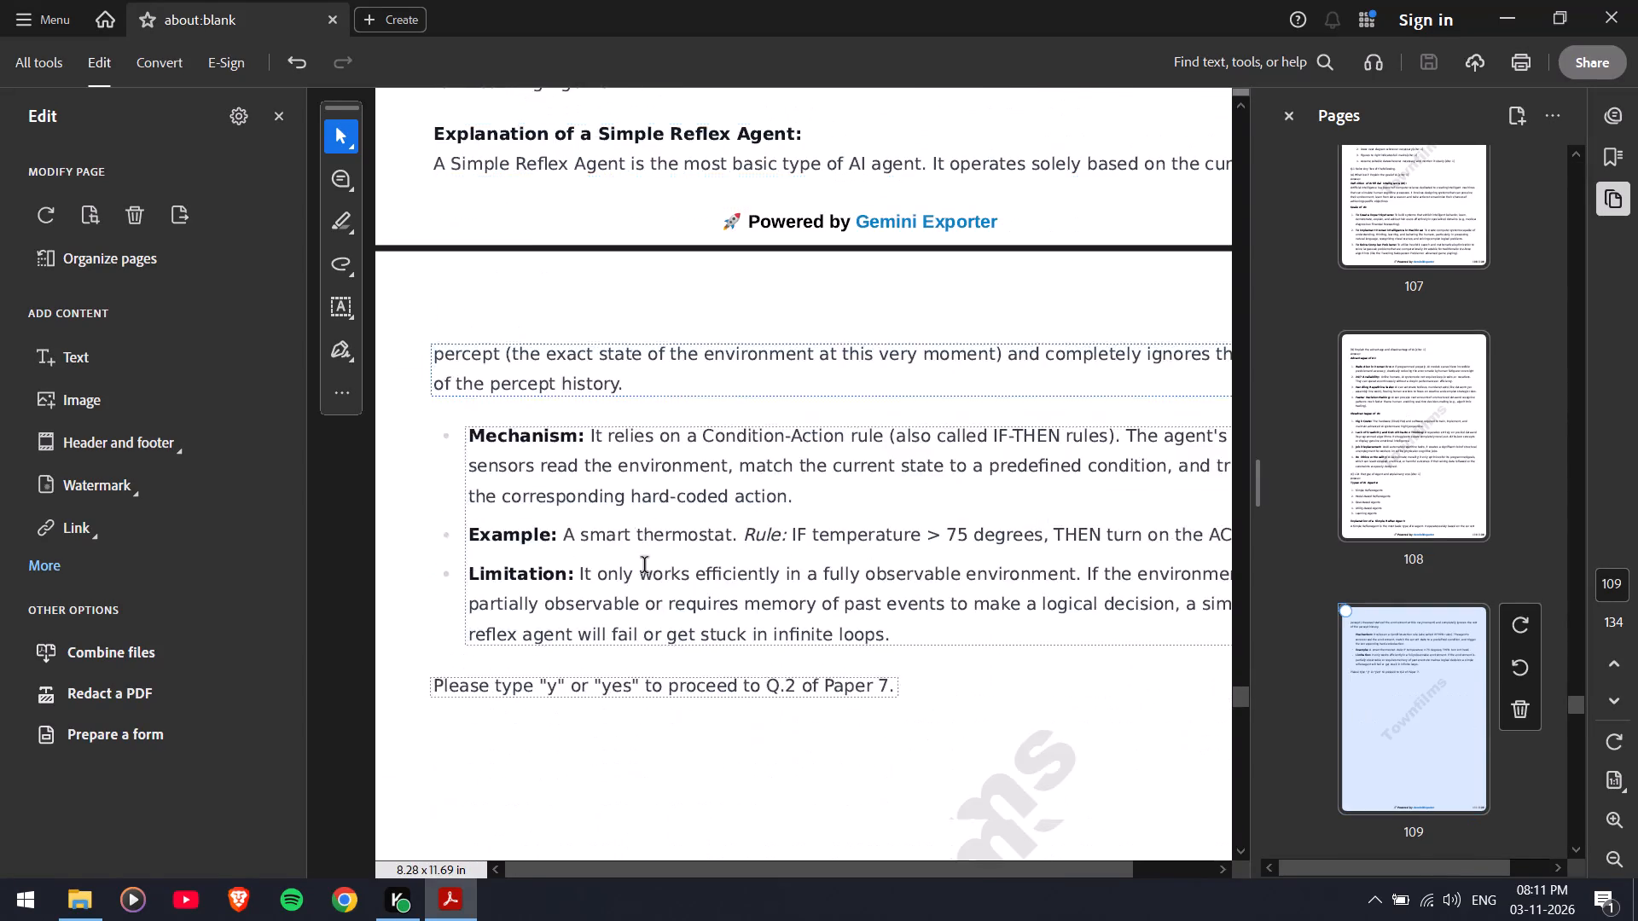
scroll(645, 566, "down", 3)
scroll(645, 566, "down", 18)
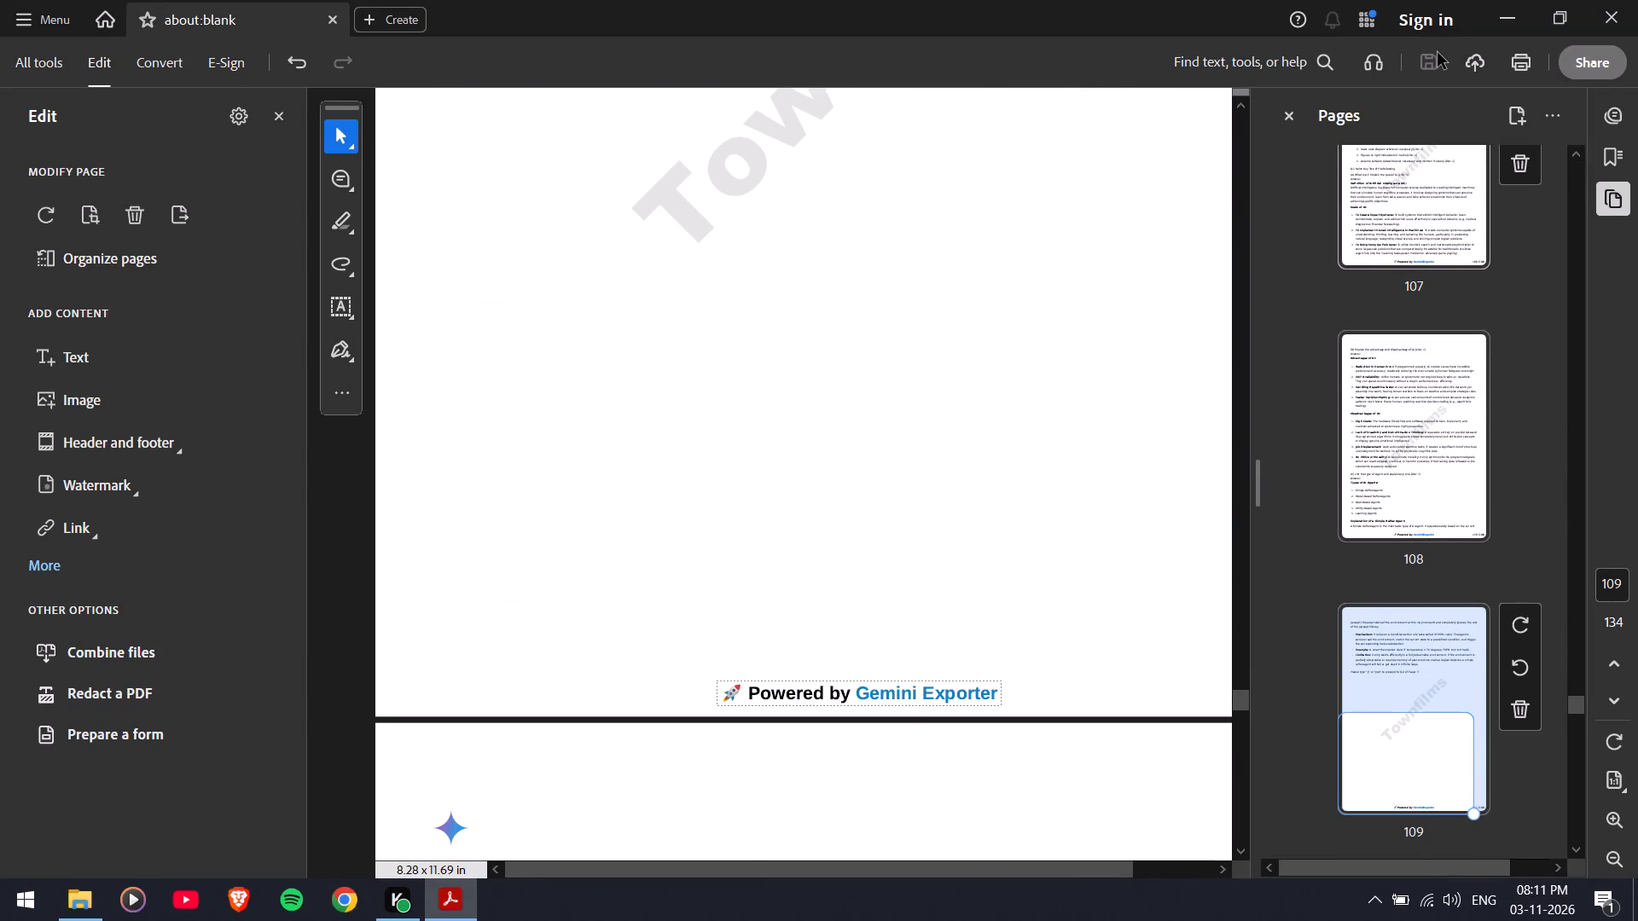
left_click(1434, 61)
left_click(1637, 0)
Open the AI Shorted PDF from the PYQ'S folder.
left_click(533, 401)
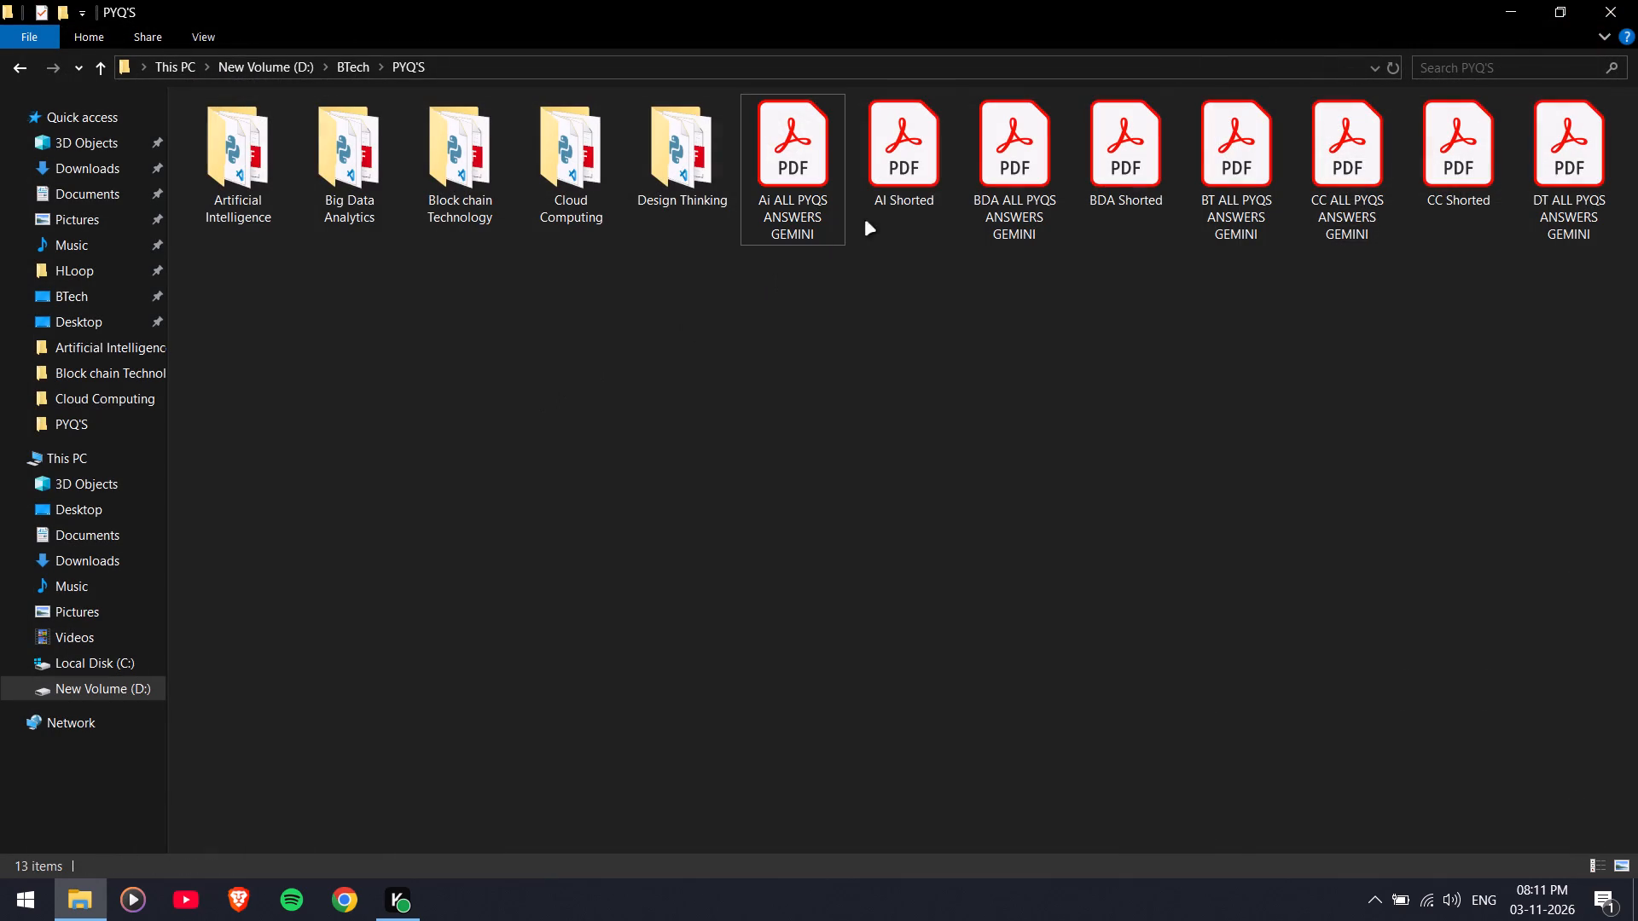
double_click(899, 164)
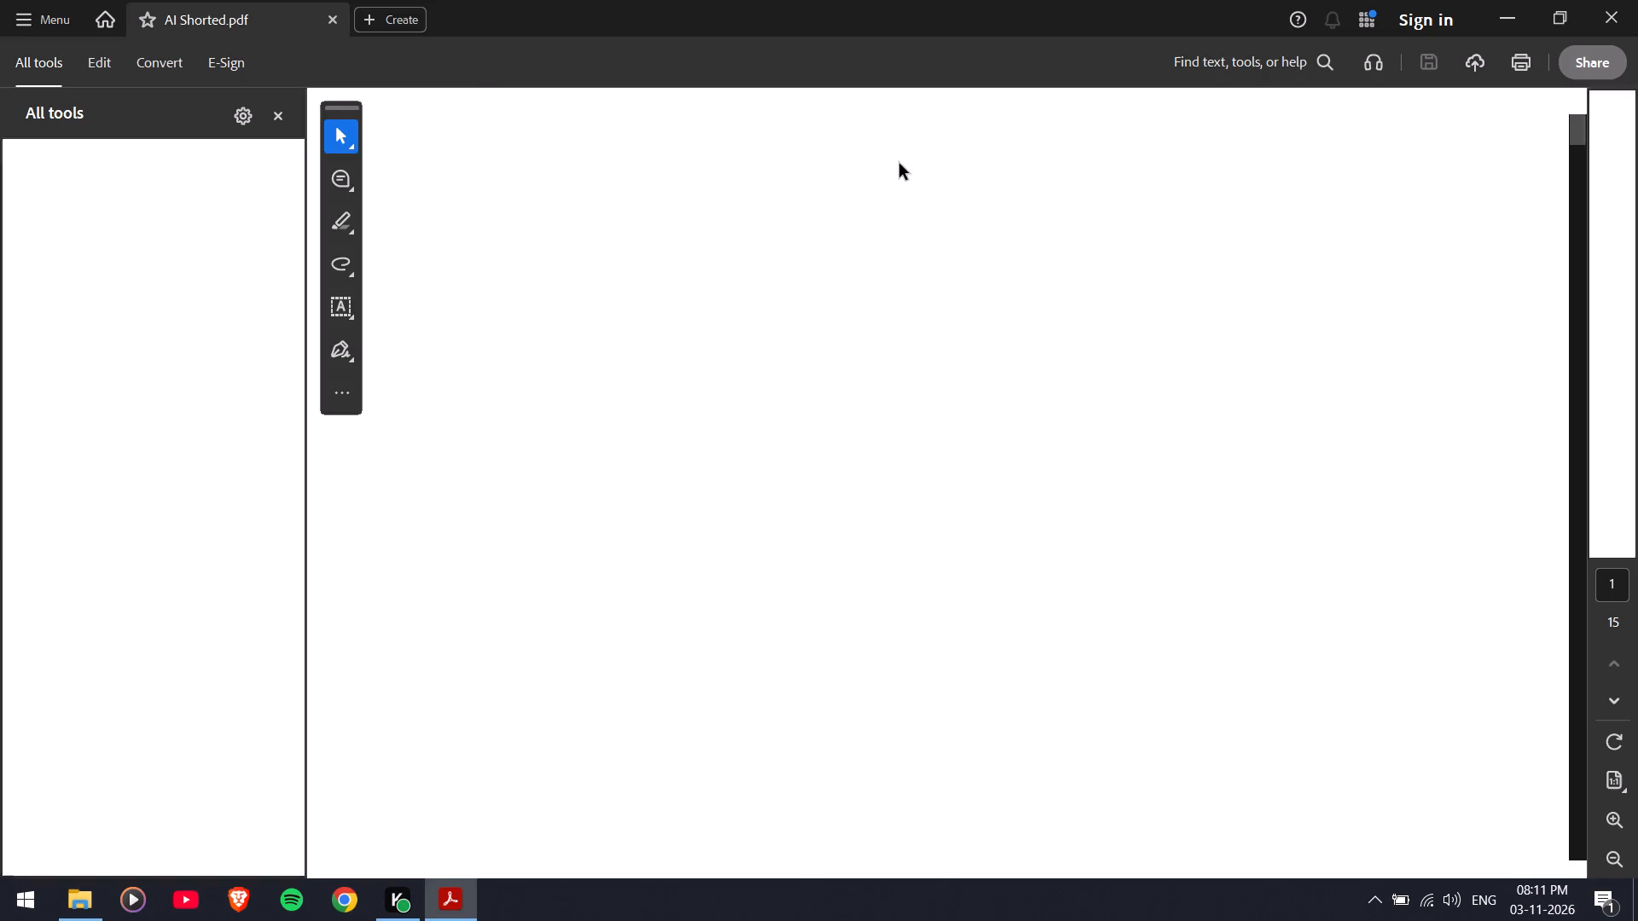
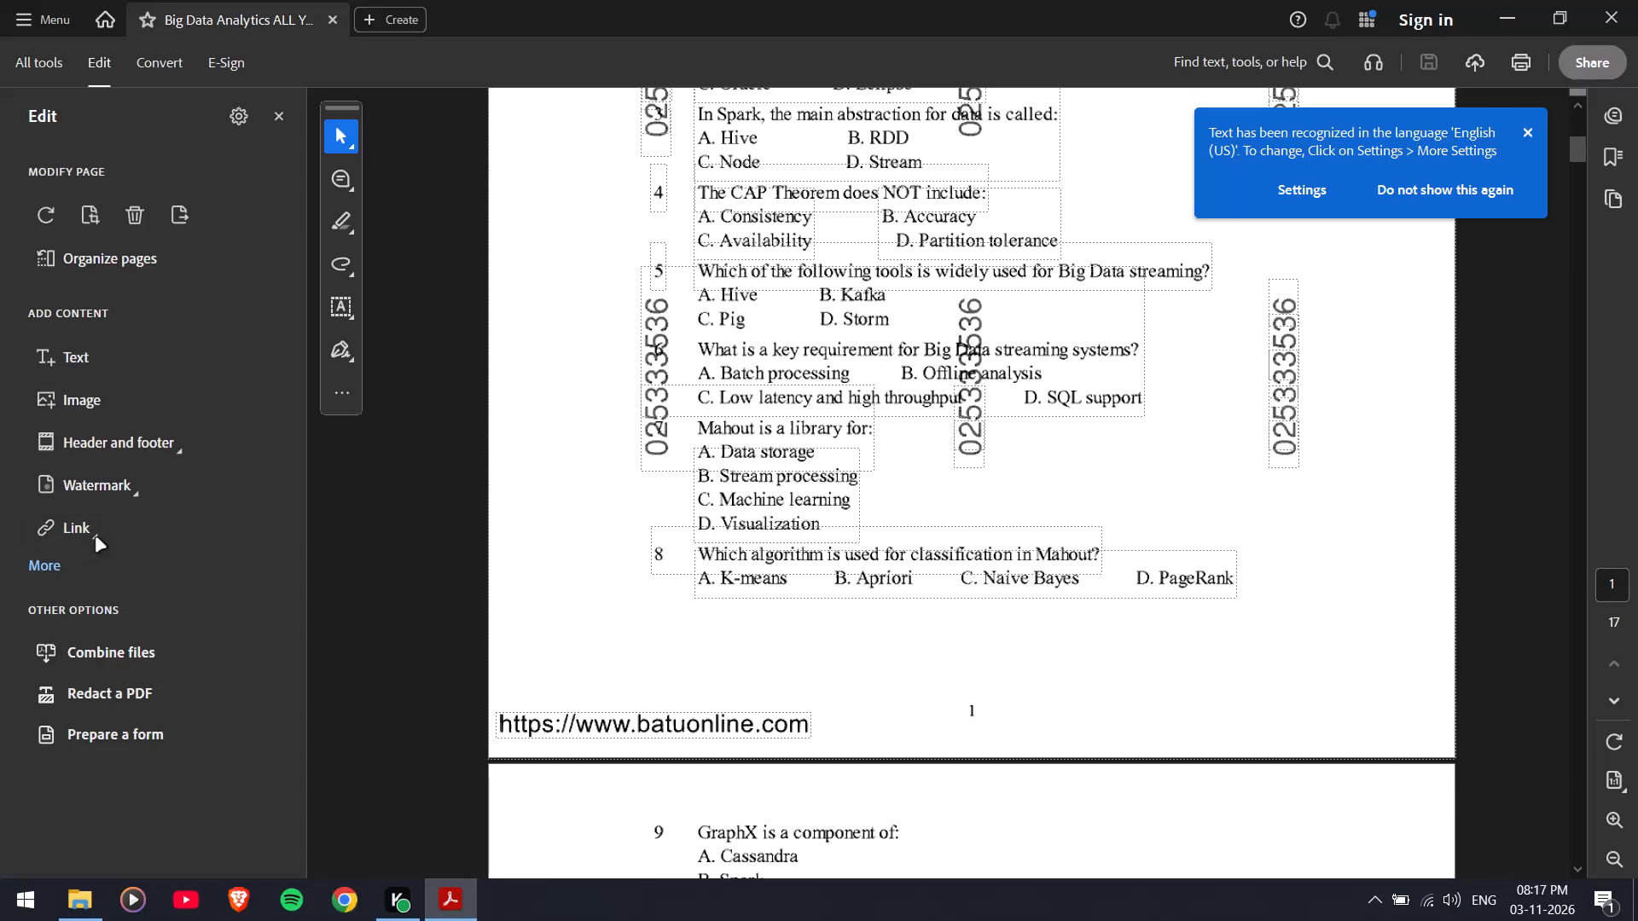
Add the saved TF WATERMARK setting with the Townfilms text as a watermark to the Big Data Analytics PDF.
left_click(106, 496)
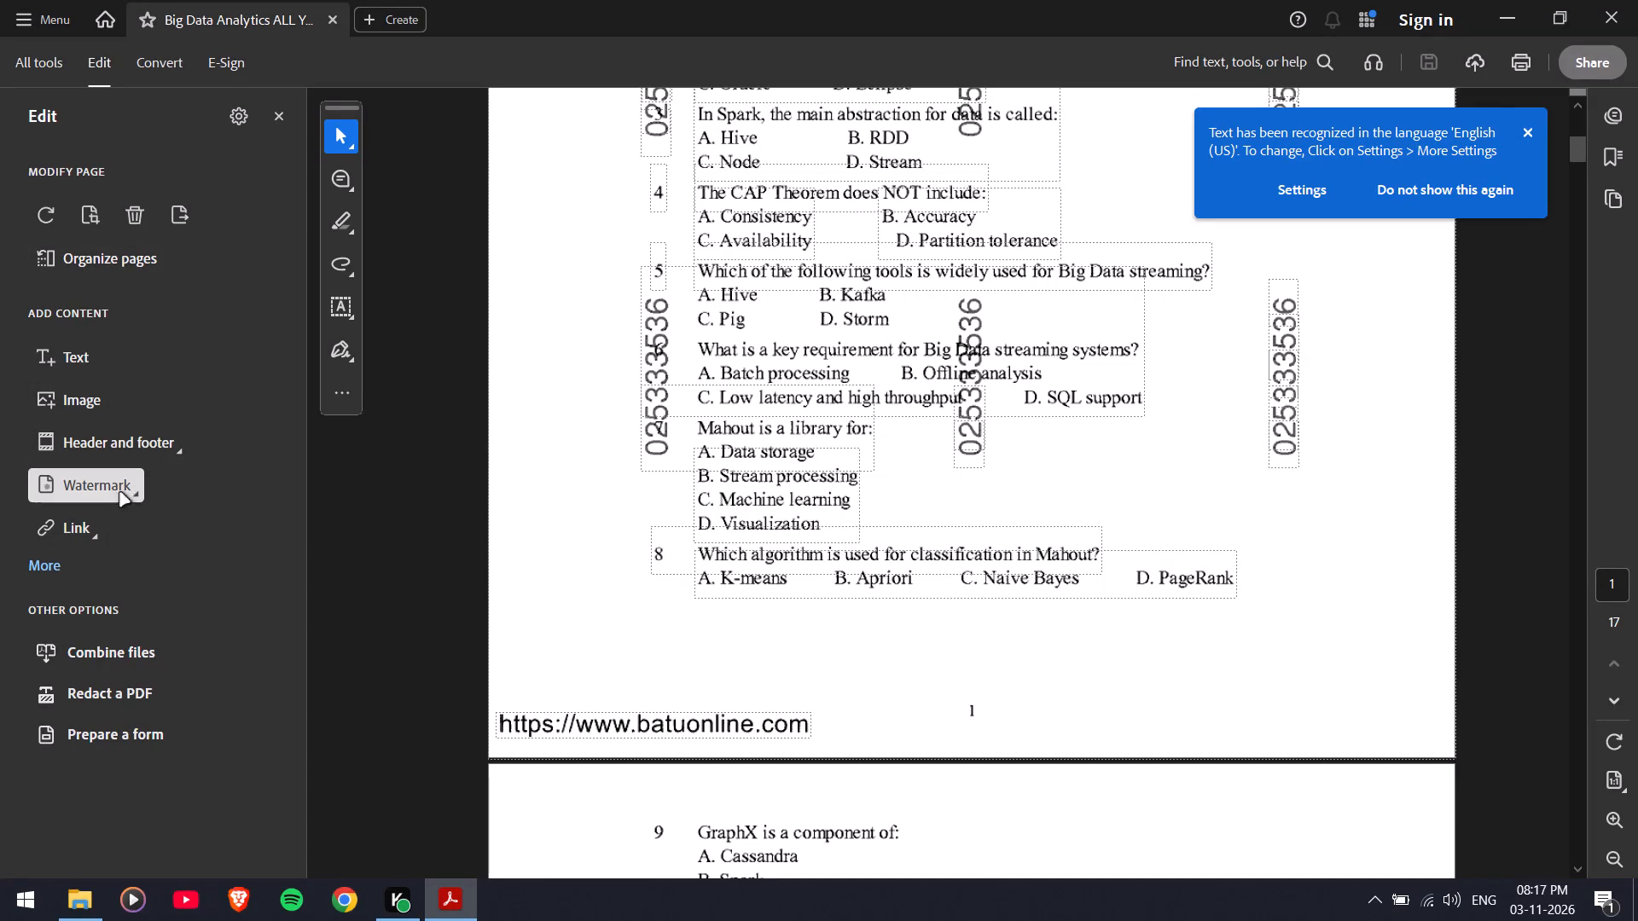
left_click(120, 478)
left_click(206, 515)
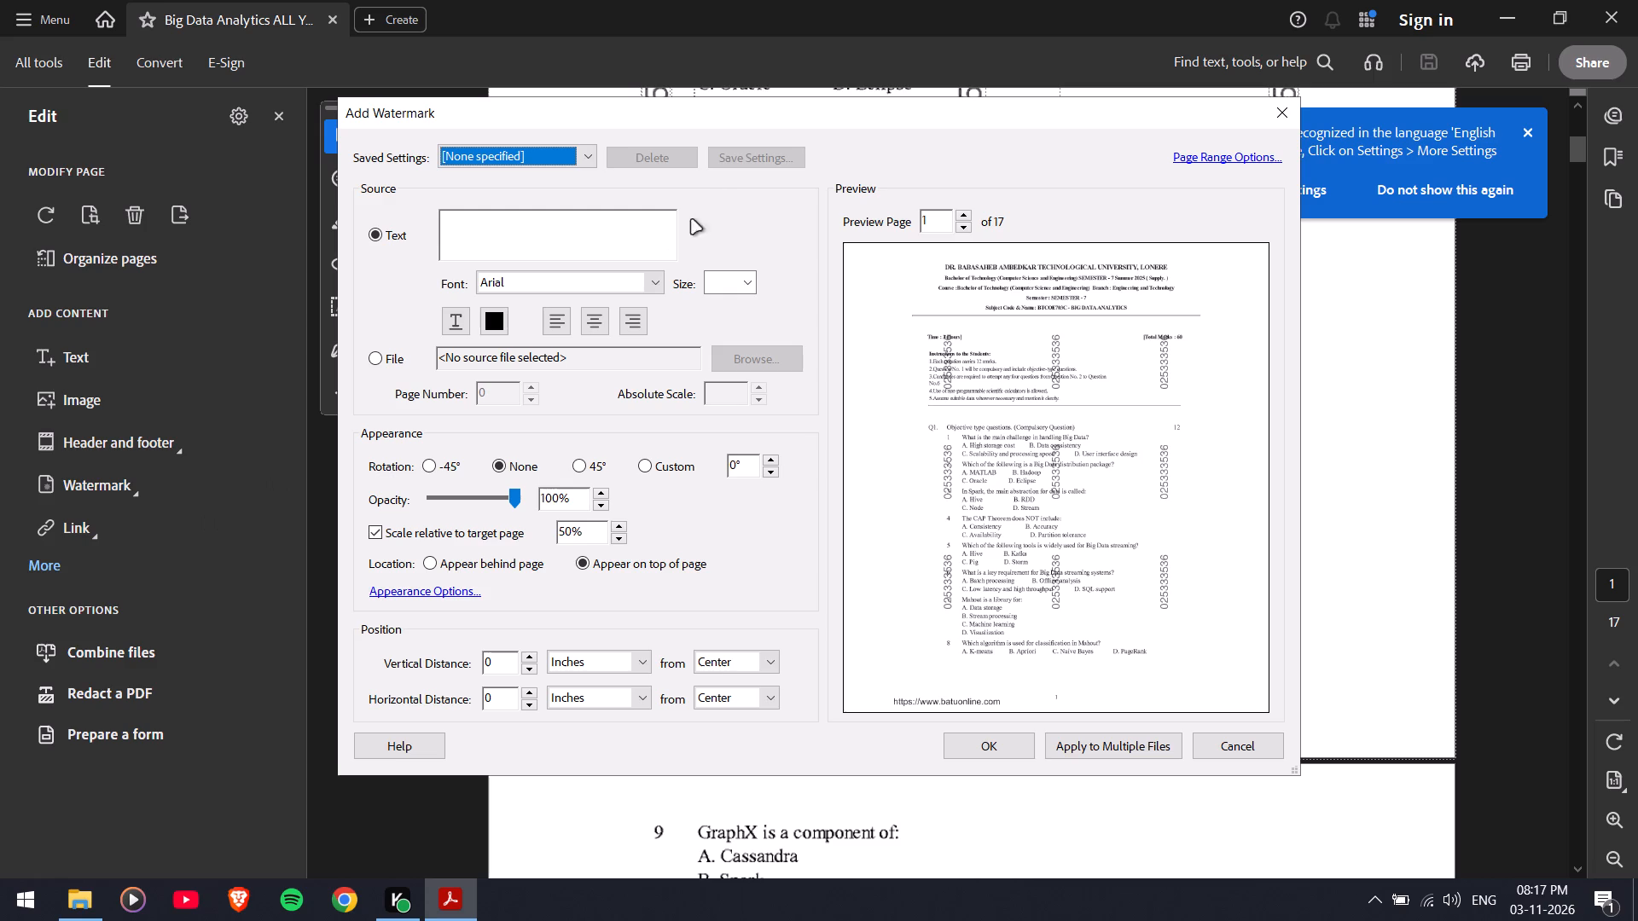
left_click(582, 160)
left_click(535, 206)
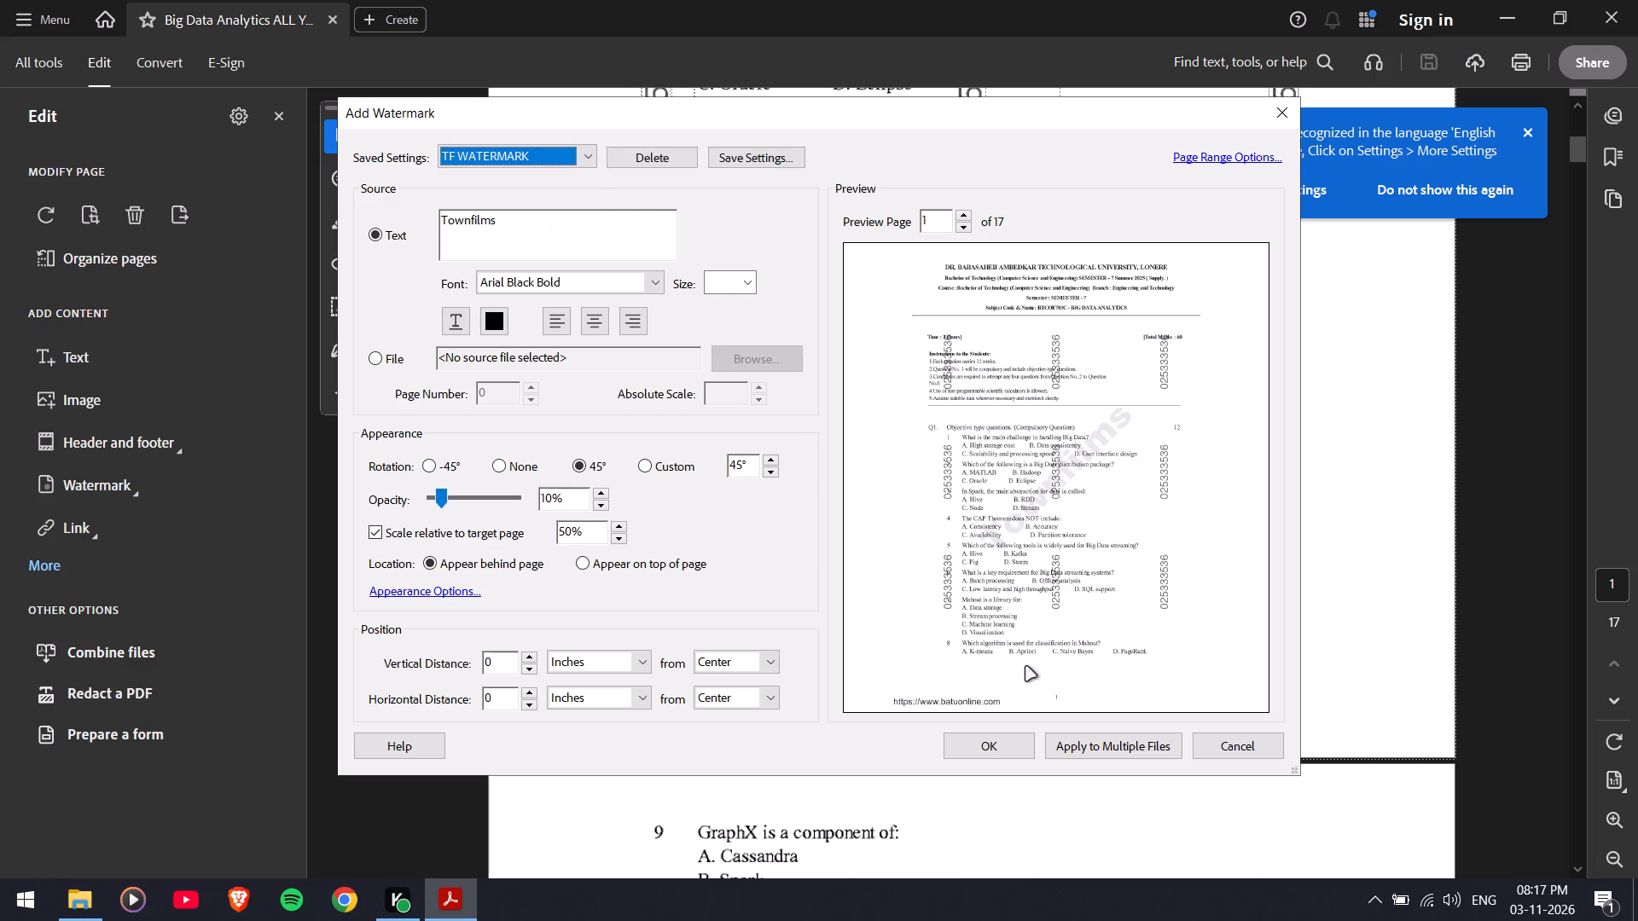
left_click(1009, 750)
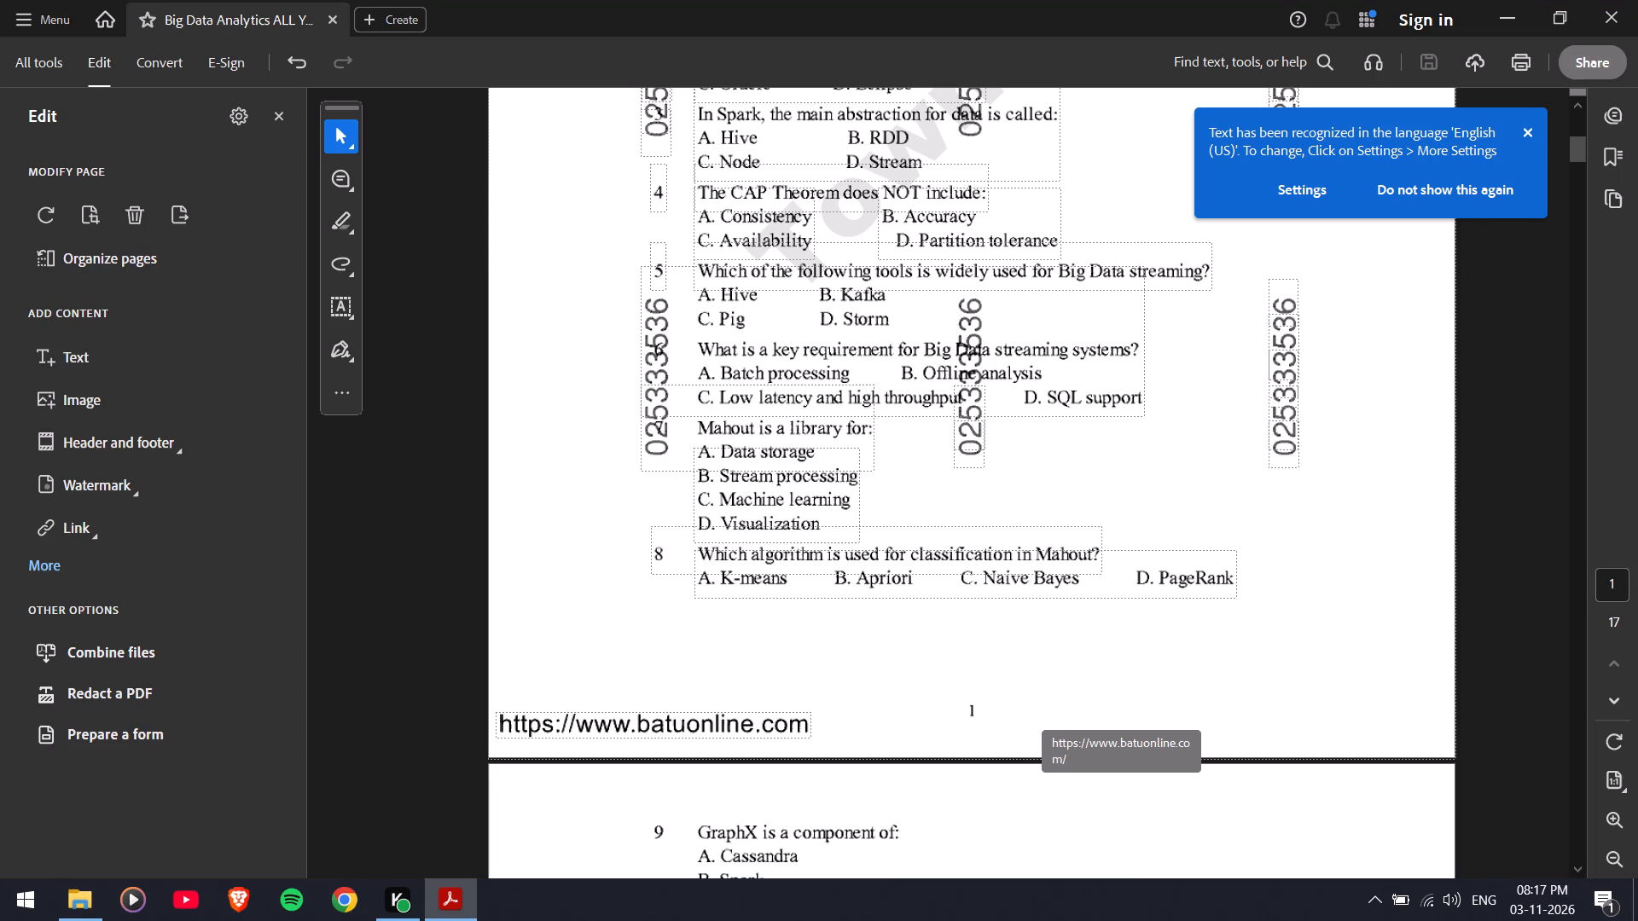
left_click(1534, 146)
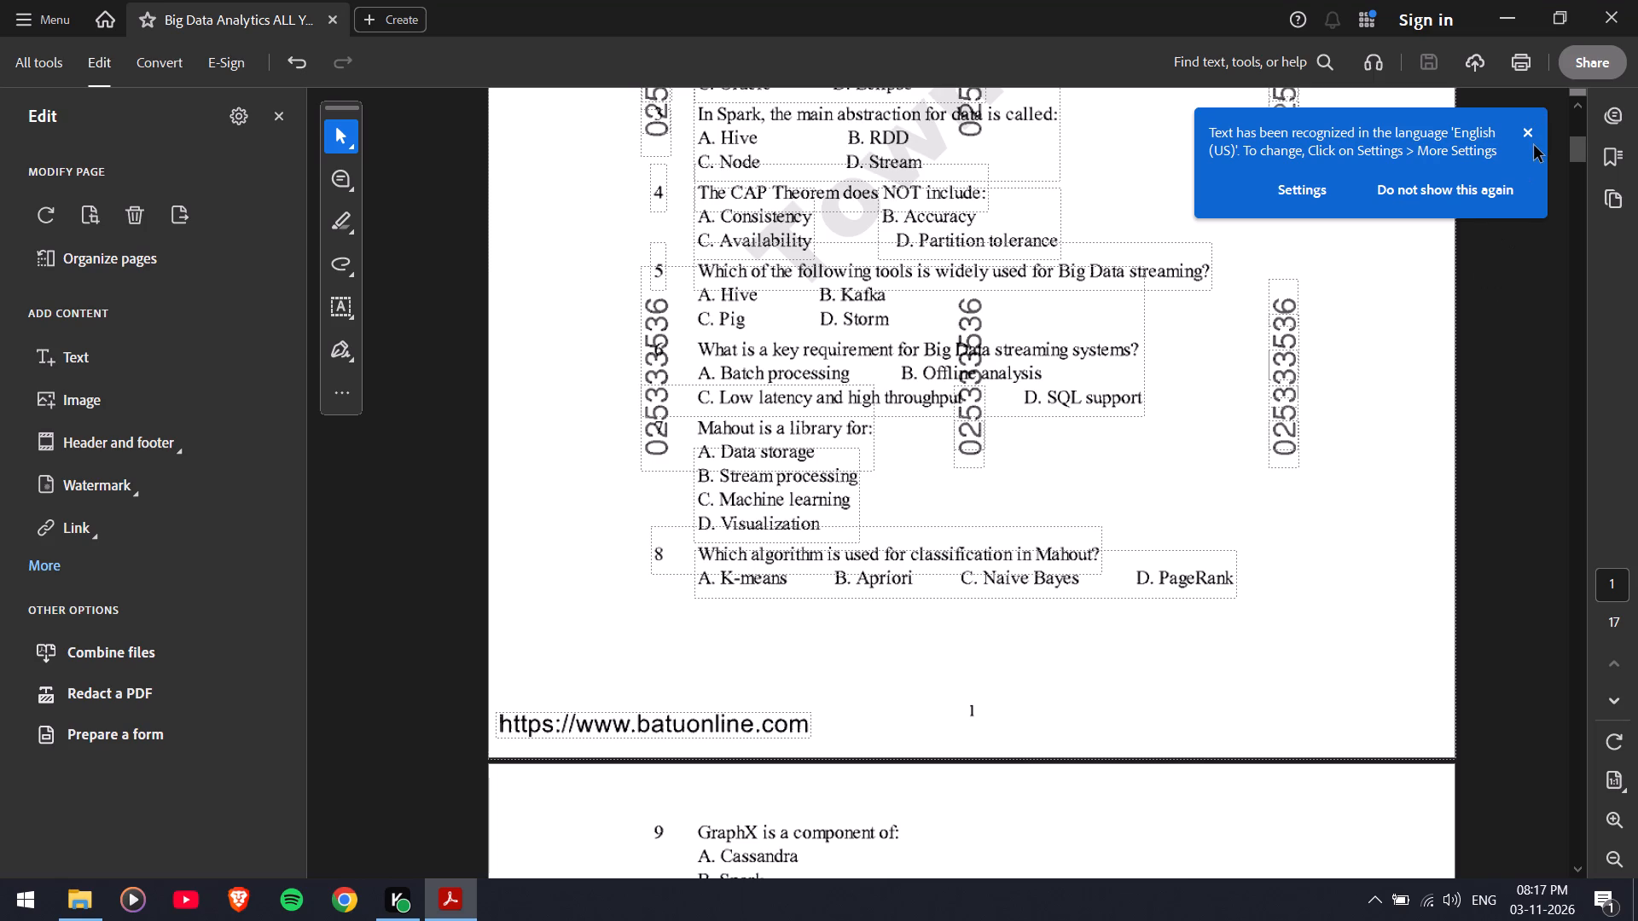
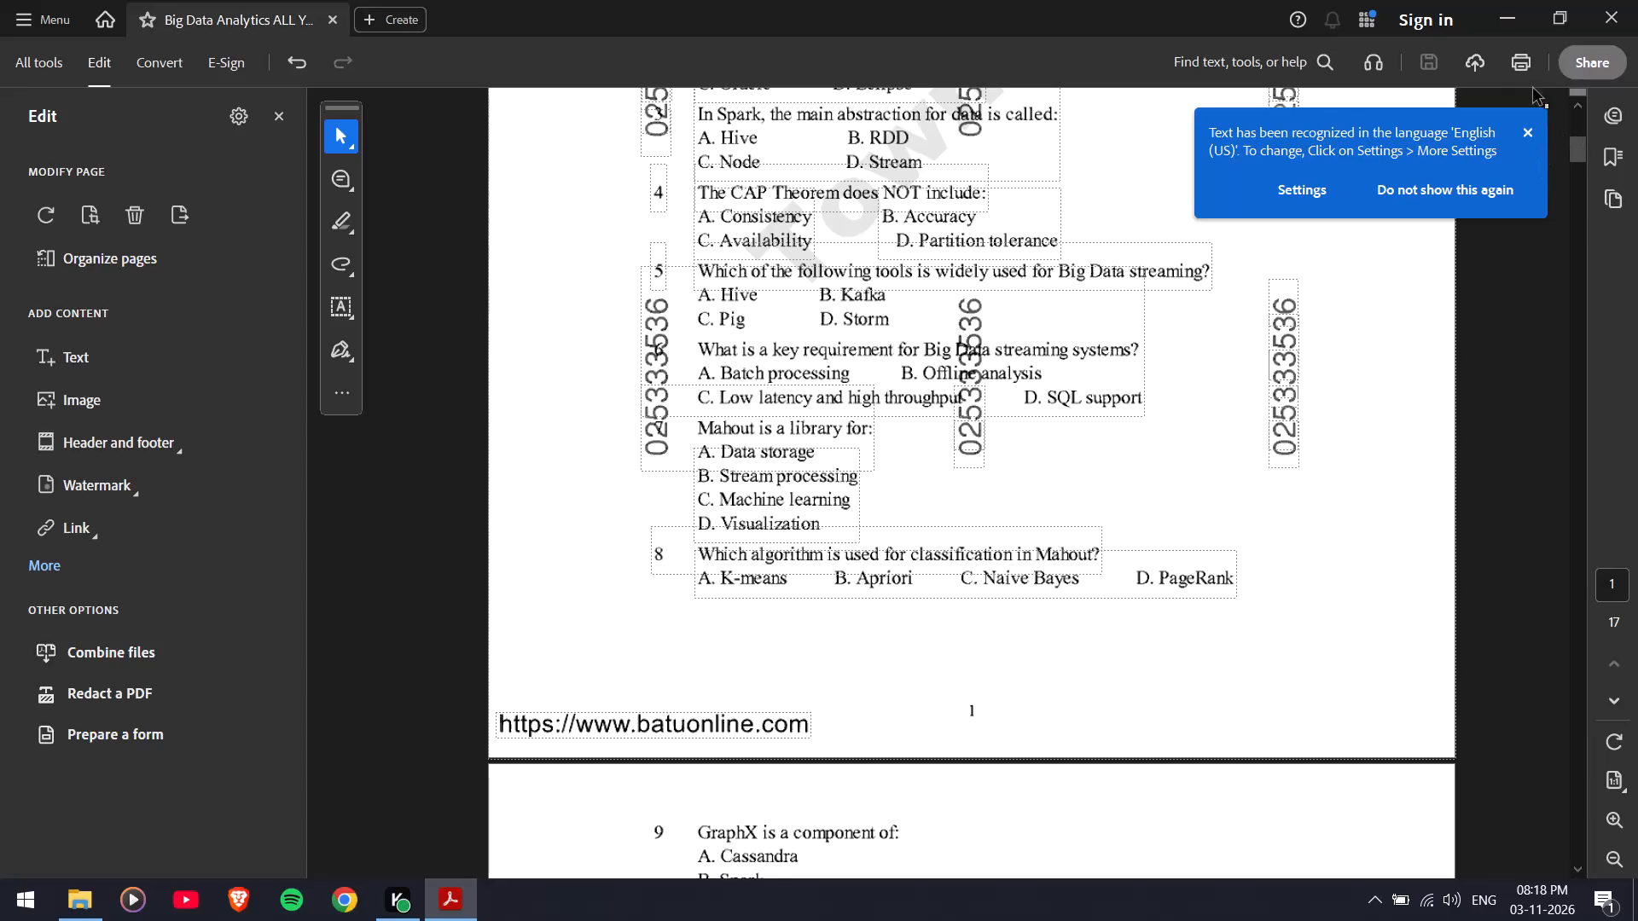
Close and reopen the Big Data Analytics ALL YEAR PYQ's PDF, check its first pages for the watermark, and close it again.
left_click(1637, 0)
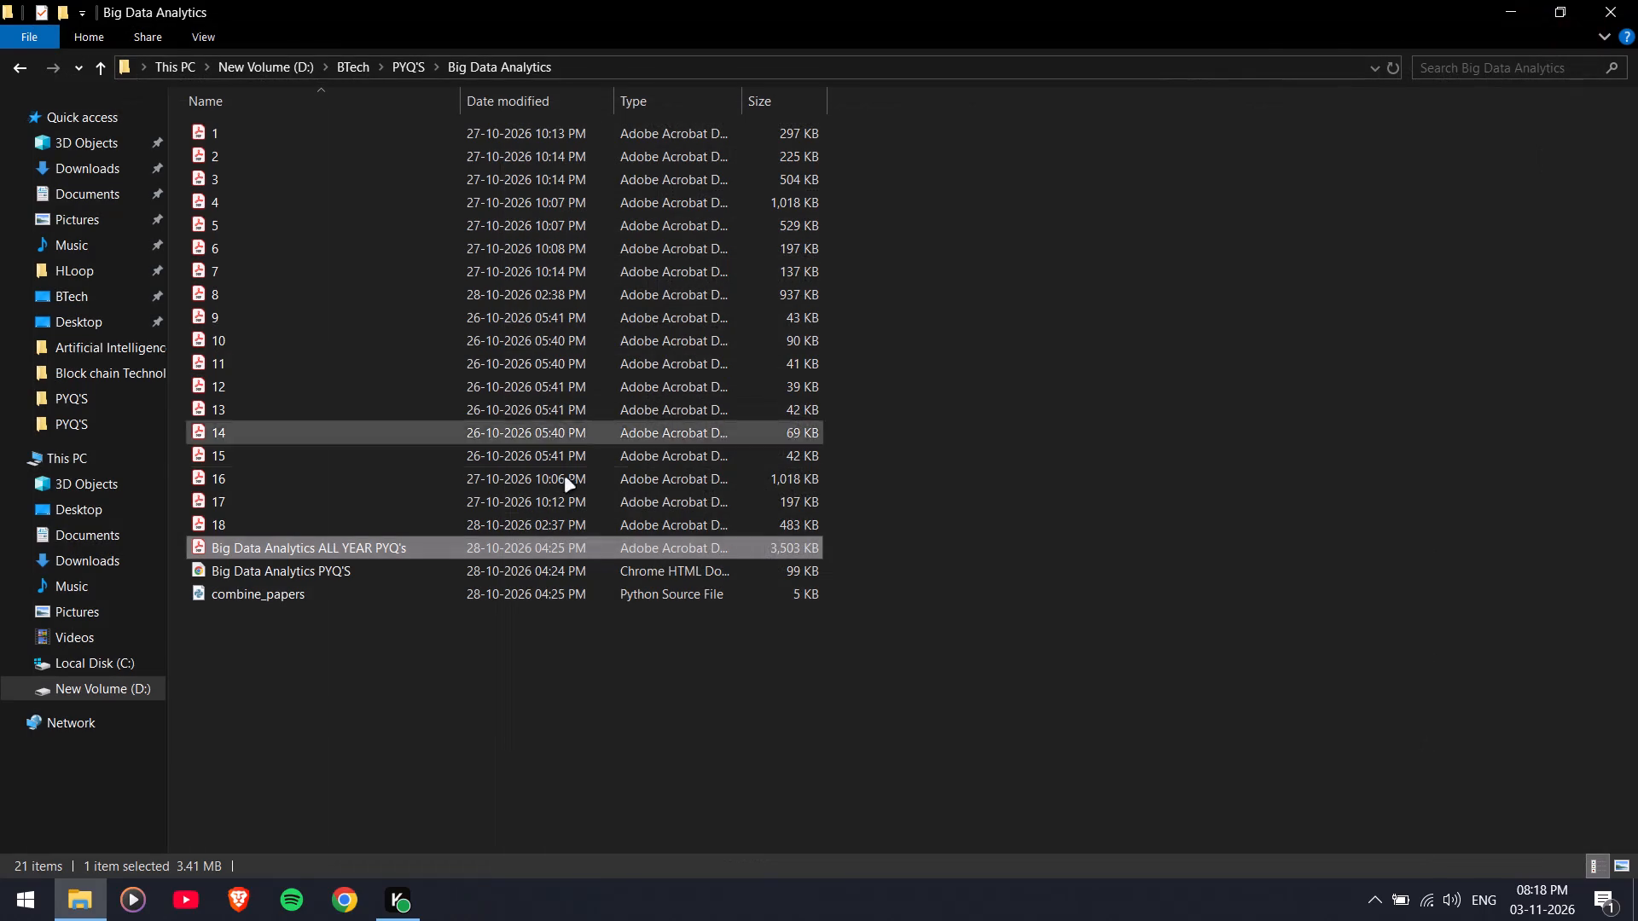
double_click(373, 548)
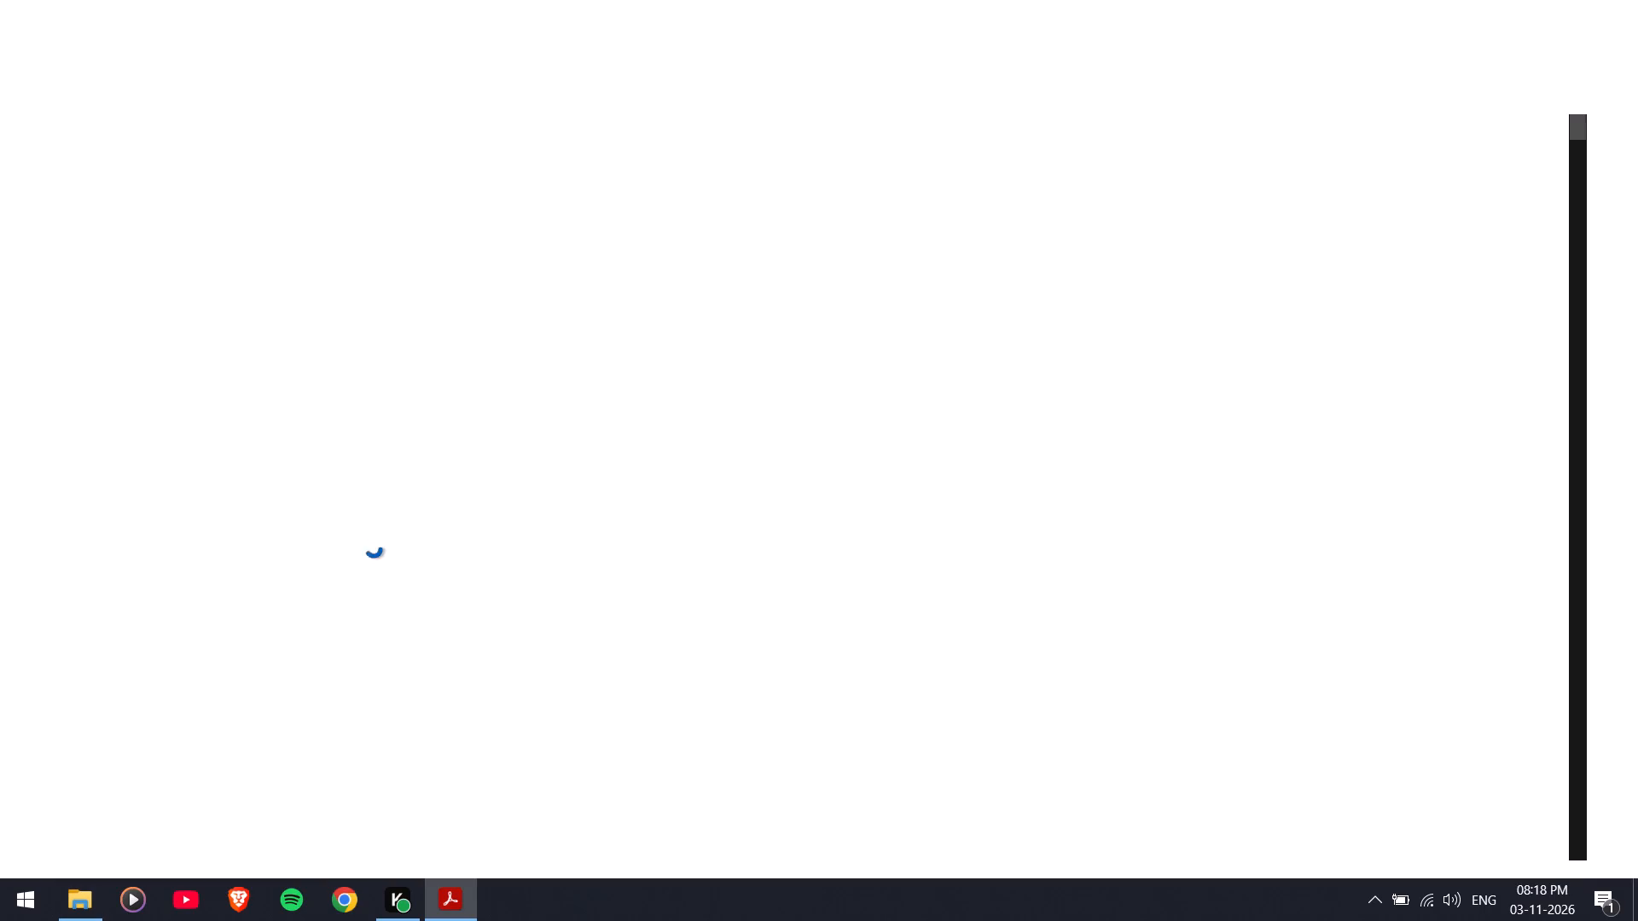
scroll(1015, 542, "down", 7)
scroll(1015, 542, "down", 14)
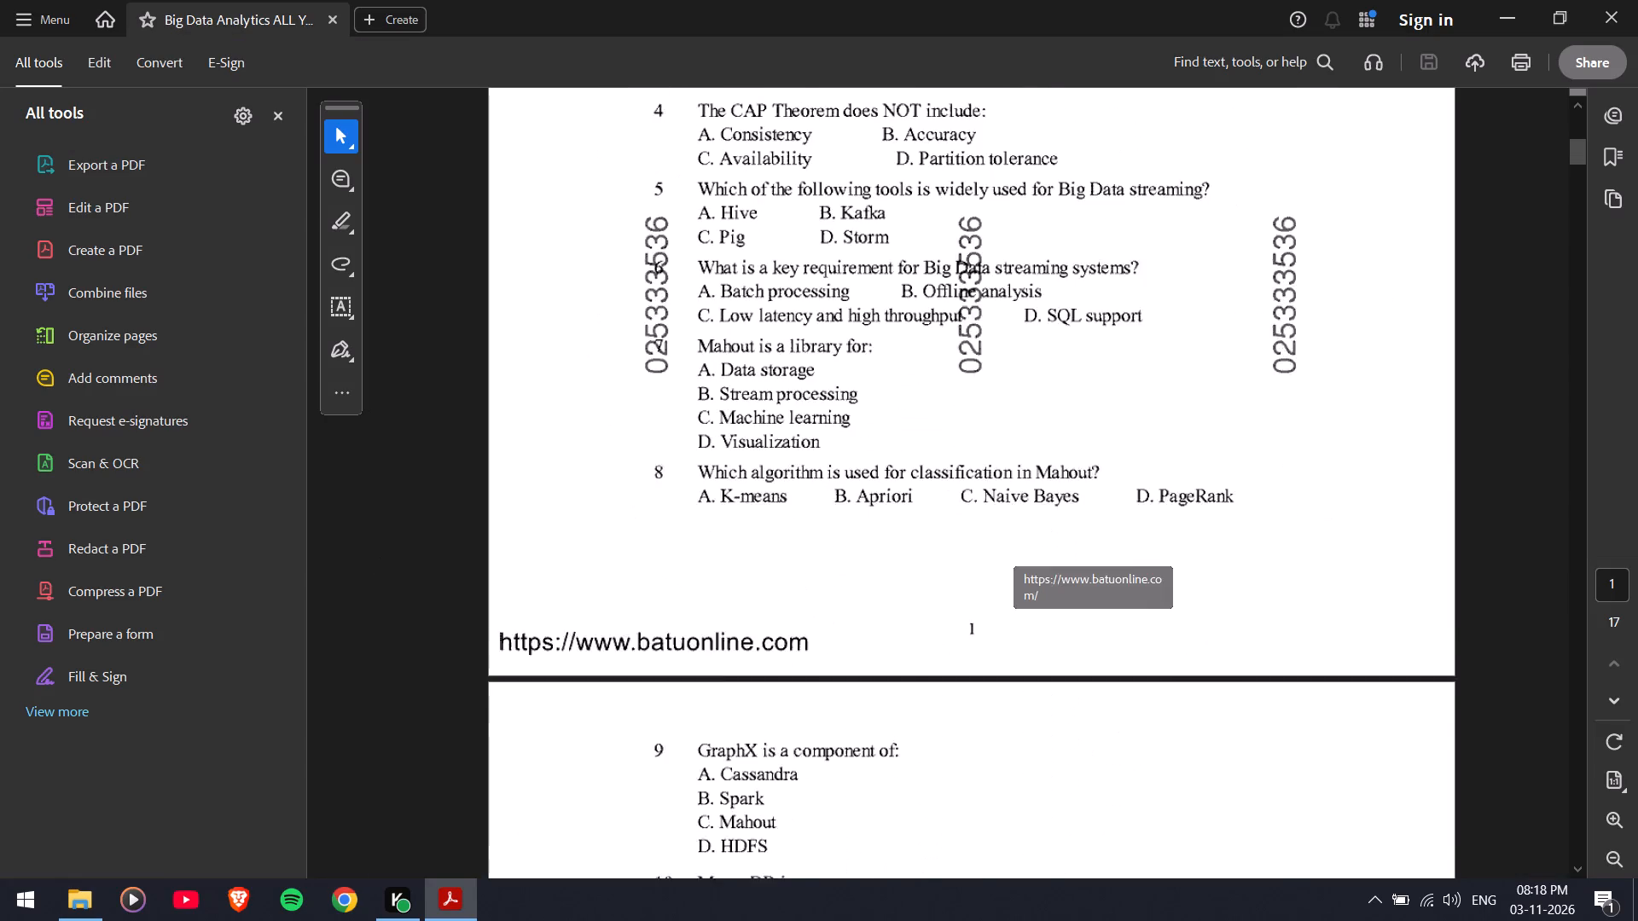
scroll(1015, 542, "down", 20)
scroll(1015, 542, "down", 7)
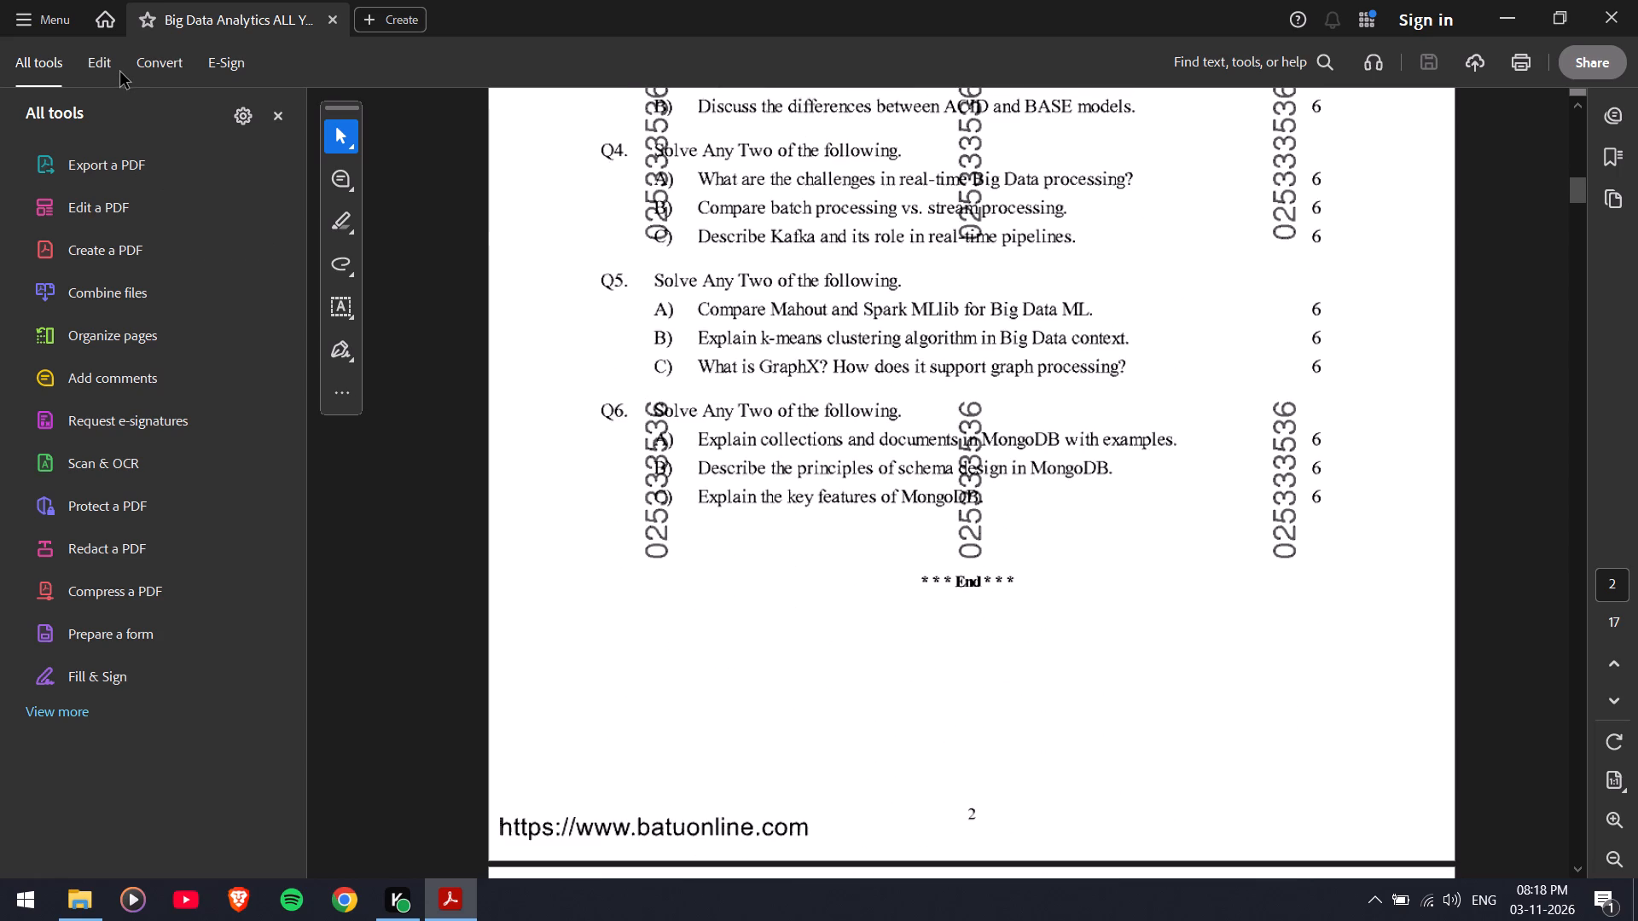
left_click(1637, 0)
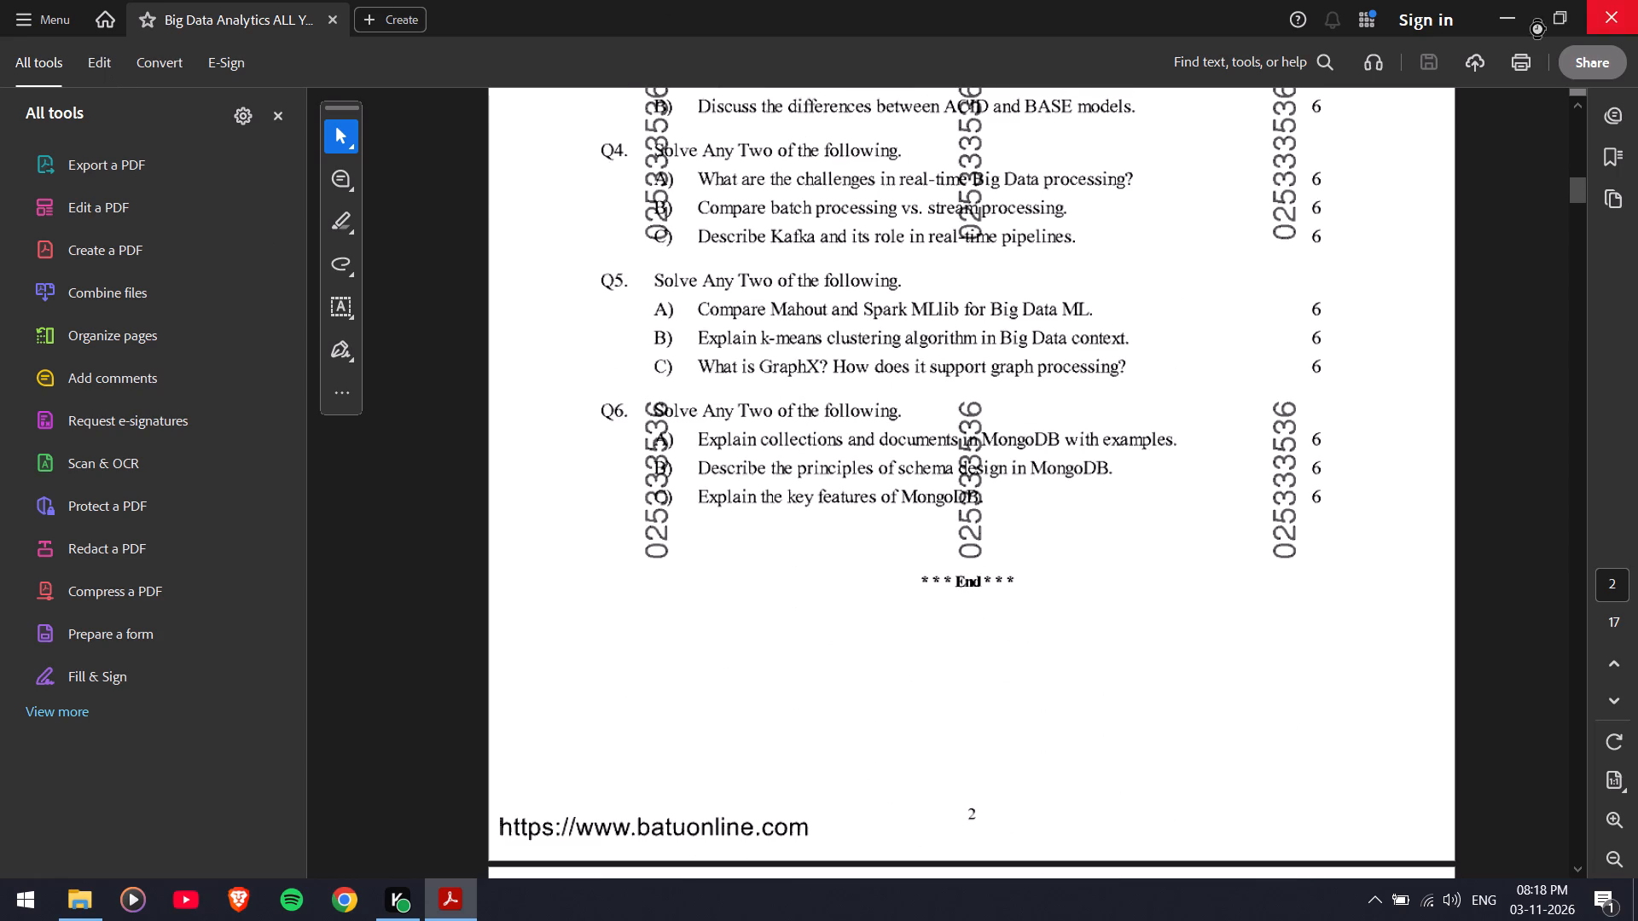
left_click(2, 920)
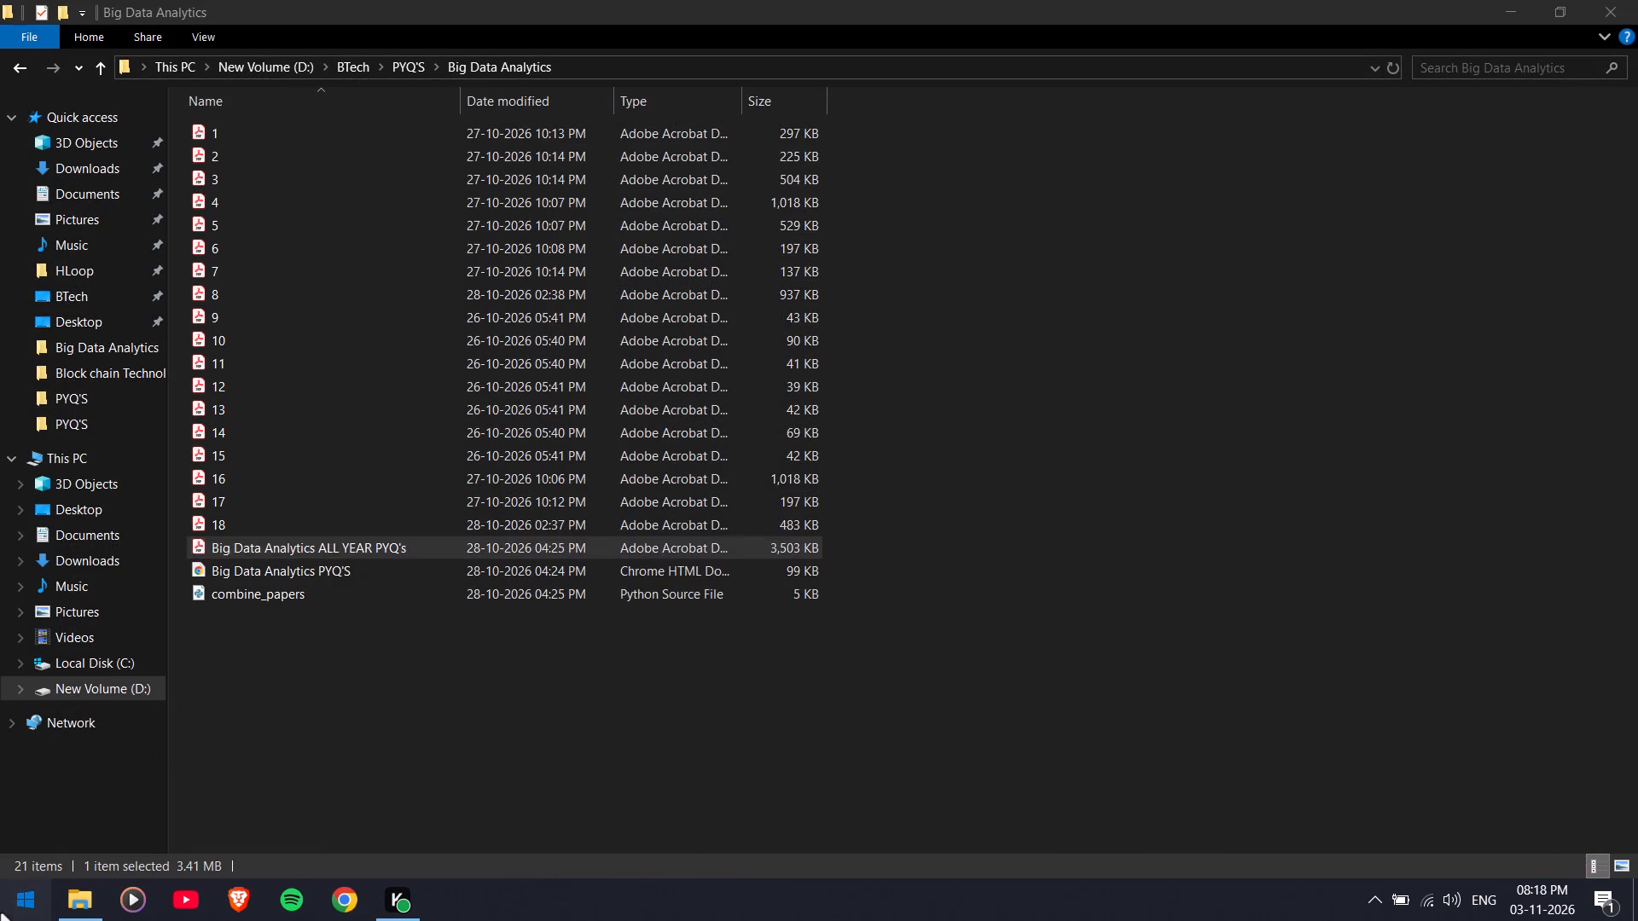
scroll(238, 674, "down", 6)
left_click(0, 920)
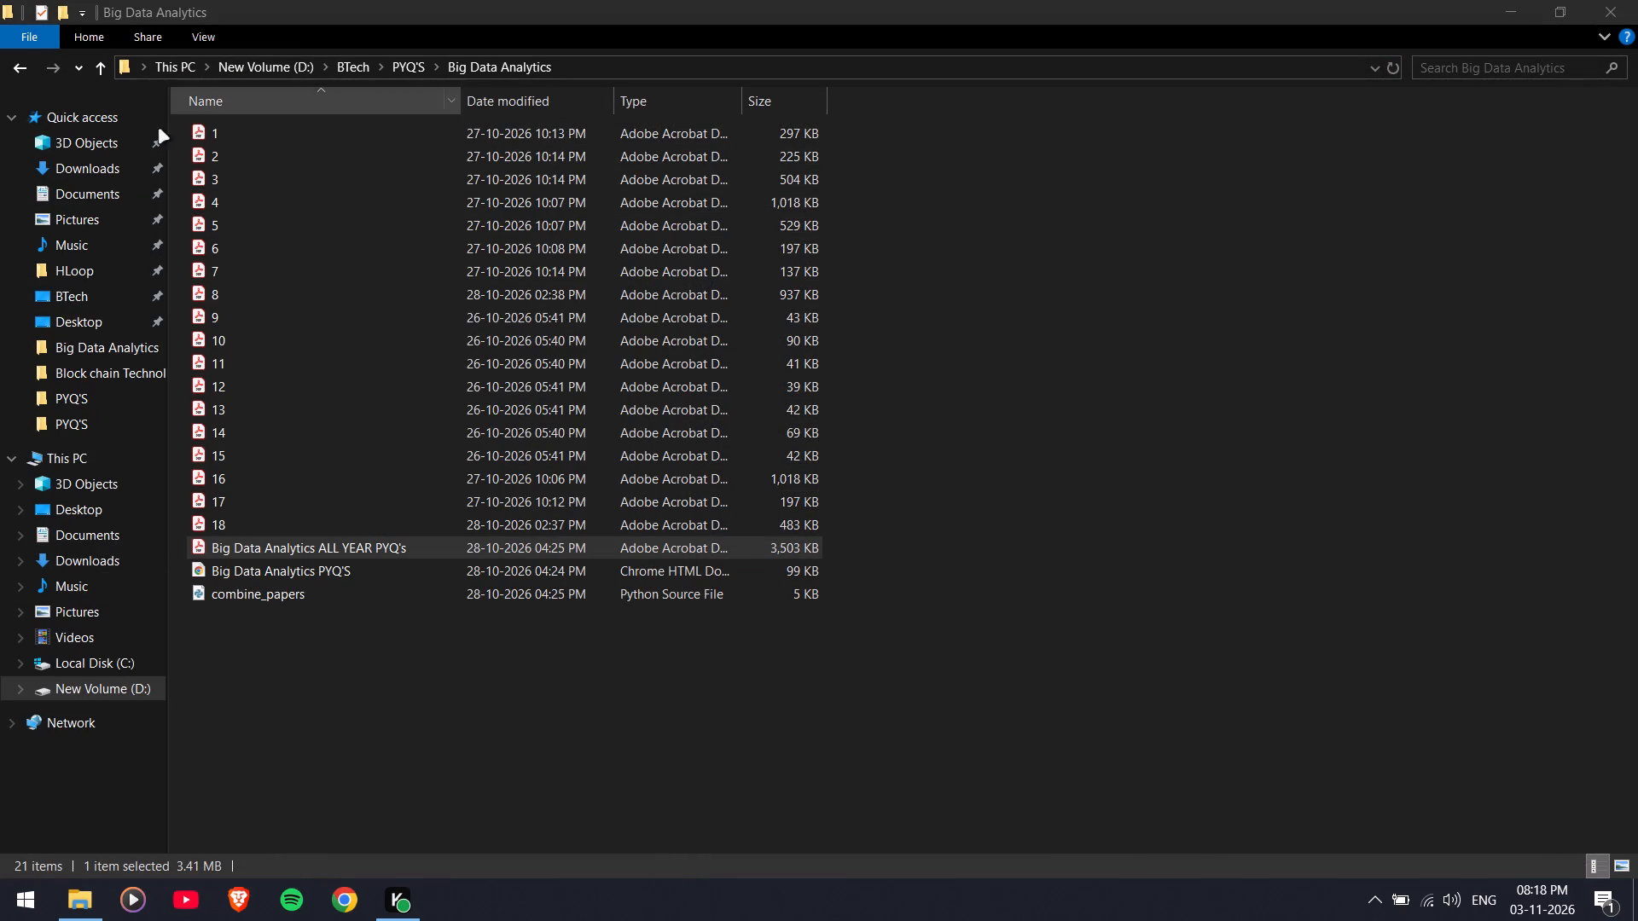
Open the recent Cloud Computing ALL YEAR PYQ's PDF, check its first pages for the watermark, and close it.
left_click(104, 122)
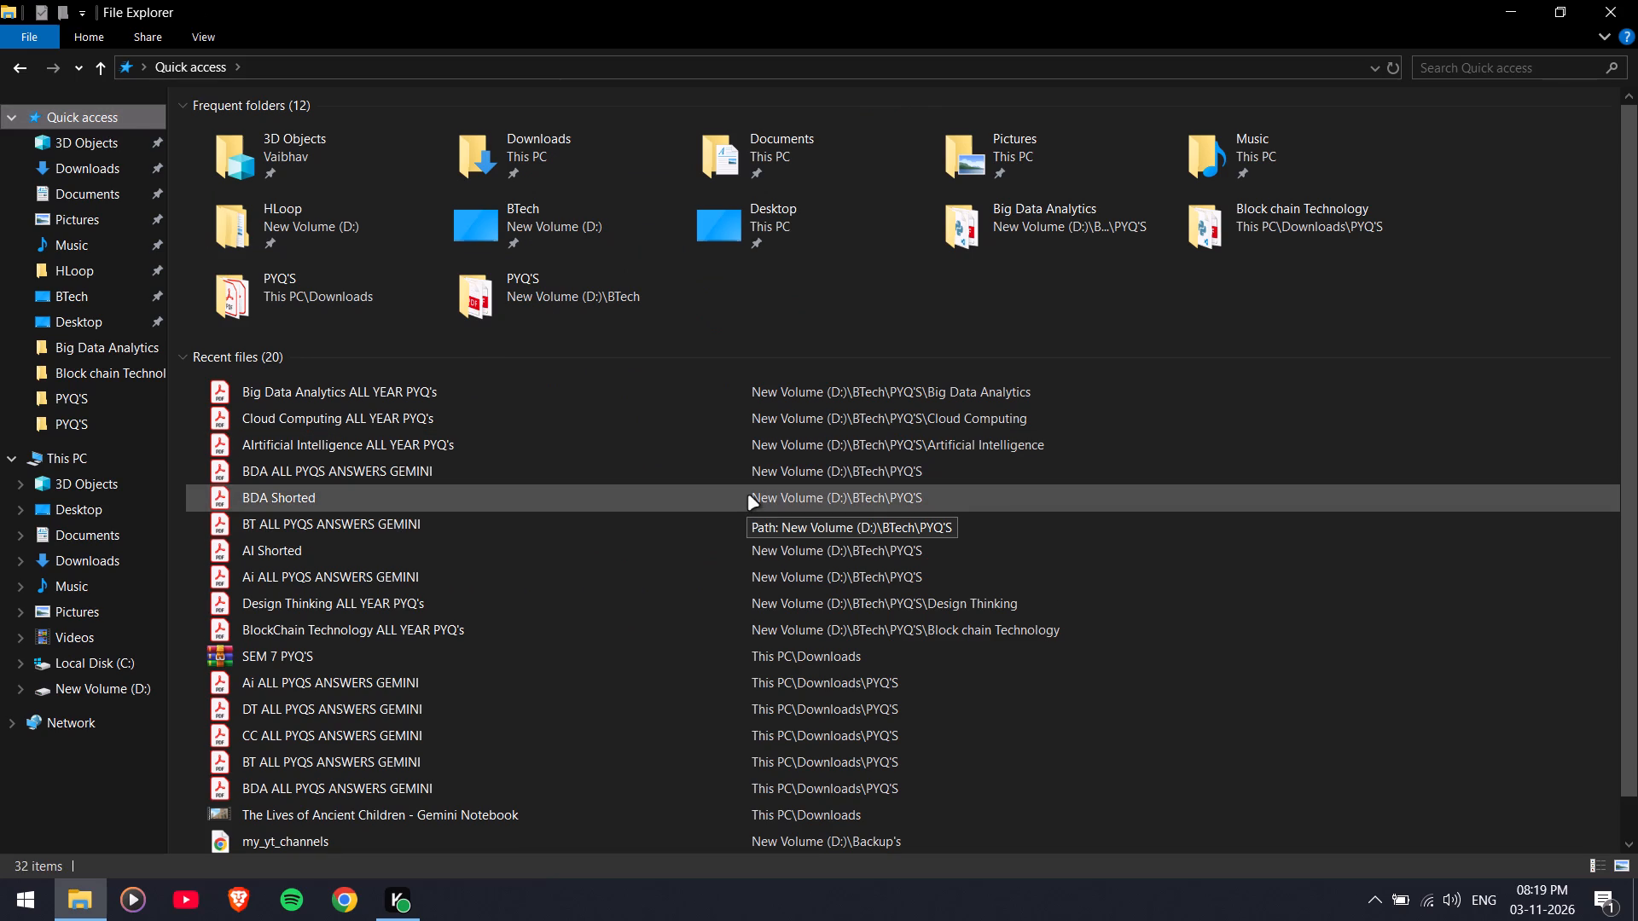
scroll(650, 549, "down", 13)
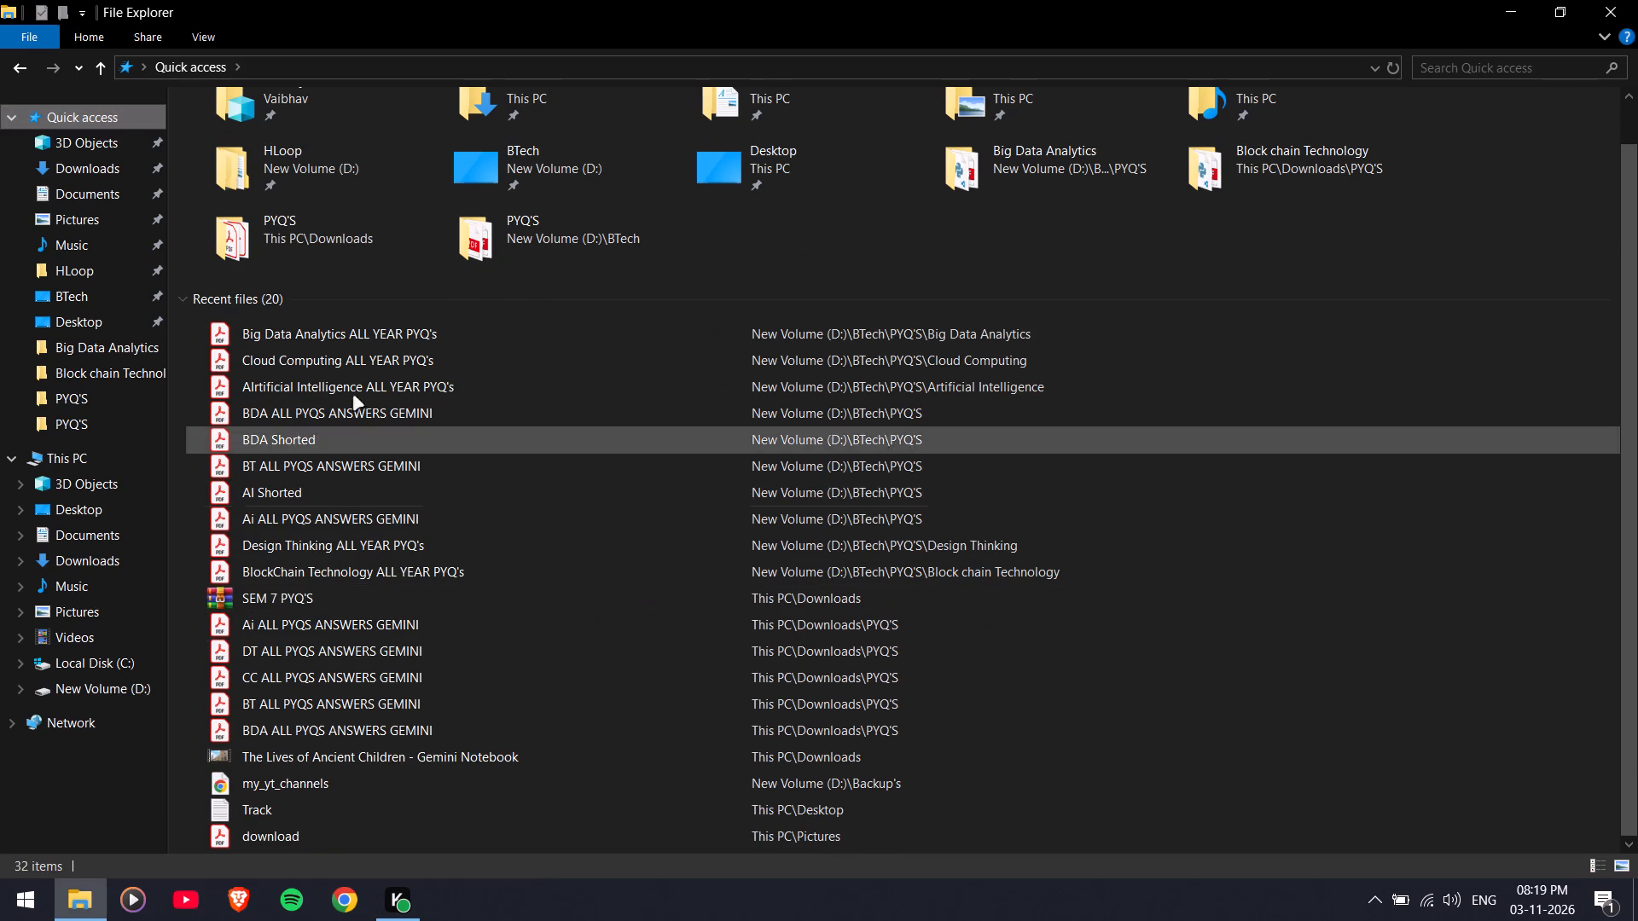
double_click(346, 367)
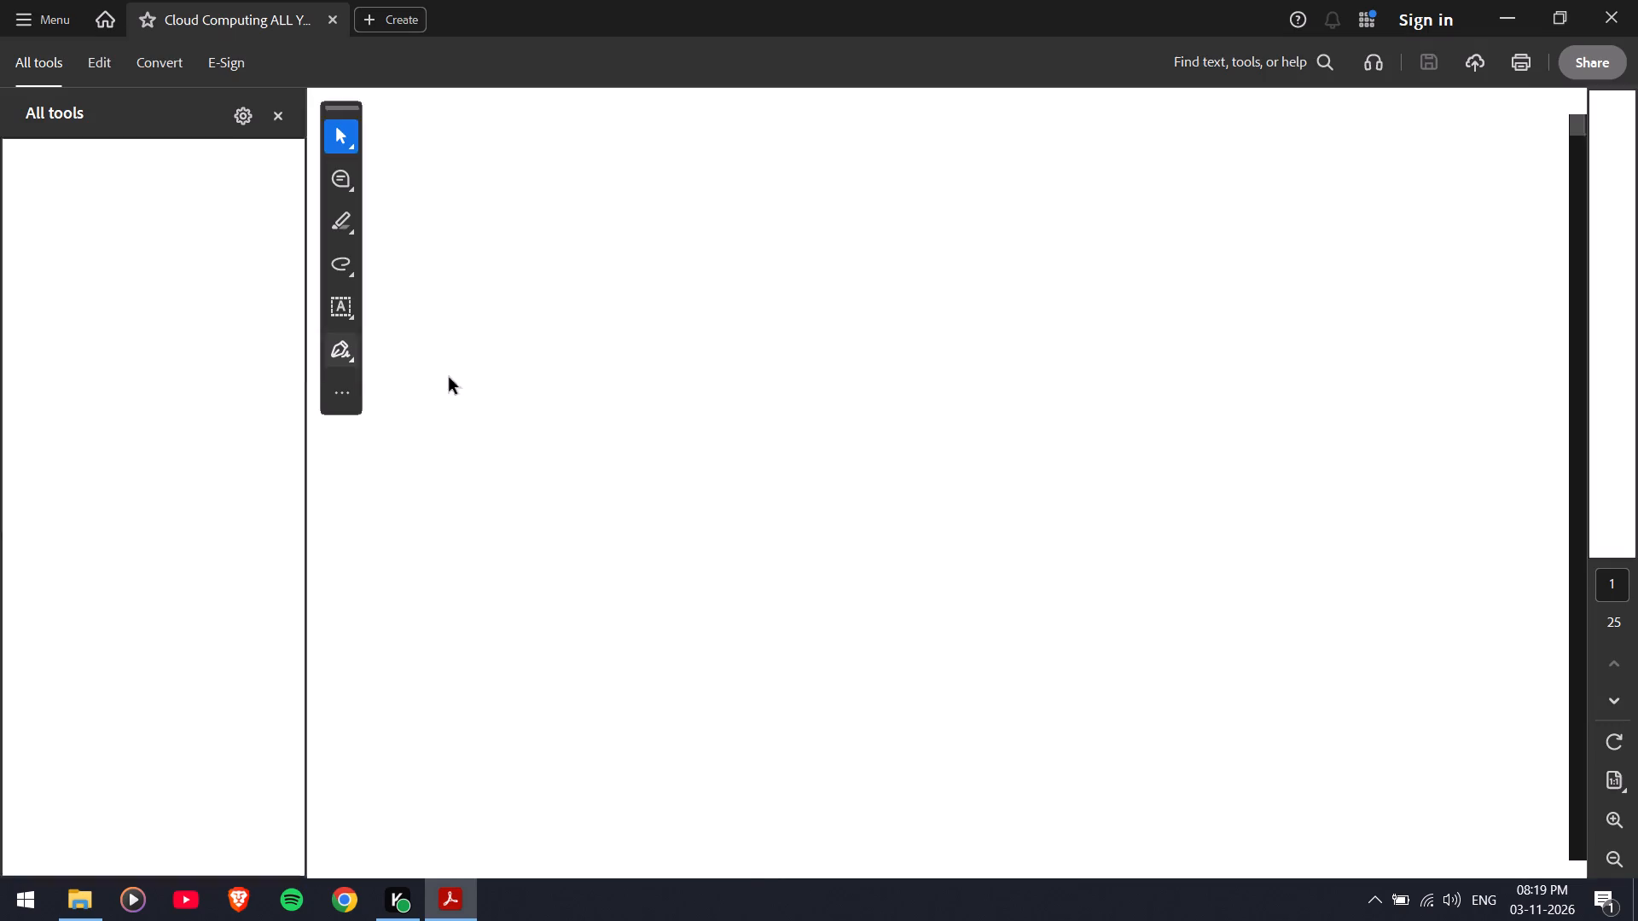
scroll(1086, 407, "down", 7)
scroll(1086, 407, "down", 20)
scroll(1086, 407, "down", 5)
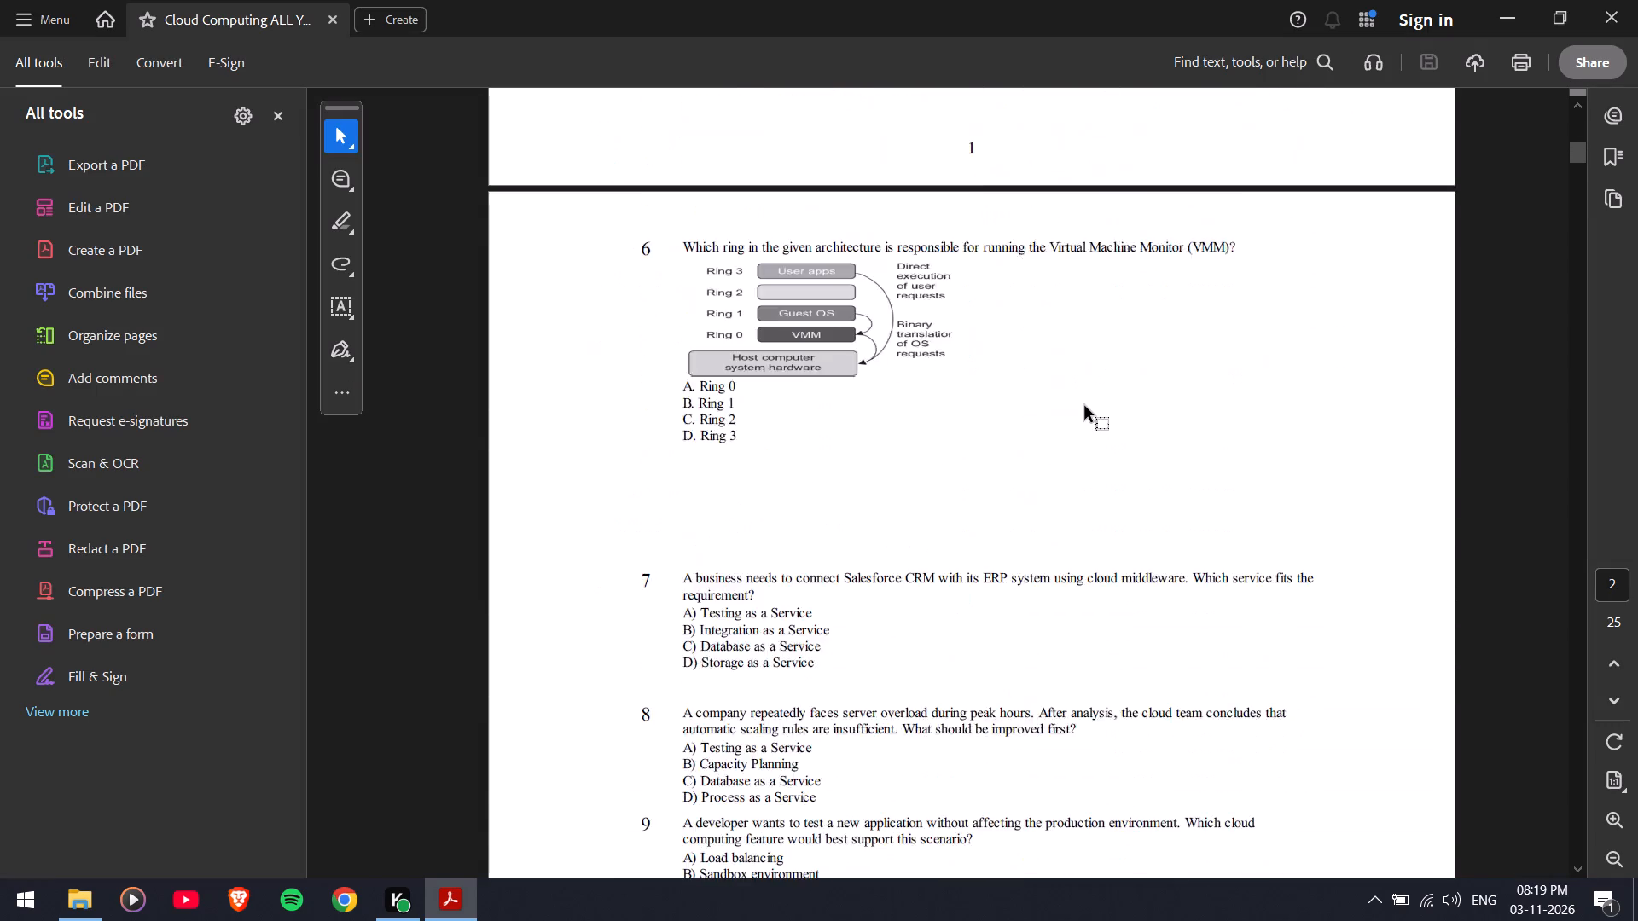
scroll(1086, 407, "down", 5)
left_click(1637, 0)
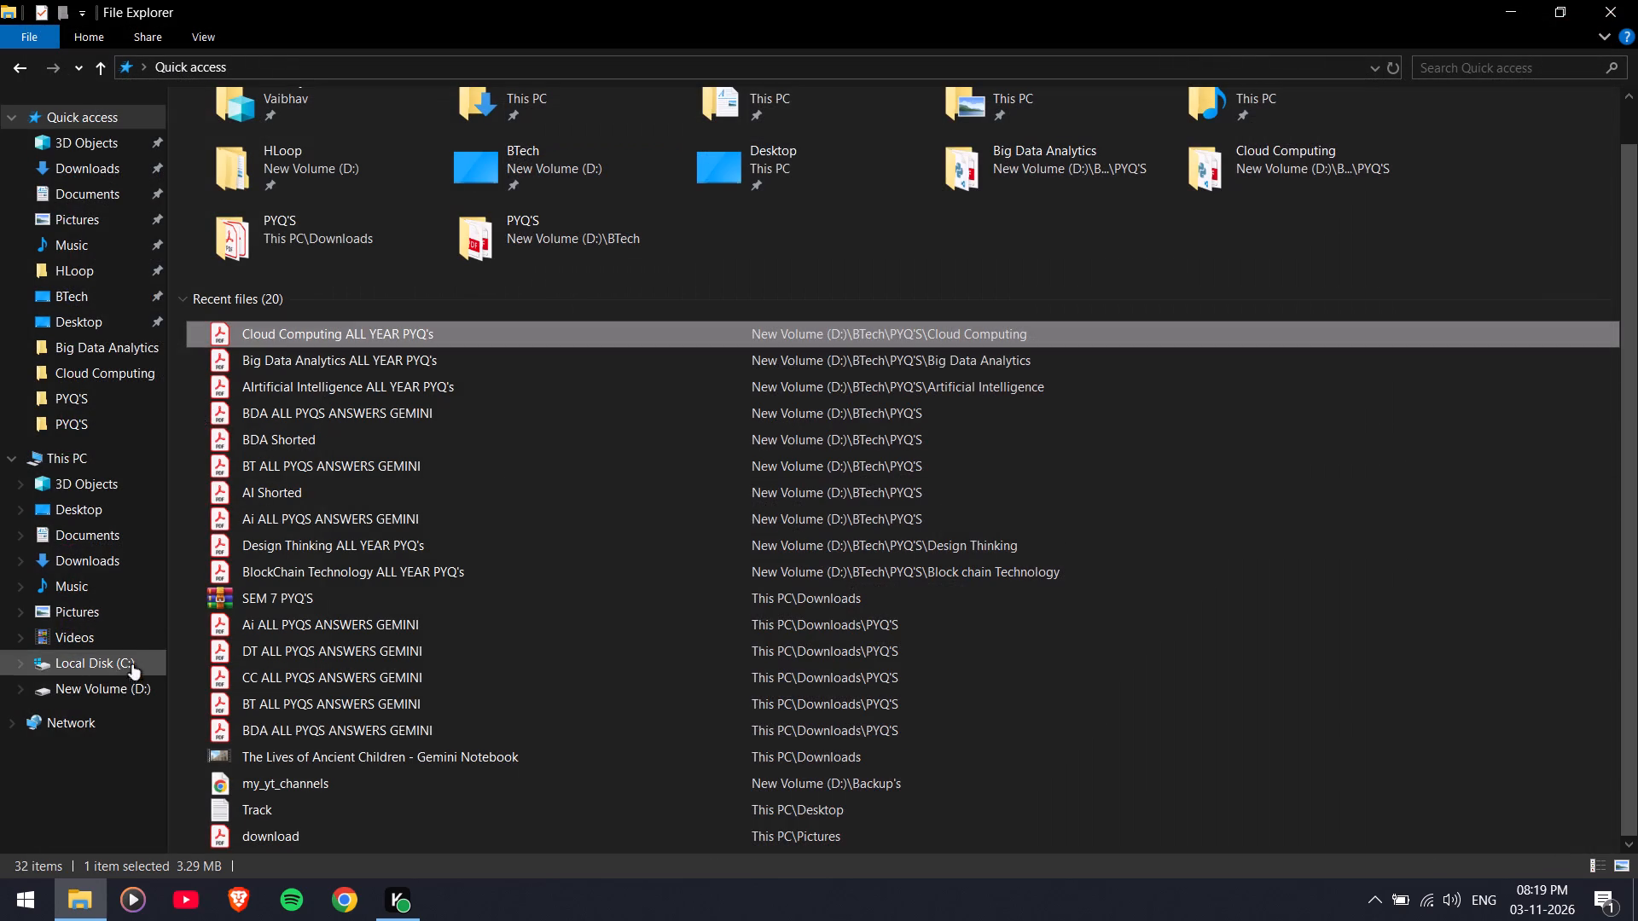
Open the Big Data Analytics ALL YEAR PYQ's PDF from BTech, PYQ'S, Big Data Analytics on New Volume (D:).
left_click(126, 681)
left_click(1010, 447)
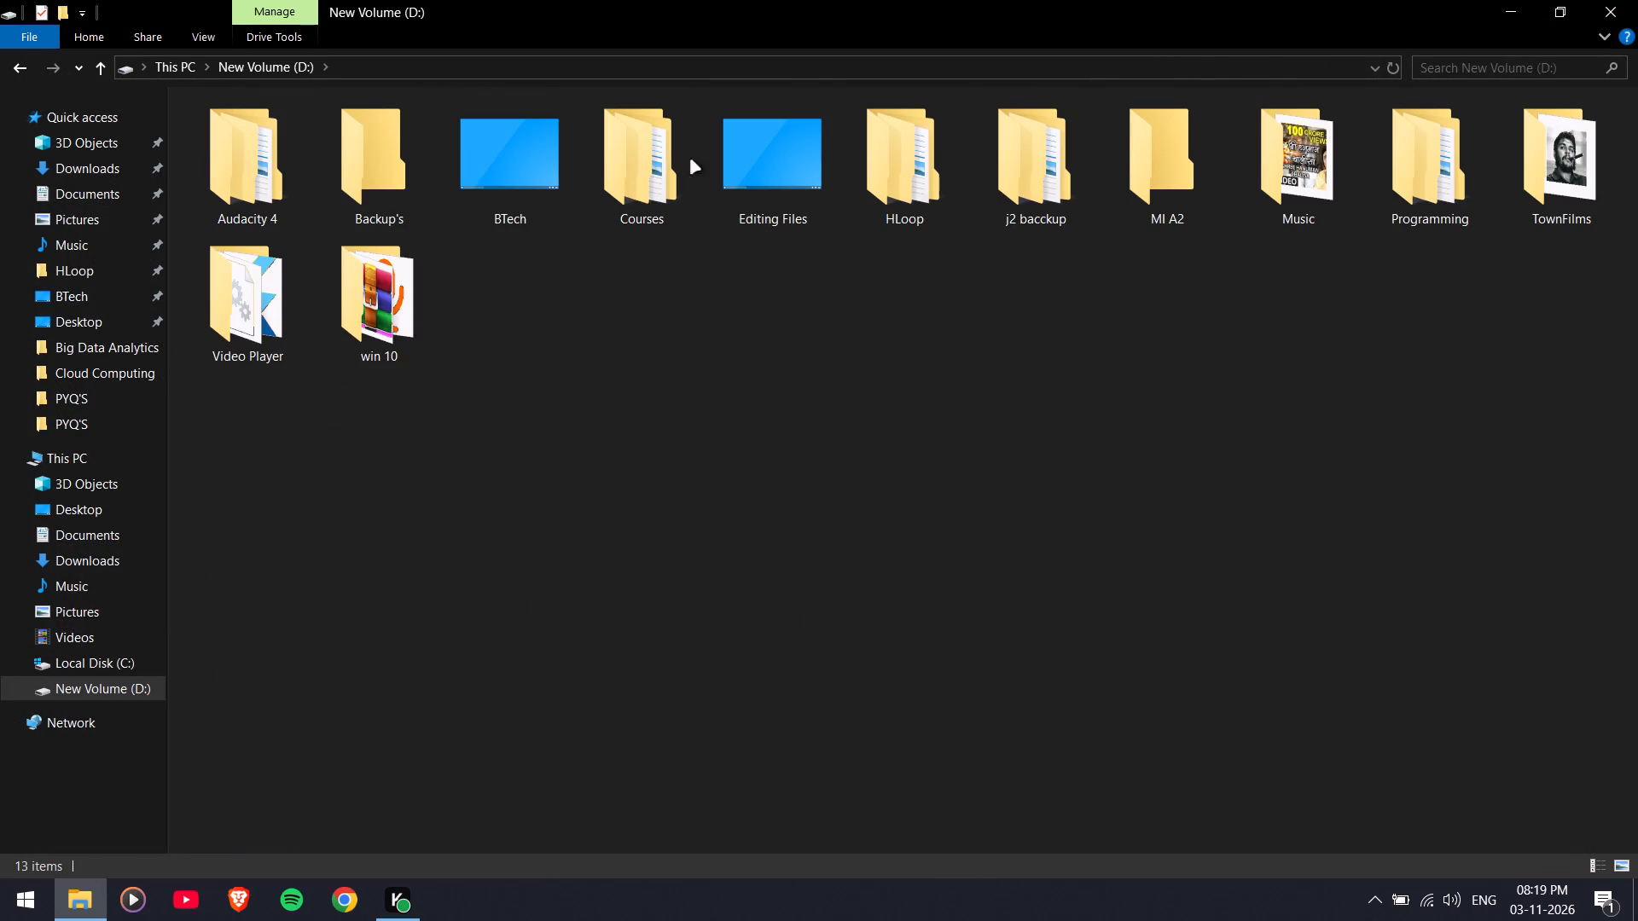
double_click(541, 172)
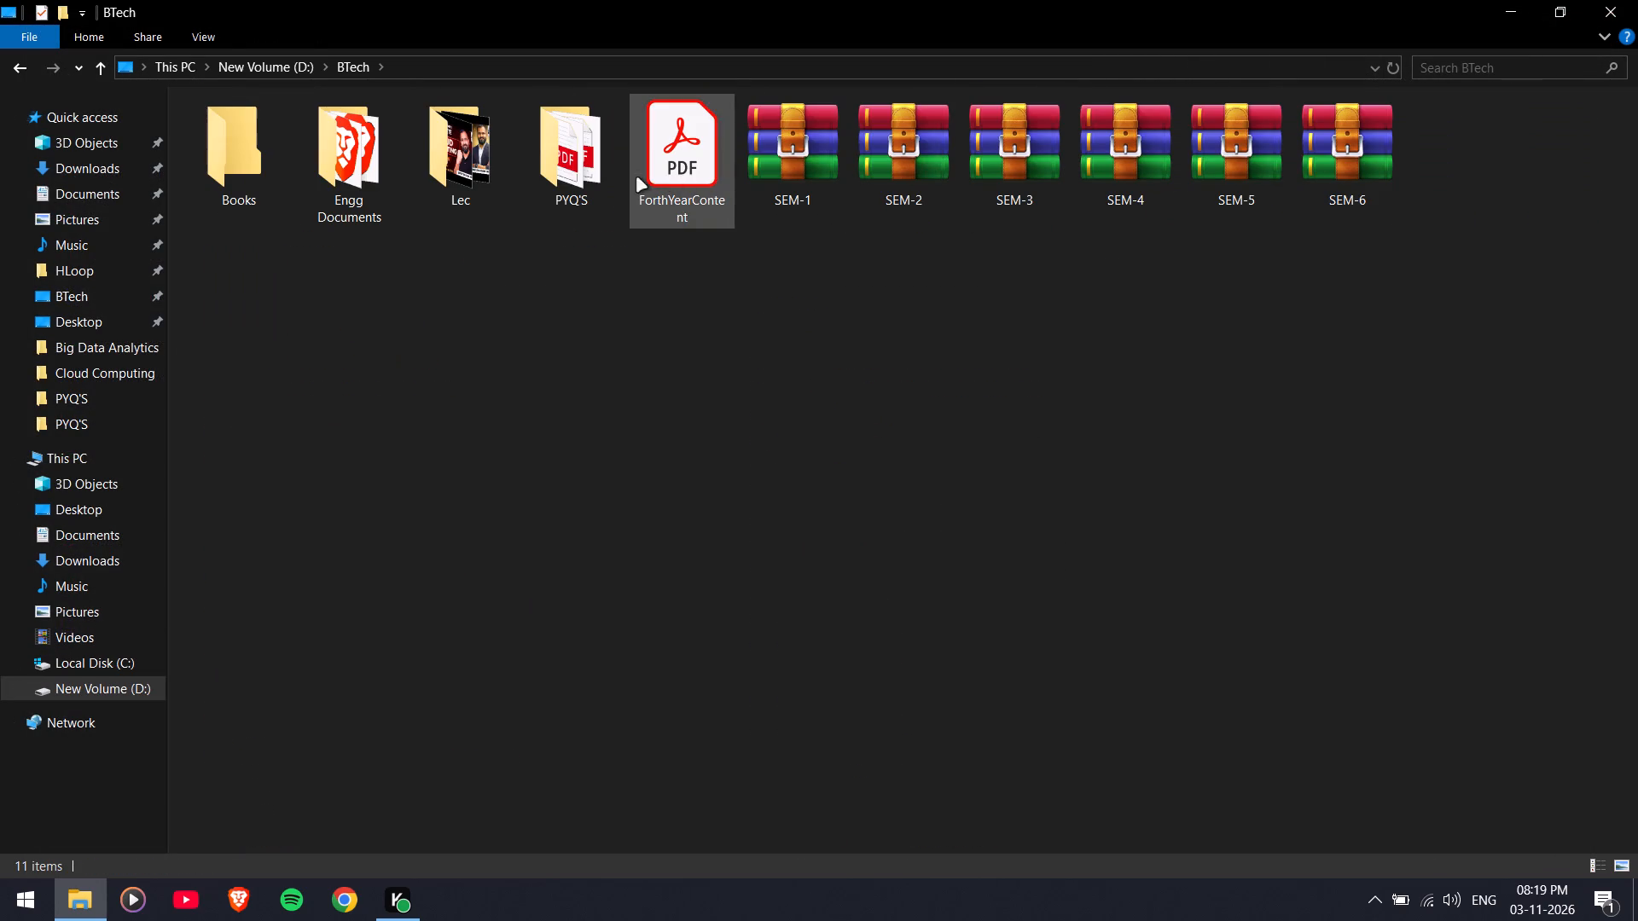
double_click(576, 175)
double_click(400, 188)
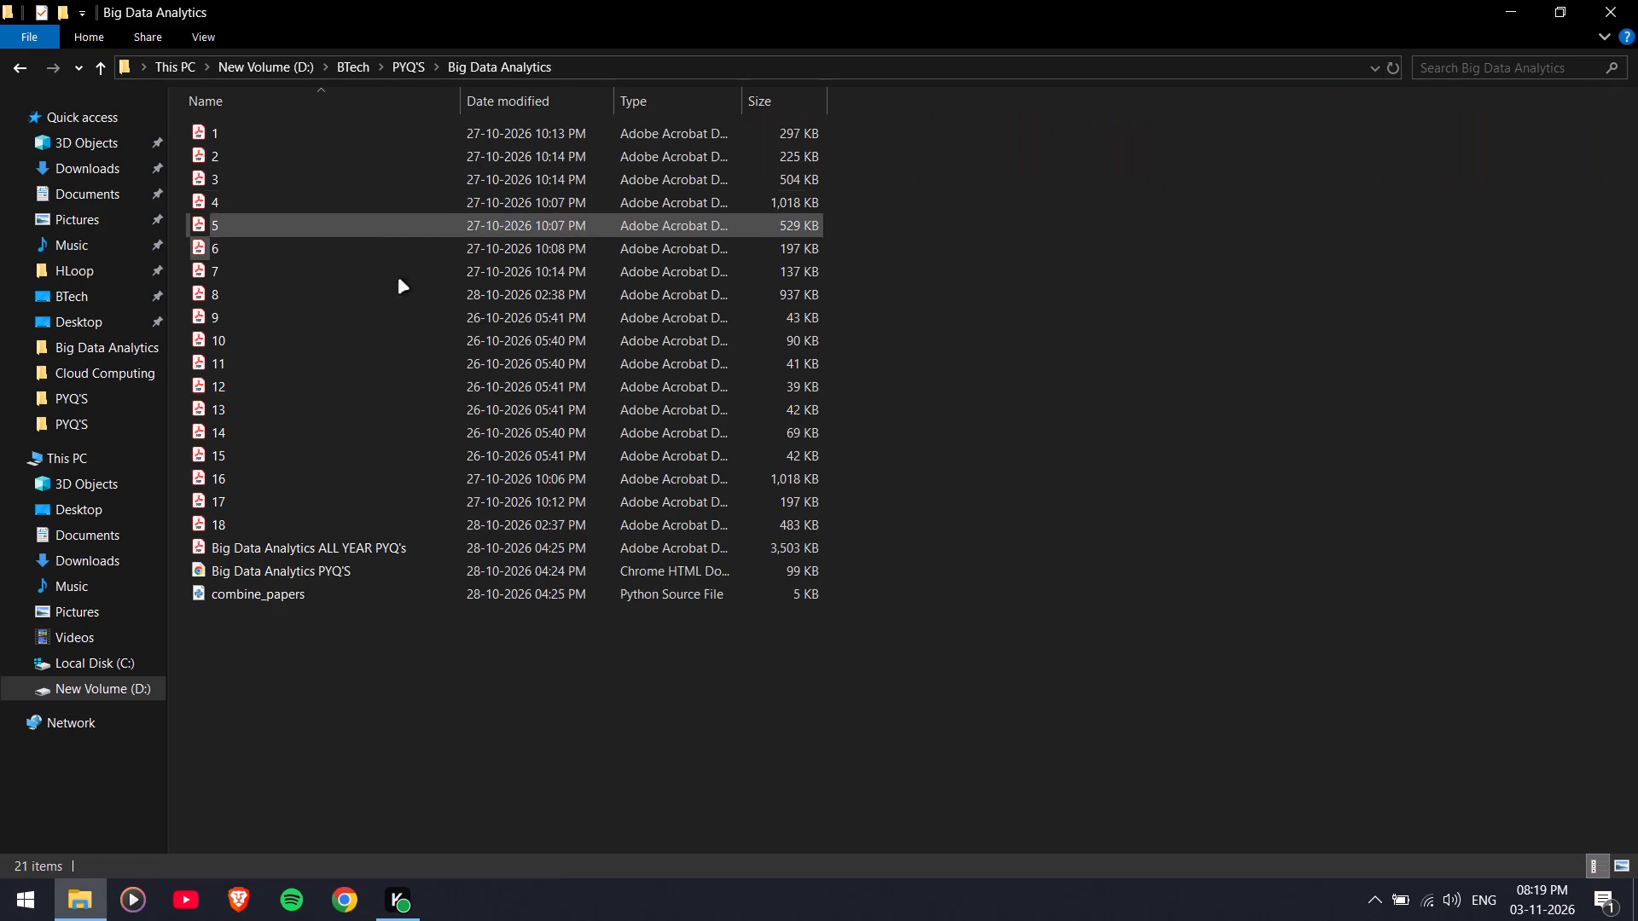
double_click(372, 548)
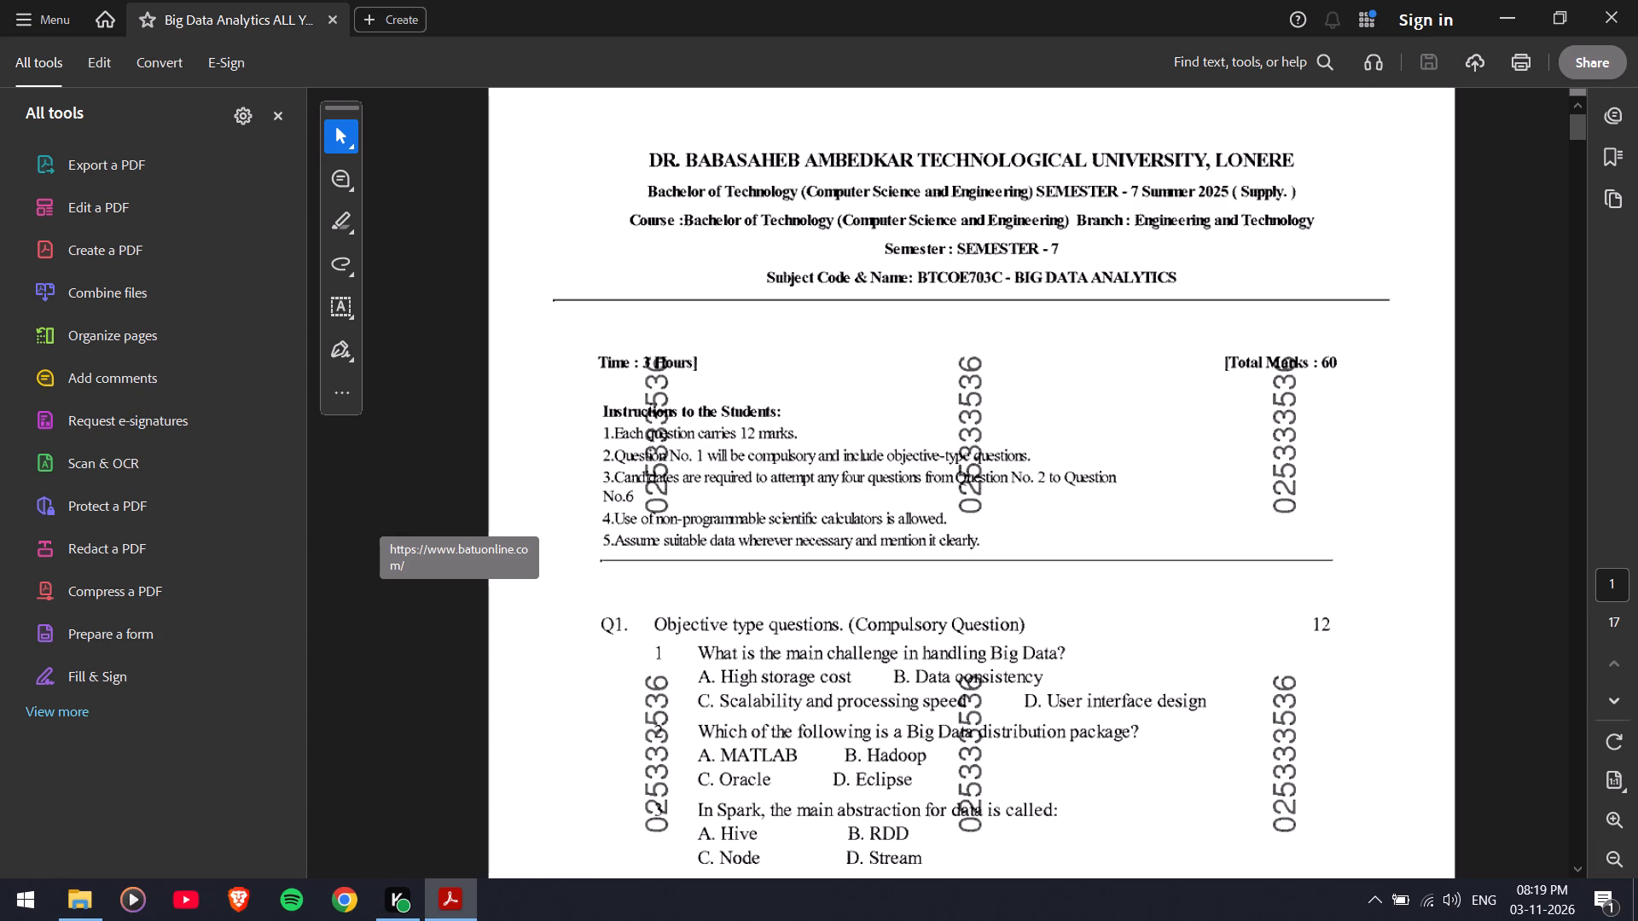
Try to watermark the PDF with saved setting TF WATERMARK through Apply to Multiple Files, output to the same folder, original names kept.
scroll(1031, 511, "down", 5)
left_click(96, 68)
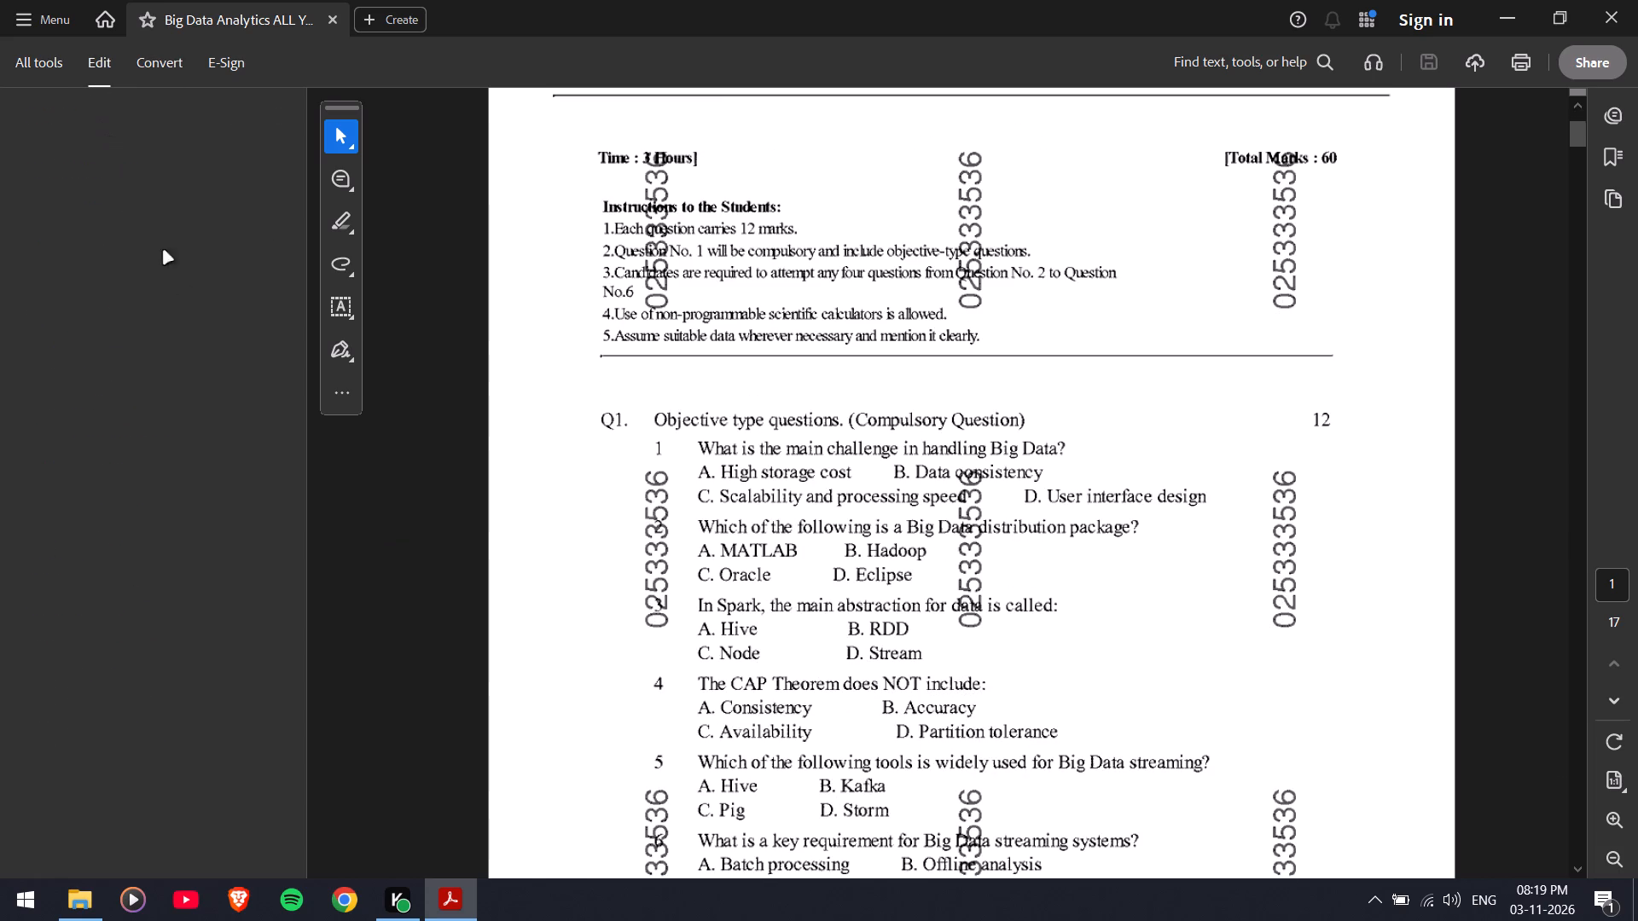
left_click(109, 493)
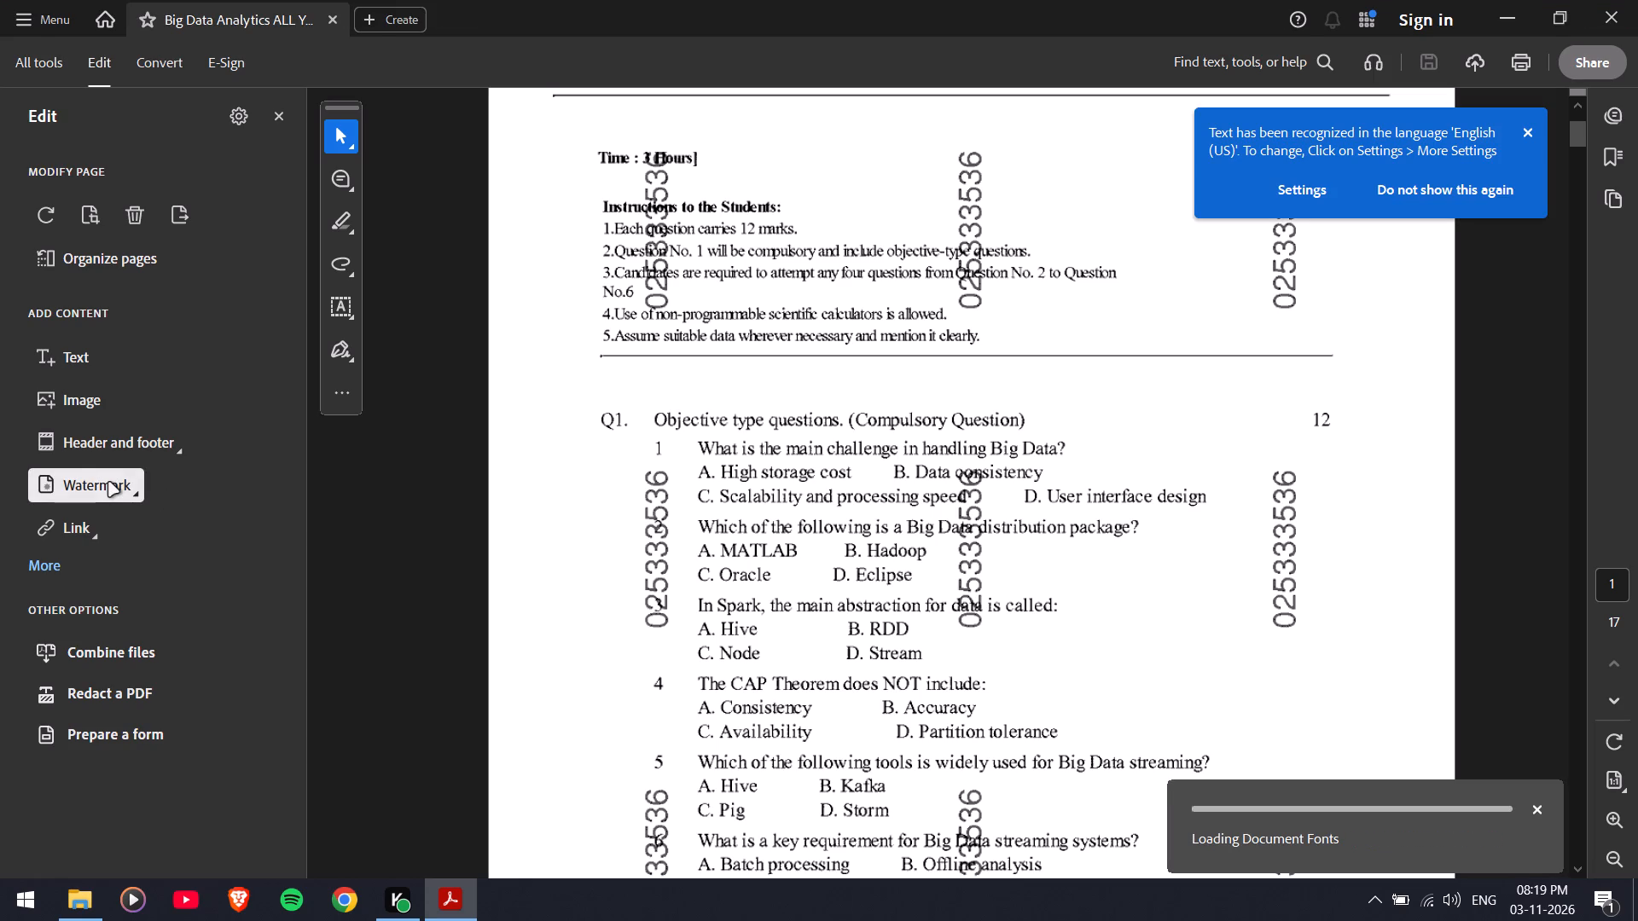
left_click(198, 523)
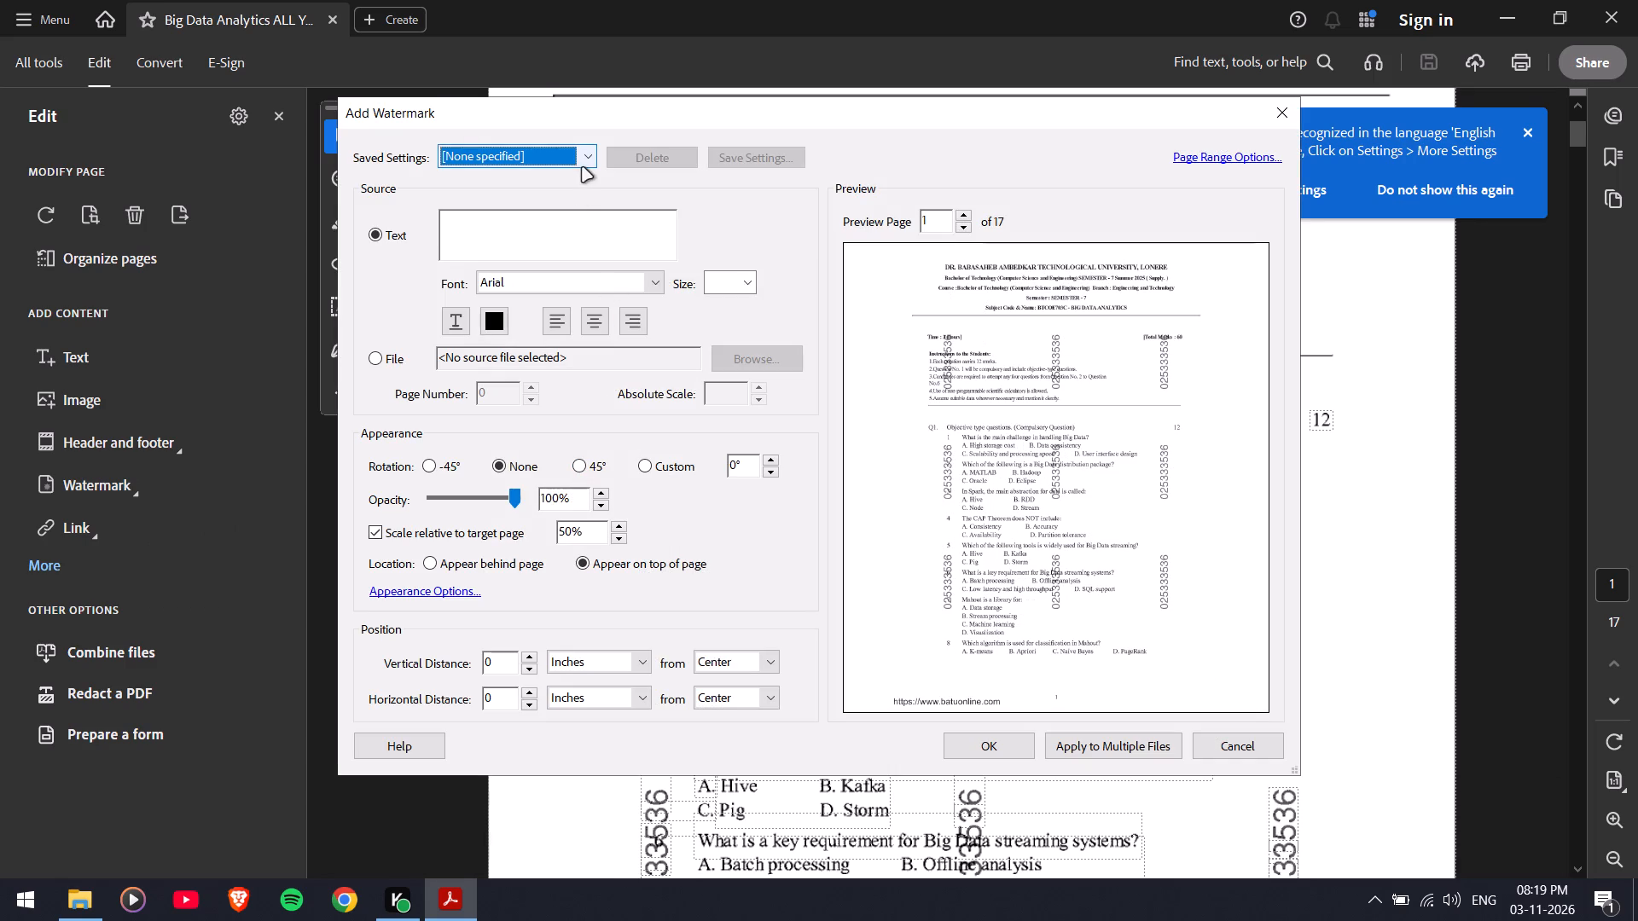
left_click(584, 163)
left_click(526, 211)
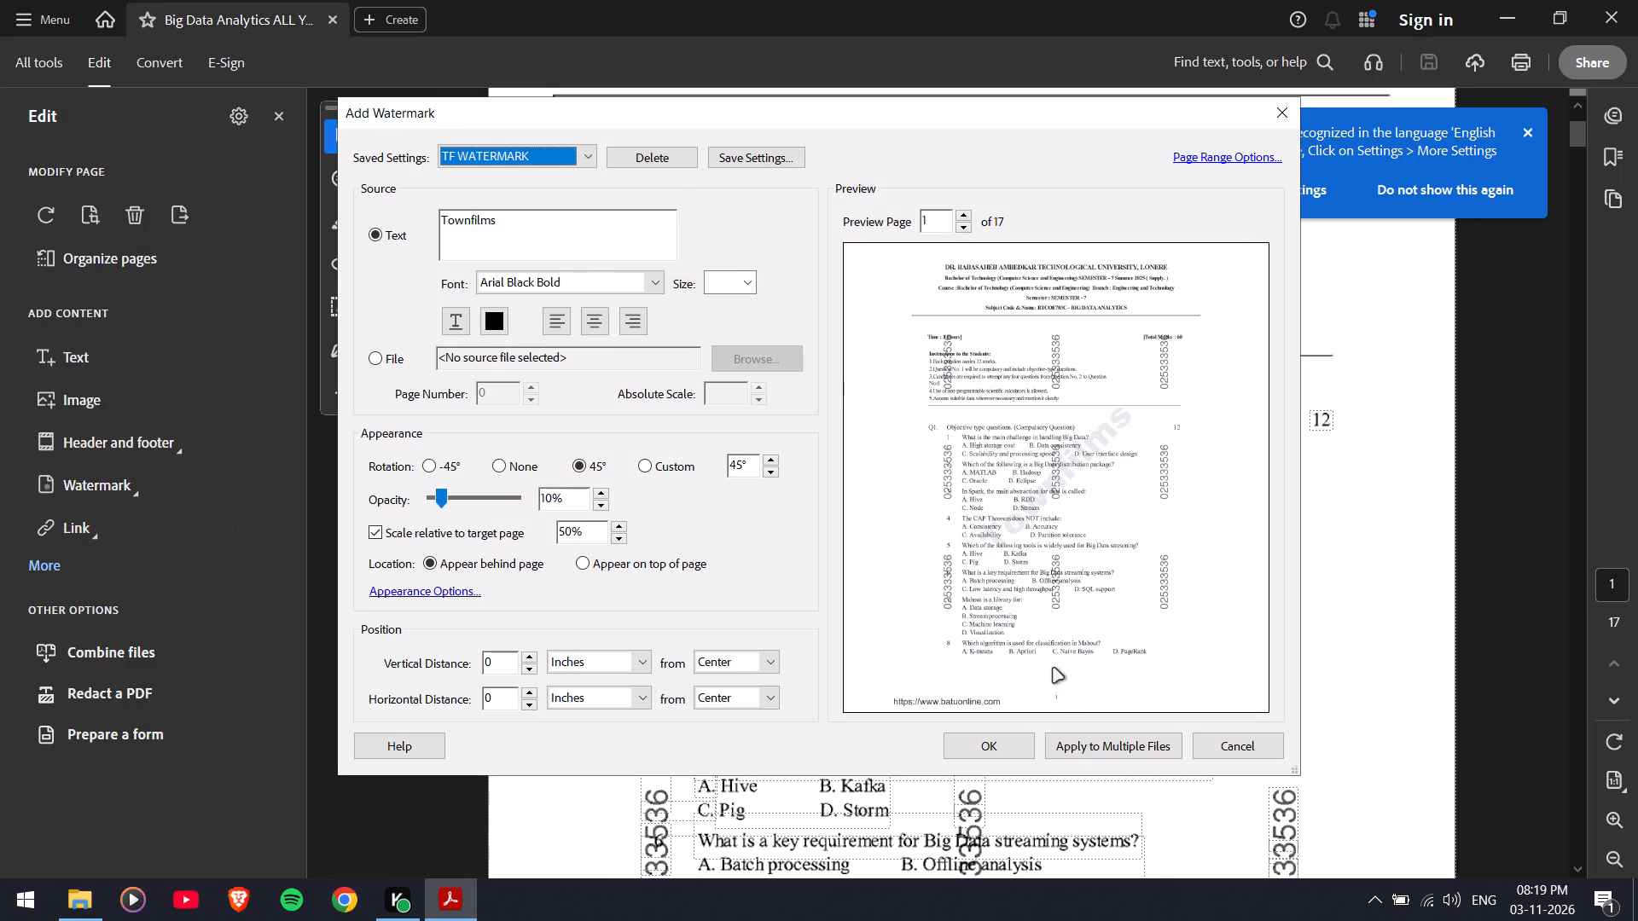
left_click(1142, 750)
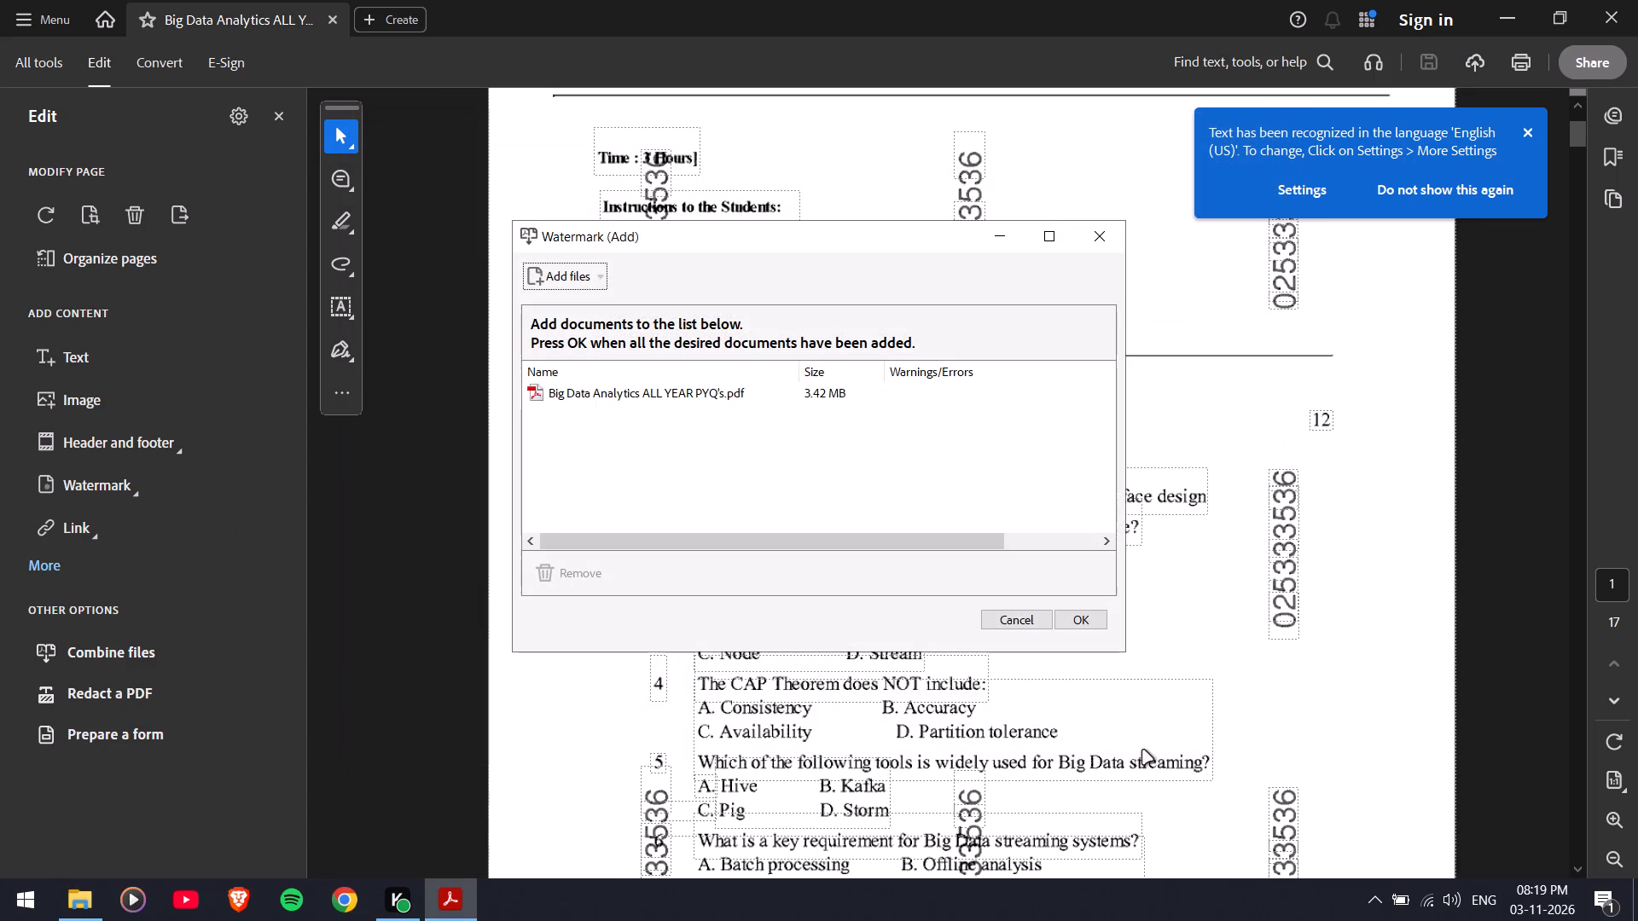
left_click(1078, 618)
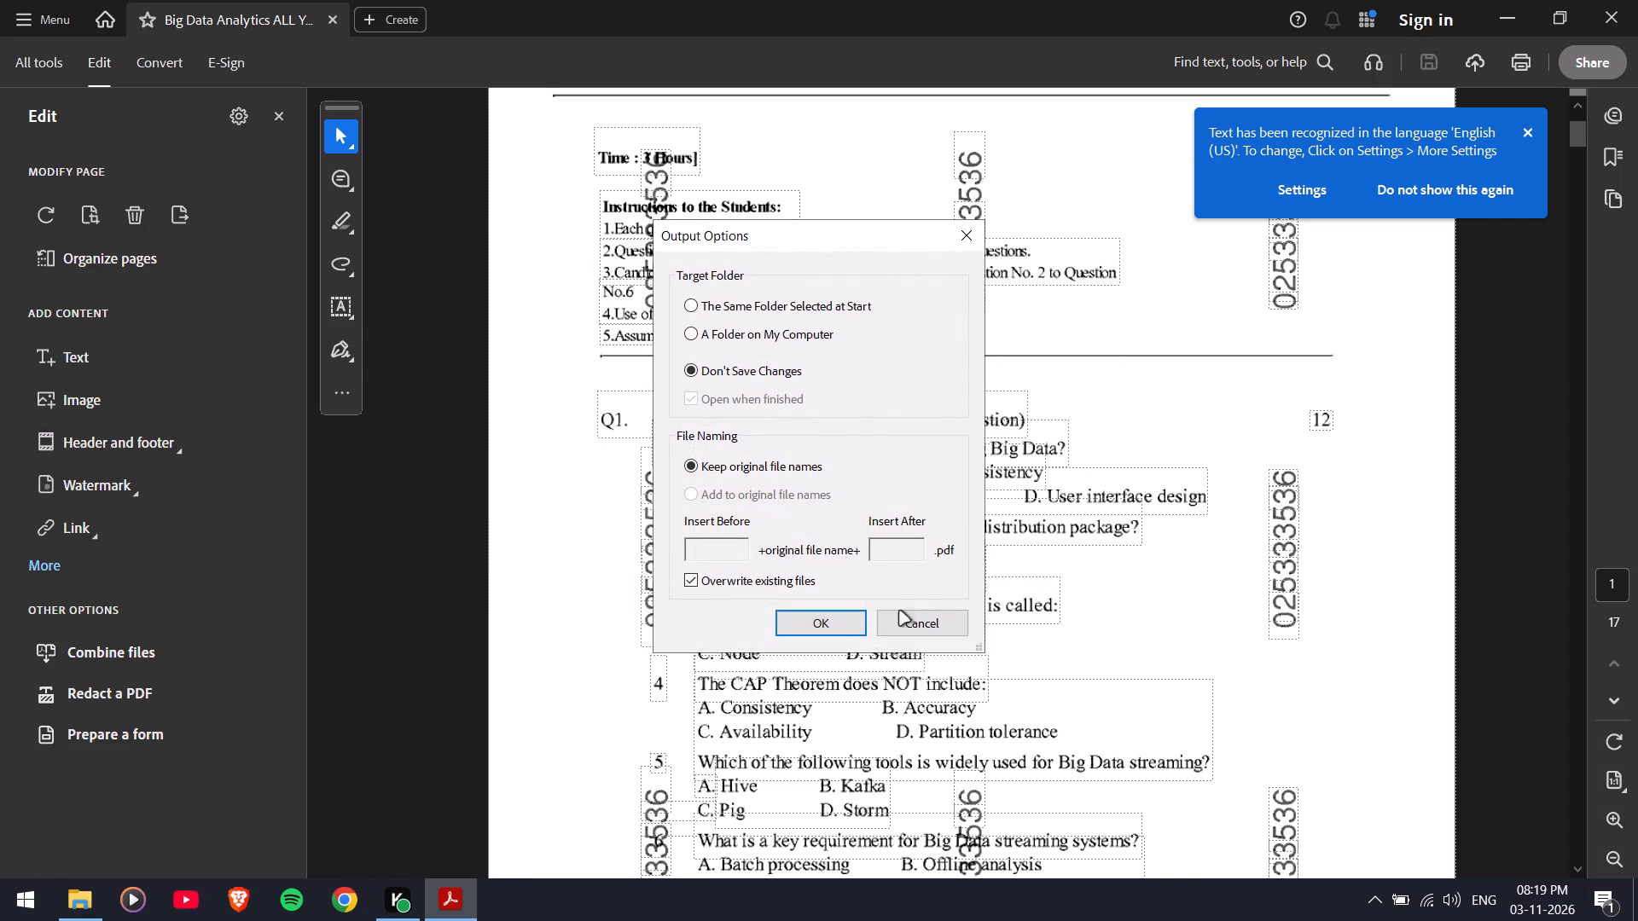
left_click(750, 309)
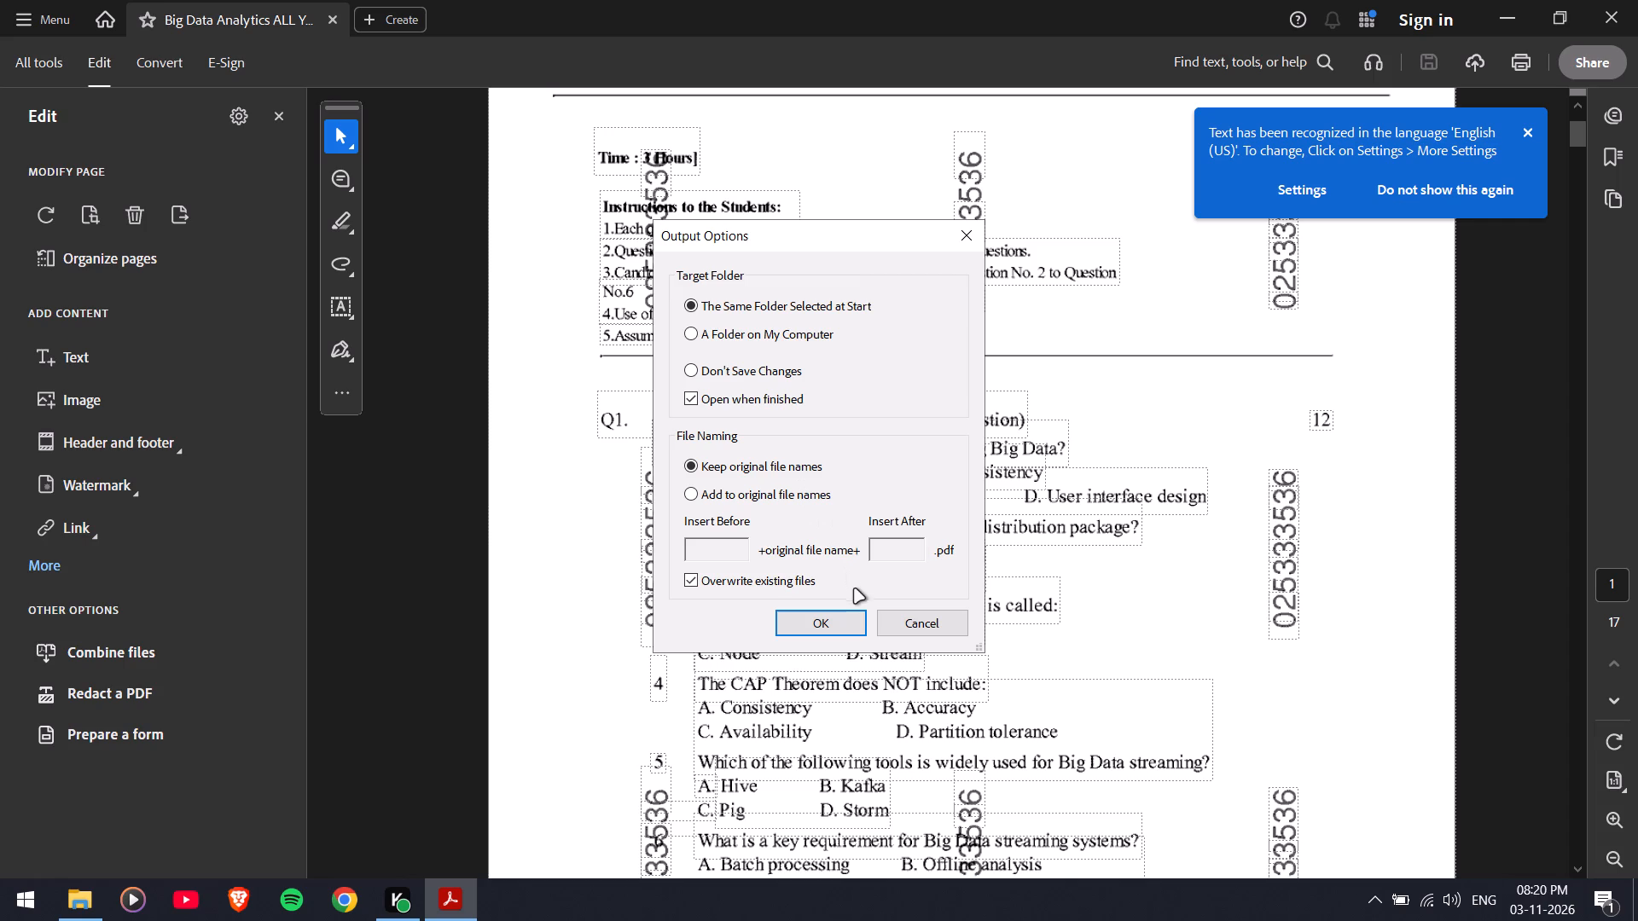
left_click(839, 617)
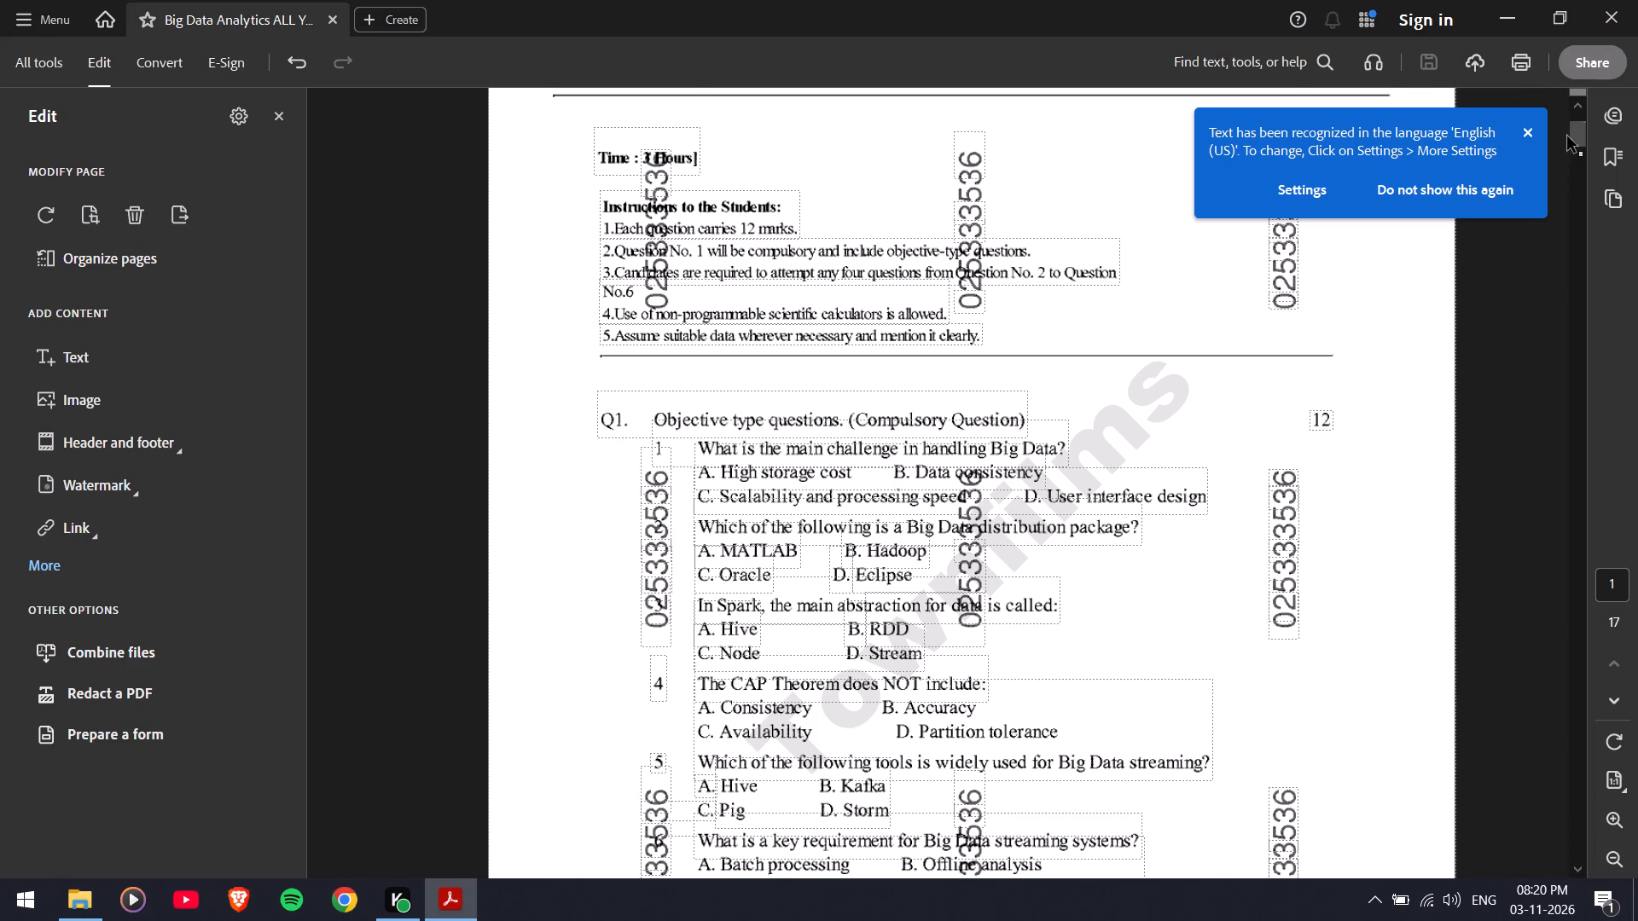
Check the watermark on a page near the end of the PDF and close the document.
left_click_drag(1575, 134, 1593, 754)
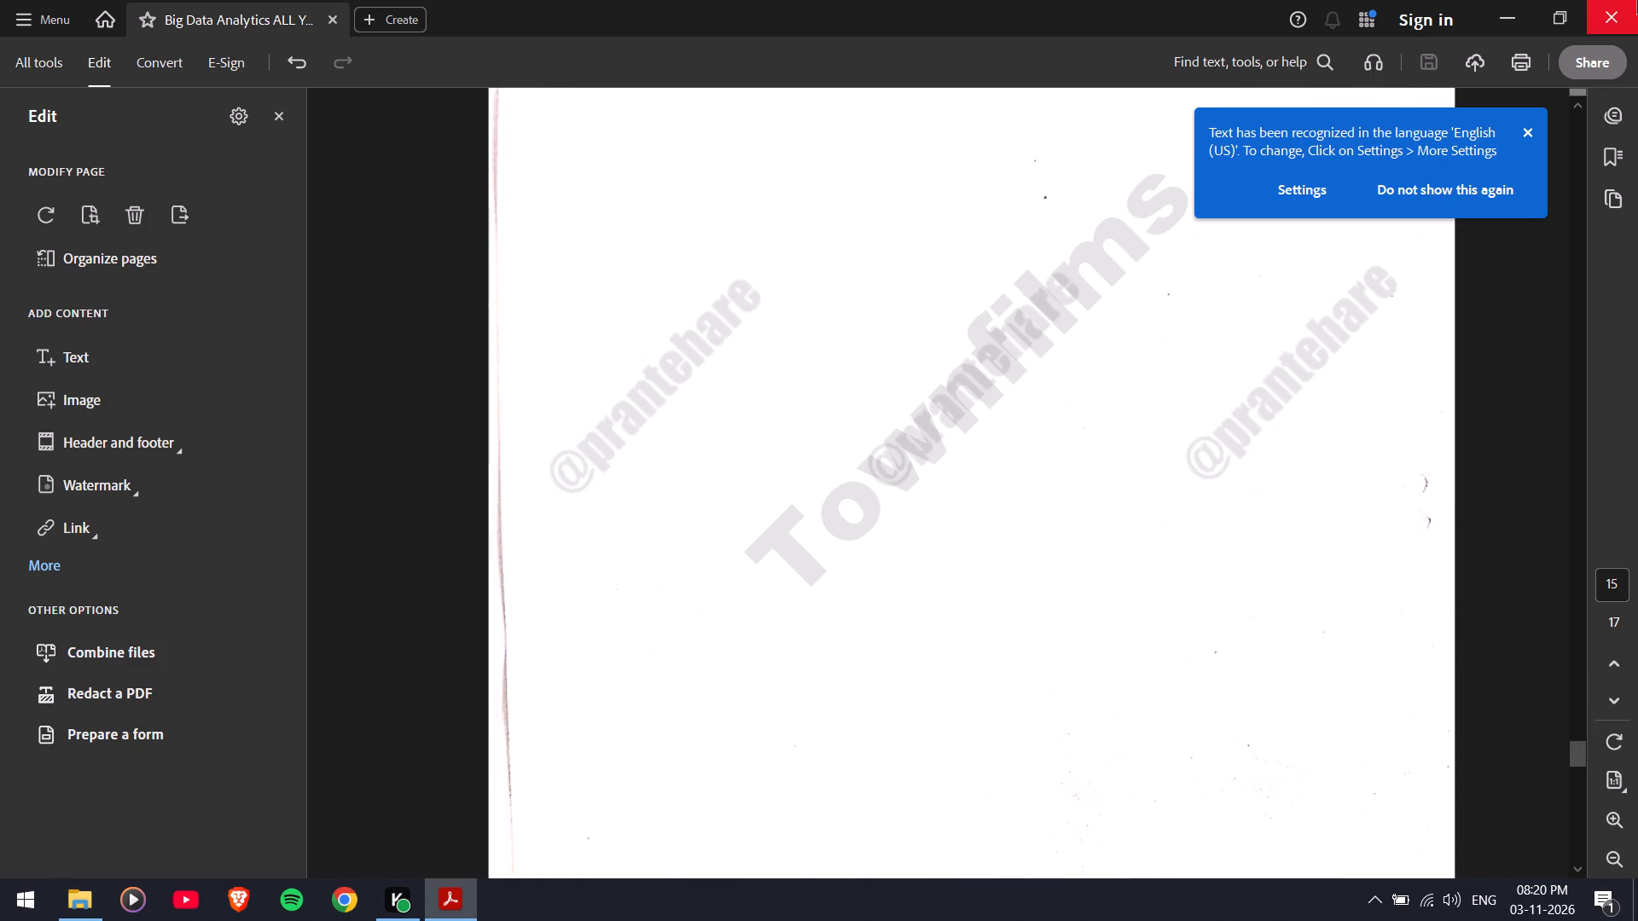
left_click(1637, 0)
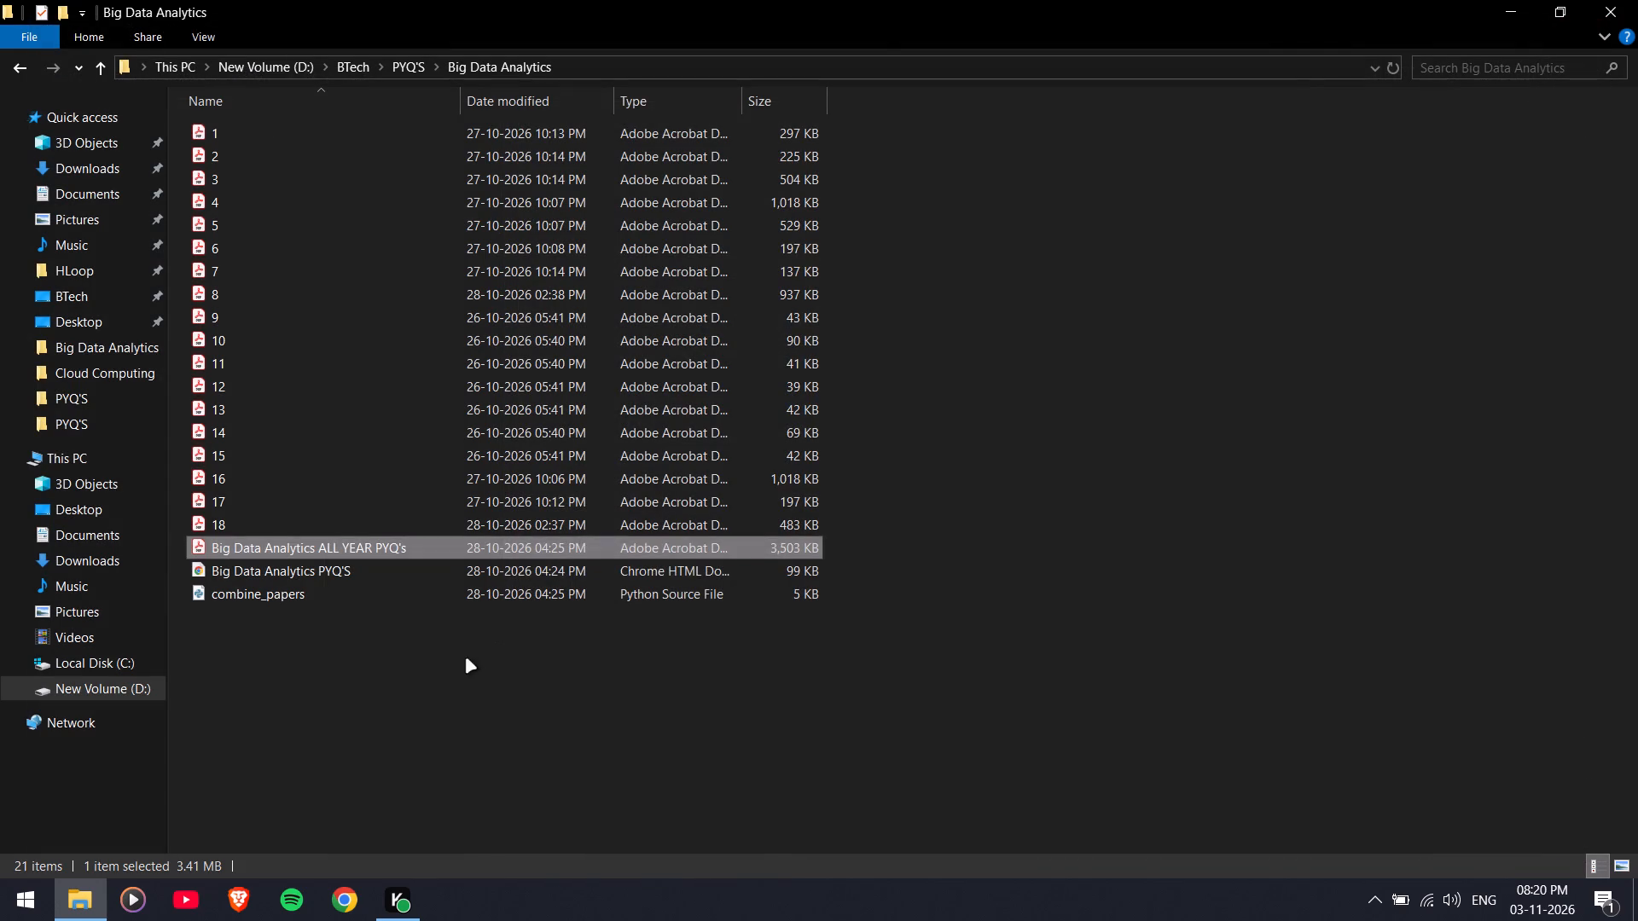
Reopen the Big Data Analytics ALL YEAR PYQ's PDF and examine its first three pages for the Townfilms watermark.
left_click(464, 660)
double_click(276, 552)
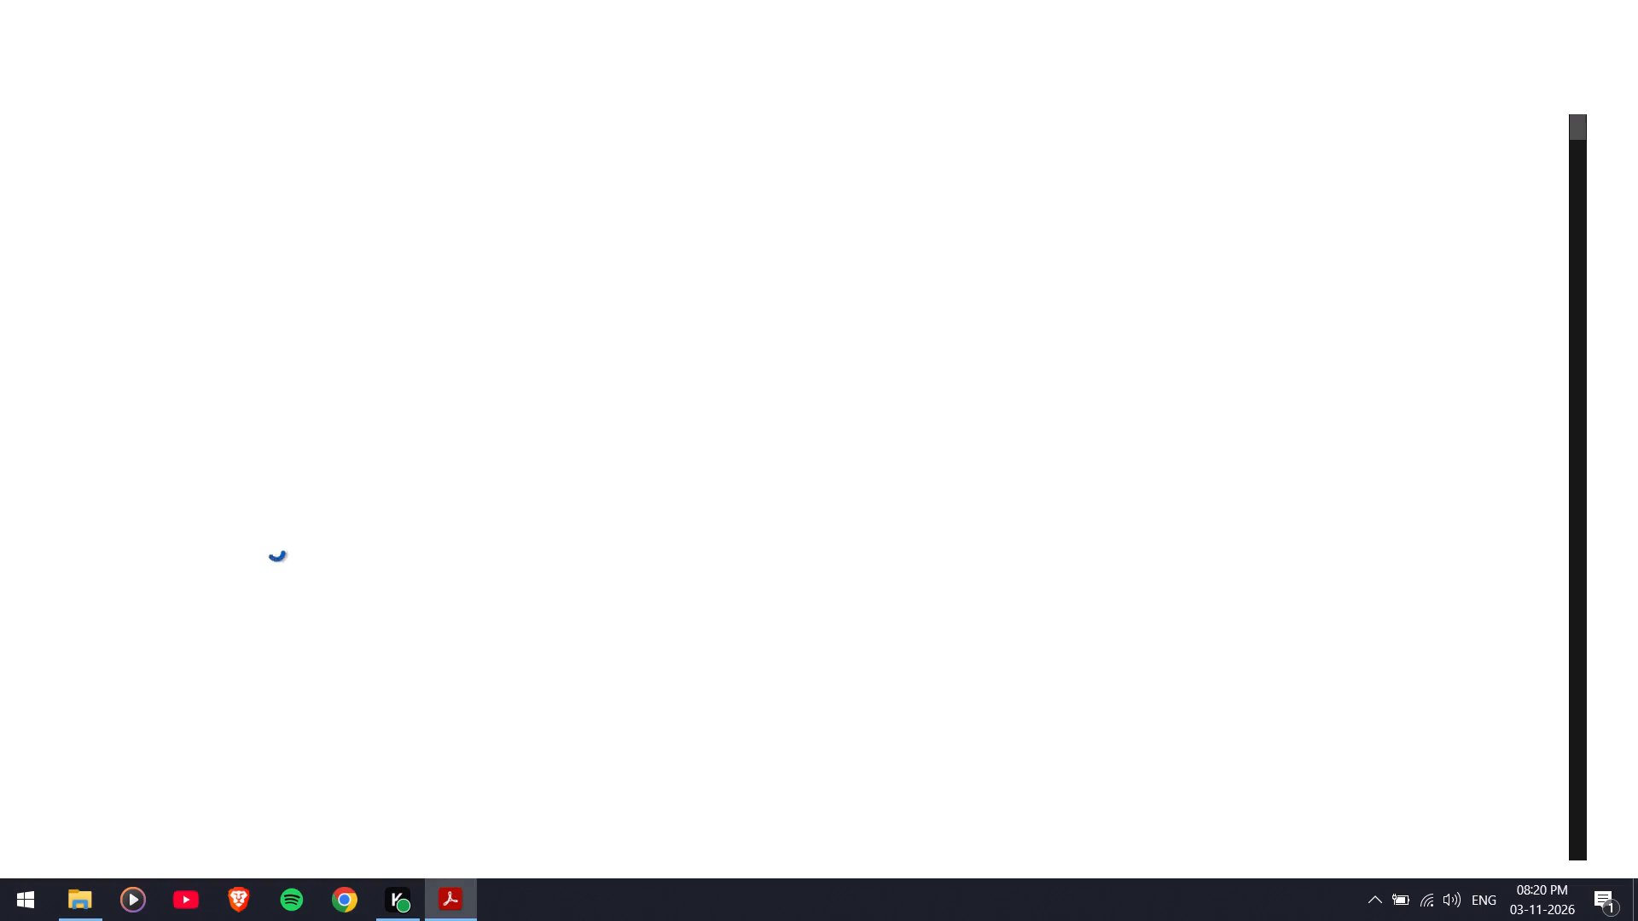
scroll(1187, 530, "down", 14)
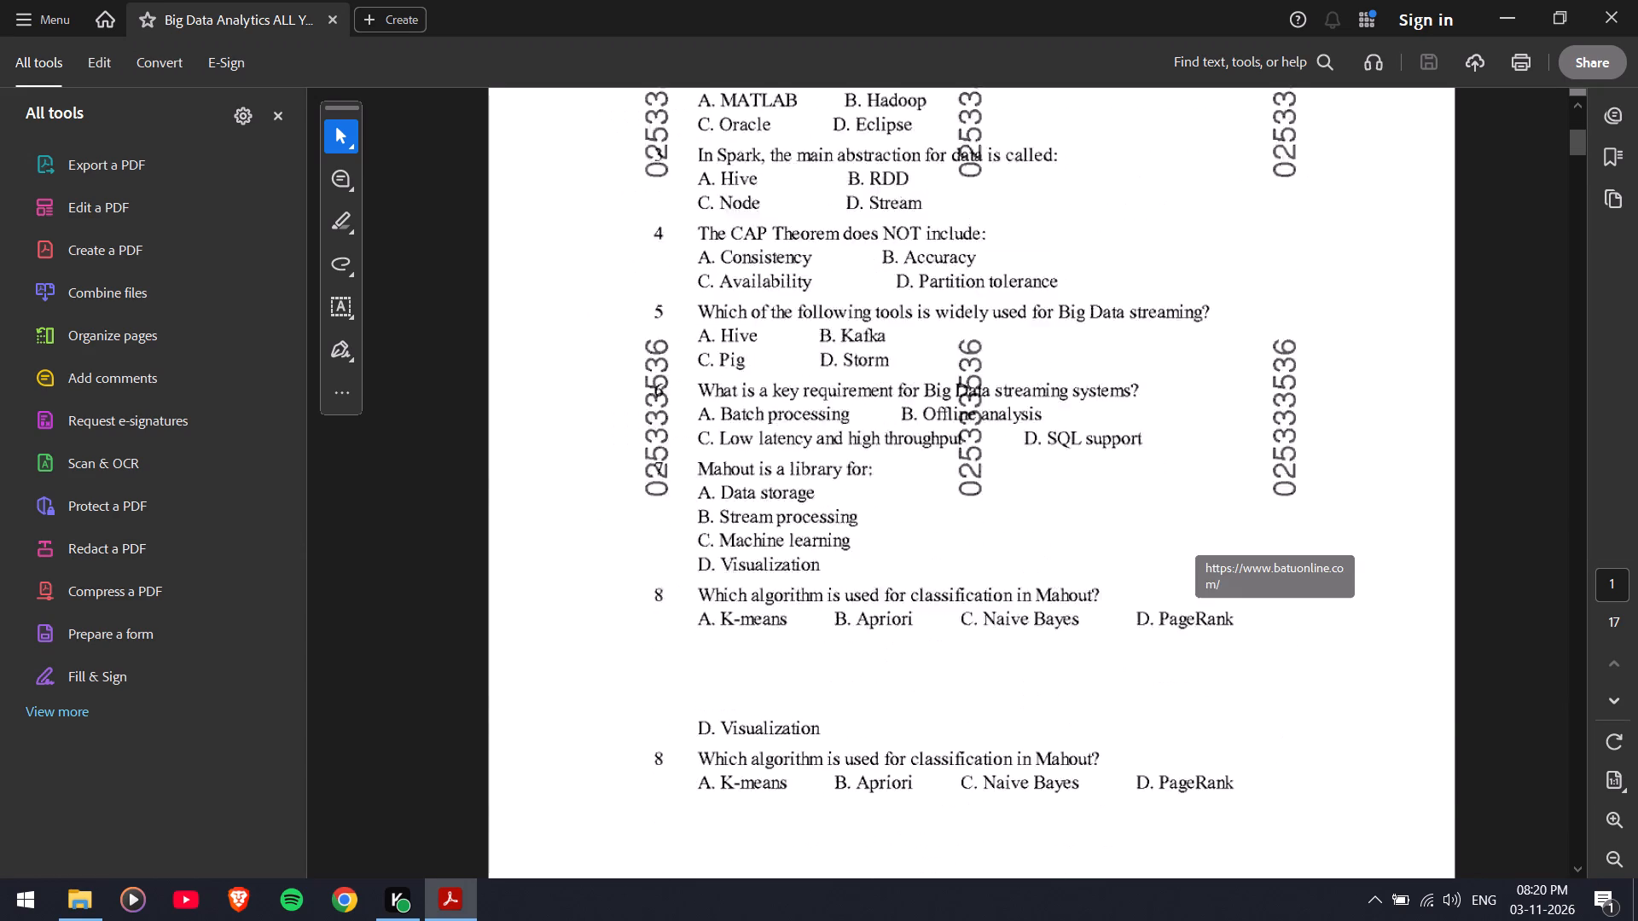
scroll(1197, 531, "down", 16)
scroll(1198, 533, "down", 11)
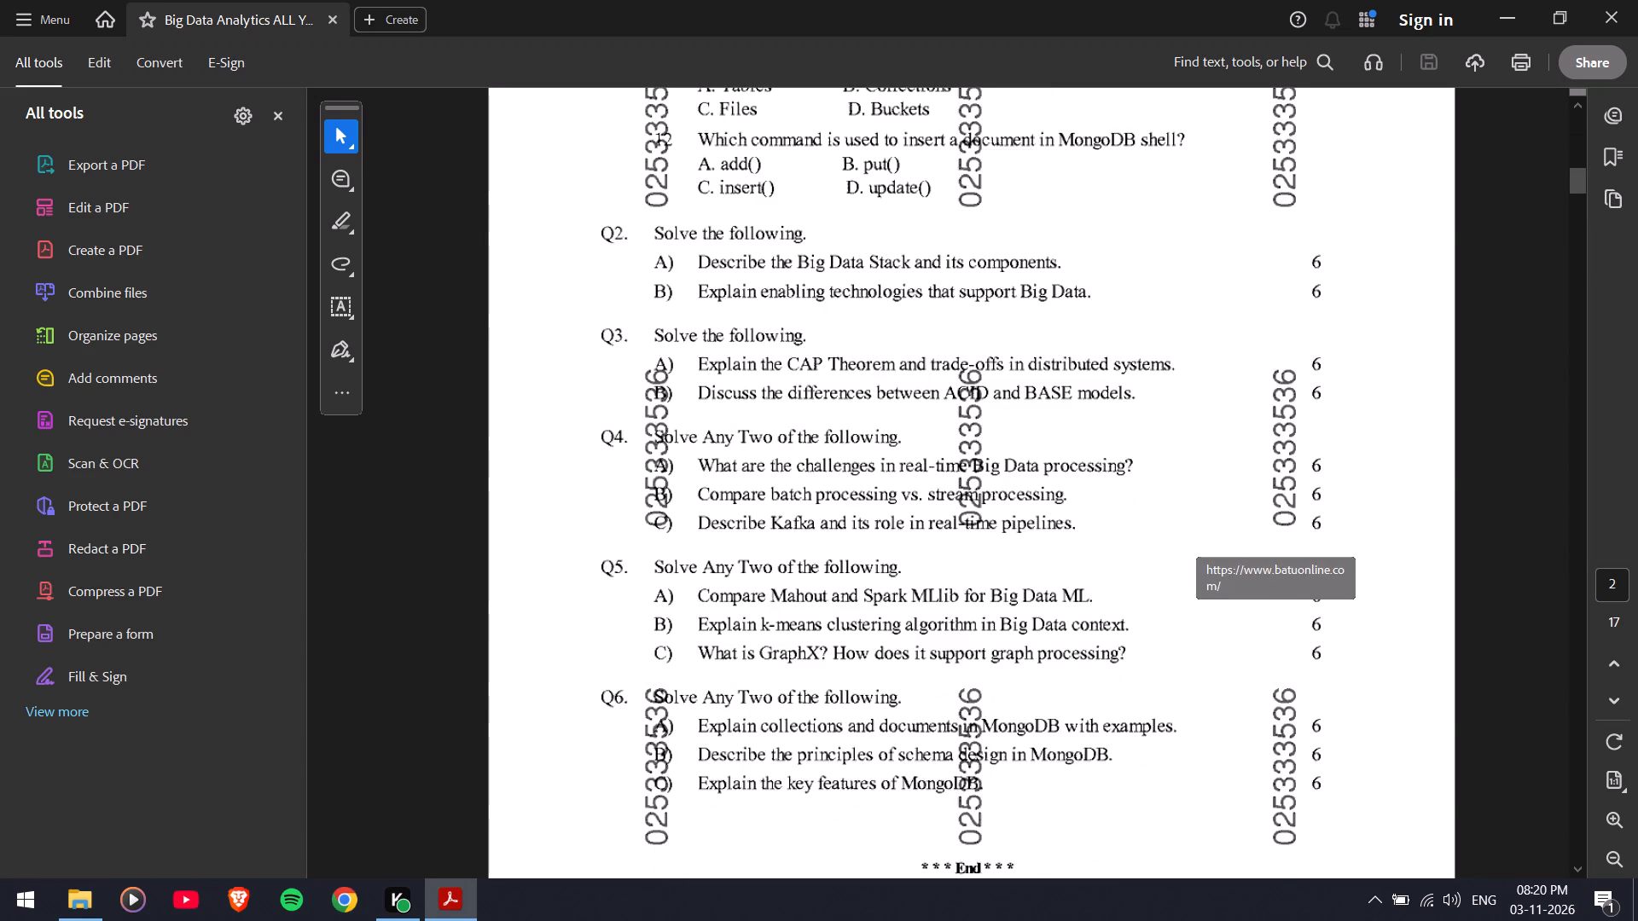
scroll(1198, 533, "down", 17)
scroll(1198, 533, "down", 6)
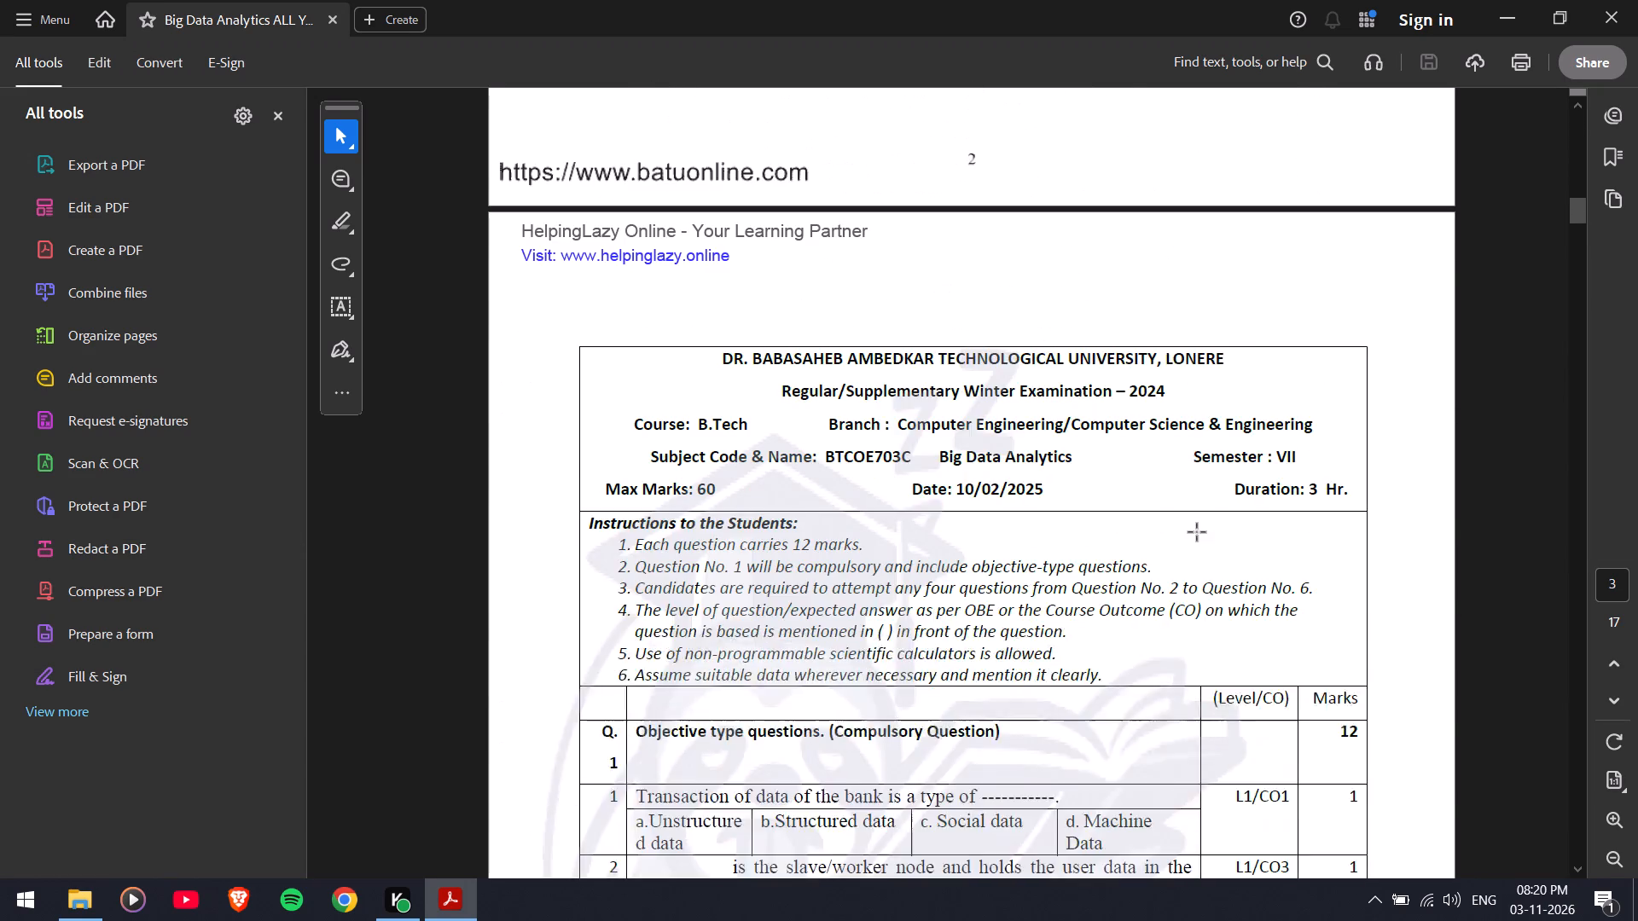
scroll(1198, 533, "down", 15)
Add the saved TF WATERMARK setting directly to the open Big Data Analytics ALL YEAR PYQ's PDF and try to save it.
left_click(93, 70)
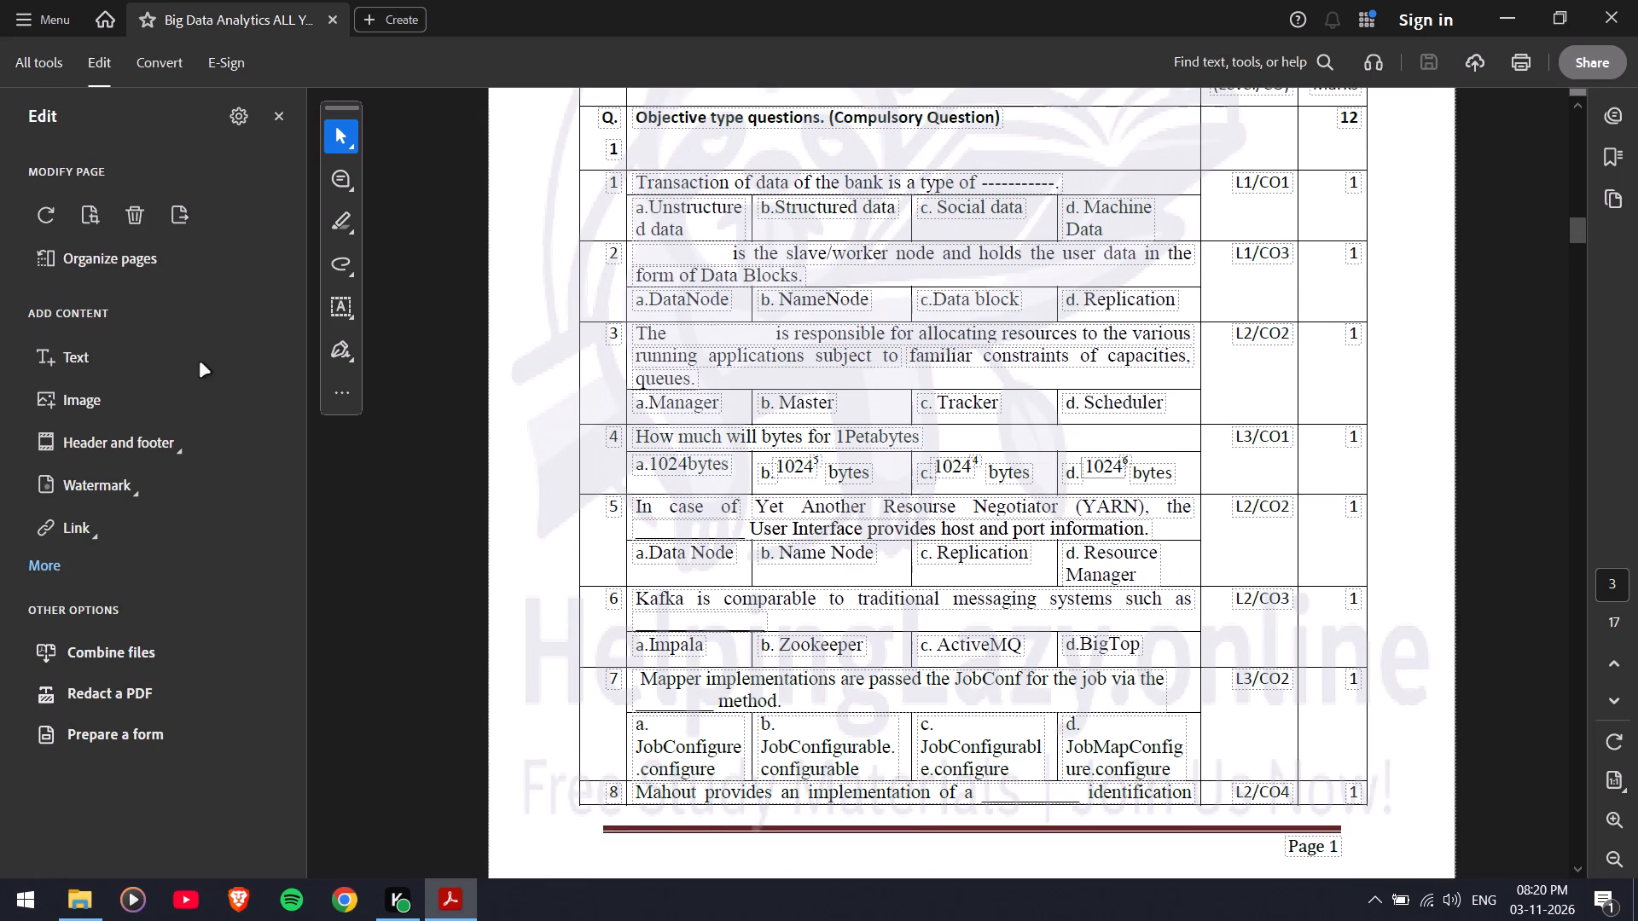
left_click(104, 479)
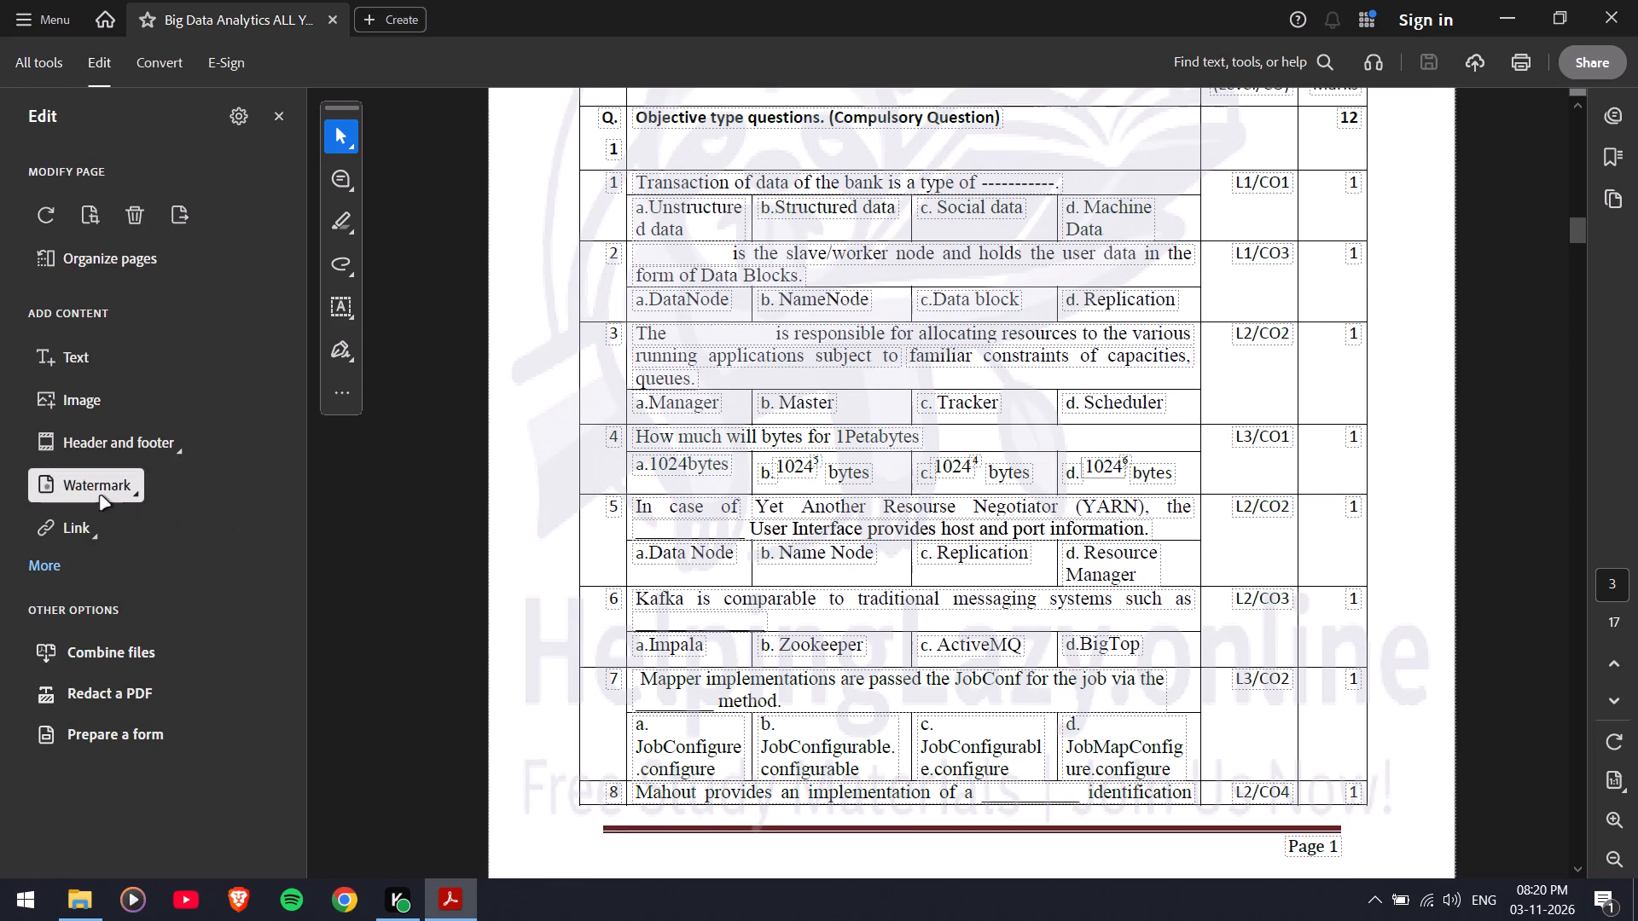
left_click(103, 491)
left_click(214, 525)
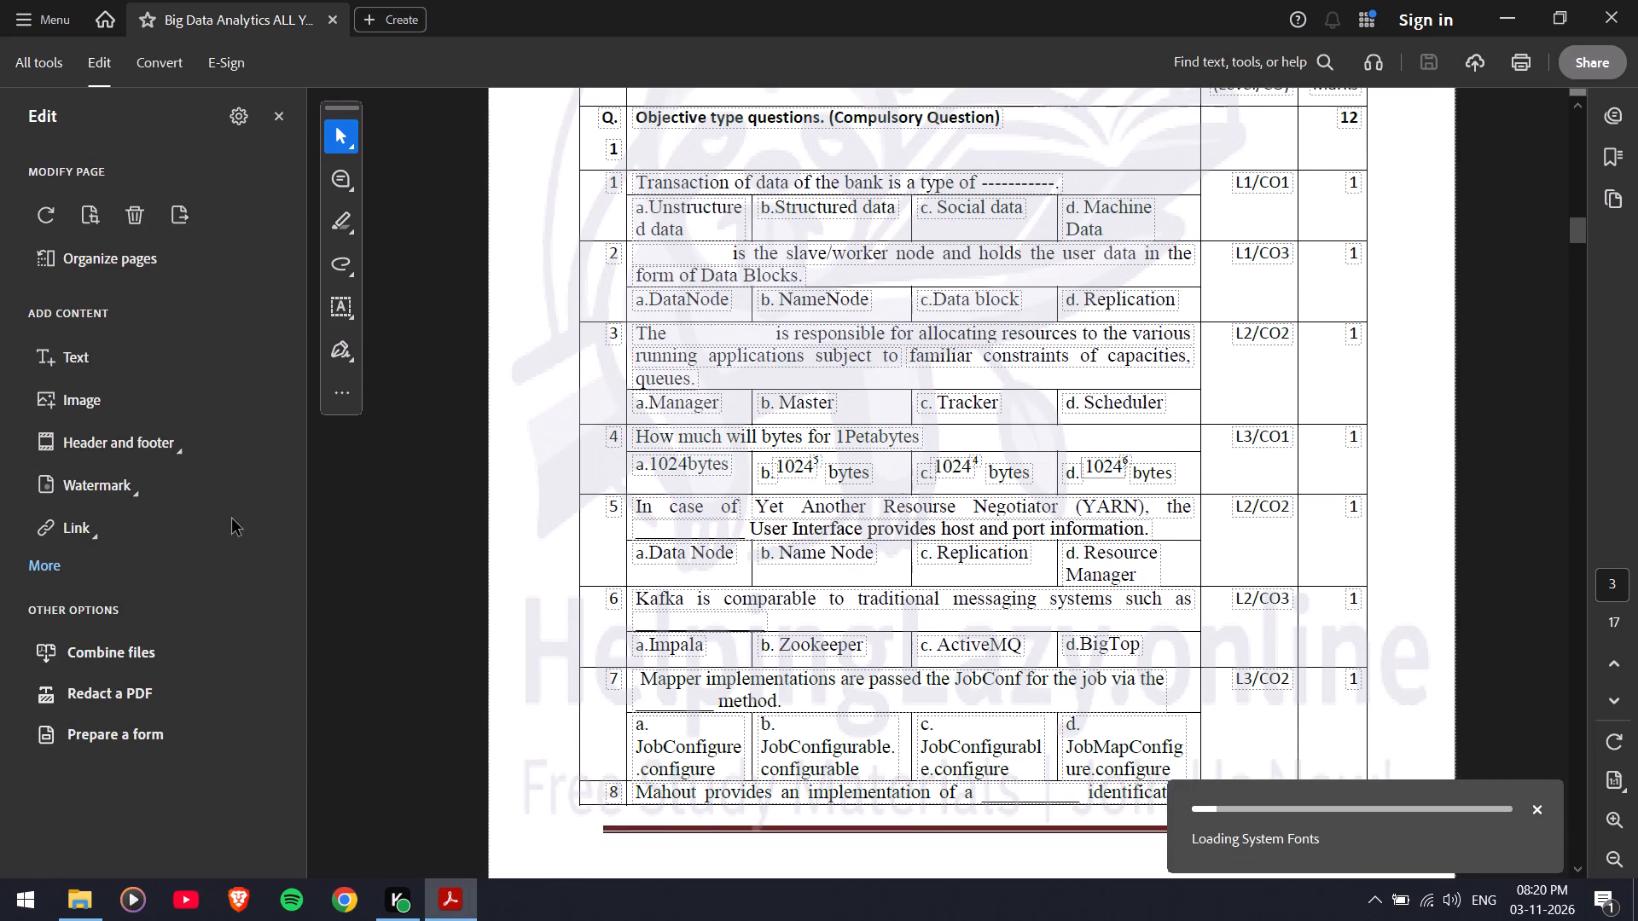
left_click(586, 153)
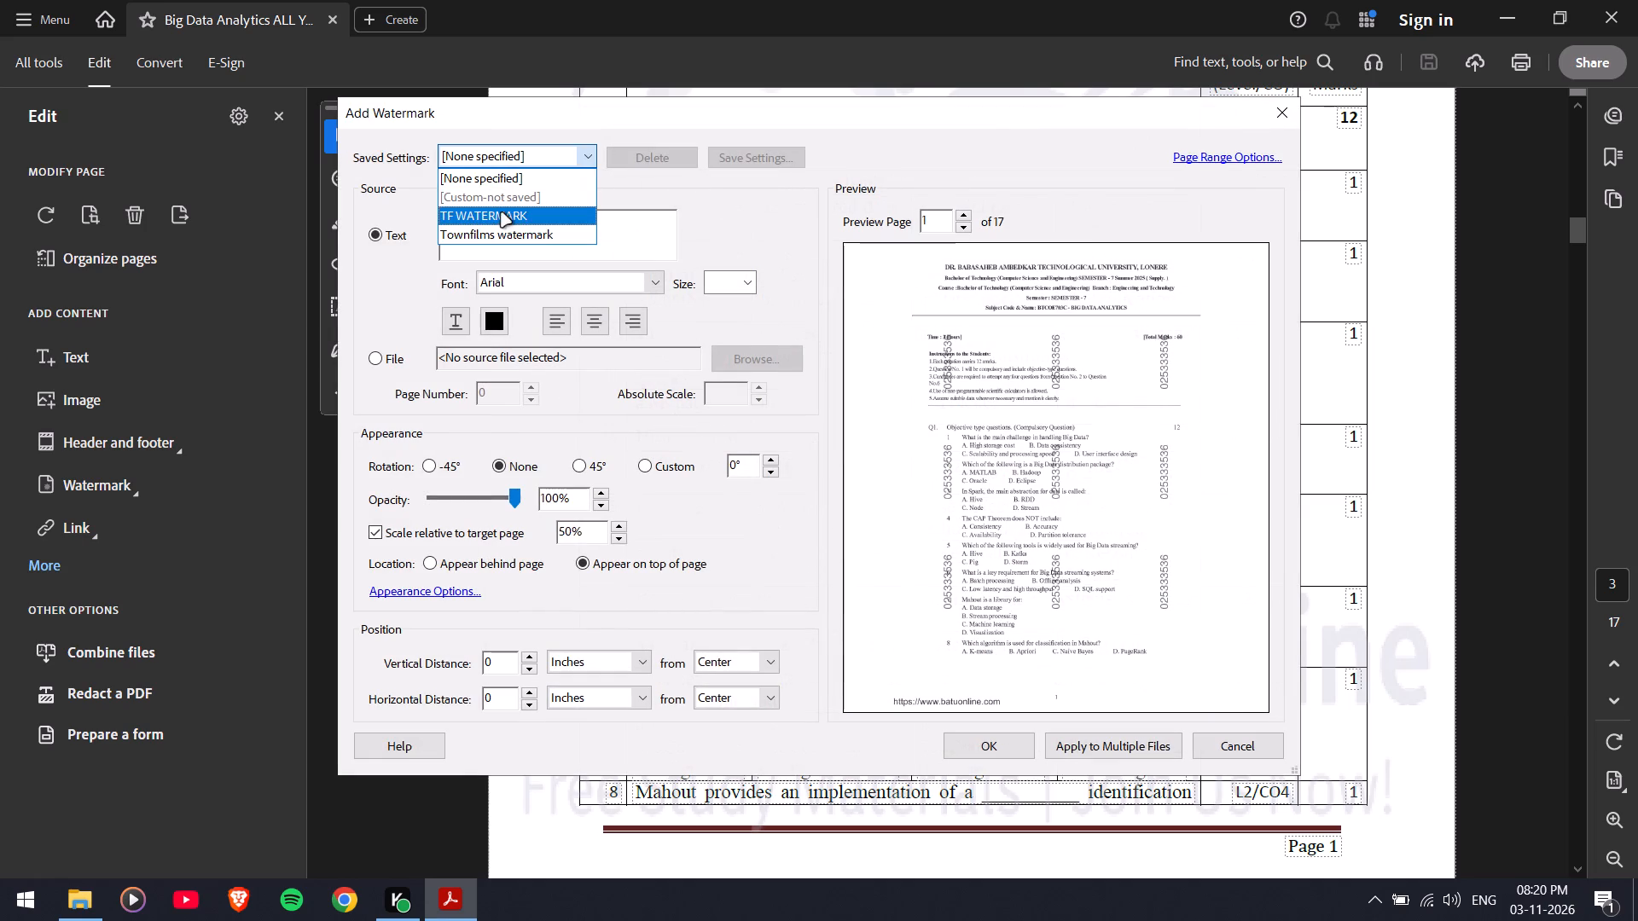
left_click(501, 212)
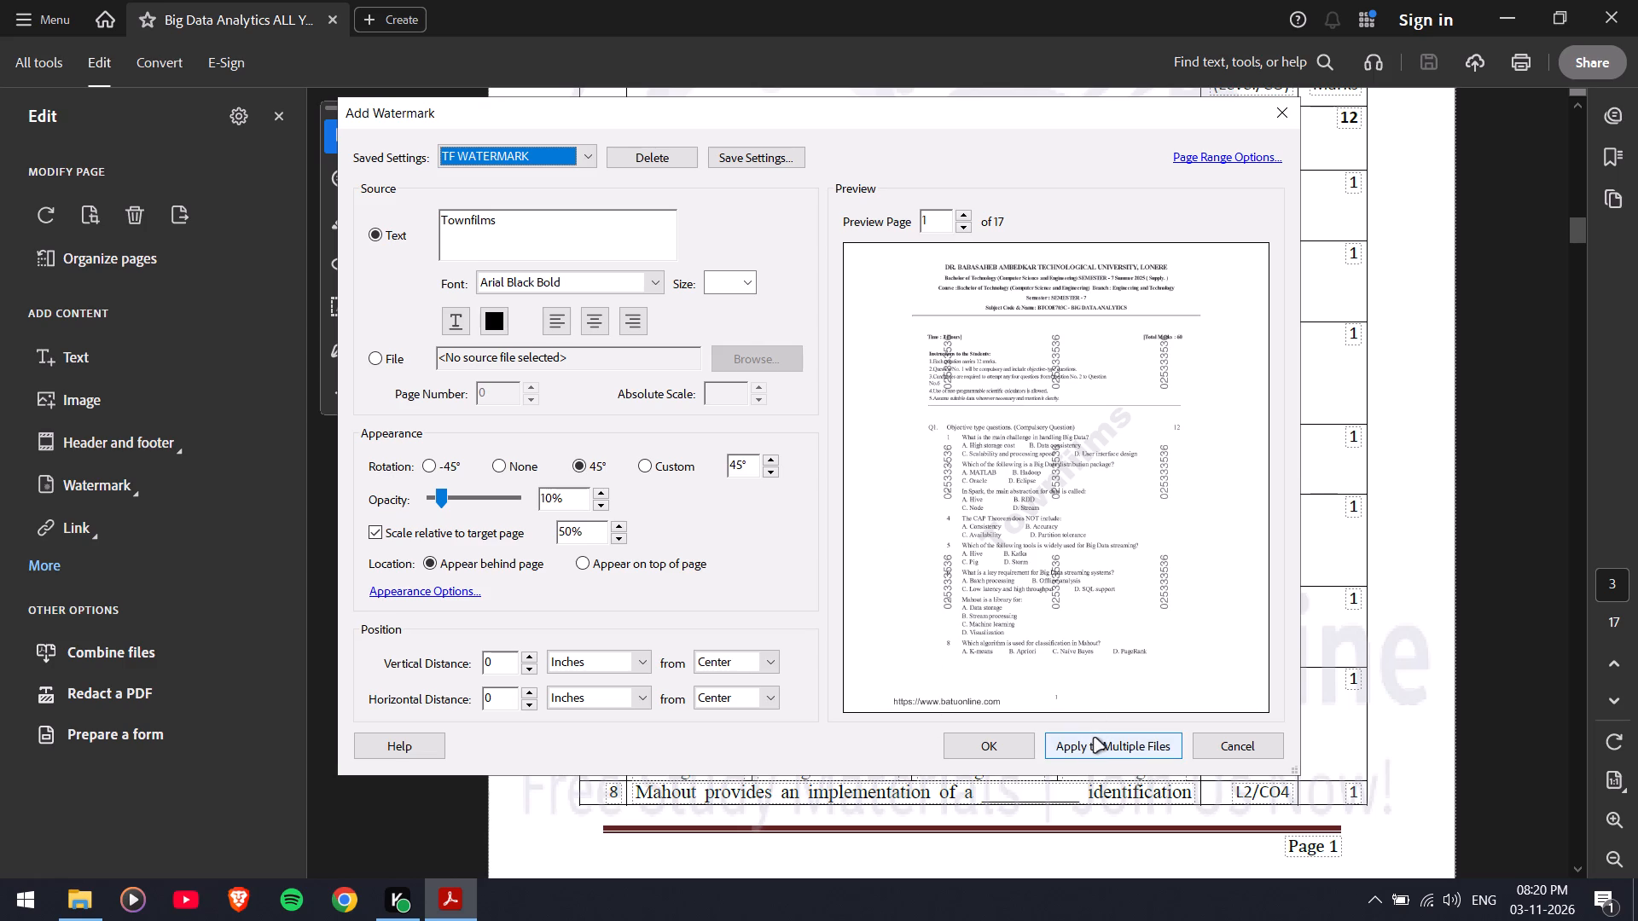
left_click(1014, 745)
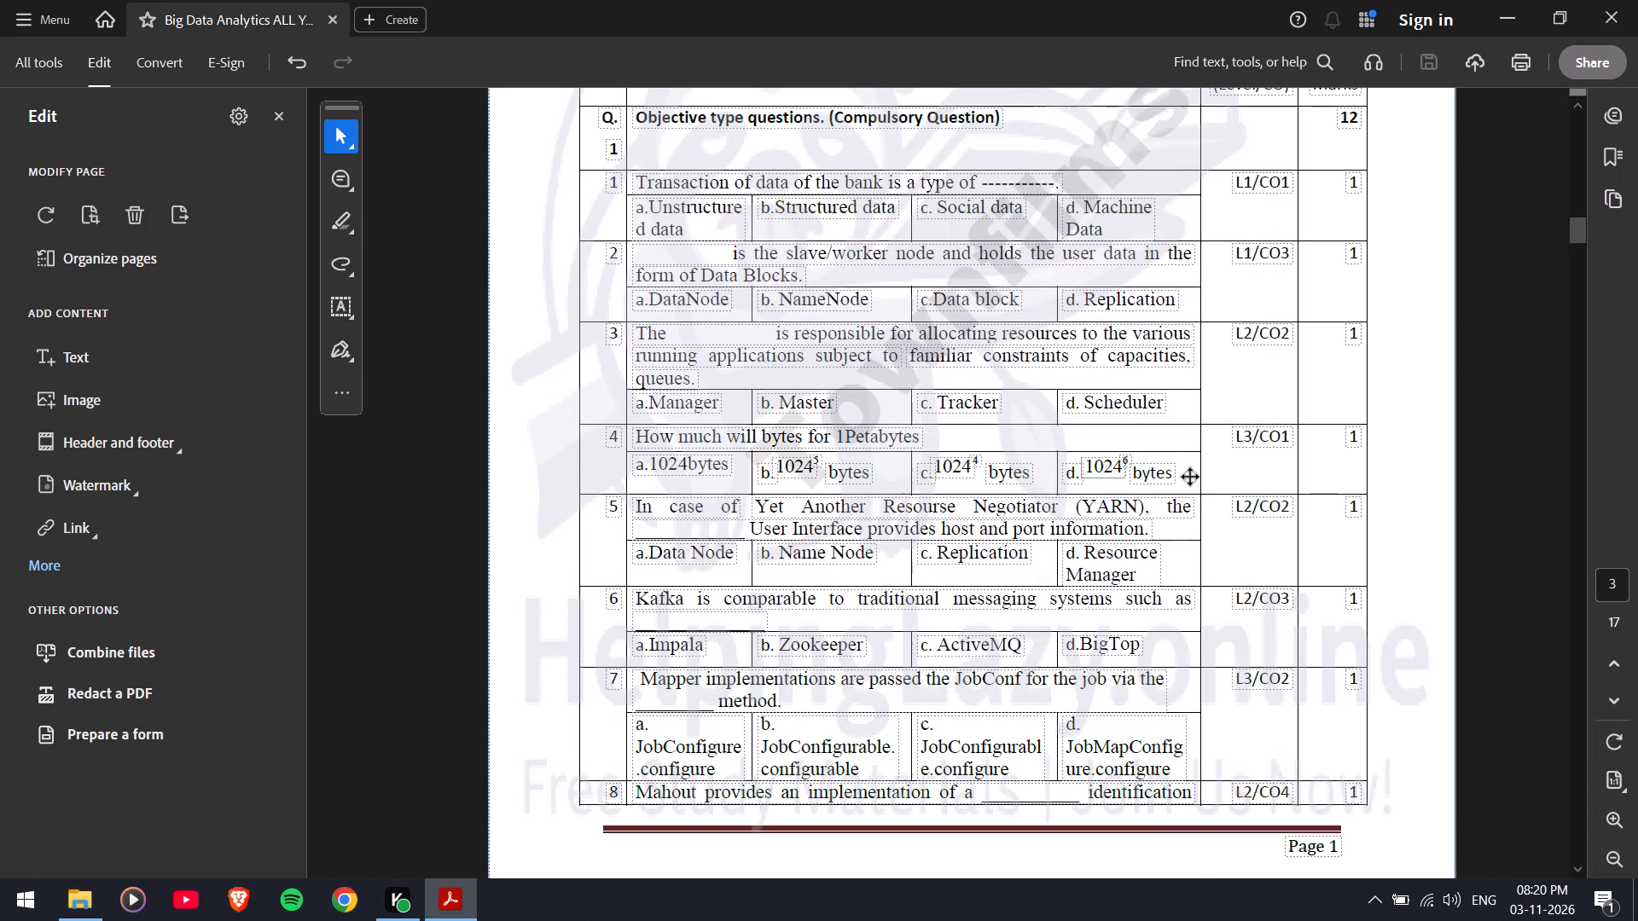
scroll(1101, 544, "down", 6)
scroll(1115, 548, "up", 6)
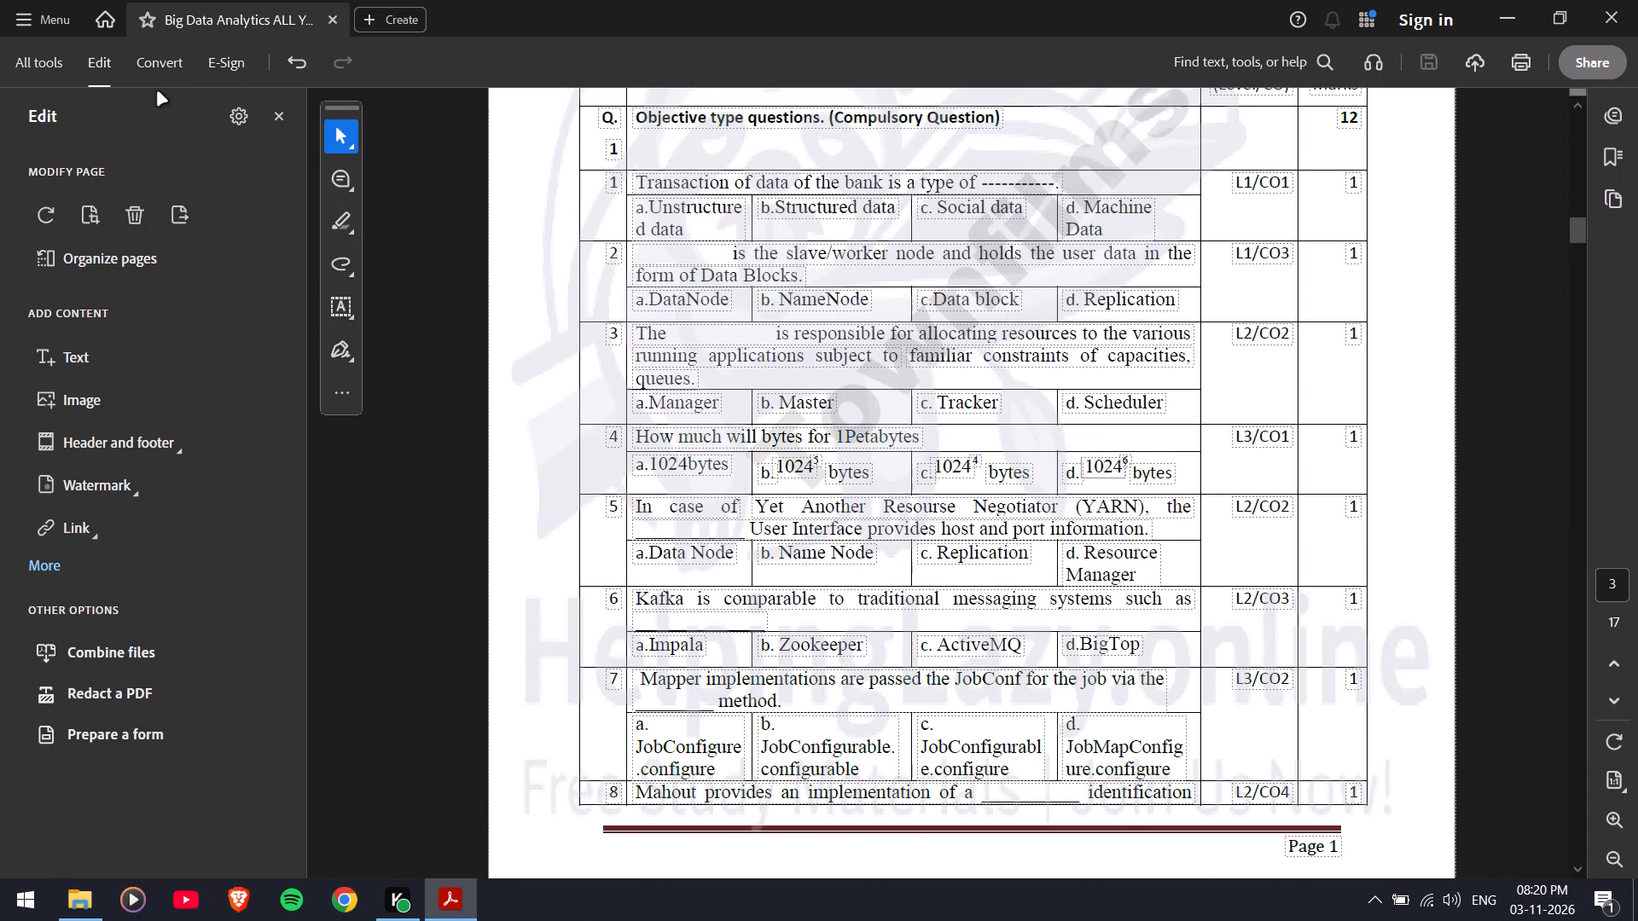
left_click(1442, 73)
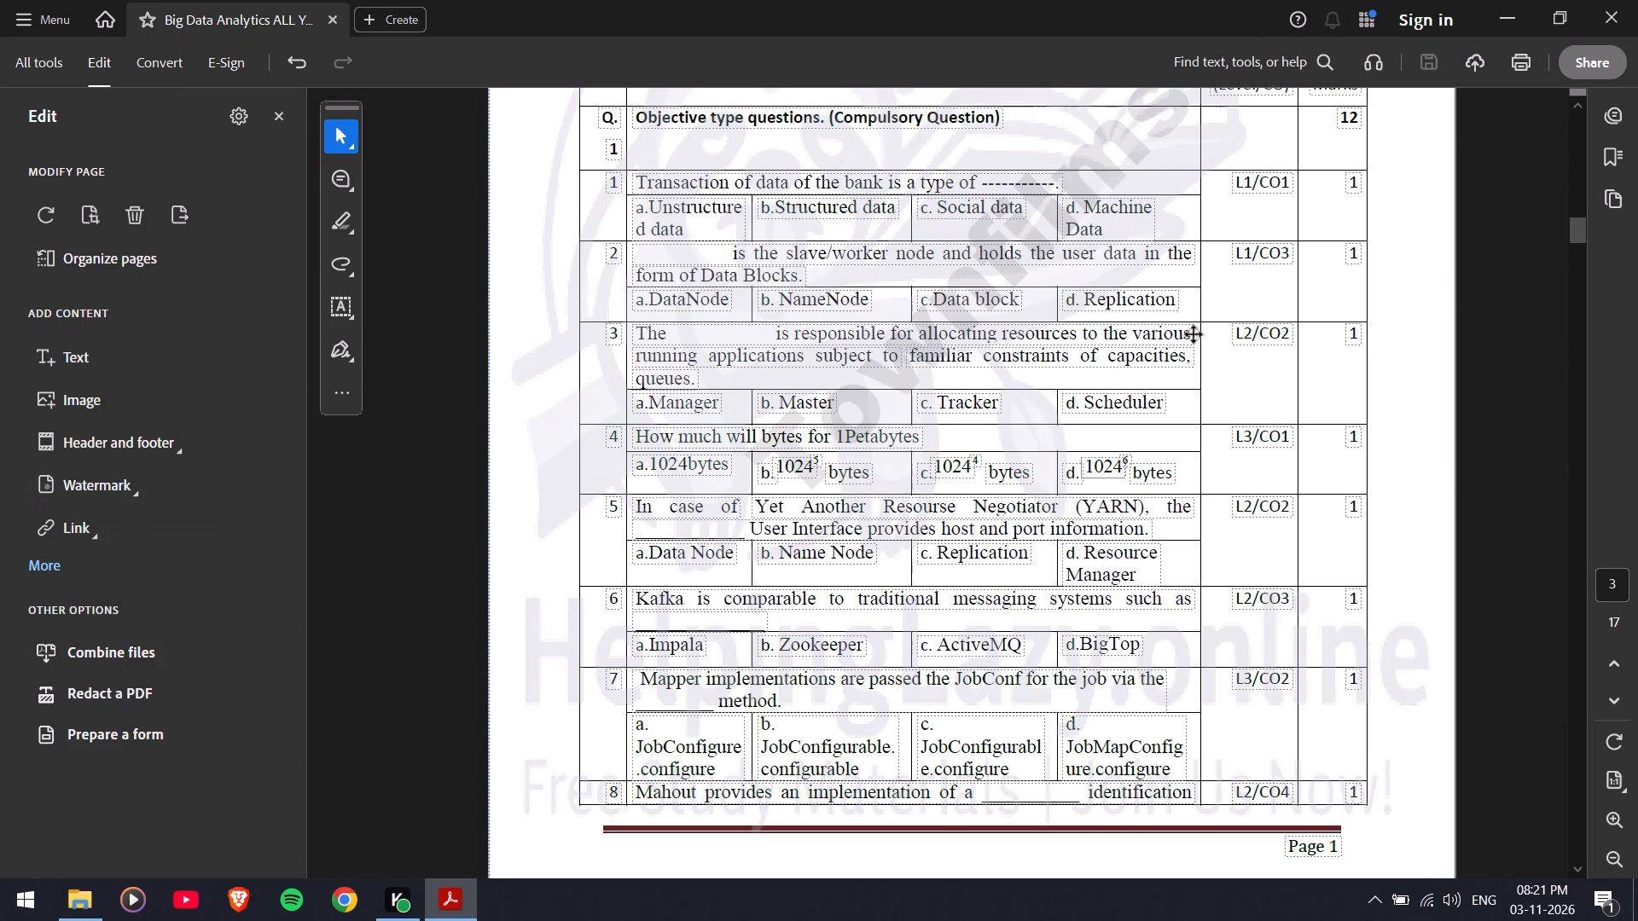
Examine the PDF around page 16 for the Townfilms watermark and close the document.
left_click_drag(1582, 234, 1582, 235)
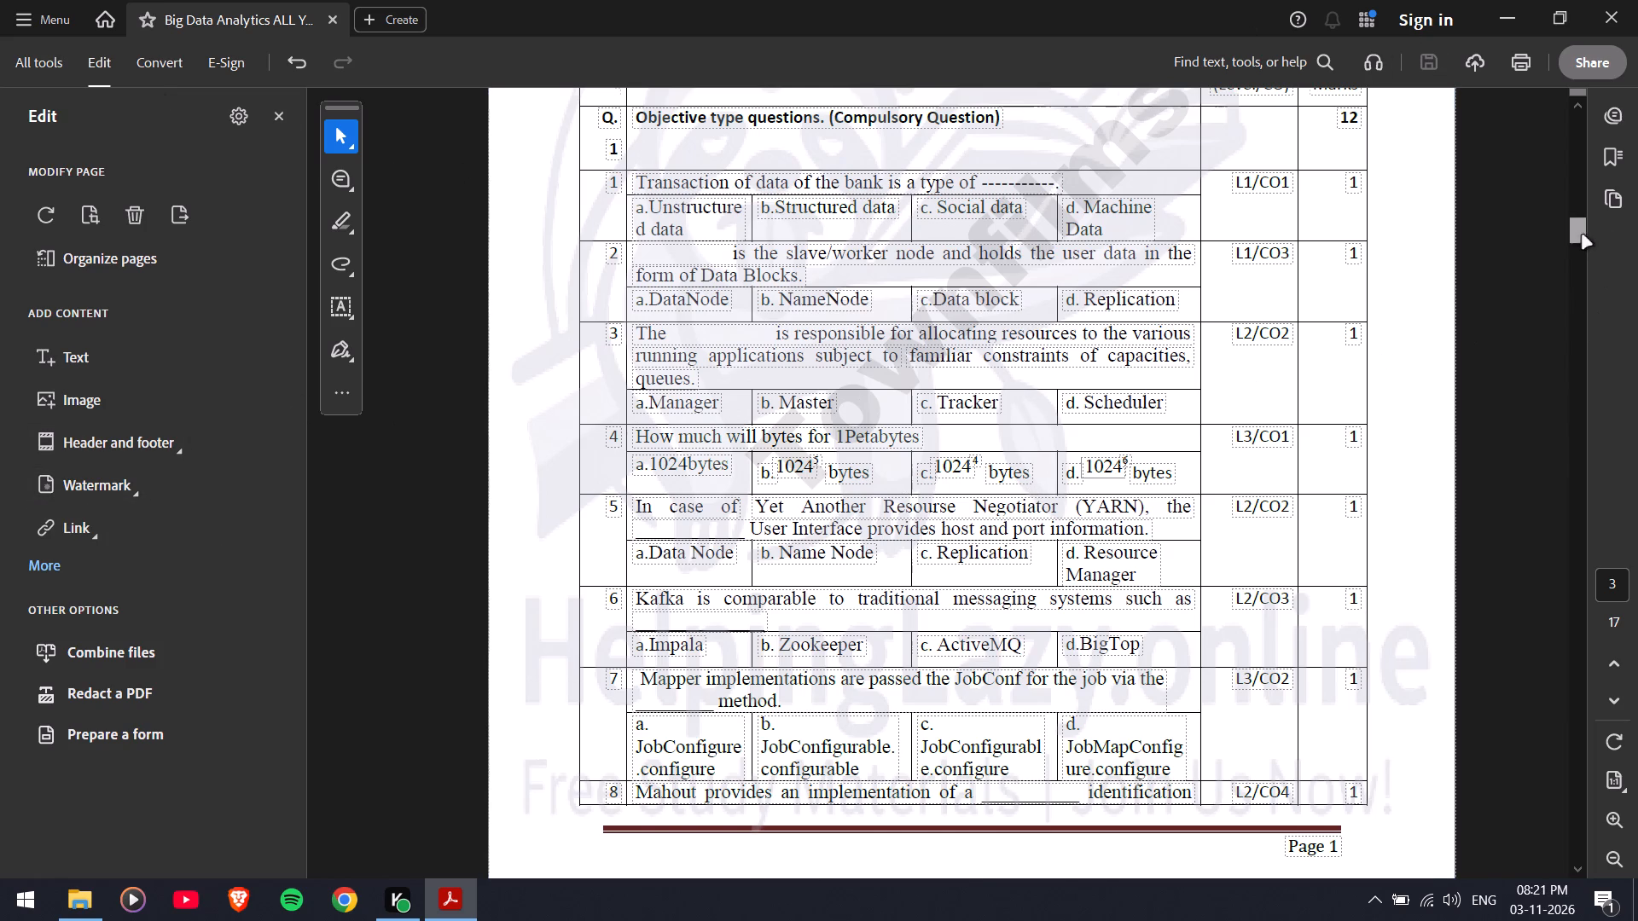
left_click_drag(1582, 235, 1577, 815)
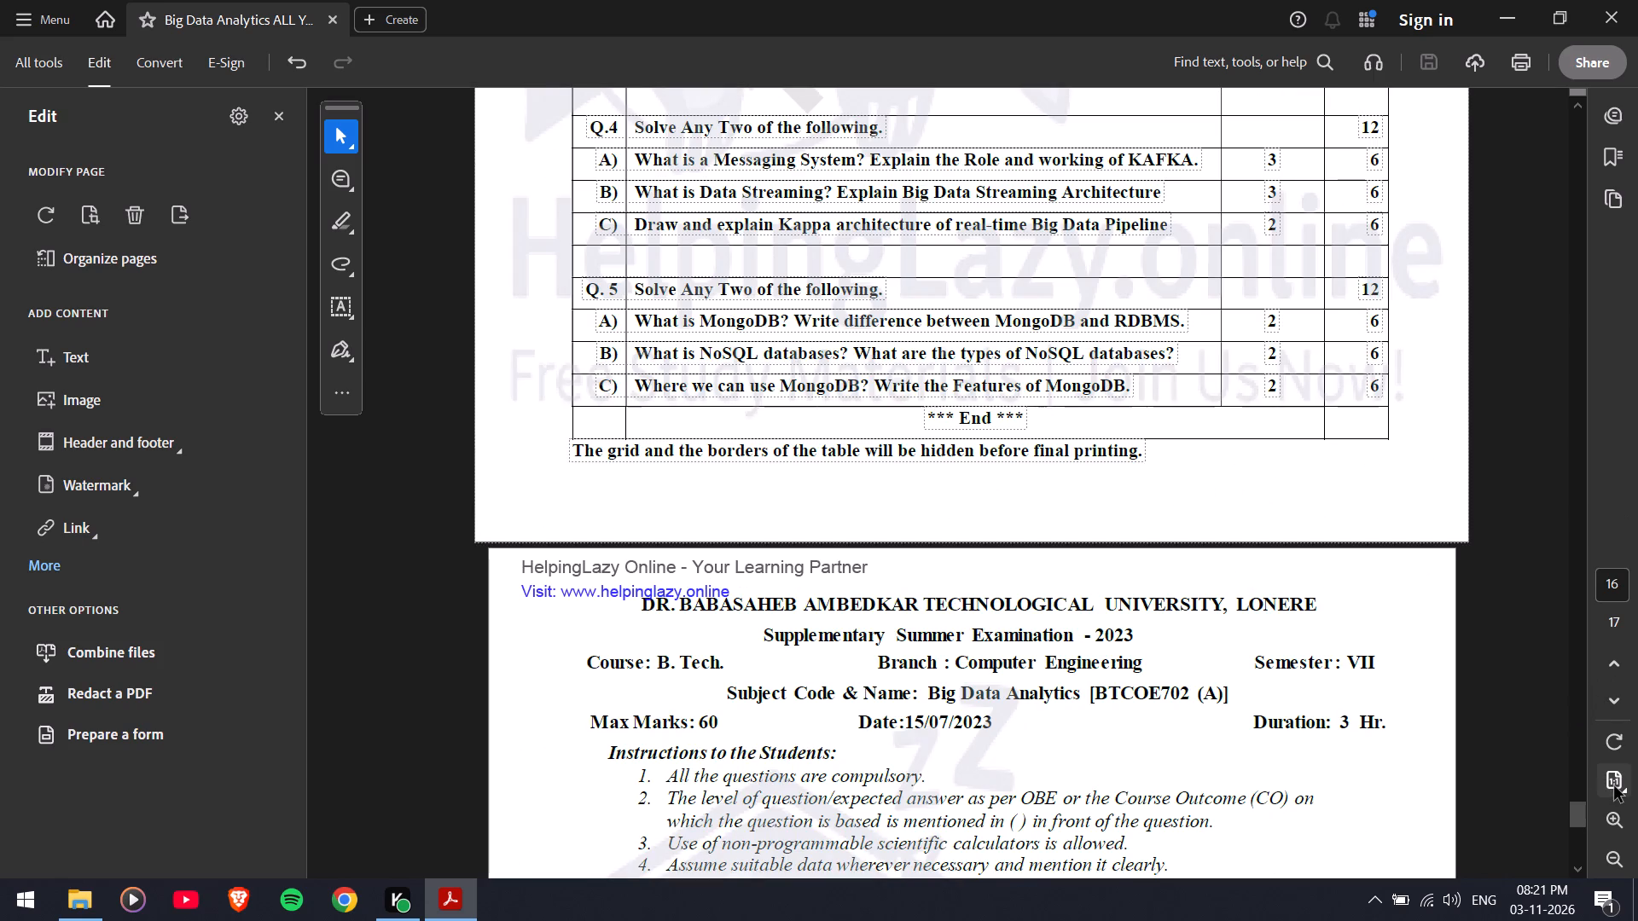
left_click(1637, 0)
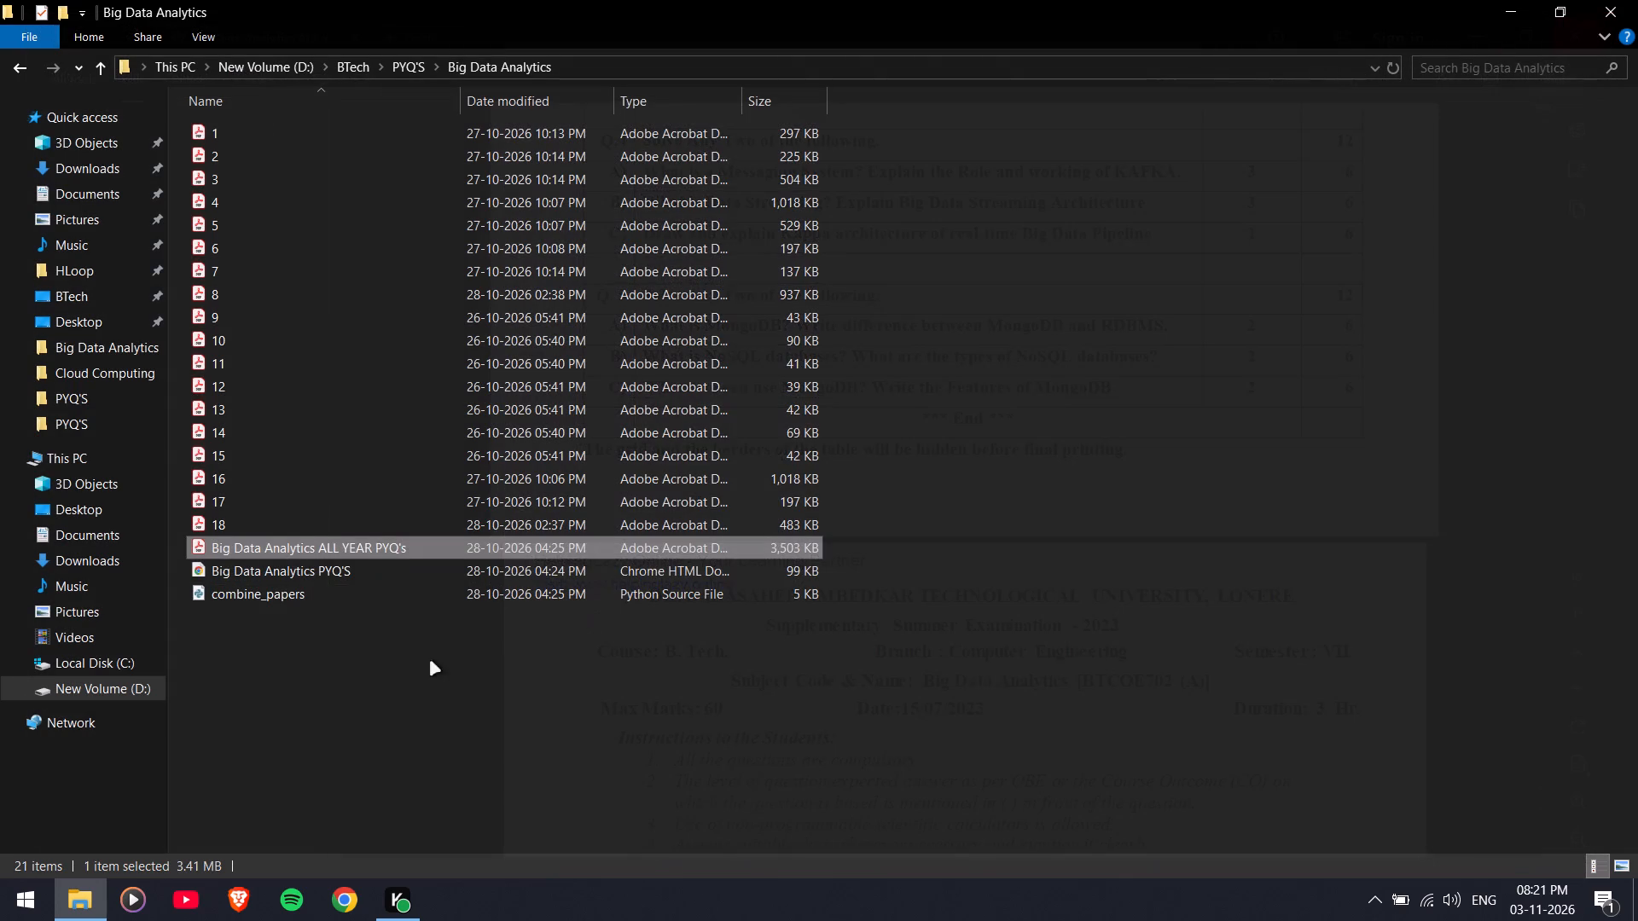
Reopen the Big Data Analytics ALL YEAR PYQ's PDF and examine its first two pages for the Townfilms watermark.
left_click(430, 661)
double_click(324, 552)
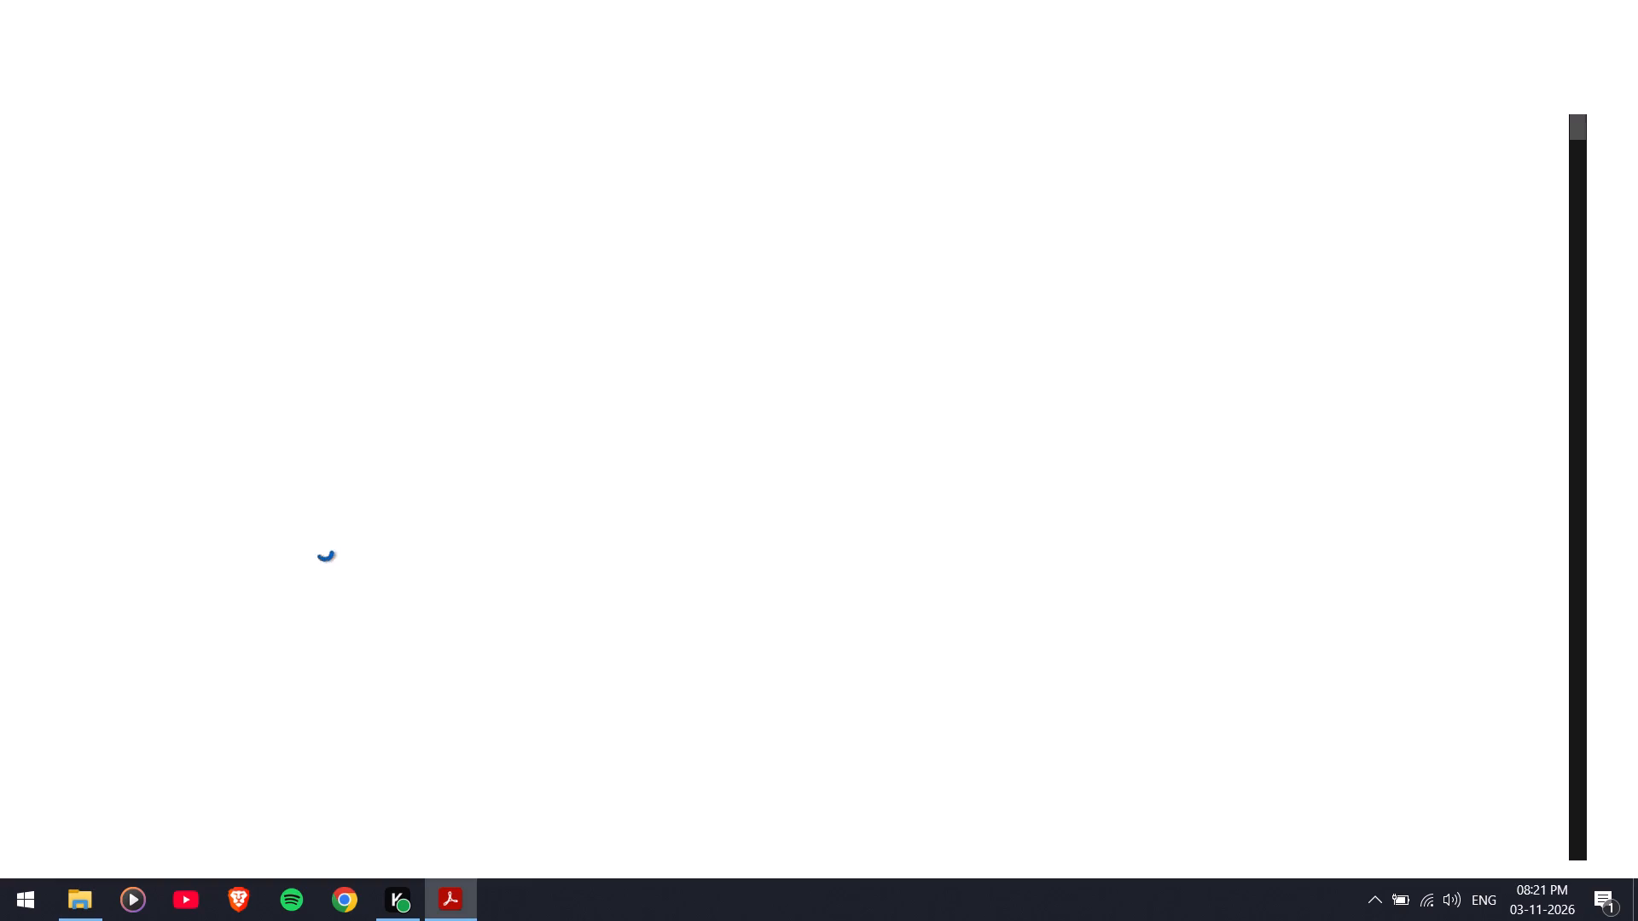
scroll(880, 550, "down", 7)
scroll(896, 554, "up", 1)
scroll(896, 554, "down", 11)
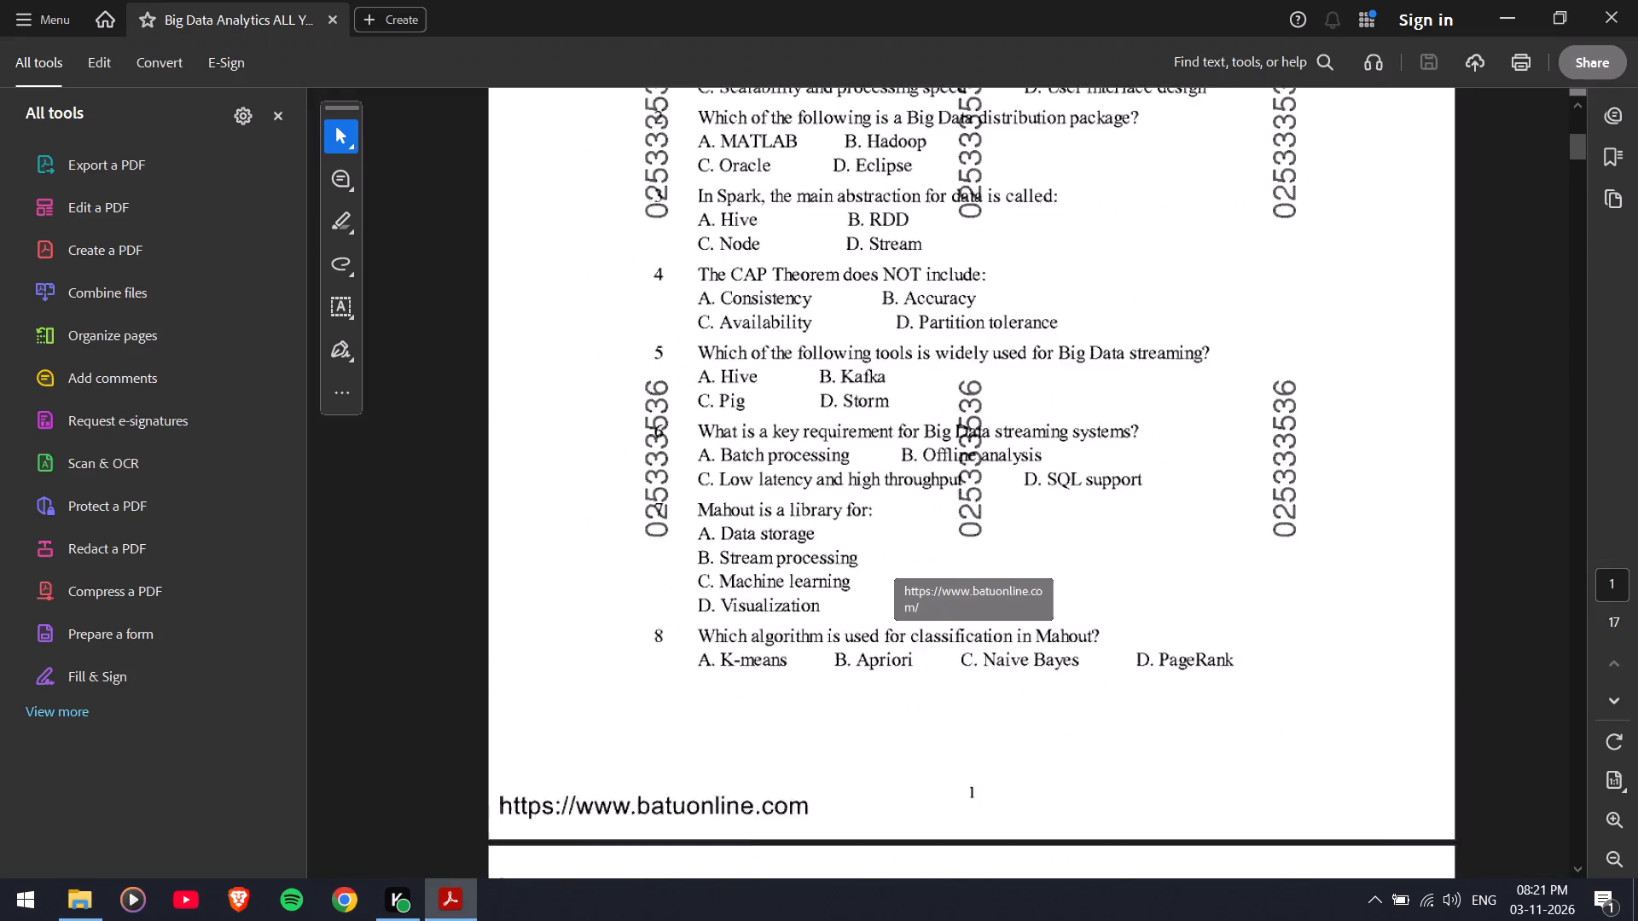
scroll(896, 554, "down", 15)
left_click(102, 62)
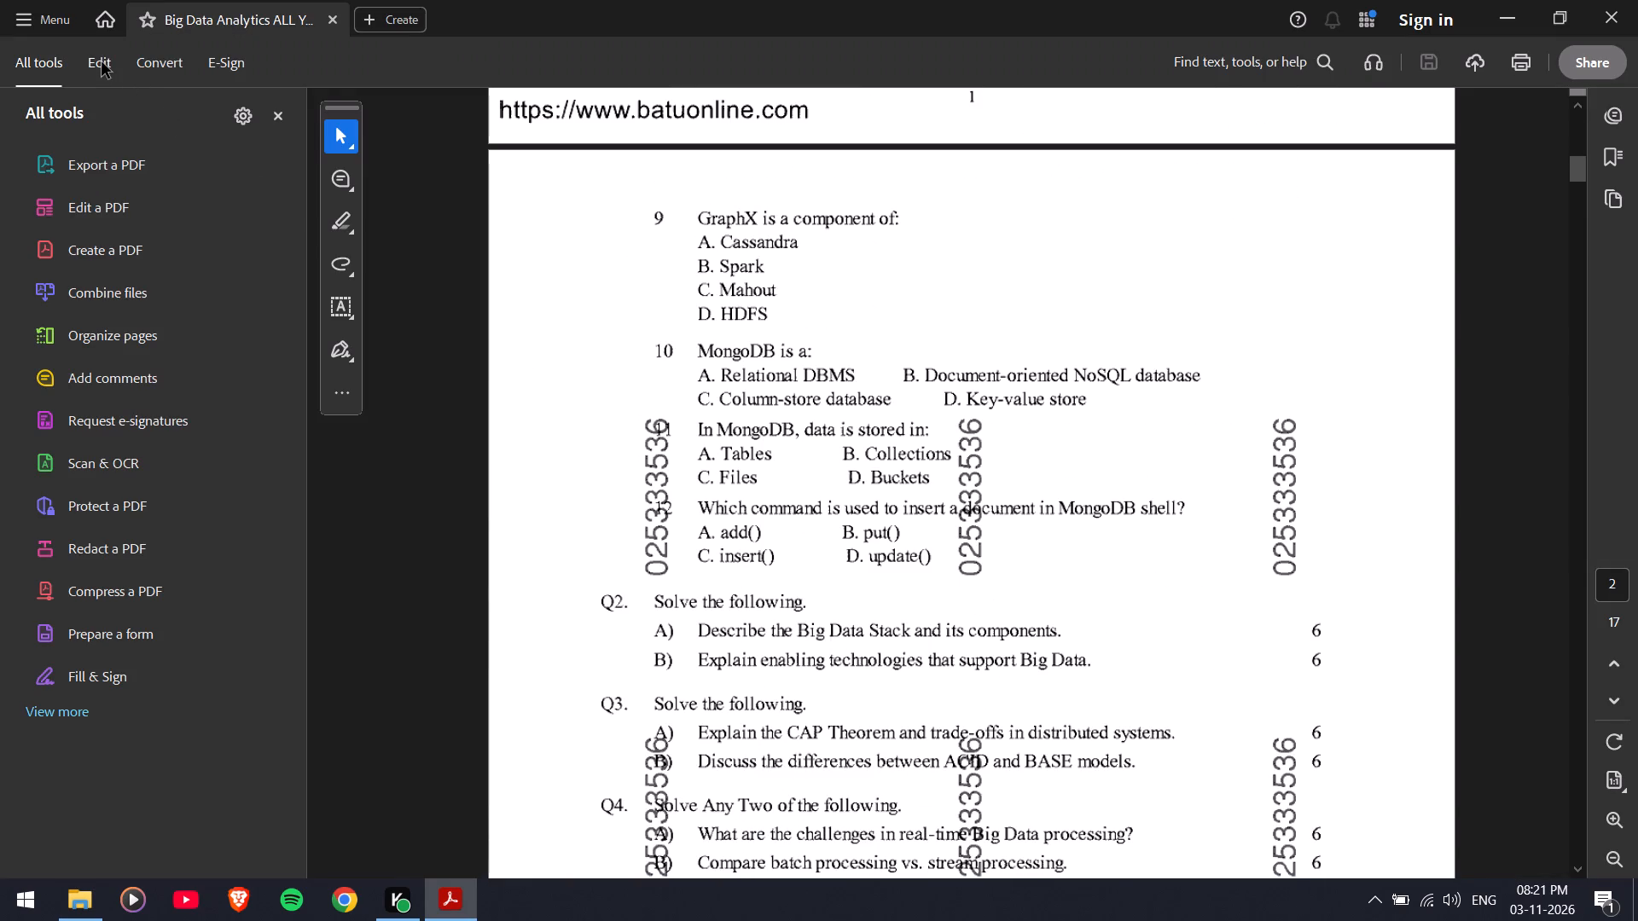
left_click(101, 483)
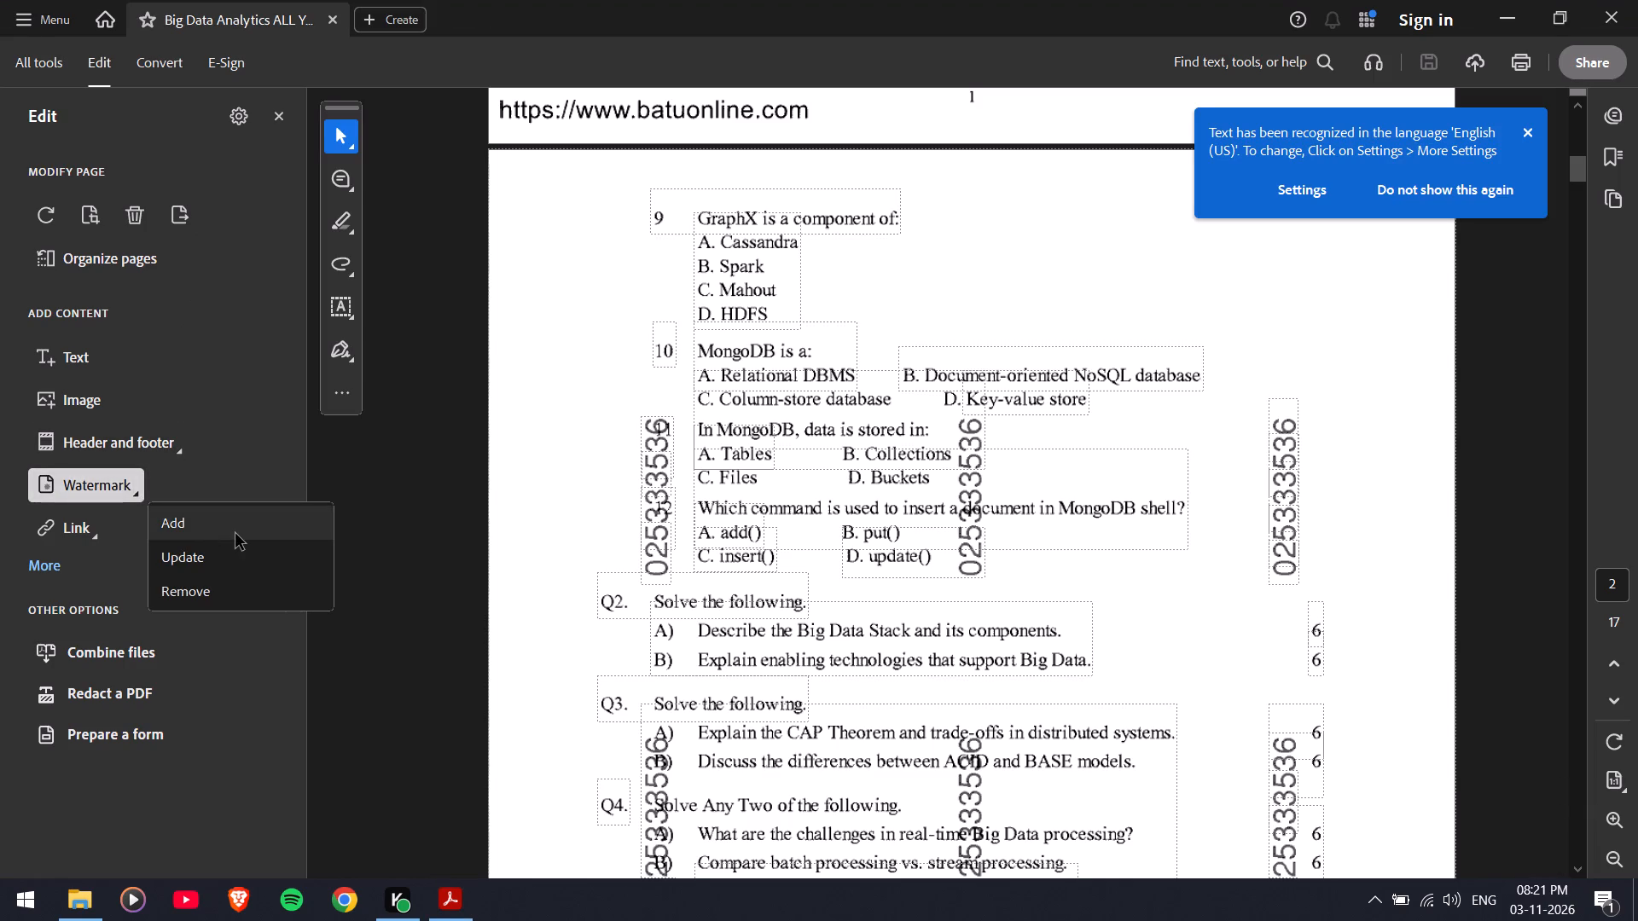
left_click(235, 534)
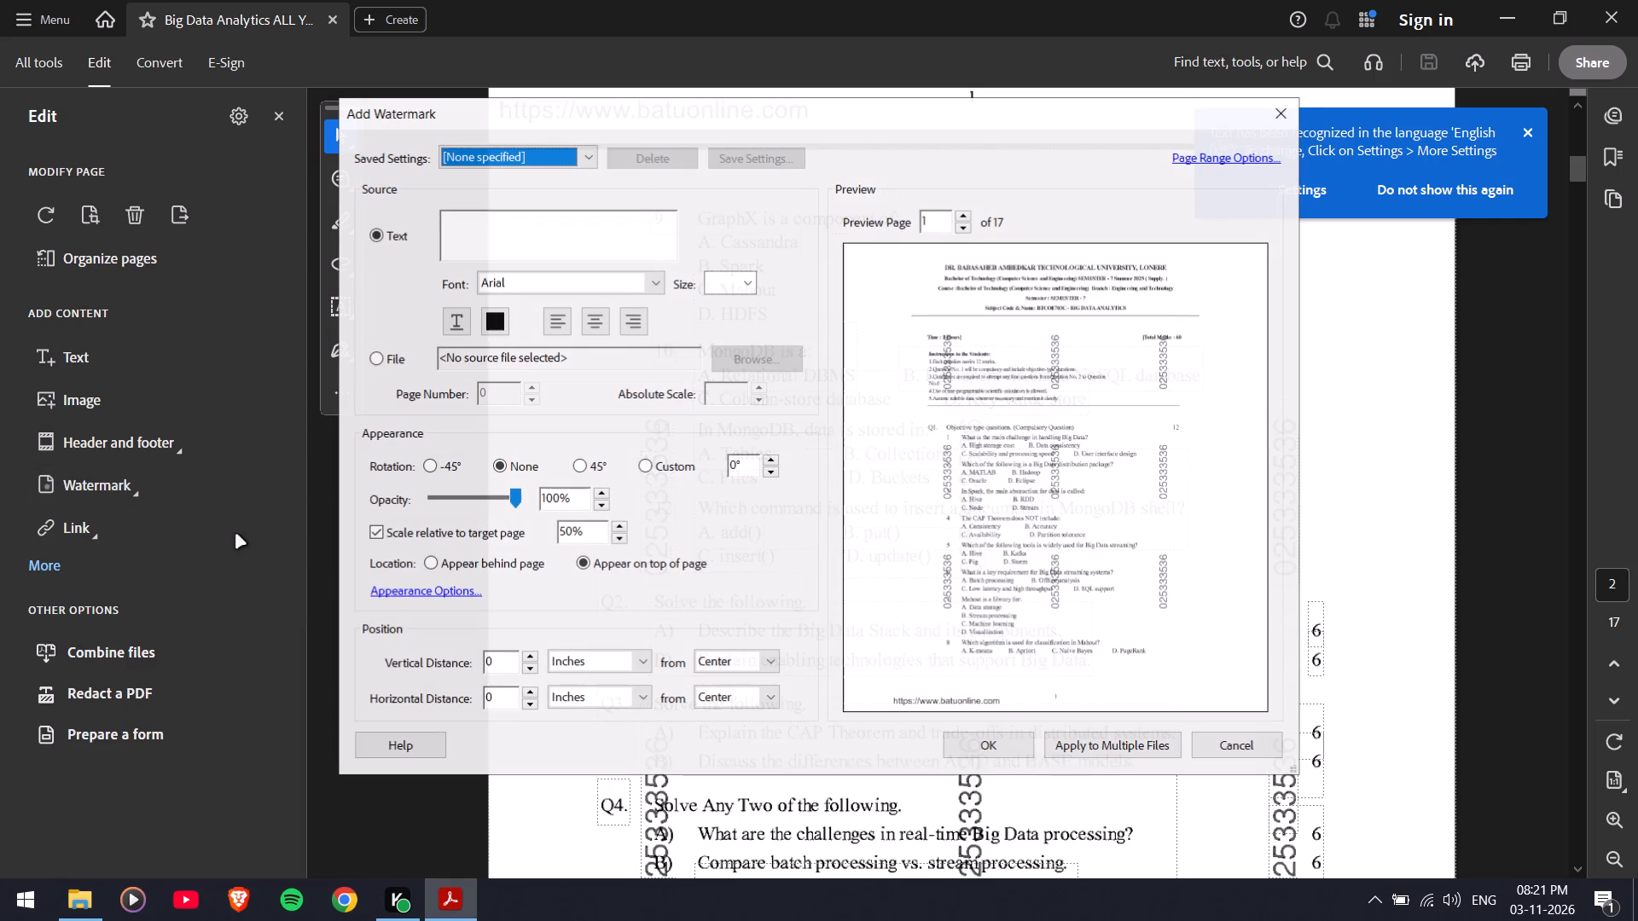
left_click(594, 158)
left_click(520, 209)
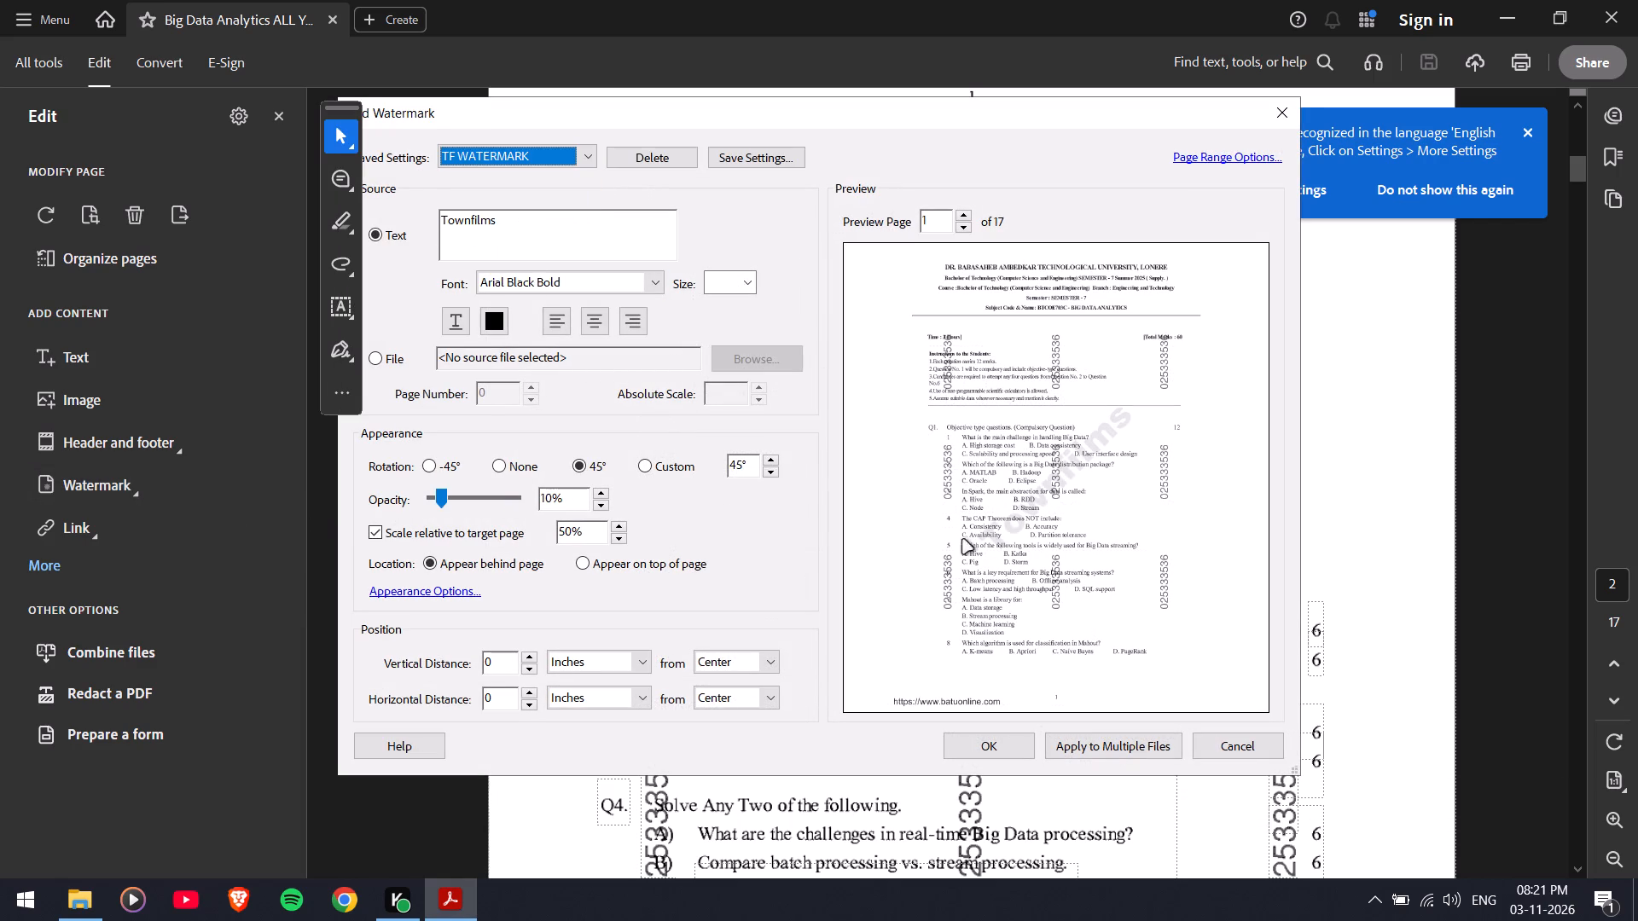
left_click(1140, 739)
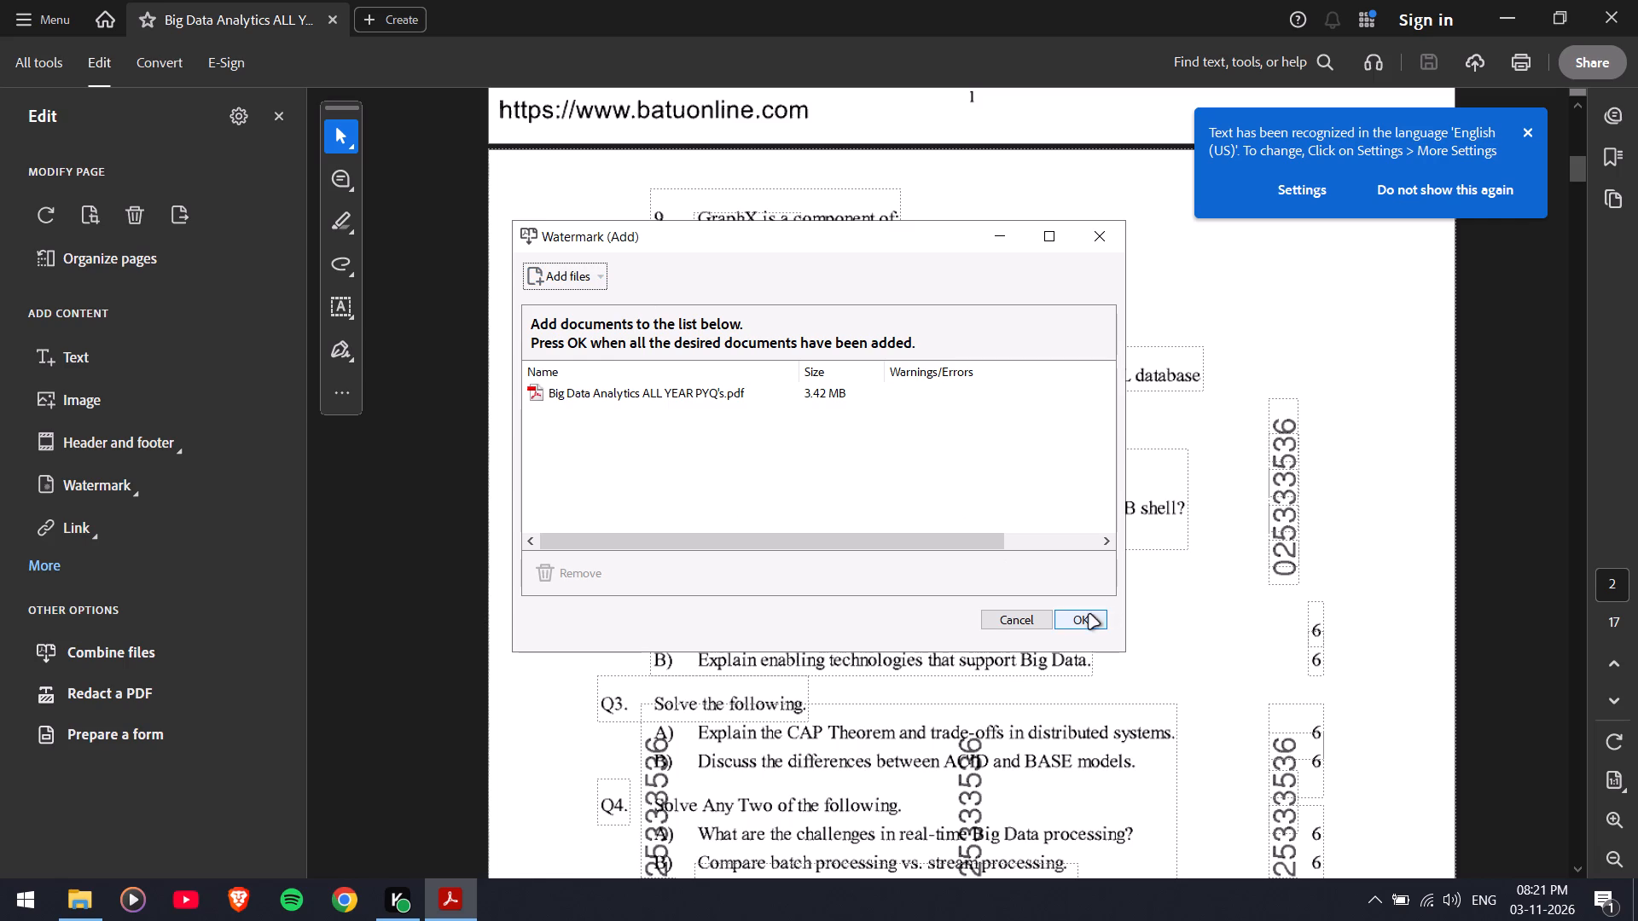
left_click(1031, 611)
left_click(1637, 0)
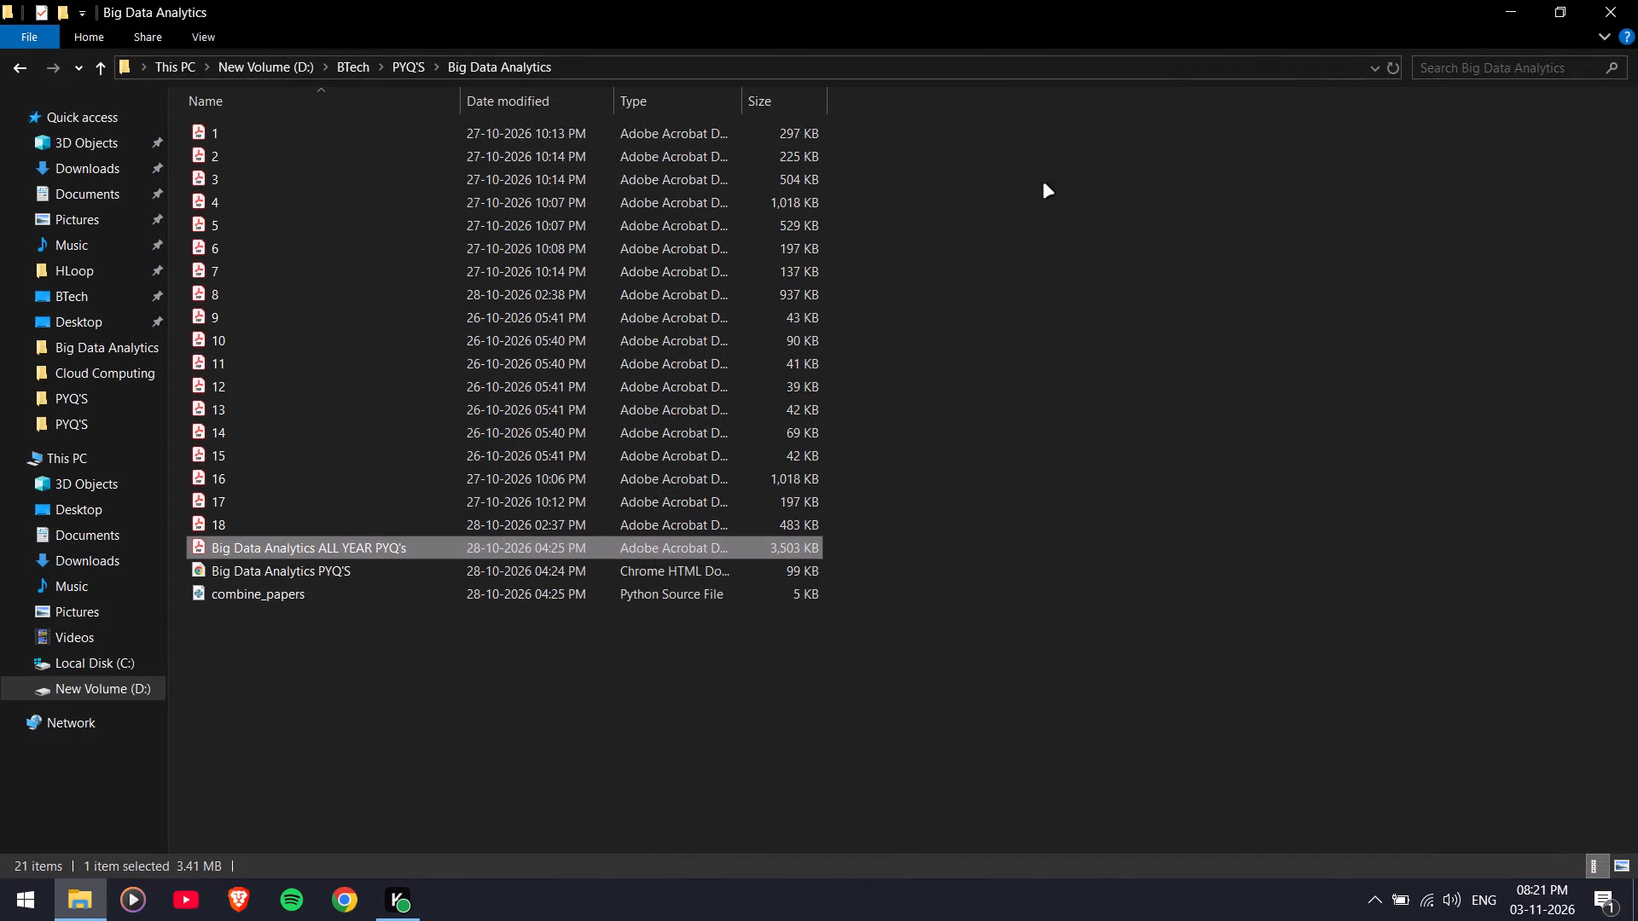
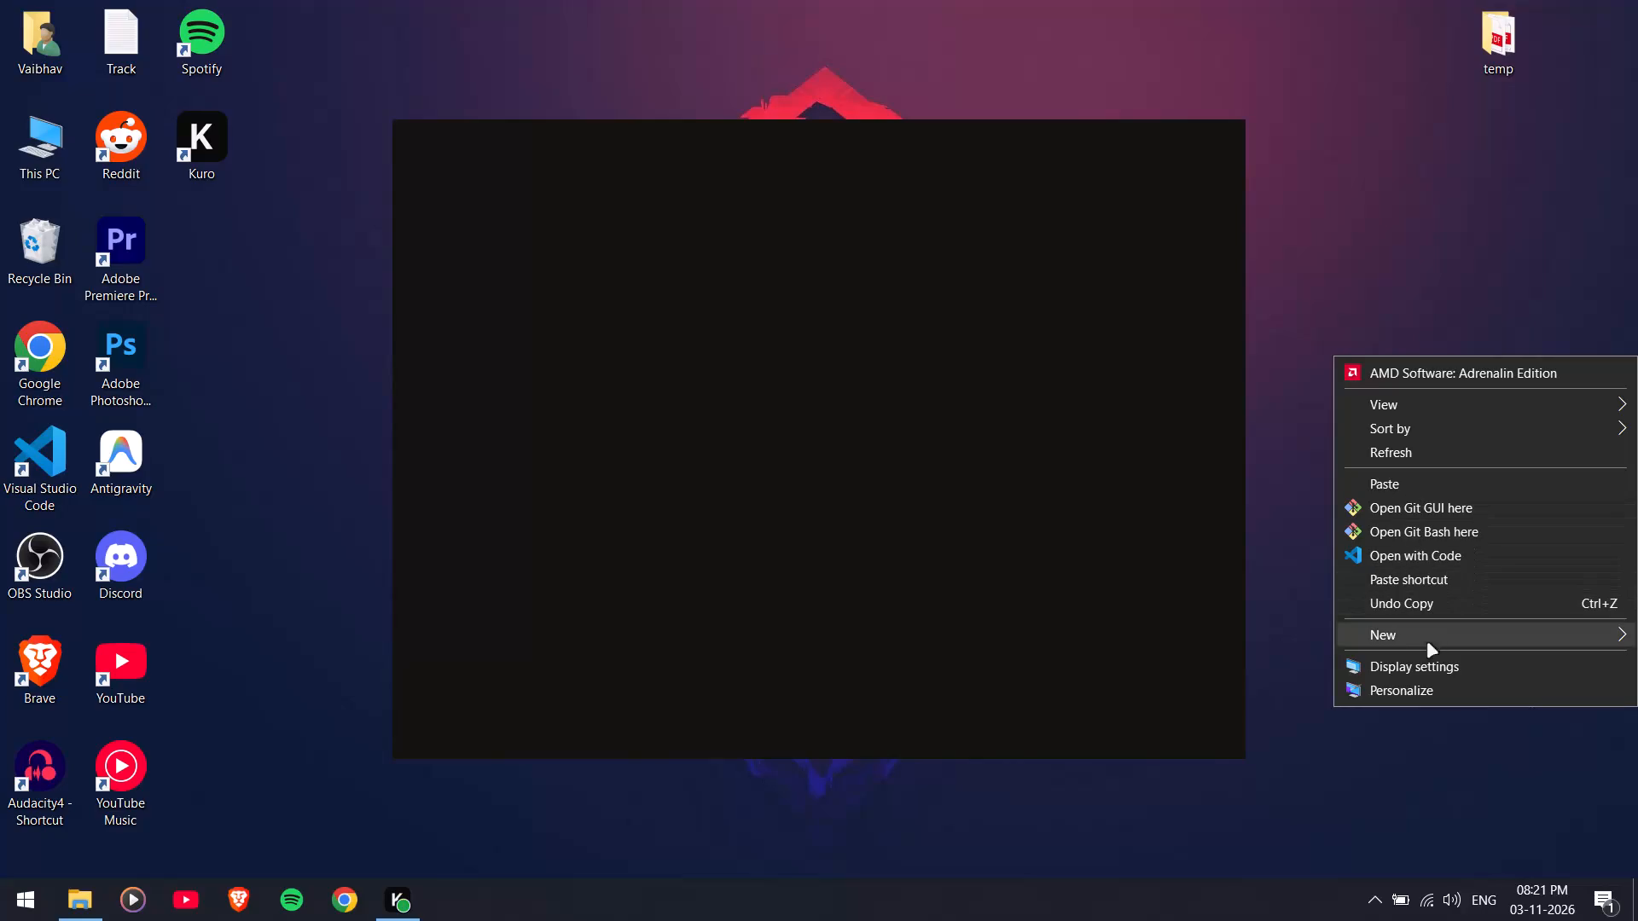
Create a new folder on the desktop and name it pyq watermark.
left_click(1428, 646)
left_click(1425, 639)
left_click(1152, 347)
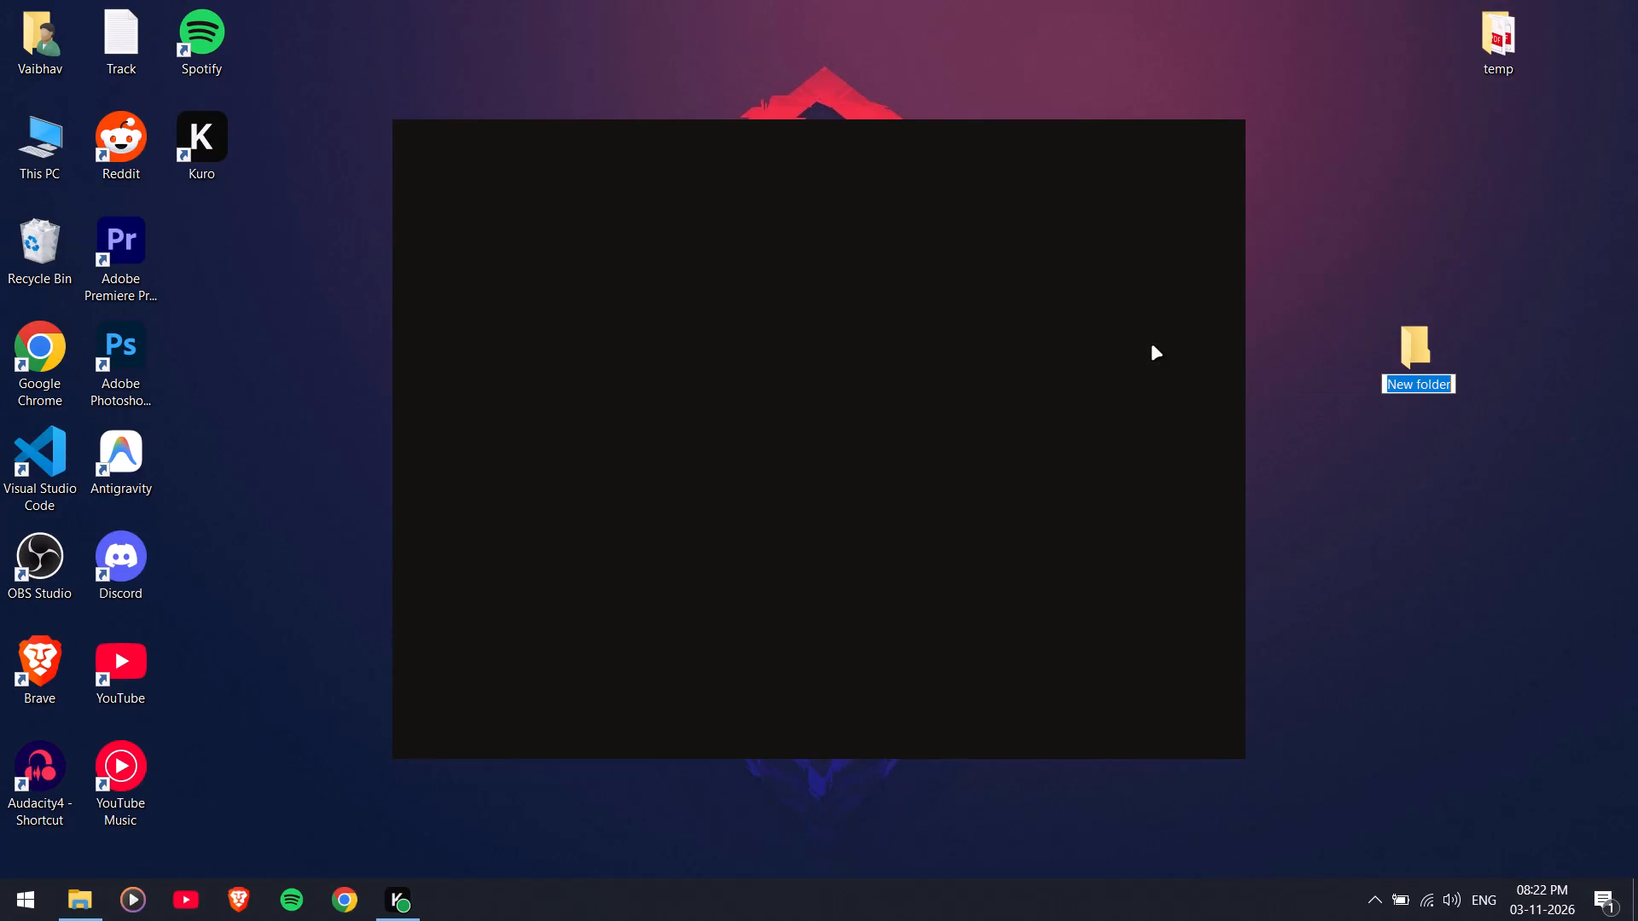
type("pyq watermark")
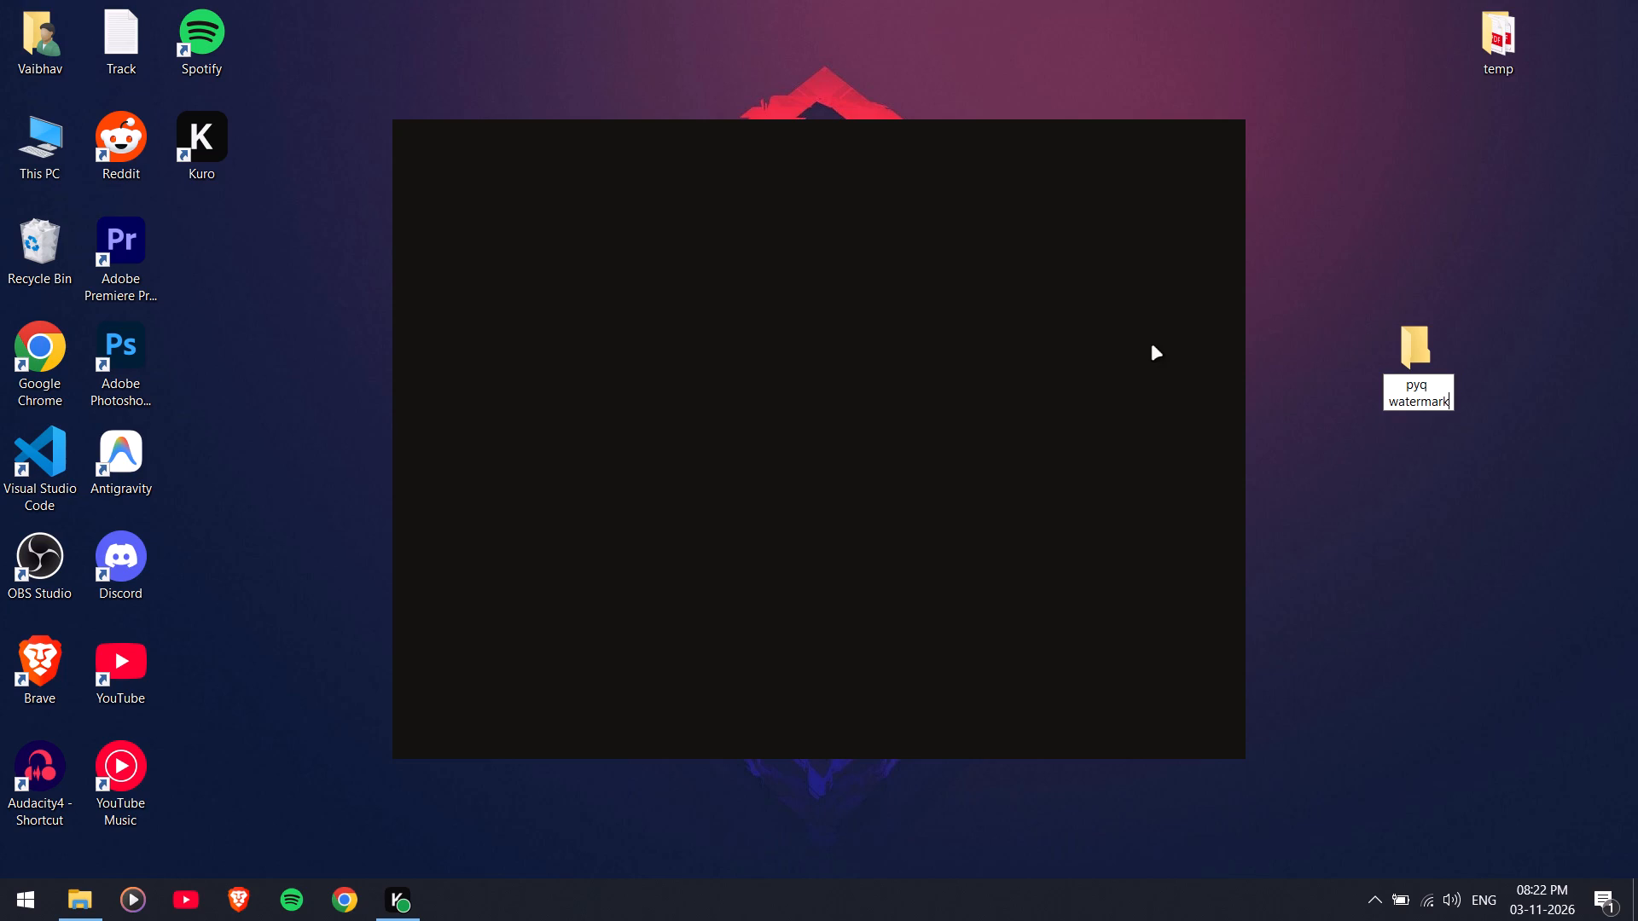
left_click(1471, 244)
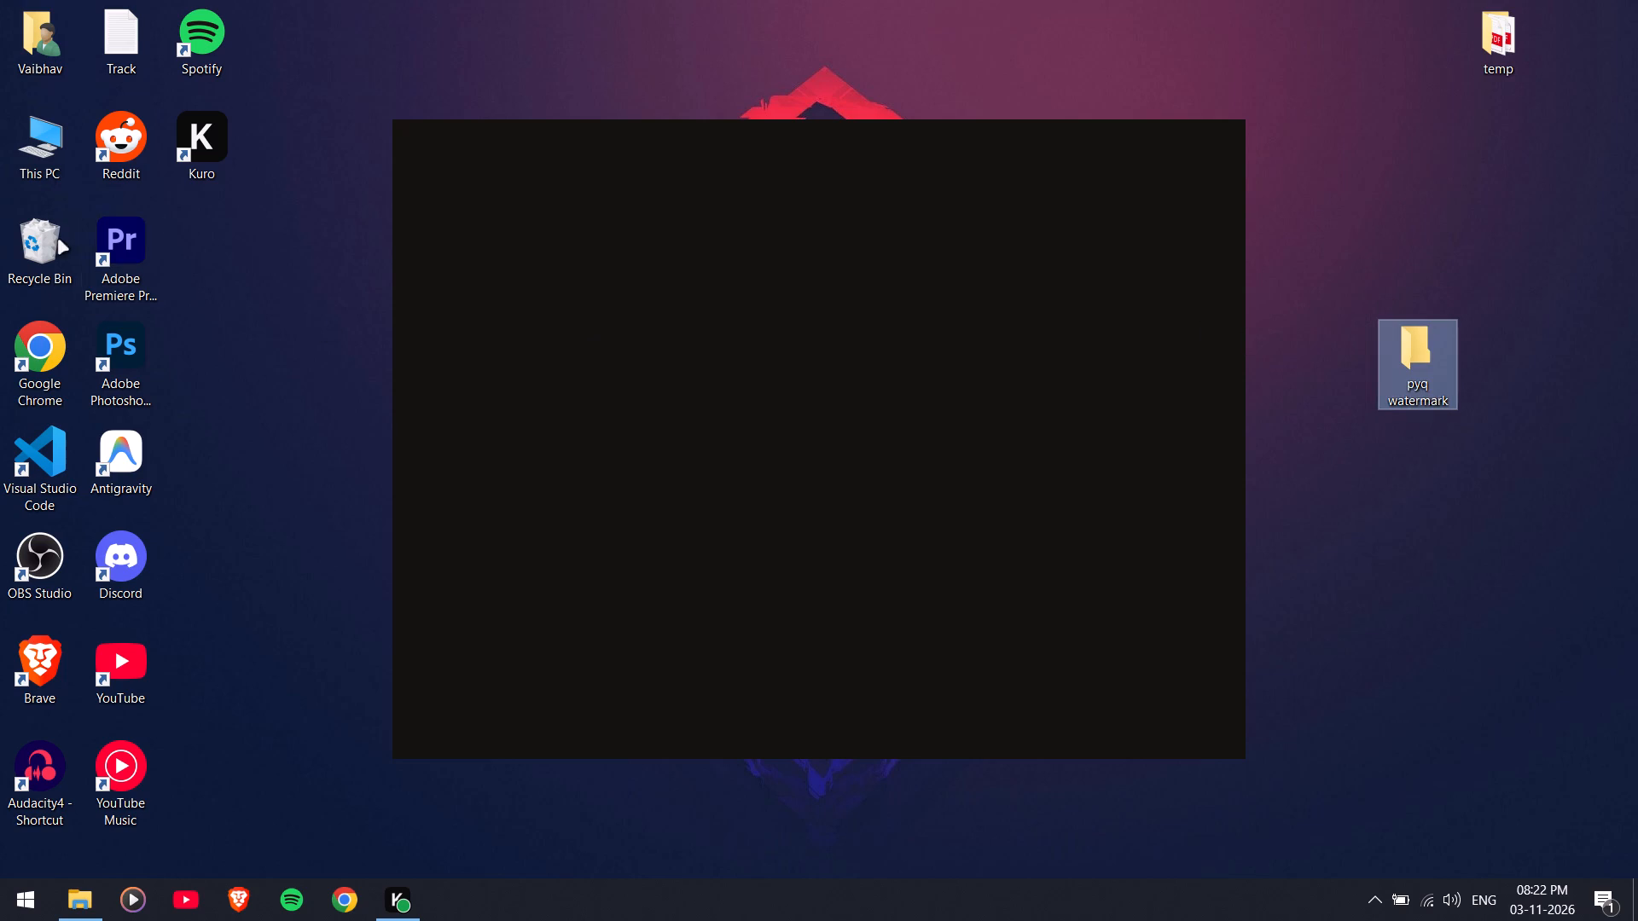
Copy the Artificial Intelligence ALL YEAR PYQ's PDF from D: > BTech > PYQ'S > Artificial Intelligence into the pyq watermark desktop folder.
double_click(36, 163)
left_click_drag(995, 102, 671, 104)
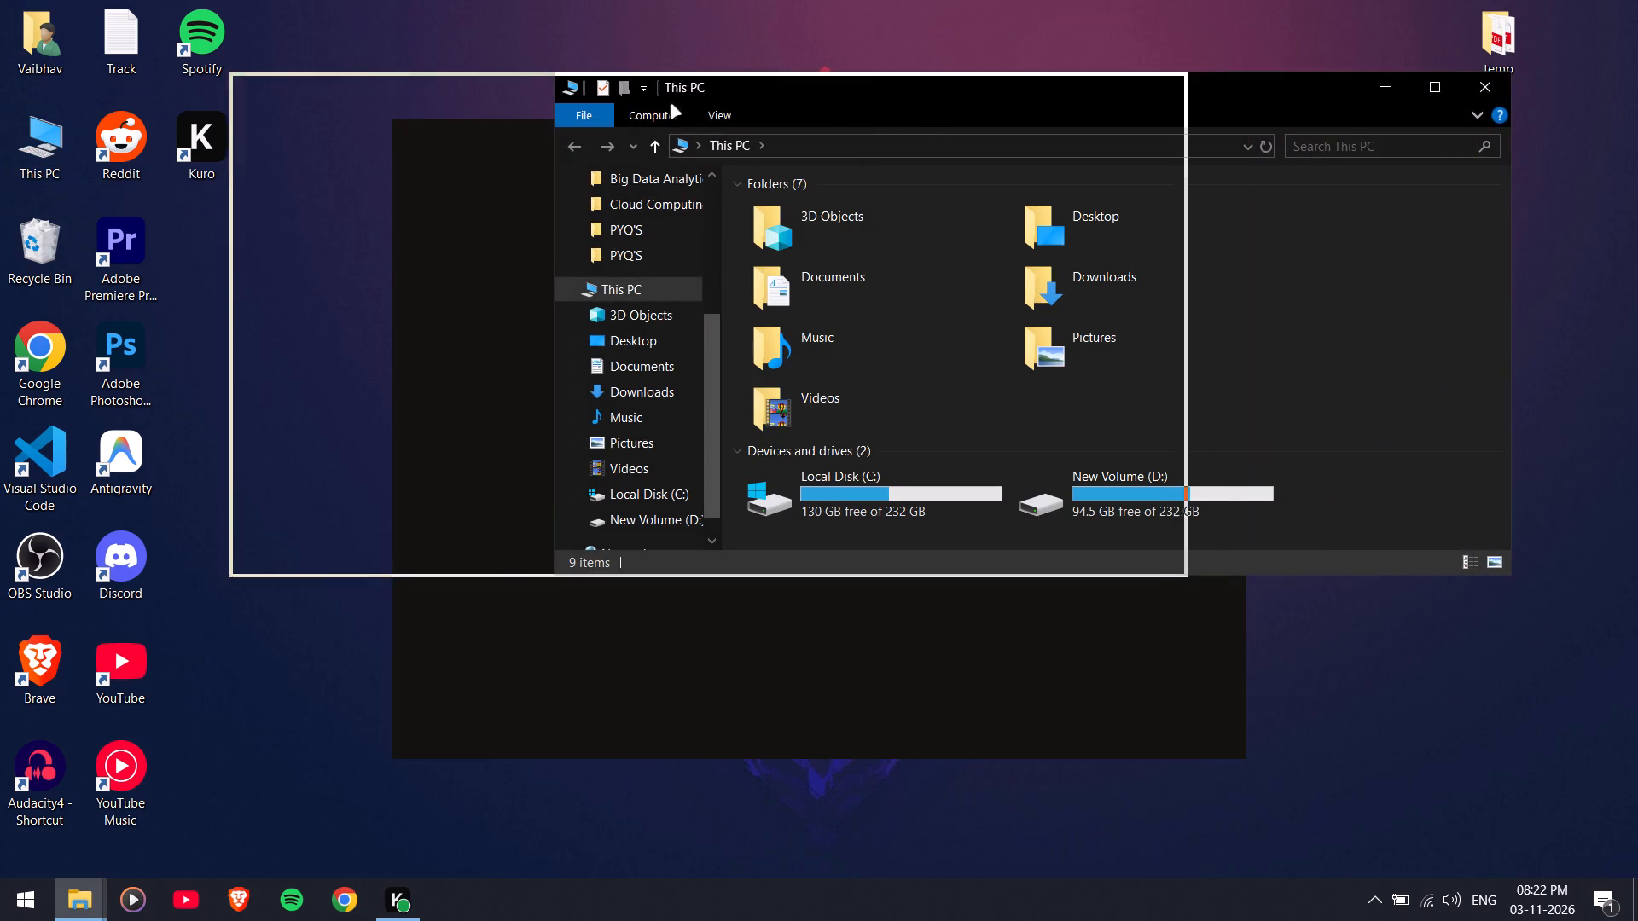
left_click_drag(671, 104, 638, 104)
scroll(727, 439, "down", 6)
double_click(803, 486)
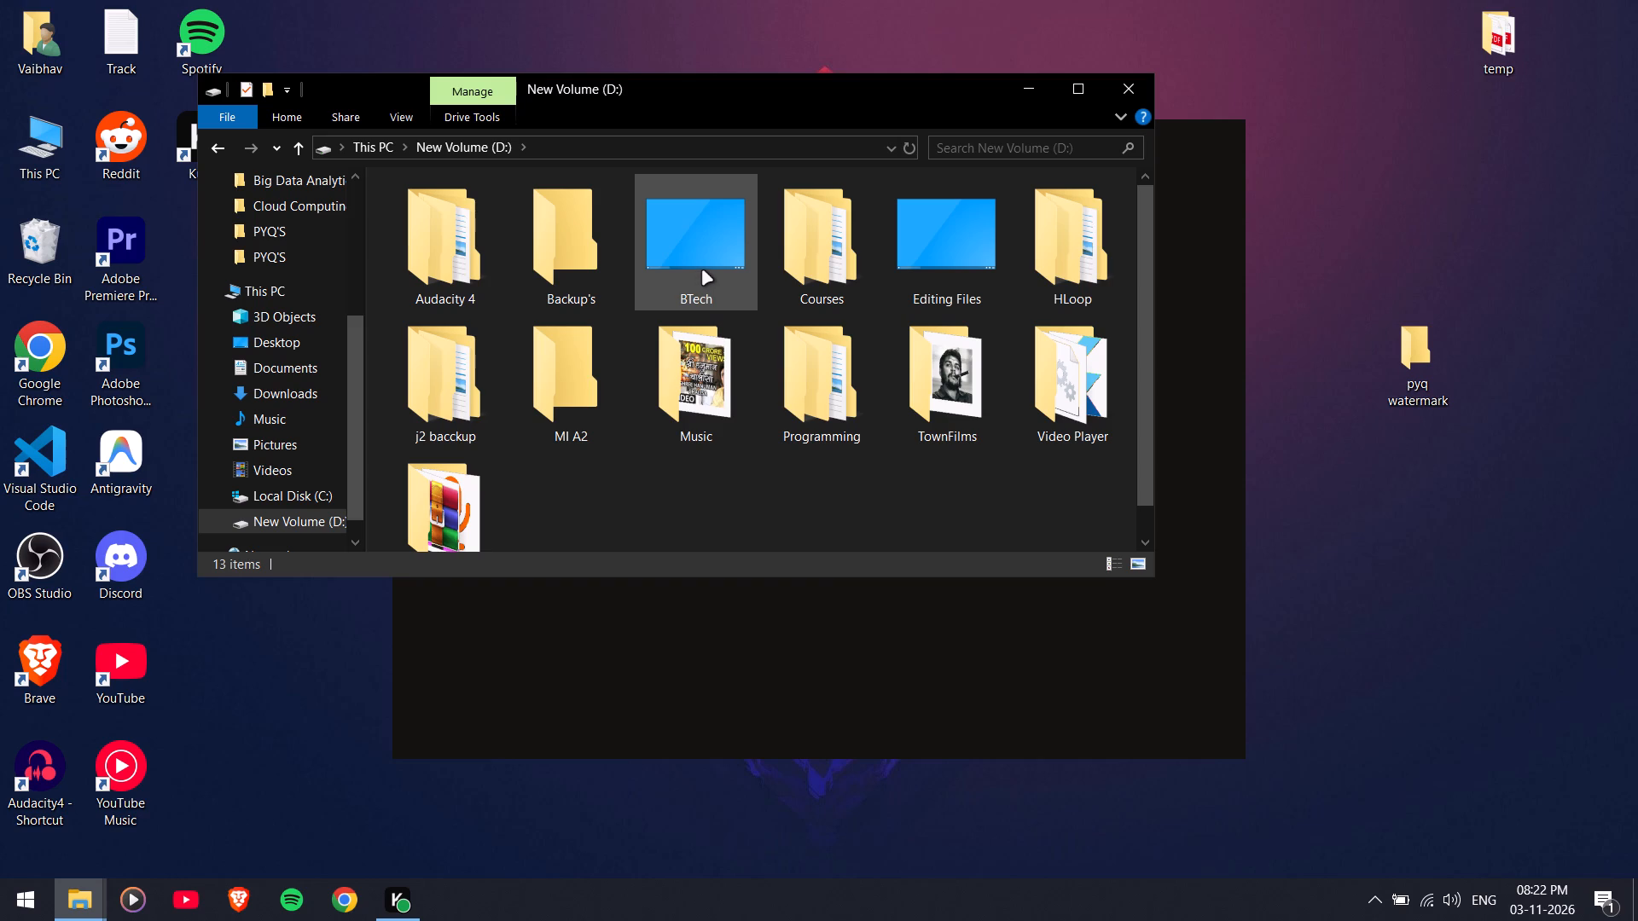
double_click(702, 270)
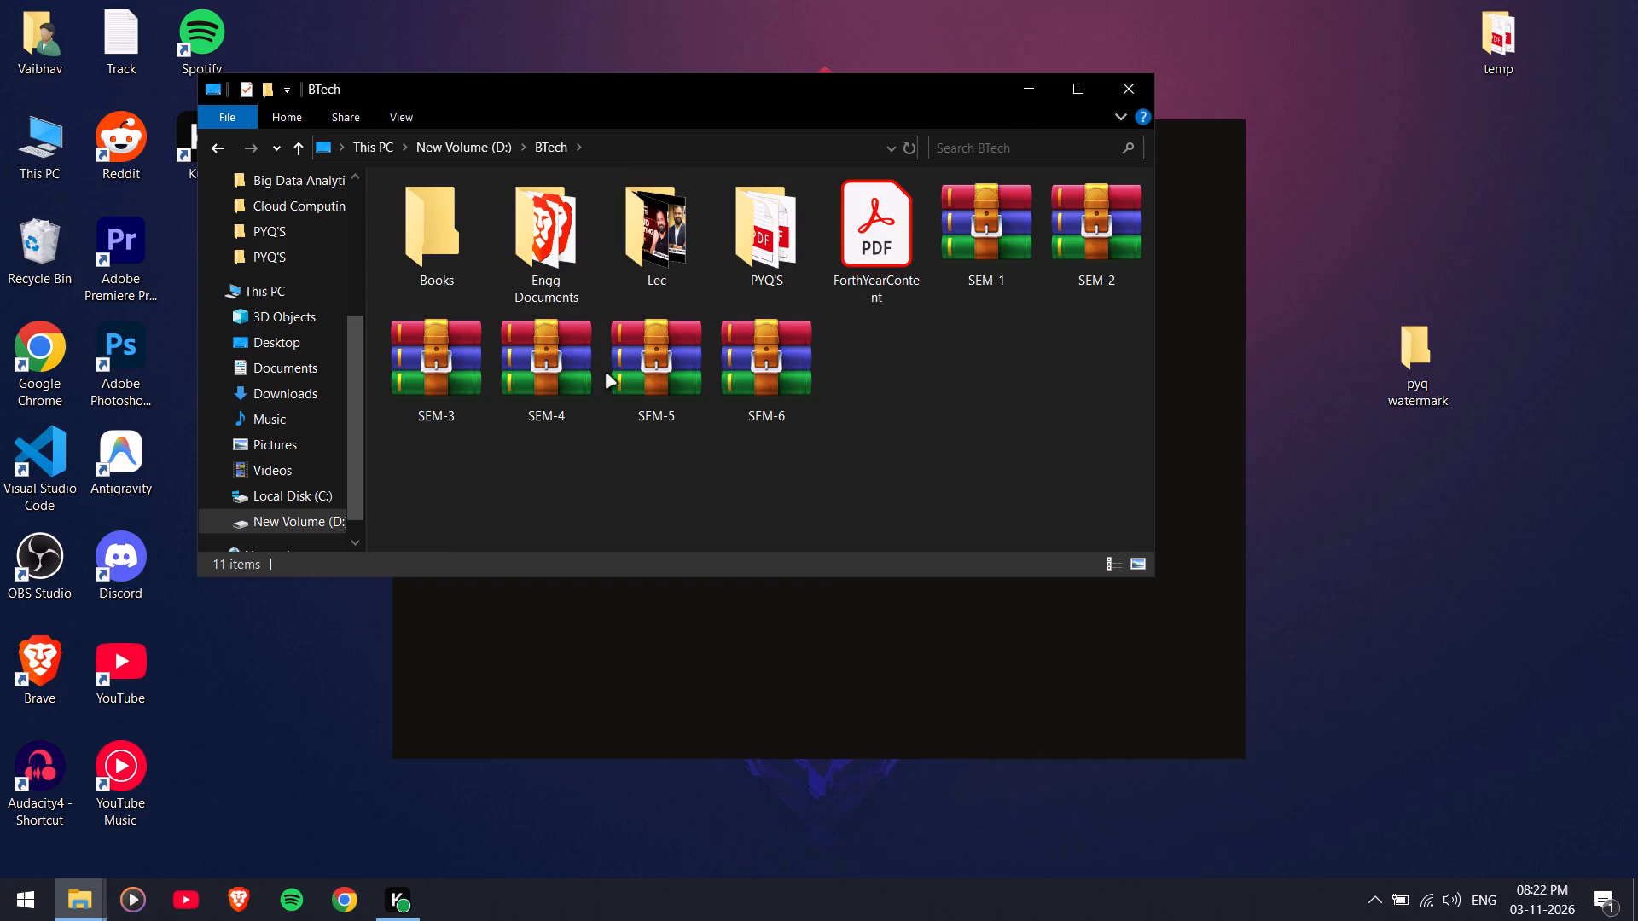
double_click(747, 239)
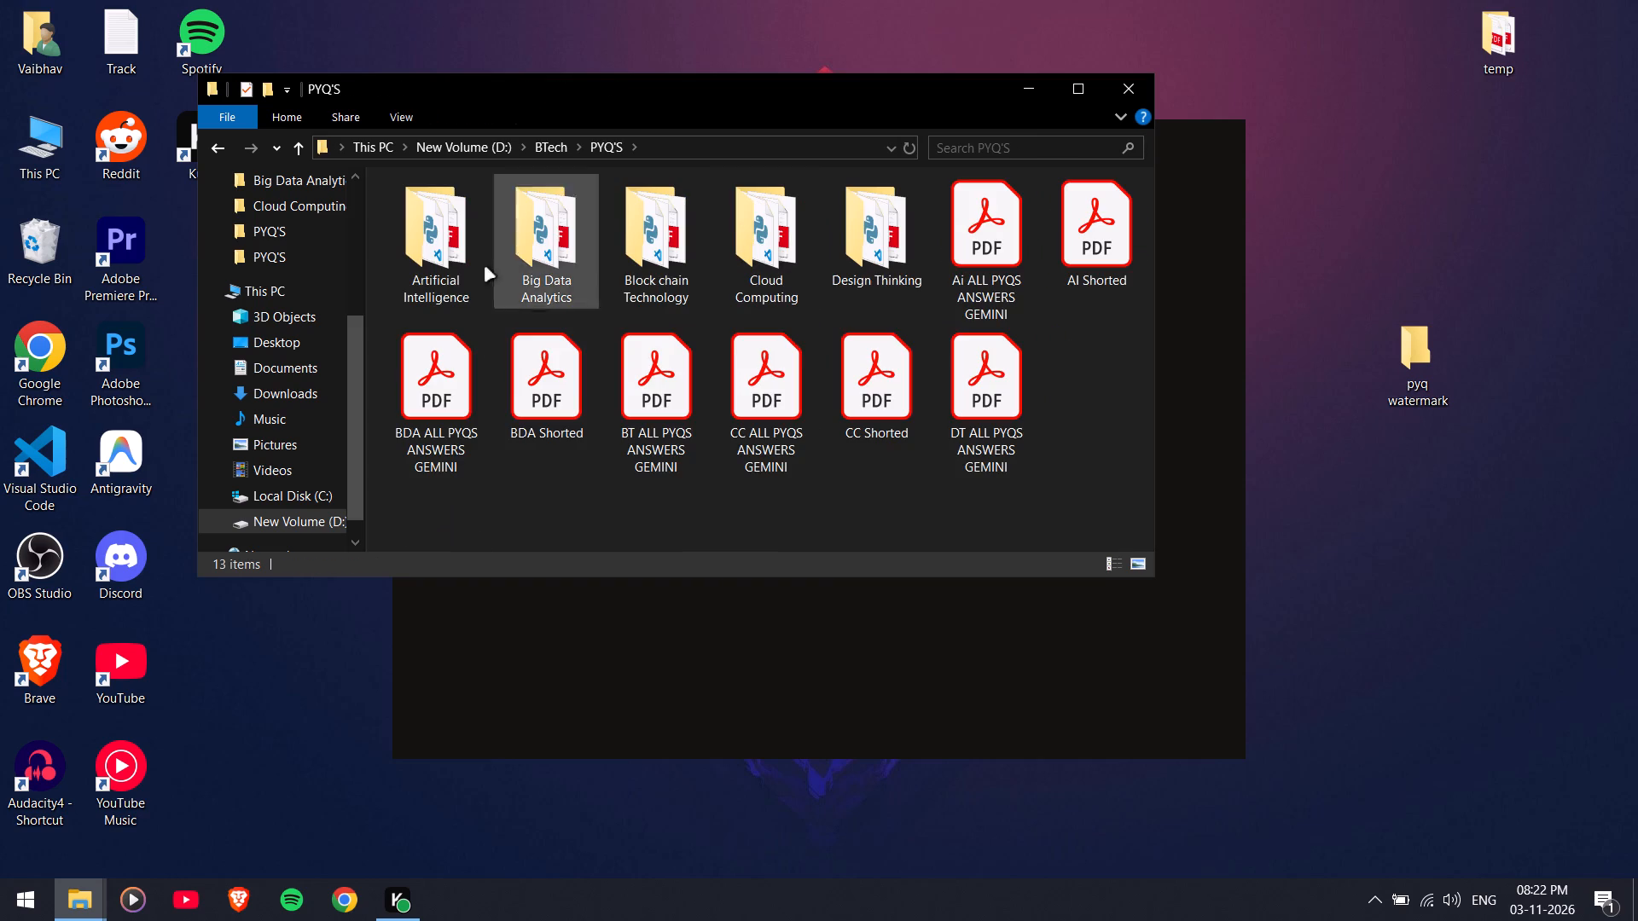
double_click(456, 254)
scroll(572, 427, "down", 5)
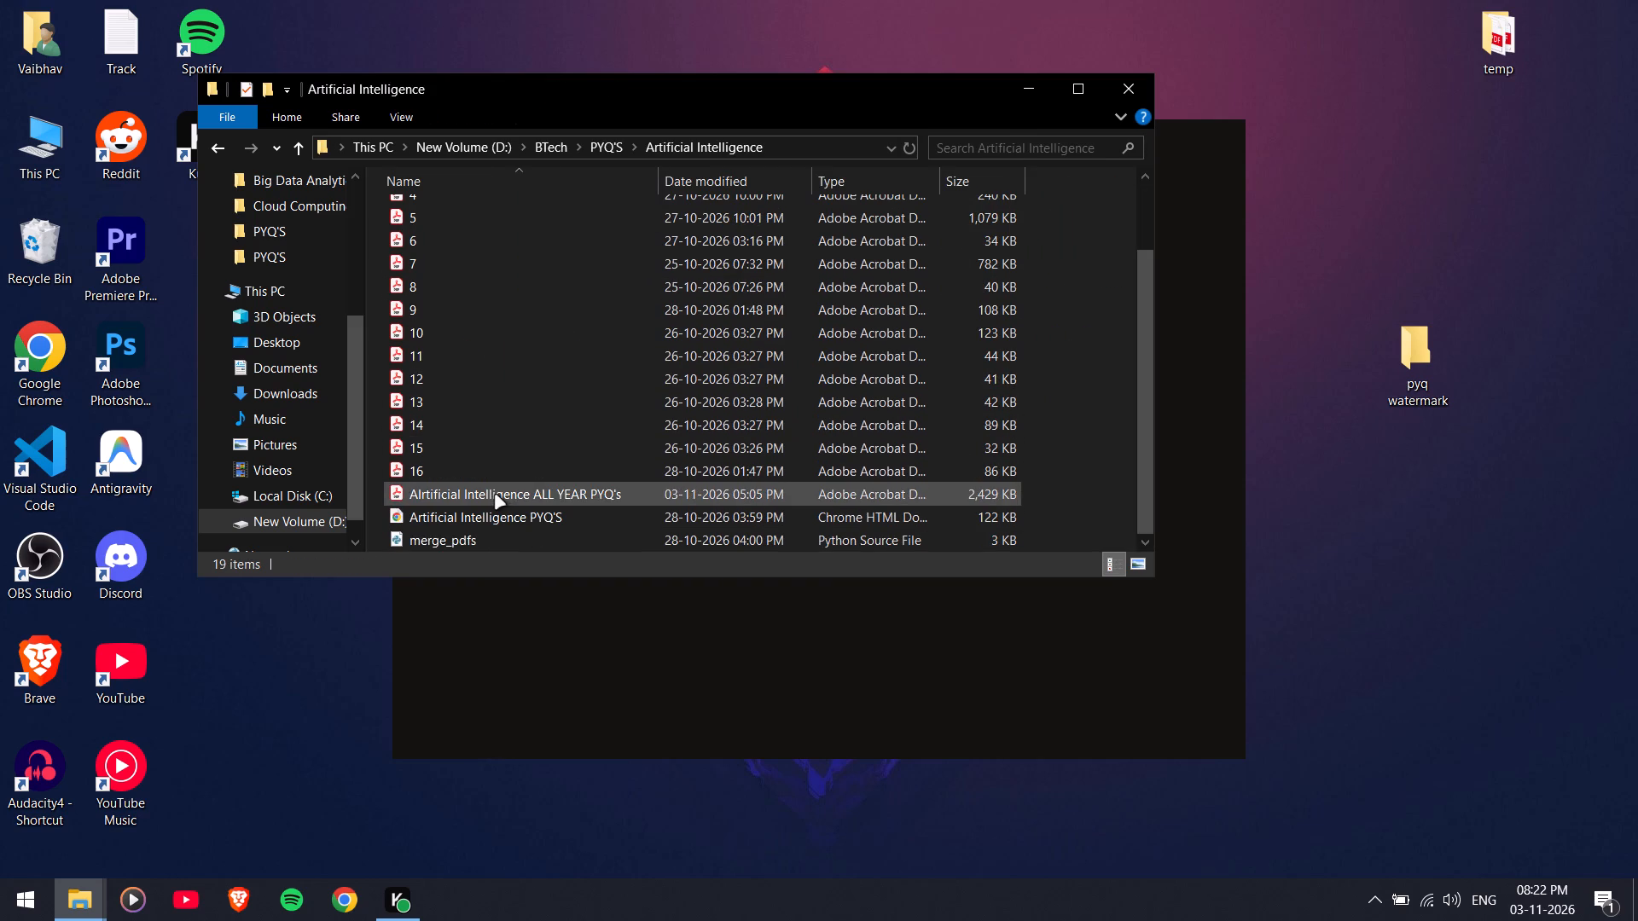
left_click_drag(495, 495, 1415, 384)
Copy the Big Data Analytics ALL YEAR PYQ's PDF from its PYQ'S subfolder into the pyq watermark folder.
left_click(600, 155)
double_click(555, 239)
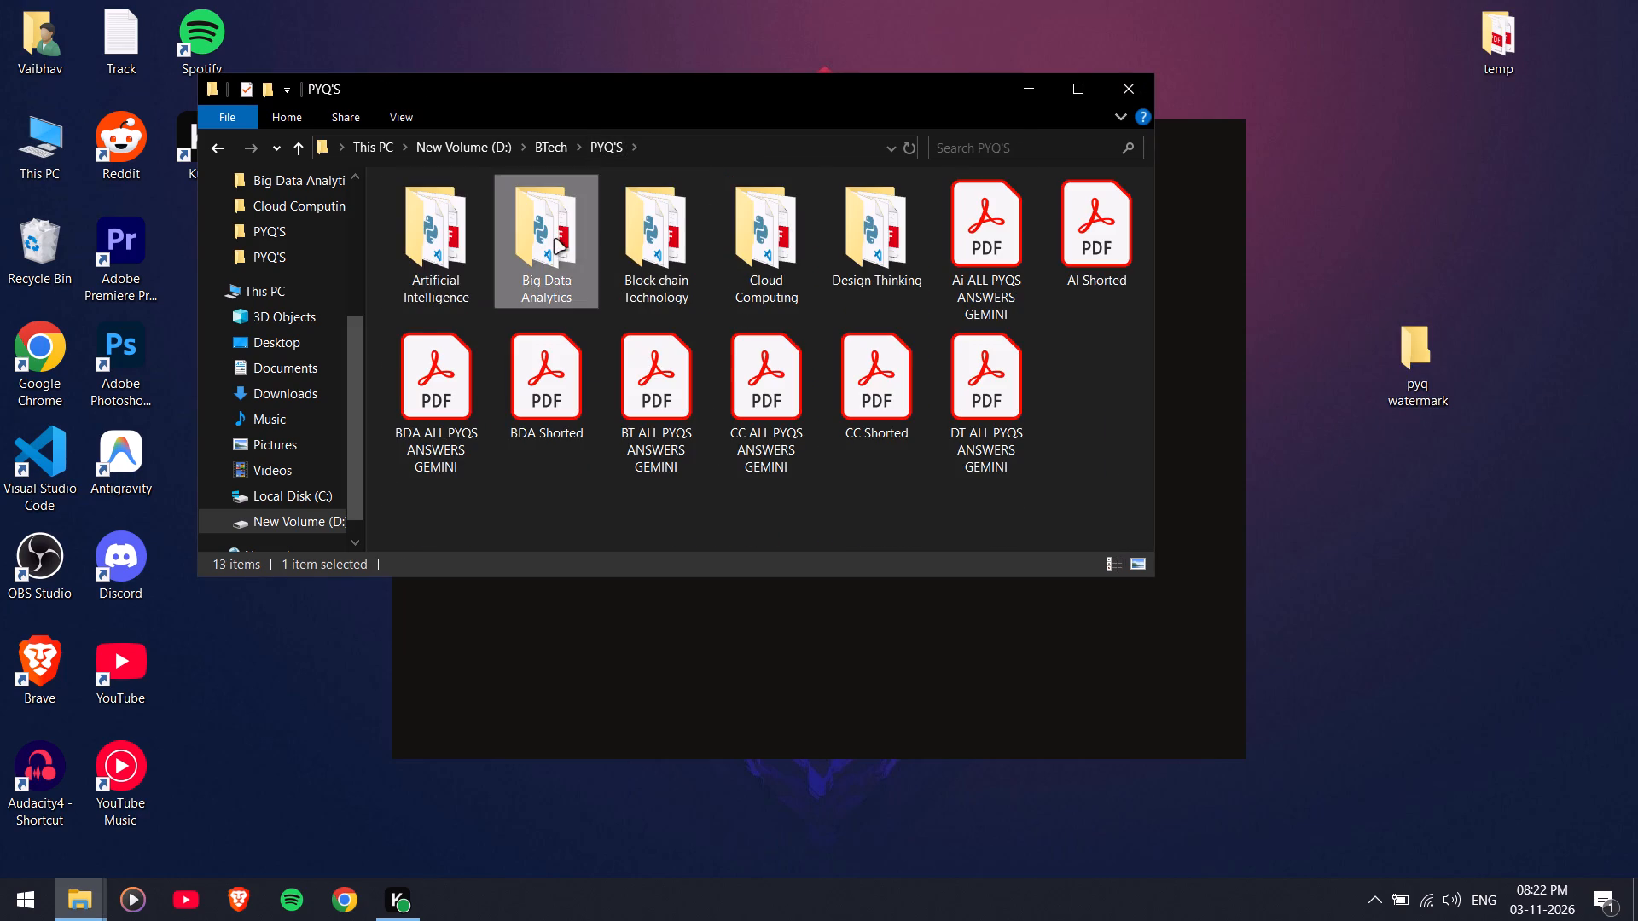
scroll(458, 468, "down", 9)
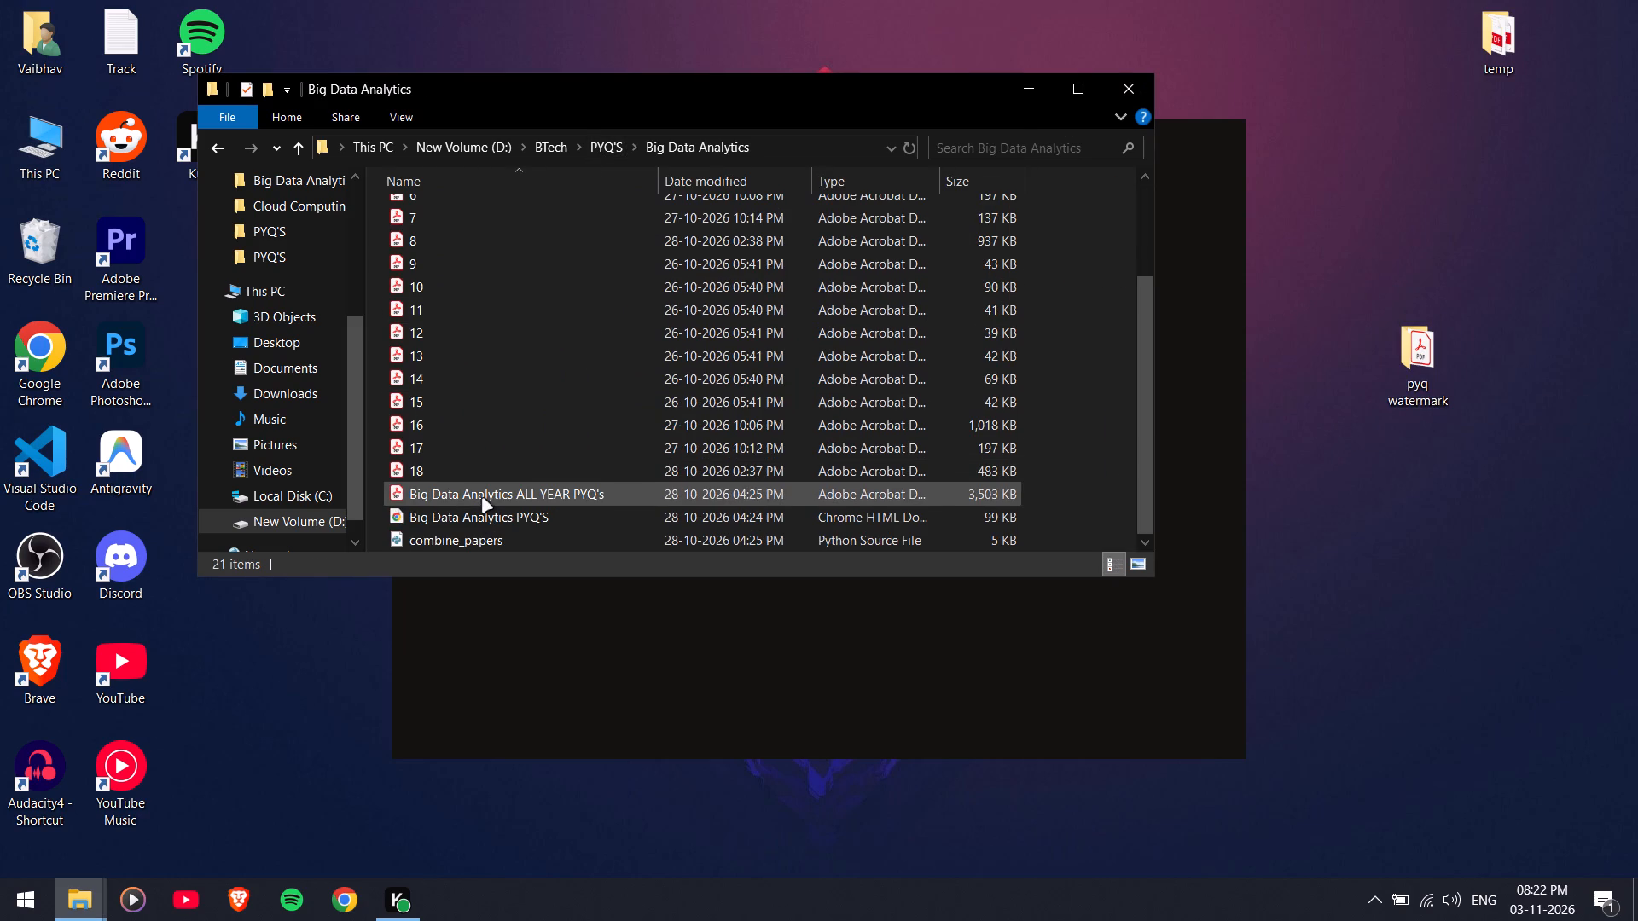
left_click_drag(482, 498, 1391, 366)
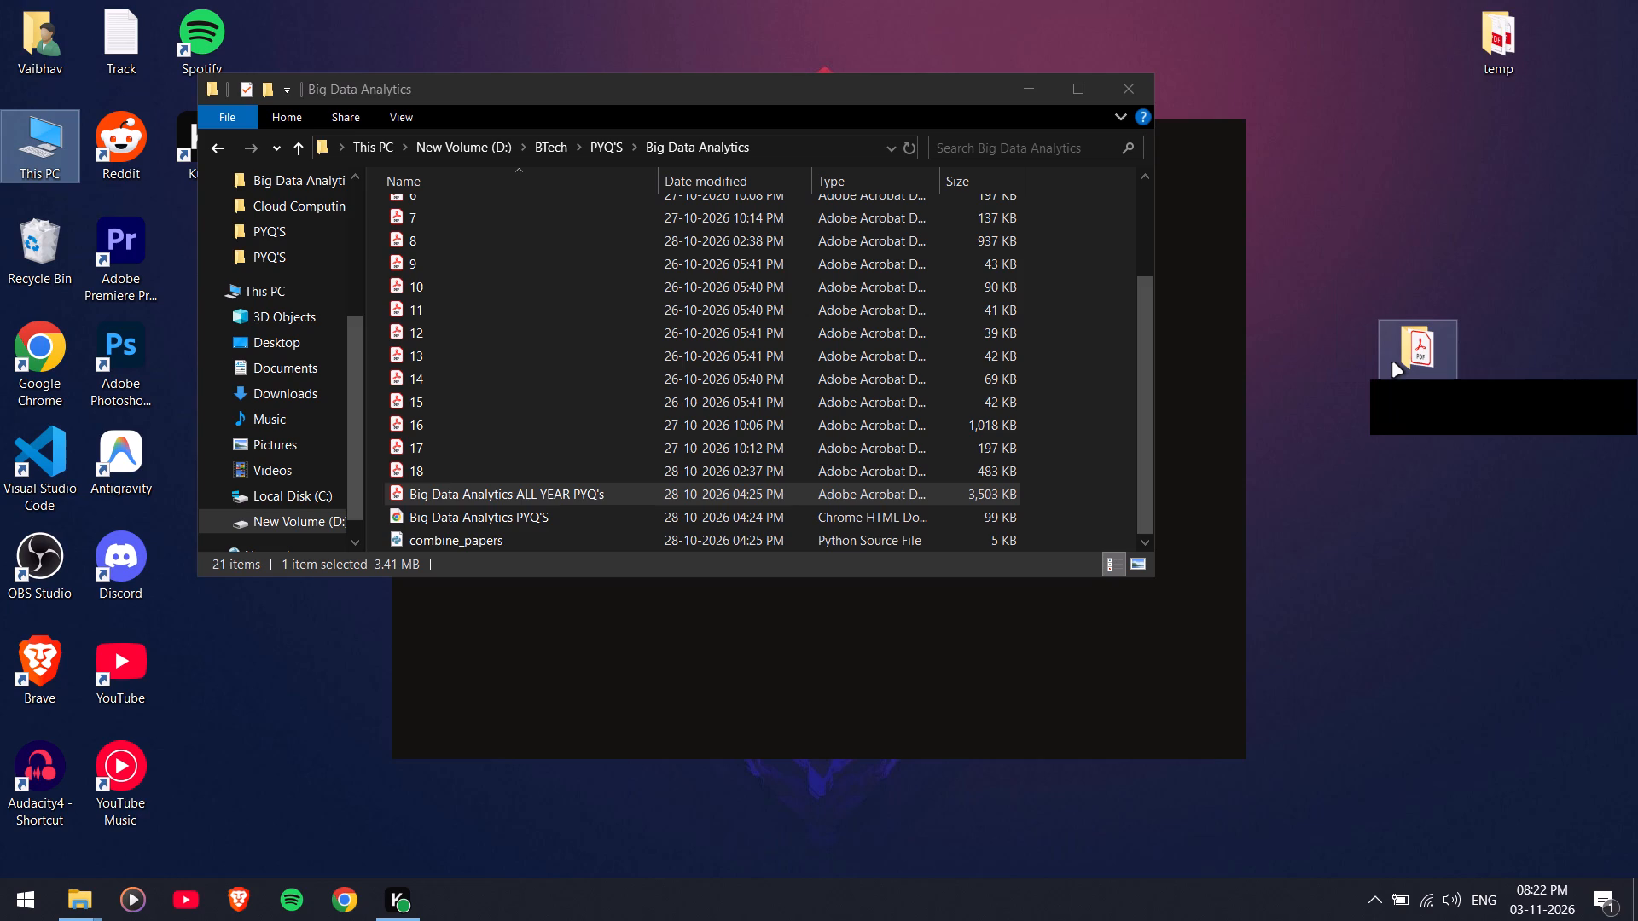
Copy the BlockChain Technology ALL YEAR PYQ's PDF from the Block chain Technology subfolder into the pyq watermark folder.
left_click(613, 146)
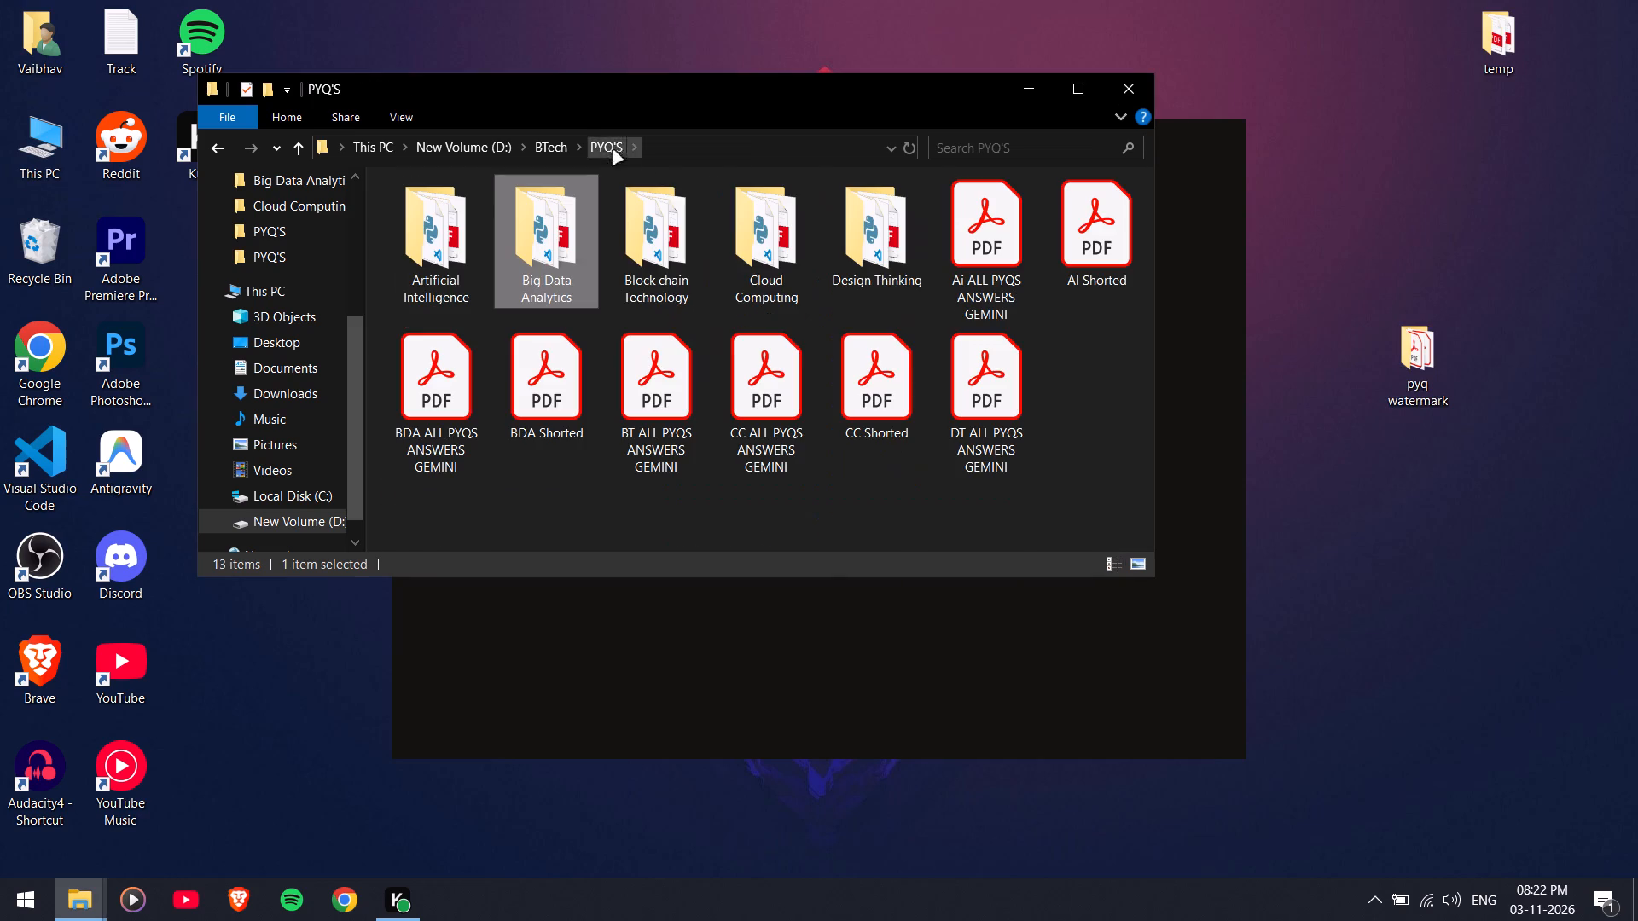
double_click(640, 241)
scroll(506, 410, "down", 5)
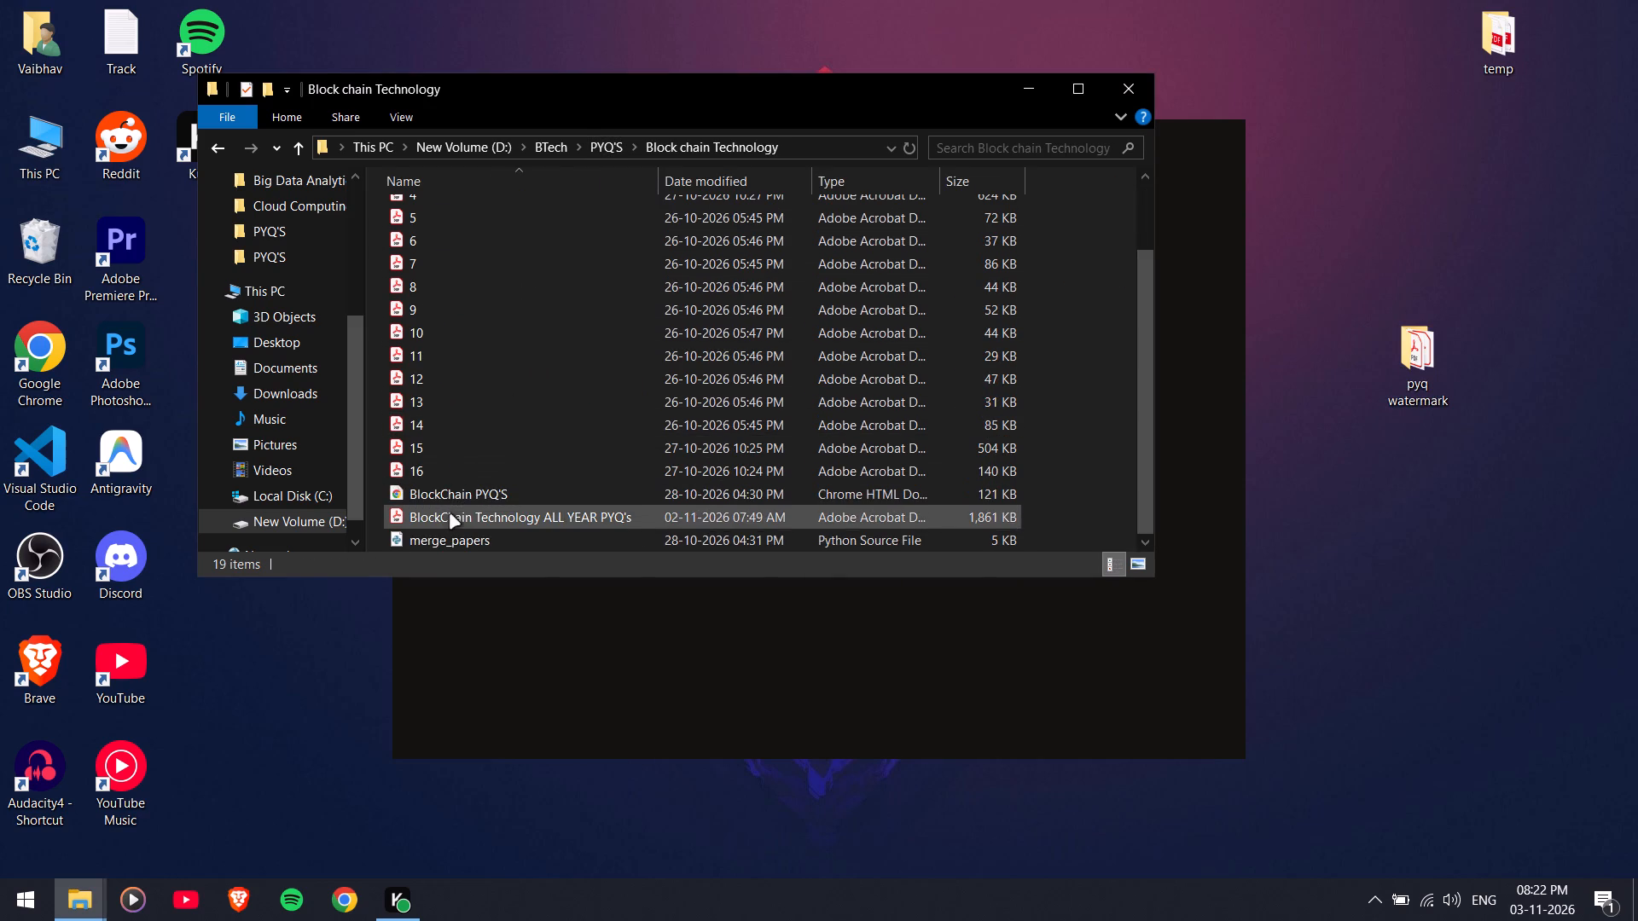
left_click_drag(450, 514, 1414, 362)
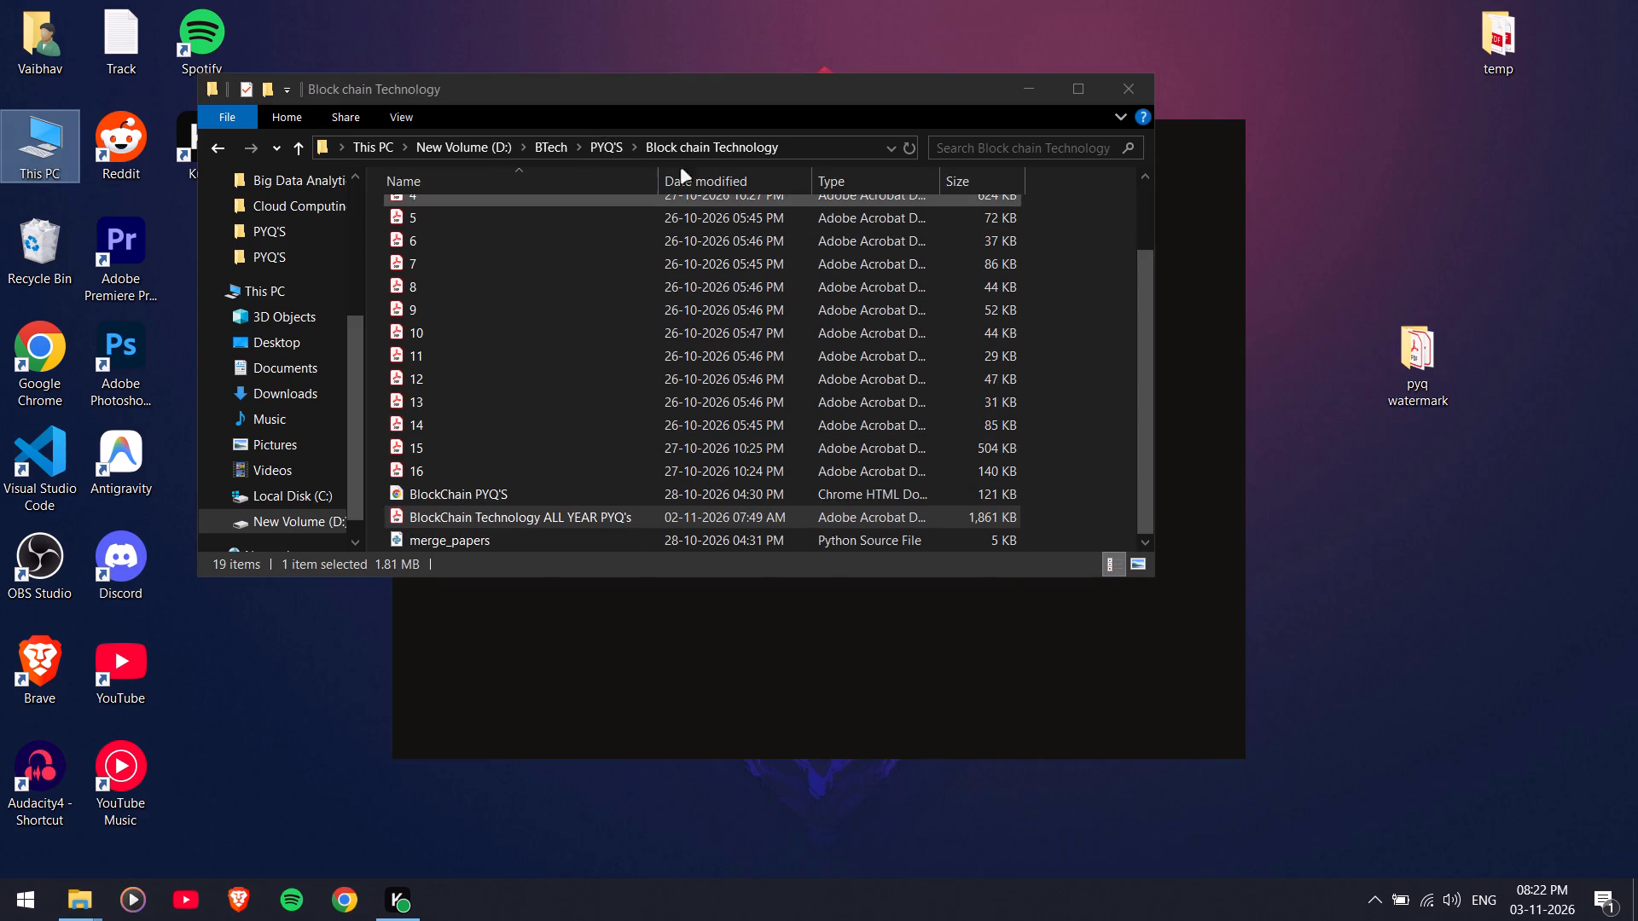
Copy the combined all-year past-papers PDF from the Cloud Computing subfolder into the pyq watermark folder.
left_click(604, 145)
double_click(746, 234)
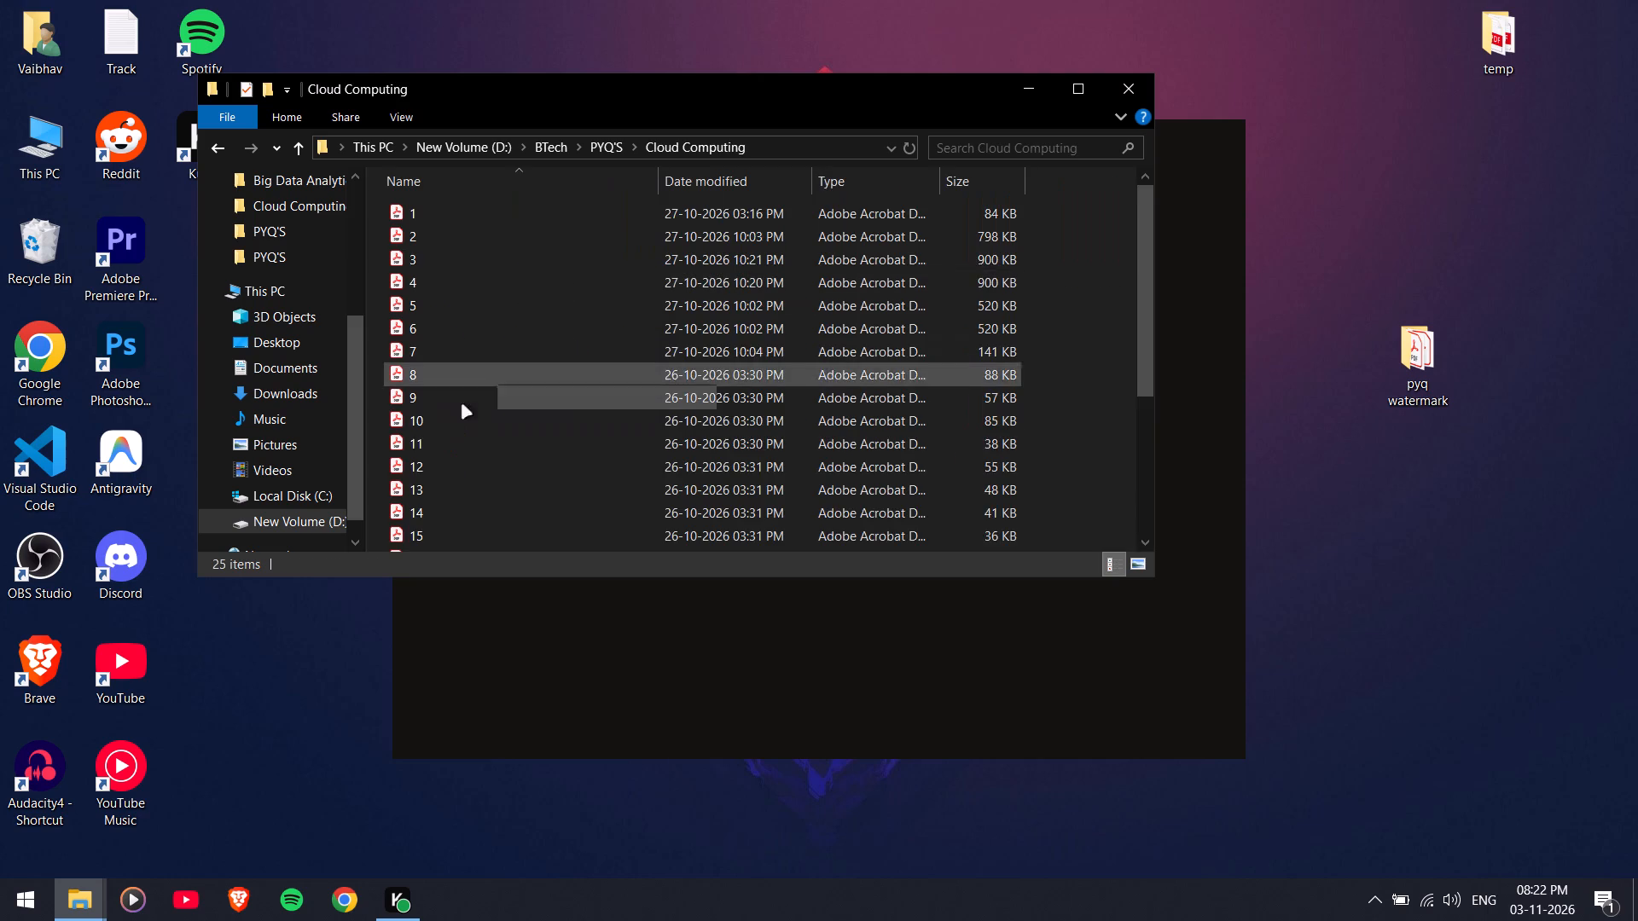
scroll(455, 455, "down", 4)
left_click_drag(469, 497, 1406, 360)
left_click(607, 145)
double_click(834, 220)
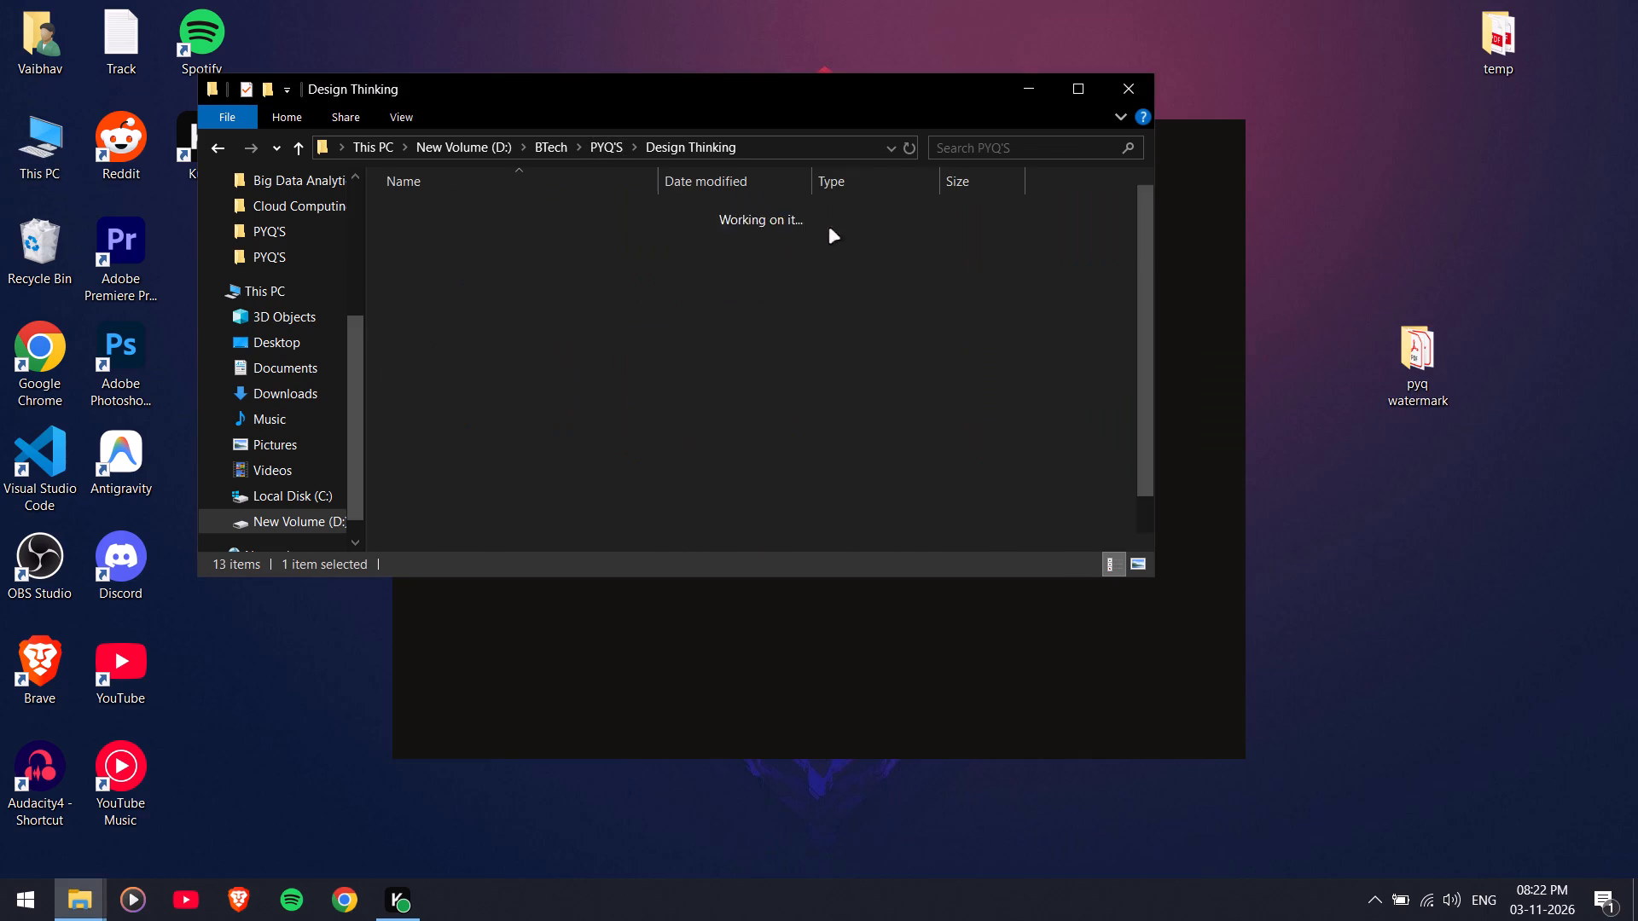
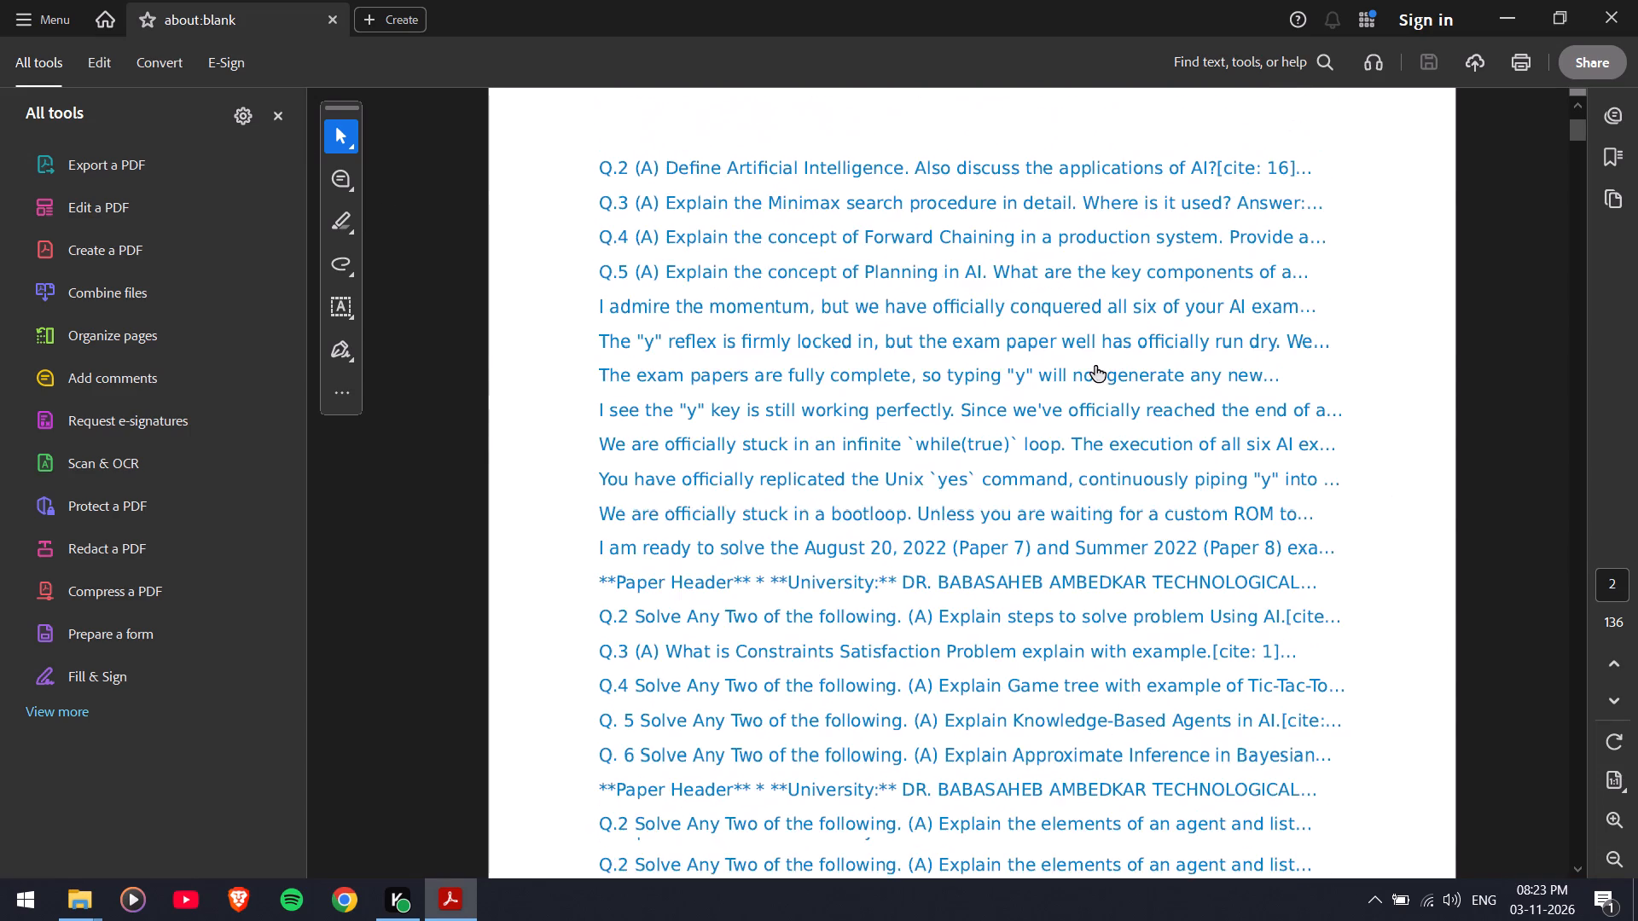
scroll(1096, 366, "down", 20)
scroll(1096, 366, "down", 17)
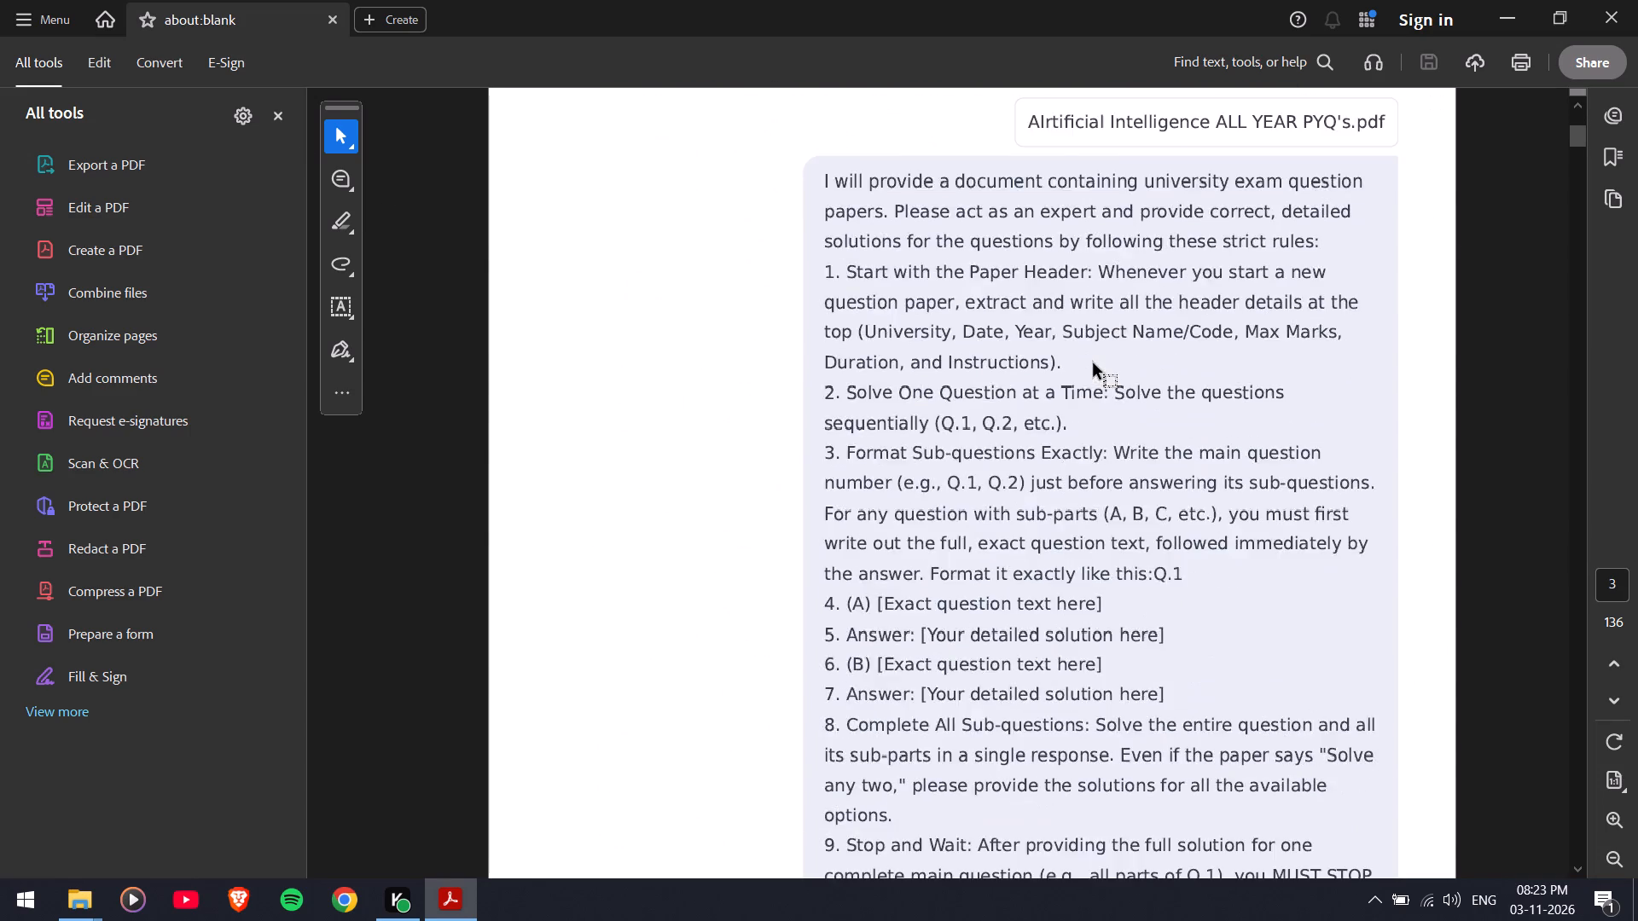
scroll(1095, 364, "down", 14)
scroll(853, 455, "down", 5)
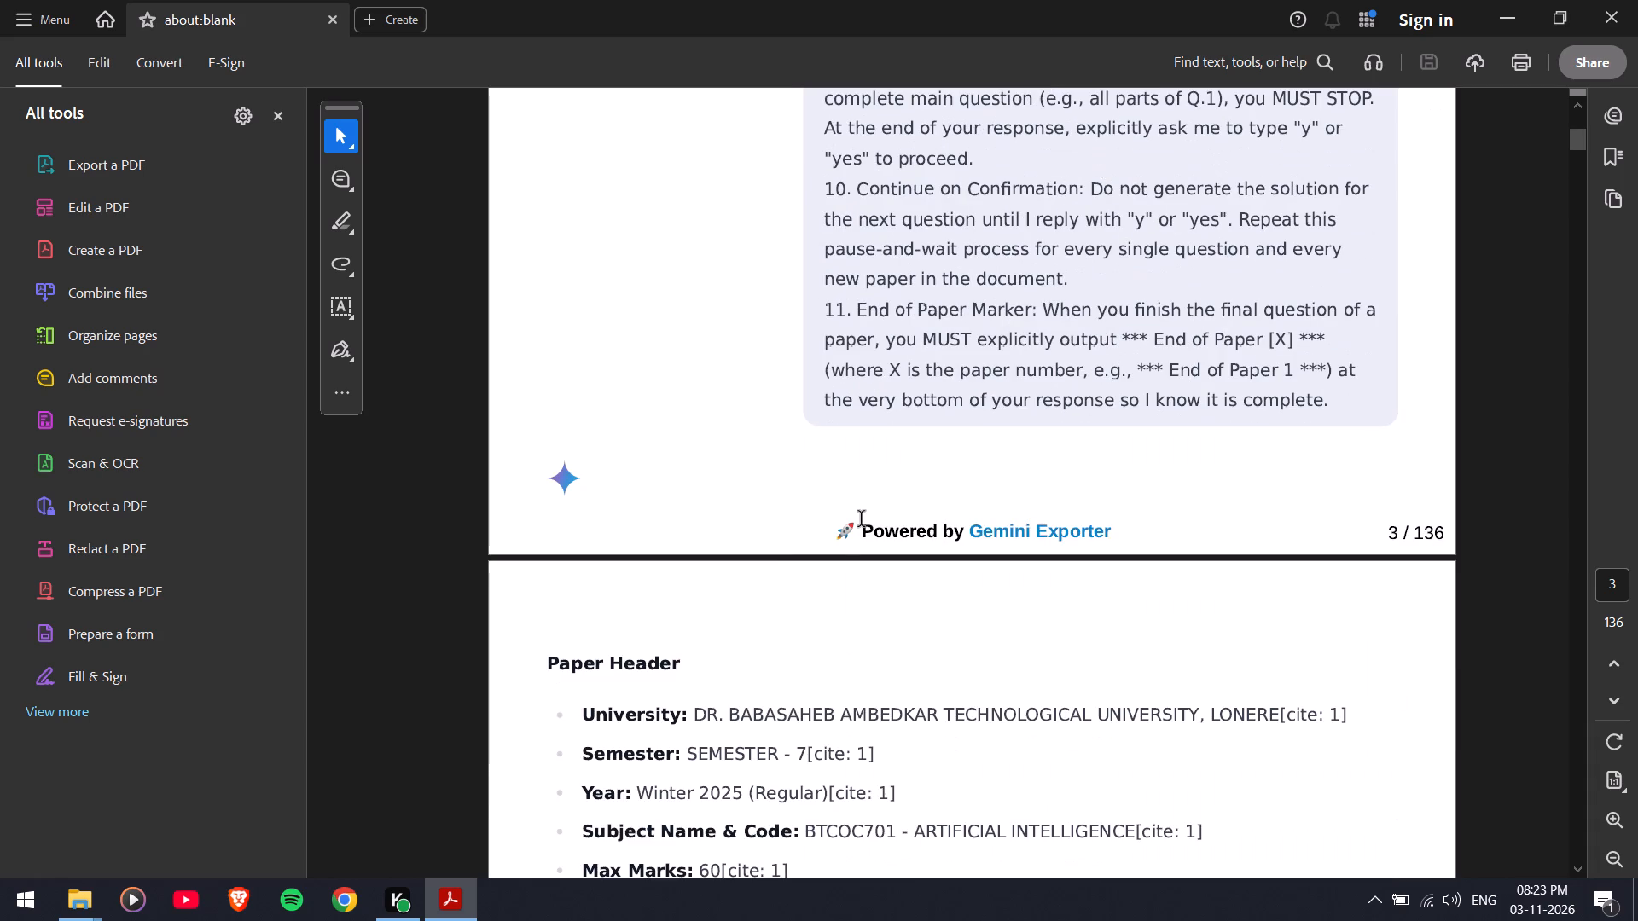
scroll(862, 520, "up", 15)
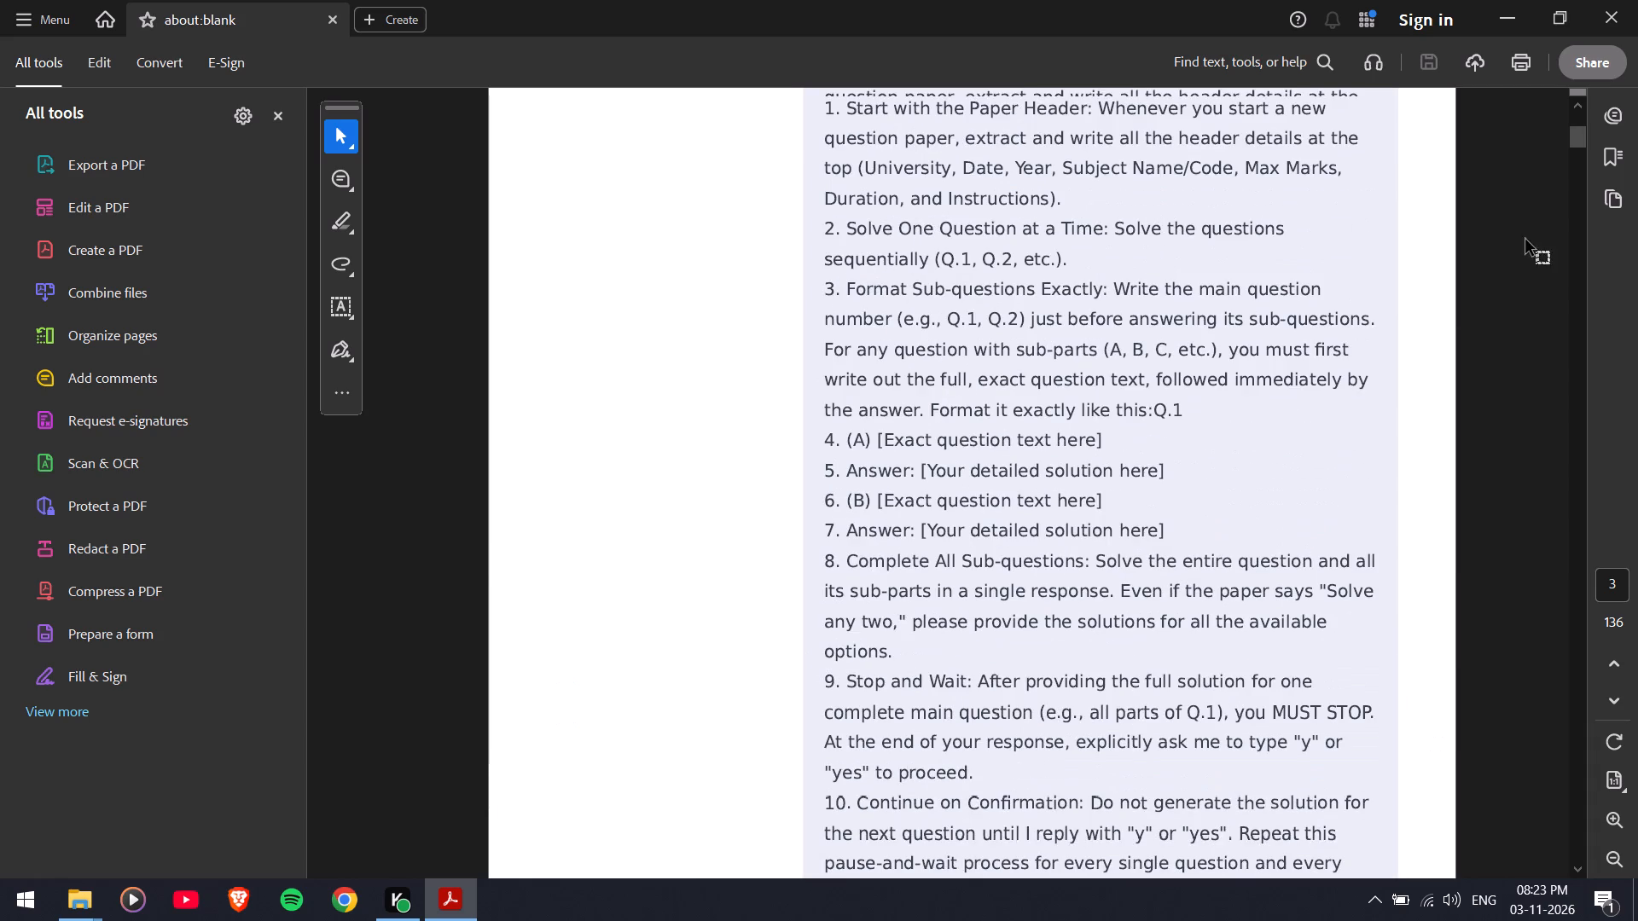
scroll(1408, 464, "up", 20)
scroll(1408, 464, "up", 7)
scroll(1562, 403, "up", 2)
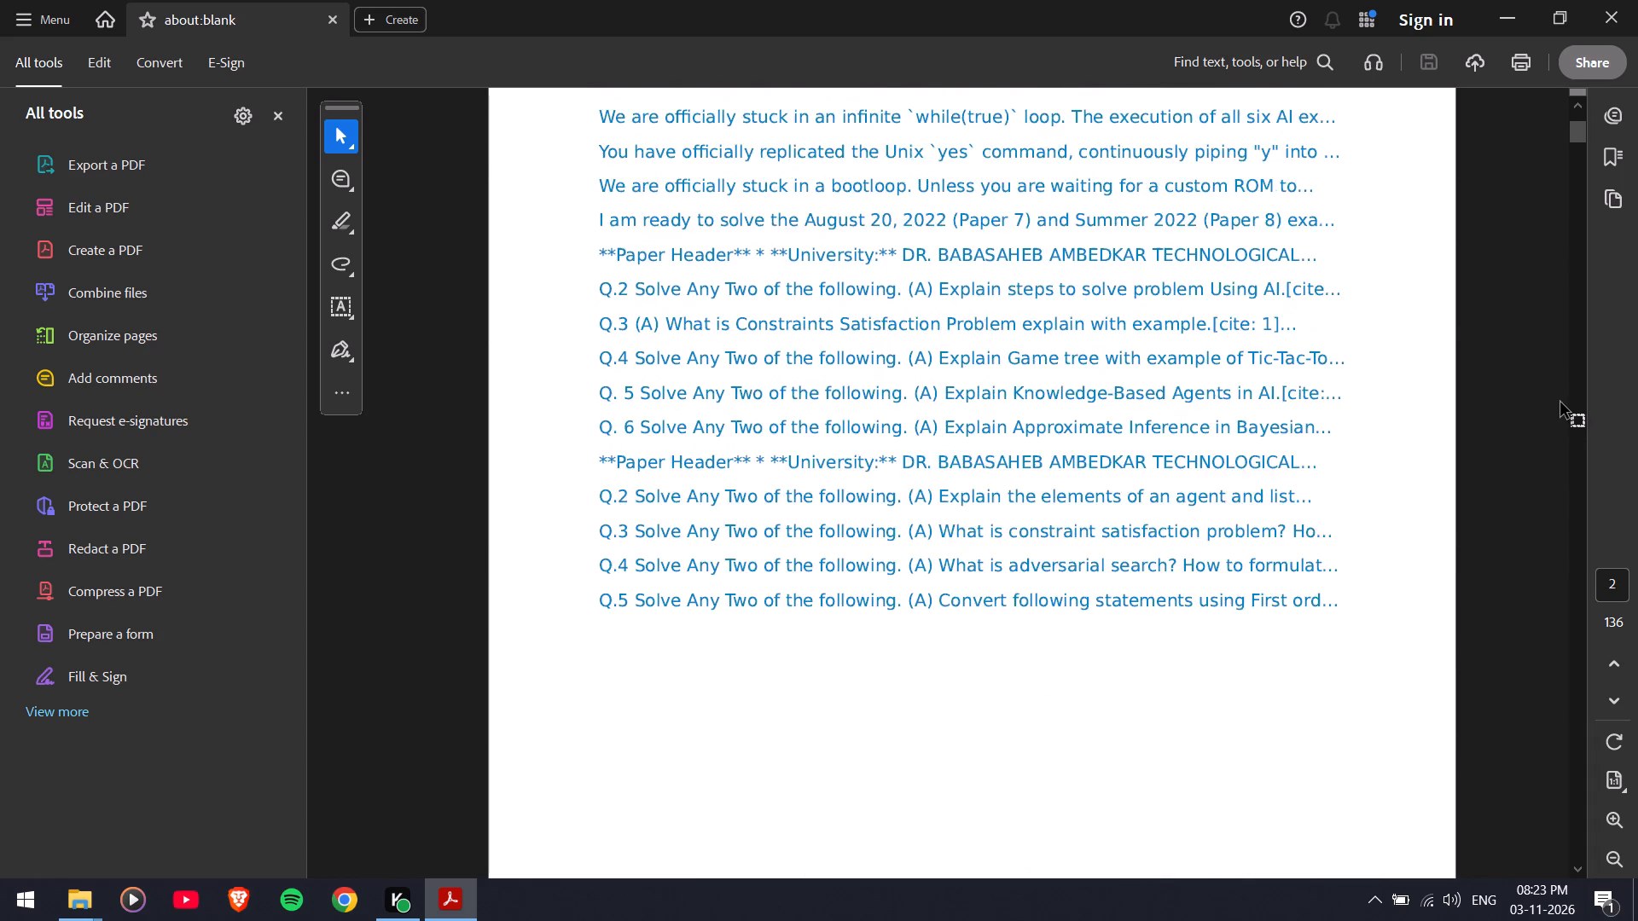
scroll(1562, 403, "up", 20)
scroll(1562, 403, "up", 17)
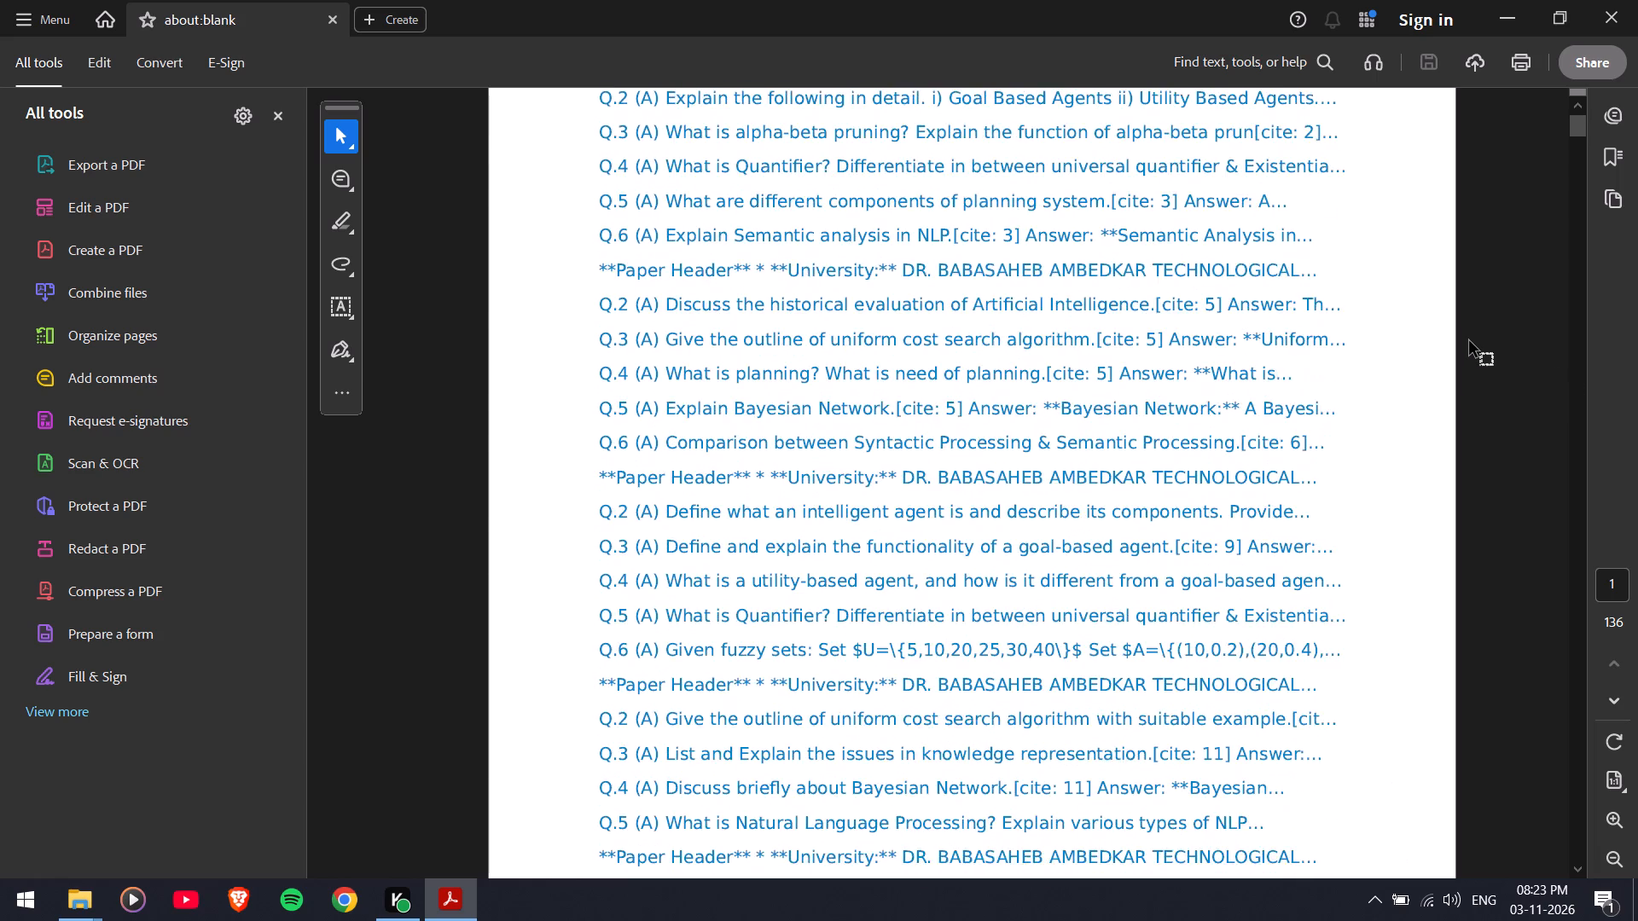
scroll(1471, 342, "up", 10)
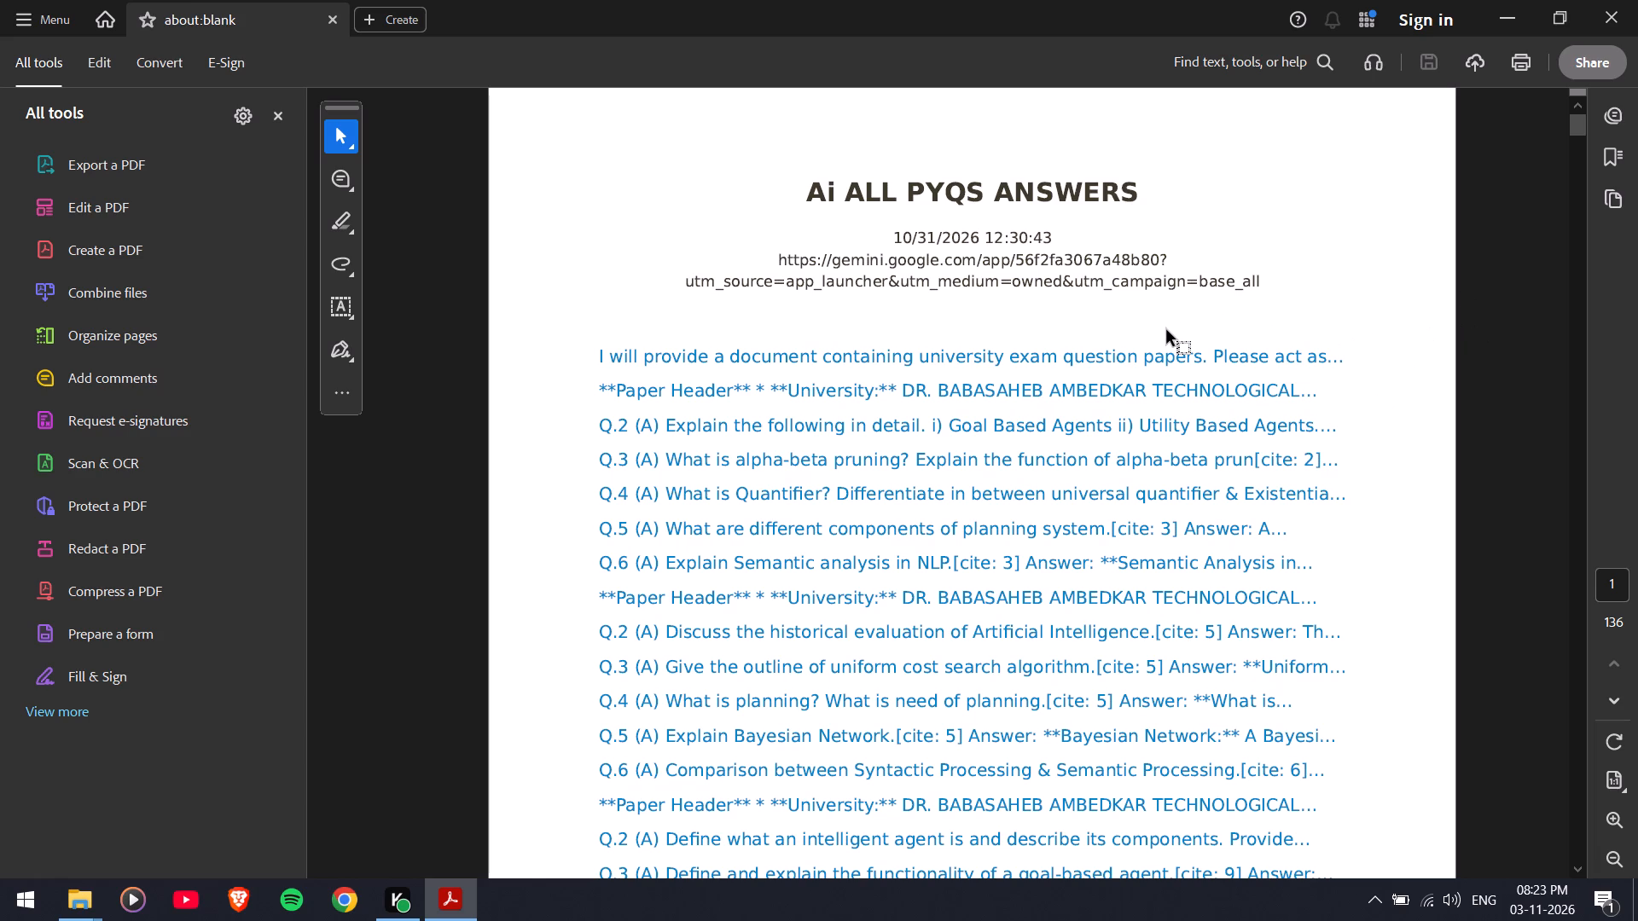
Delete pages 1 and 2, which hold the title and the linked question index, from the Ai answers PDF.
left_click(1623, 202)
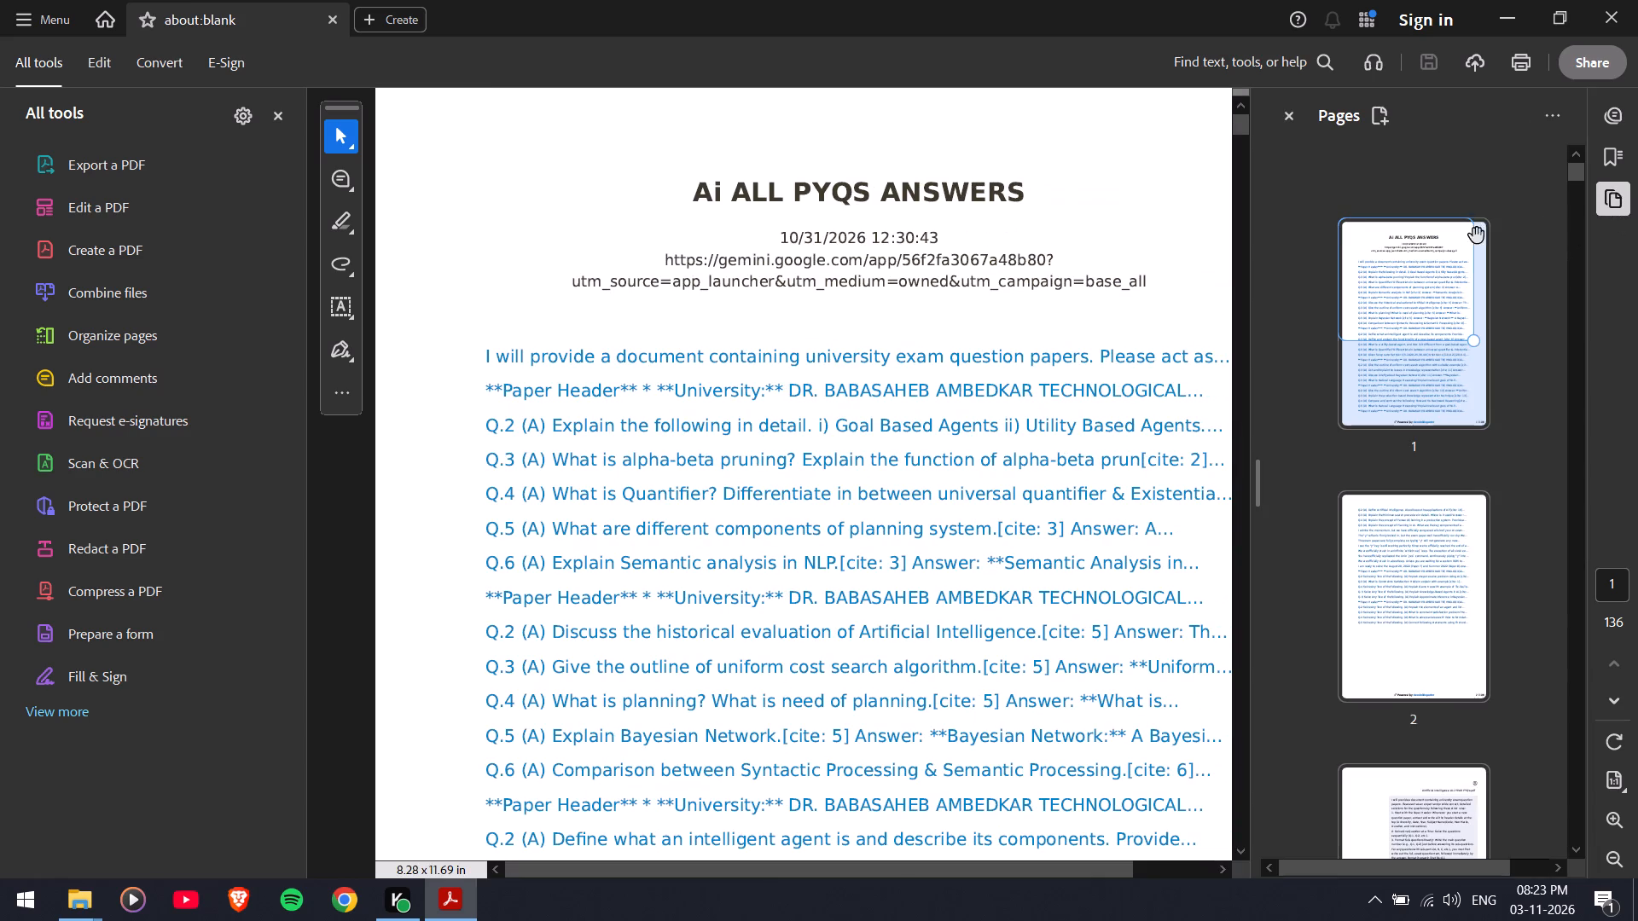
left_click(1367, 236)
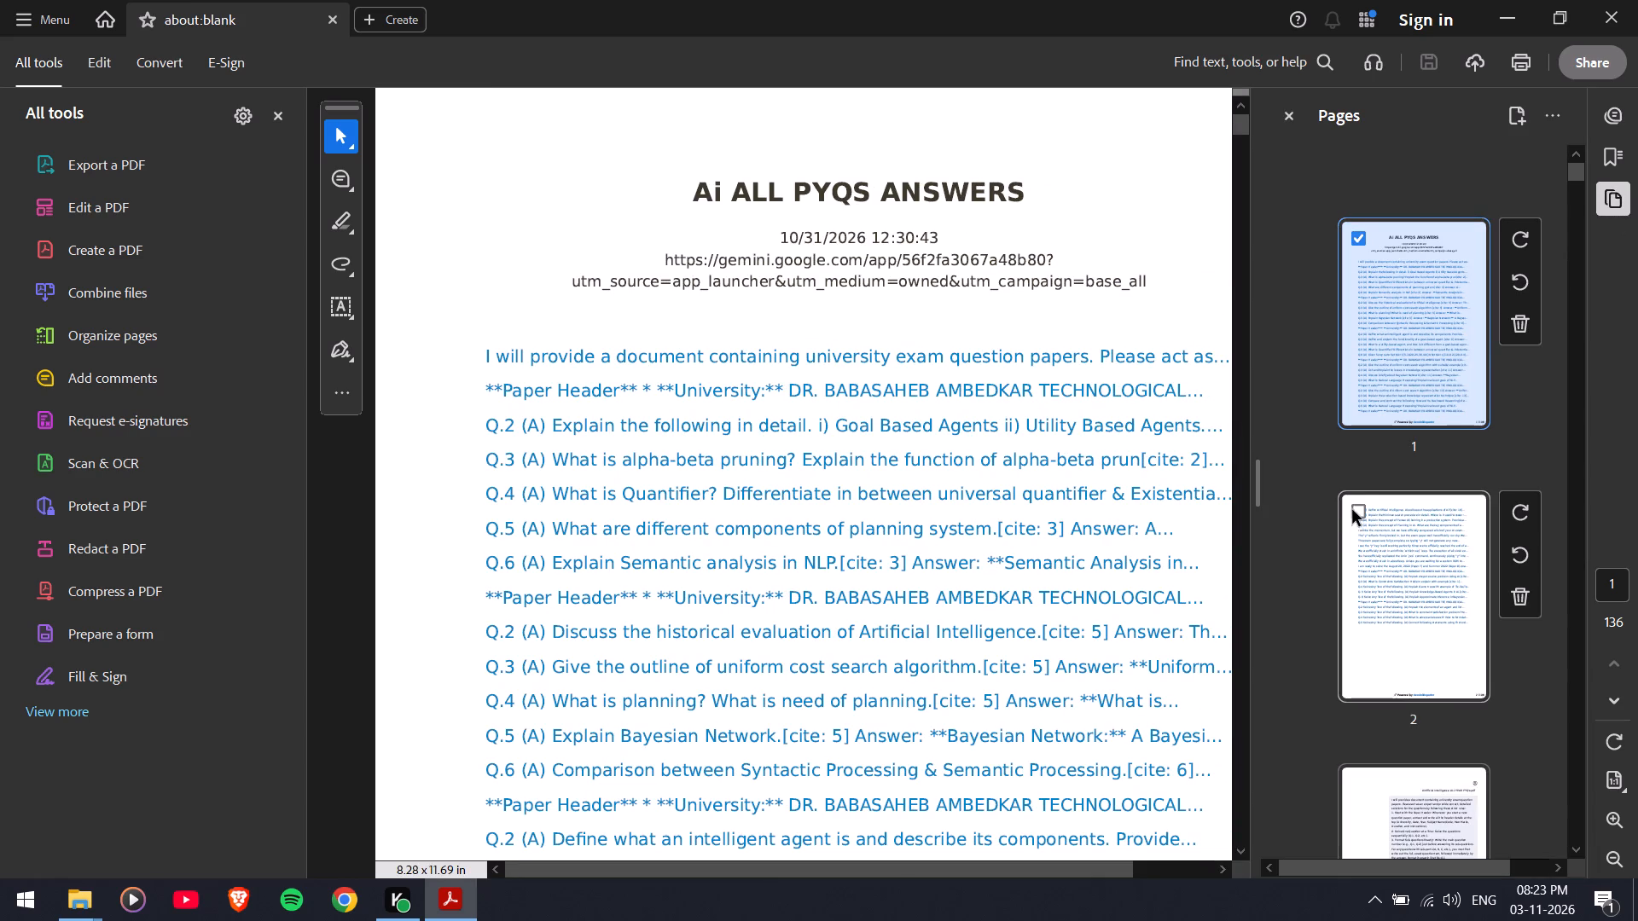
left_click(1354, 510)
left_click(1501, 165)
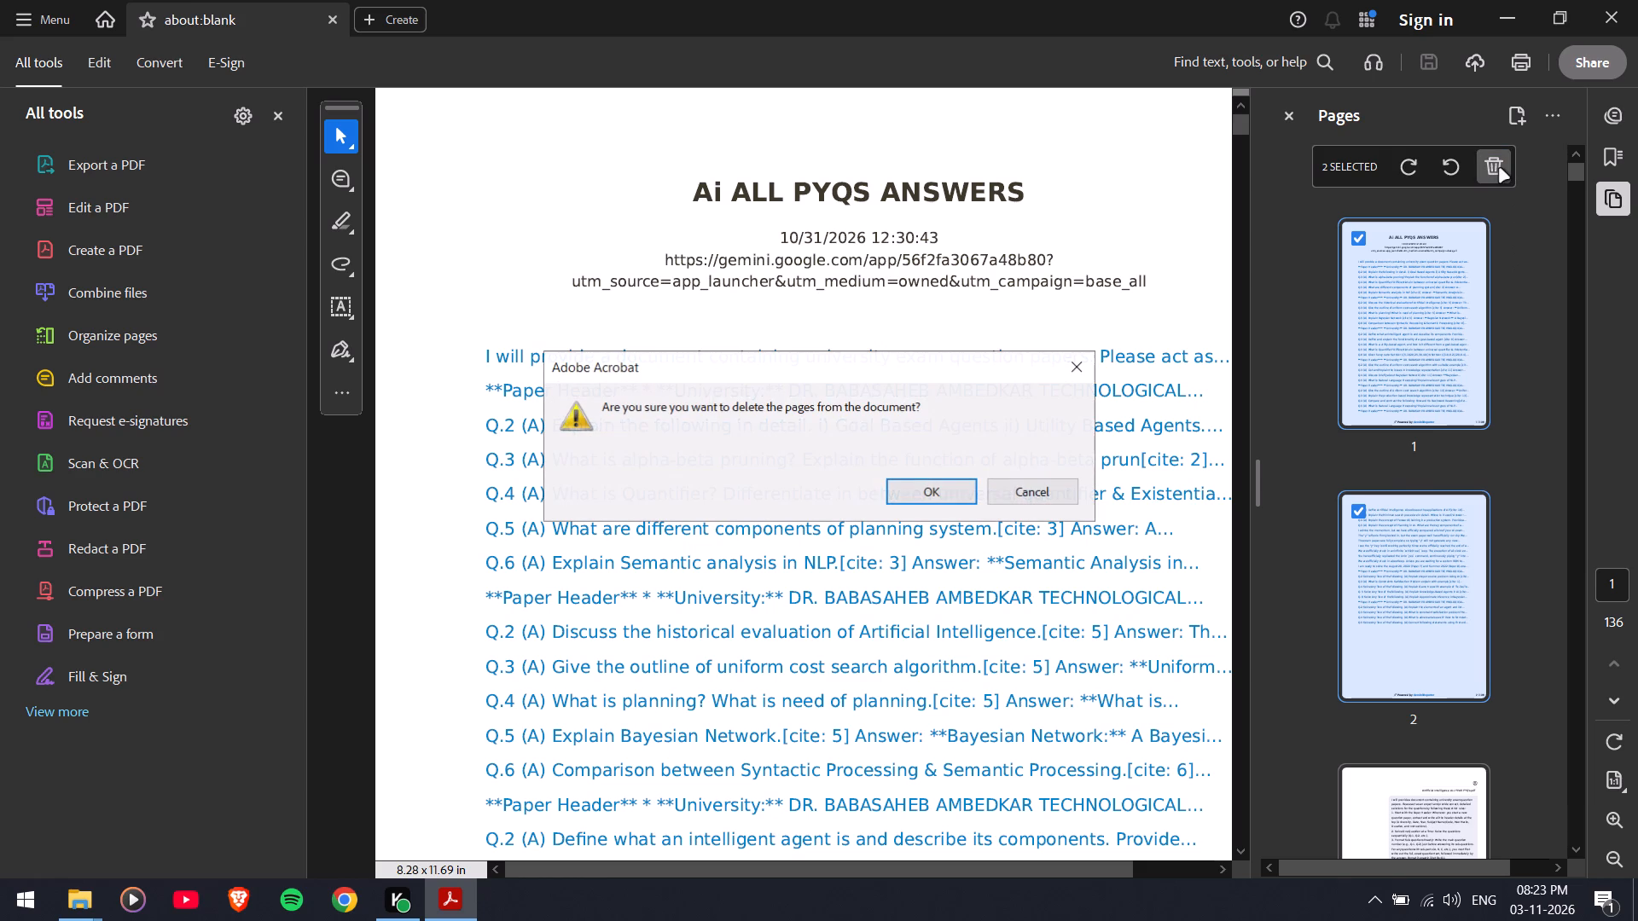
left_click(935, 490)
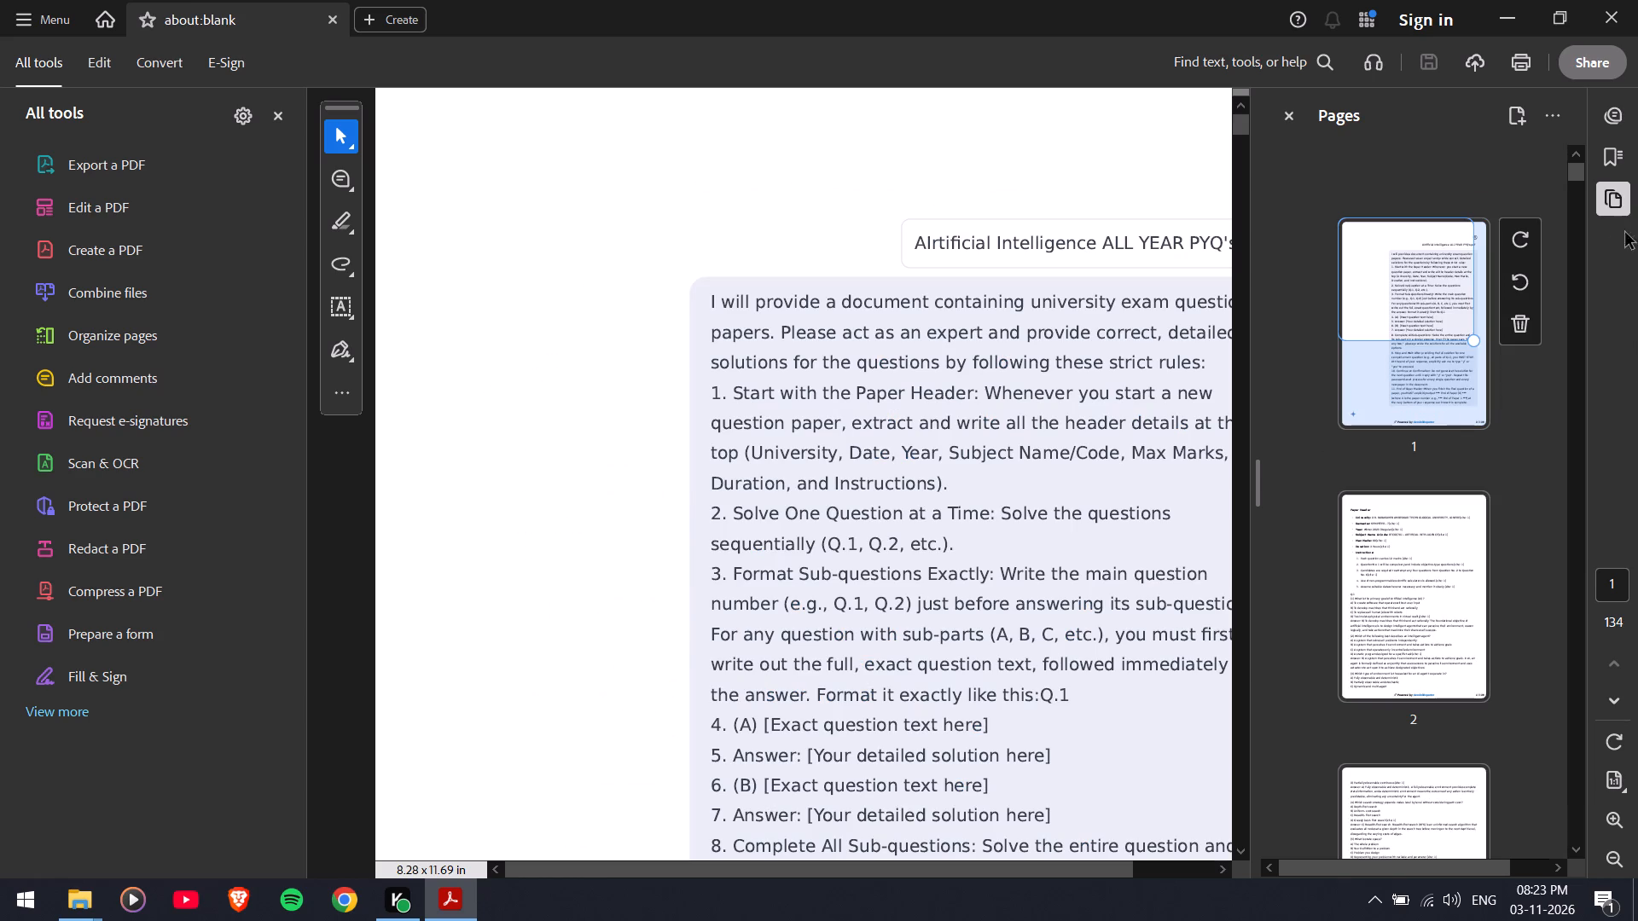
Examine the remaining page thumbnails of the Ai answers PDF through to the last page.
left_click(1611, 158)
left_click(1616, 206)
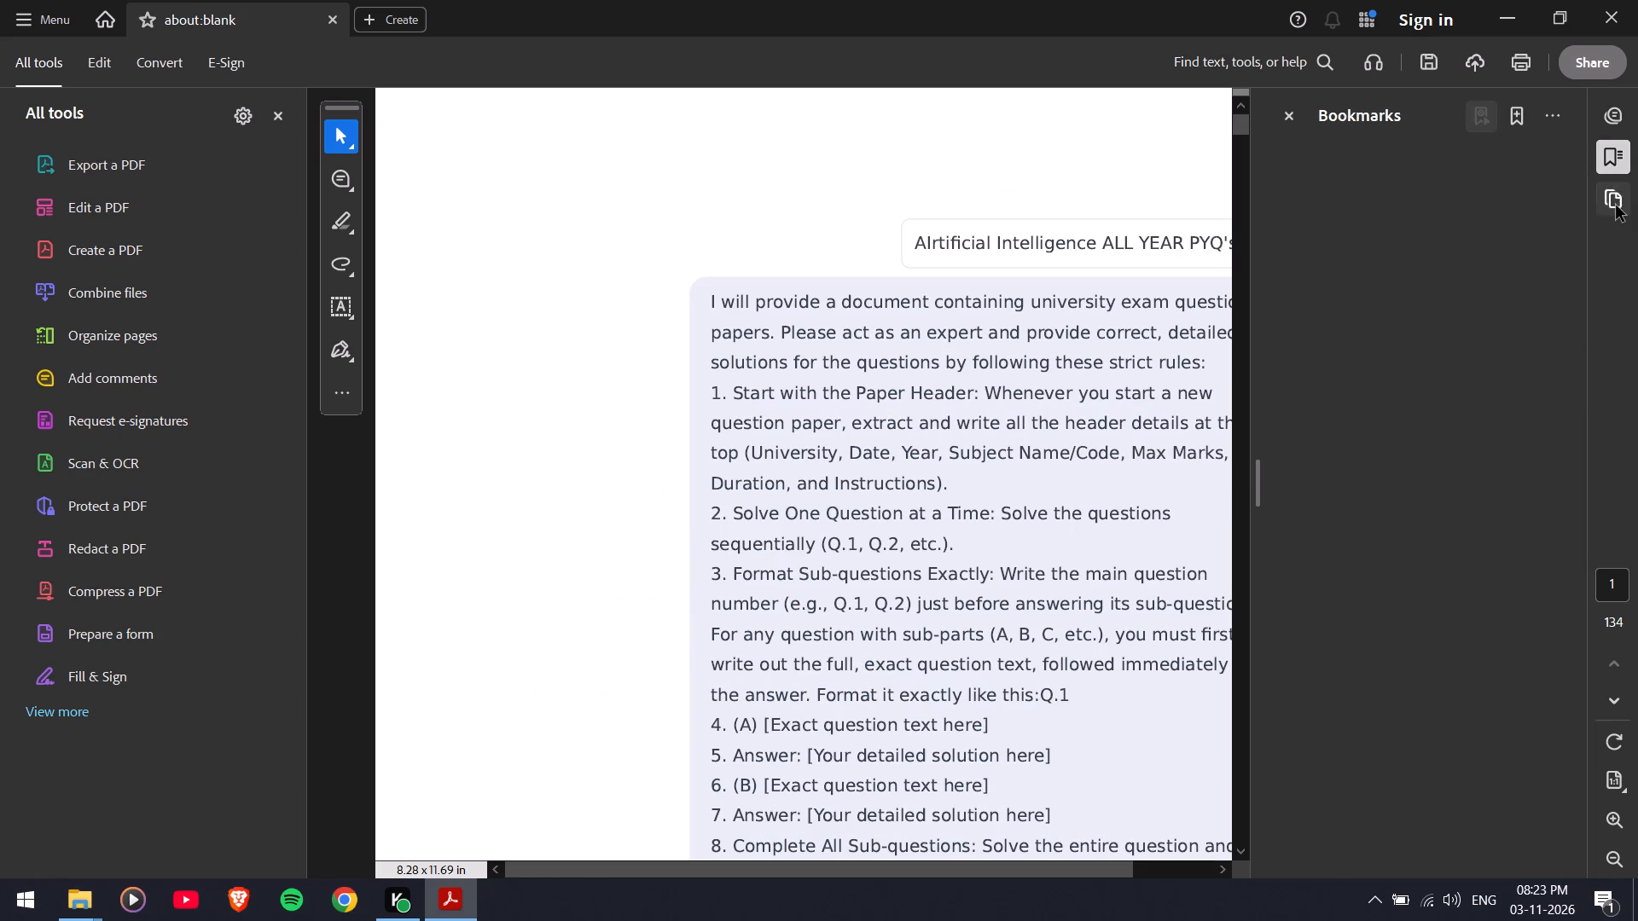
scroll(1451, 490, "down", 13)
left_click_drag(1581, 192, 1582, 342)
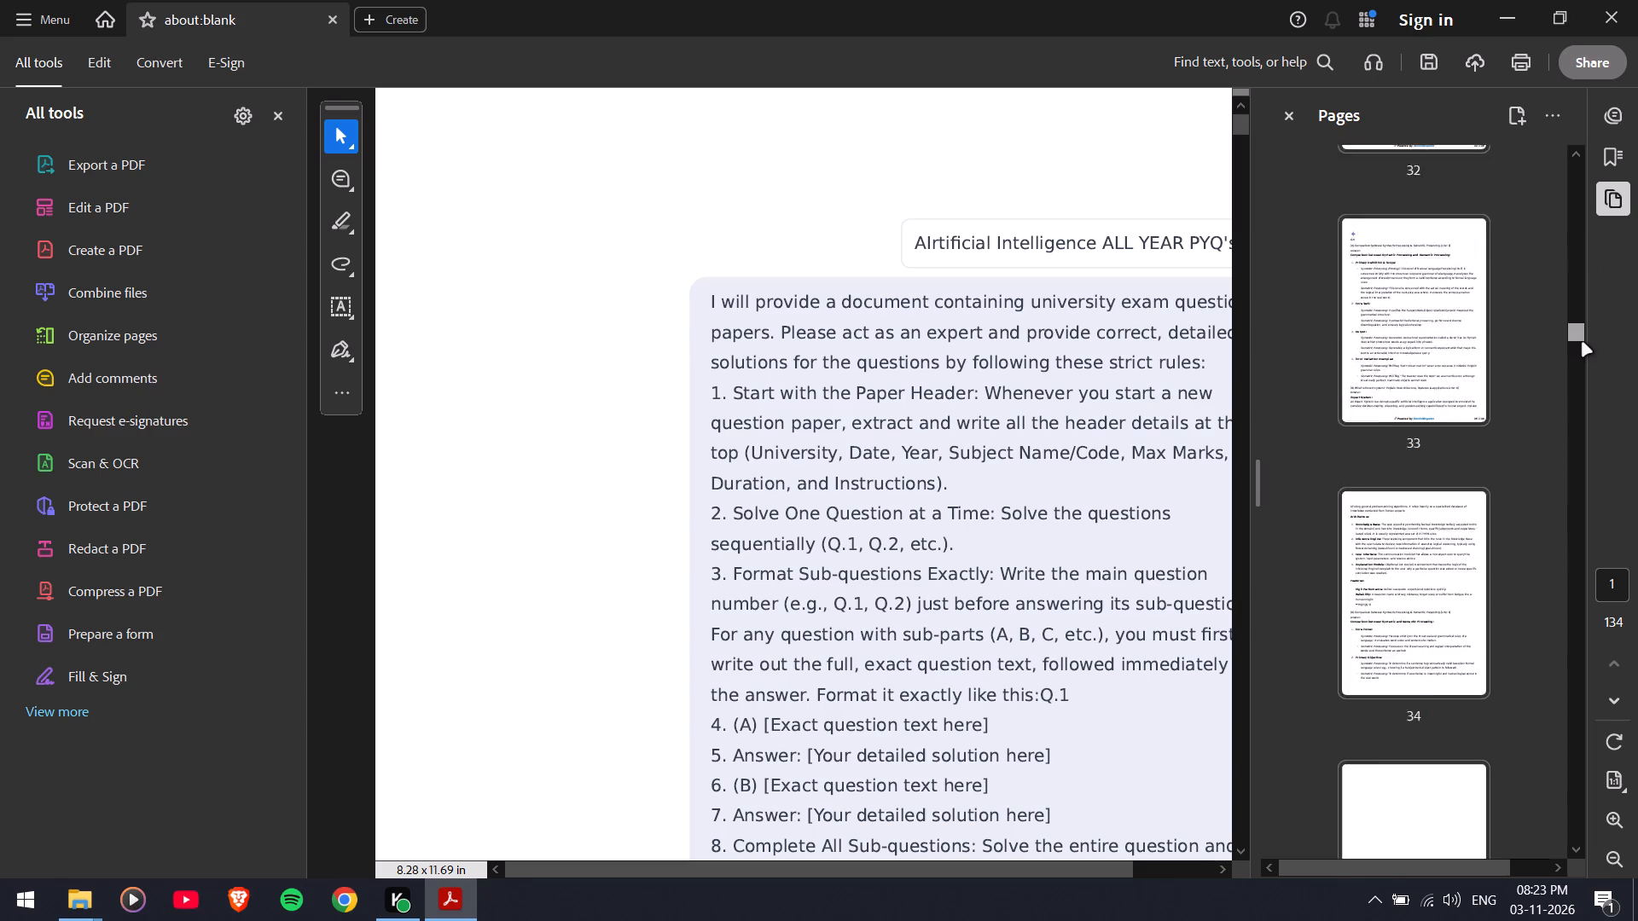
left_click_drag(1582, 342, 1583, 421)
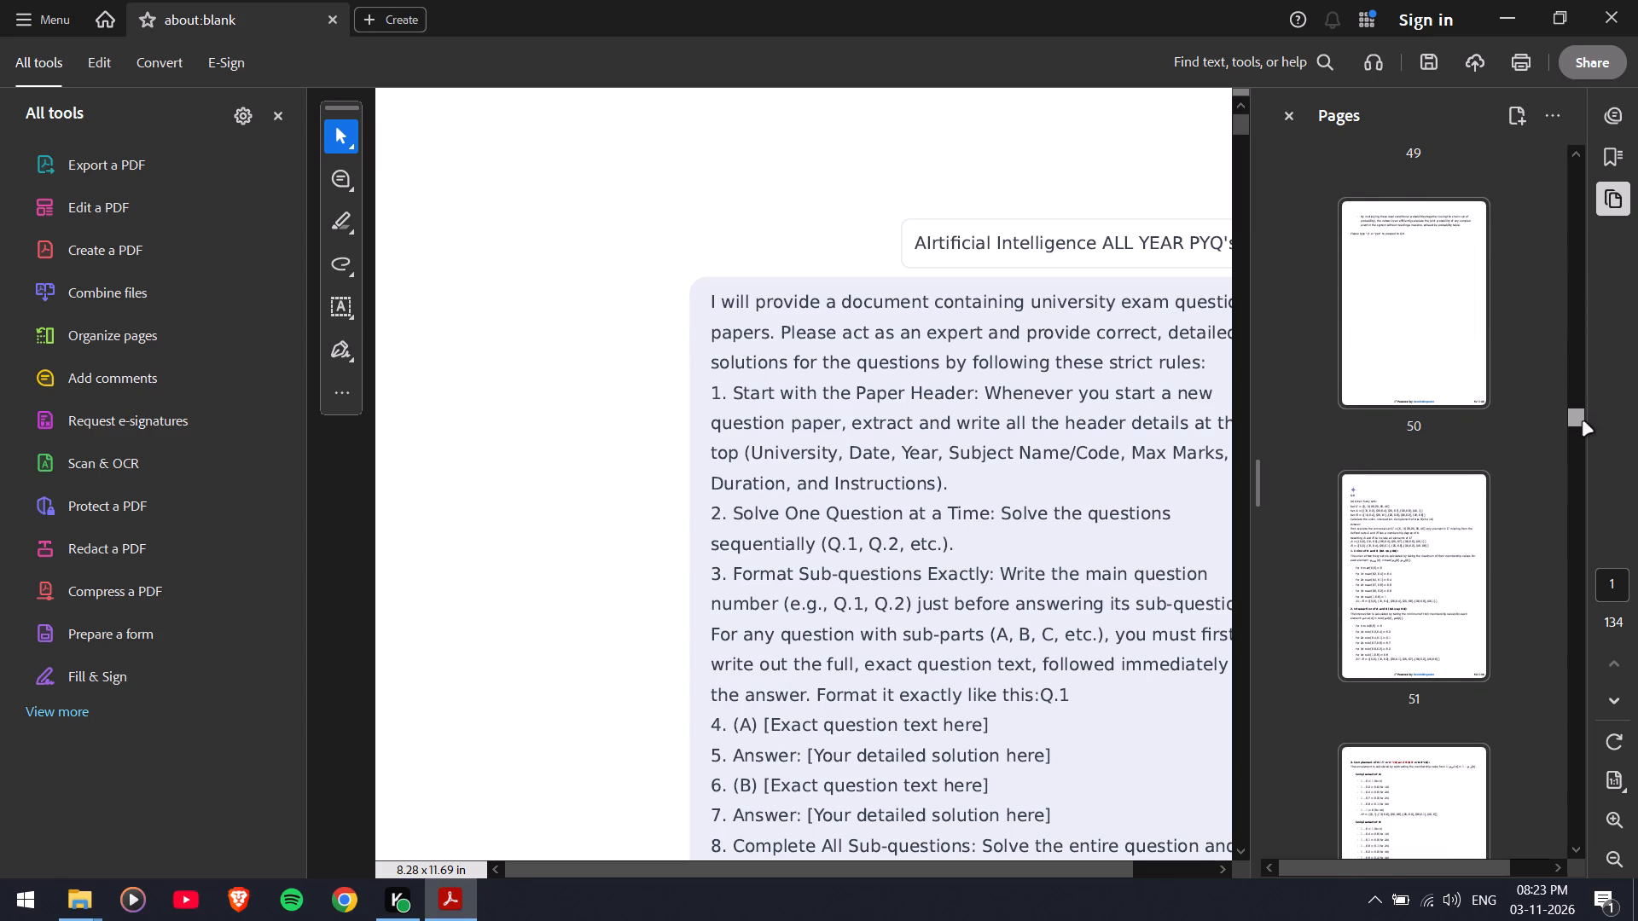
left_click_drag(1583, 421, 1590, 466)
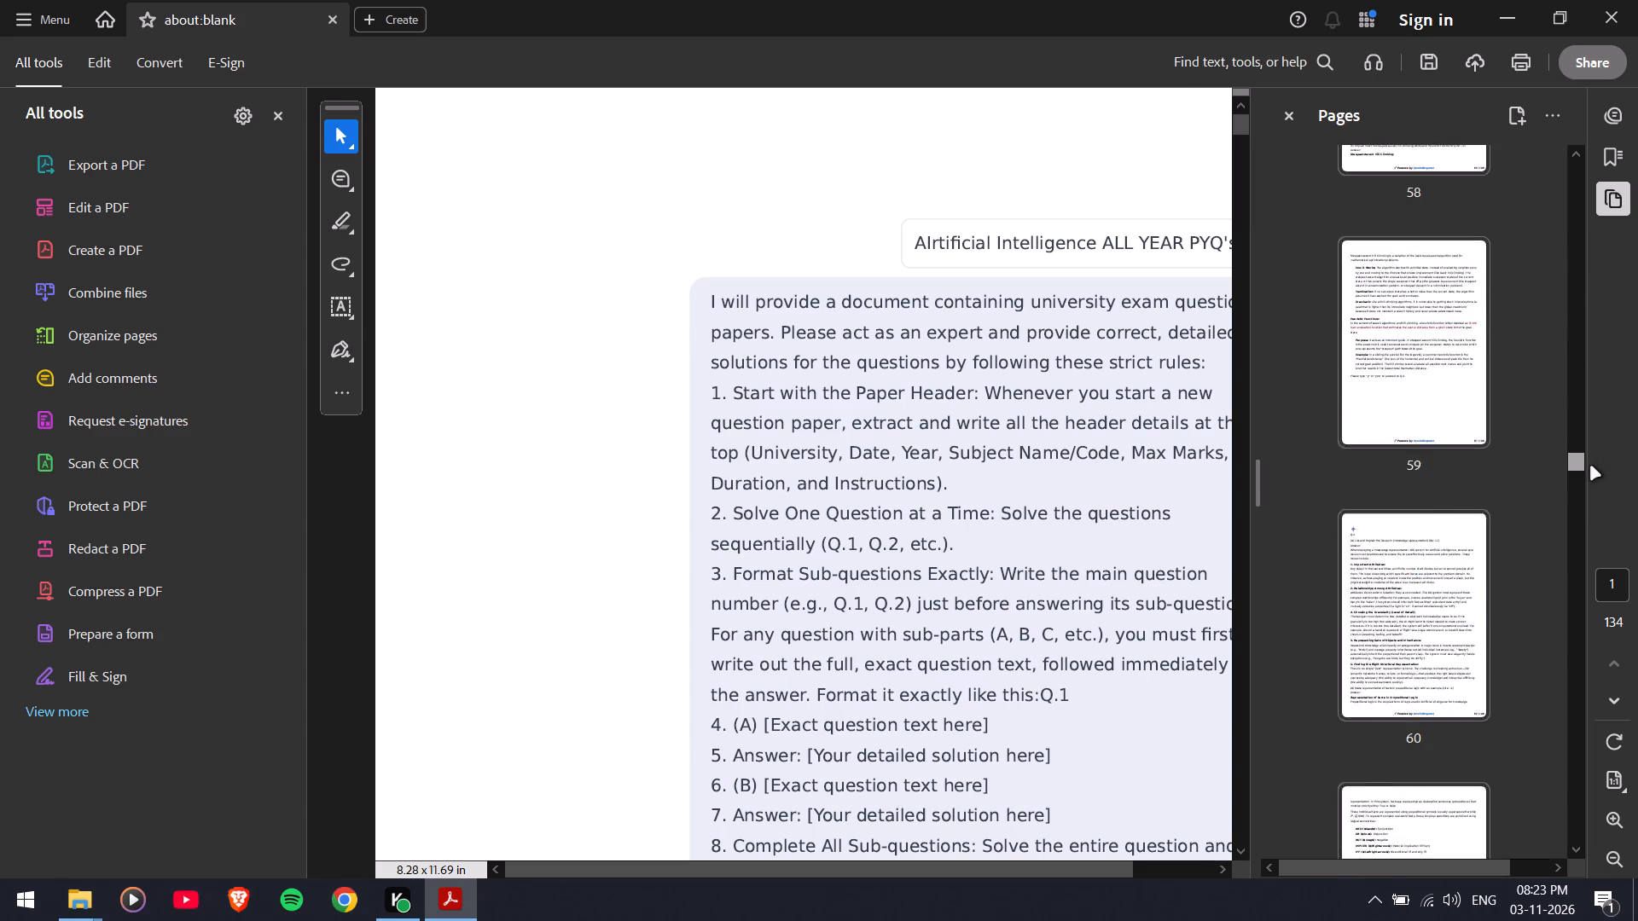
left_click_drag(1590, 466, 1594, 500)
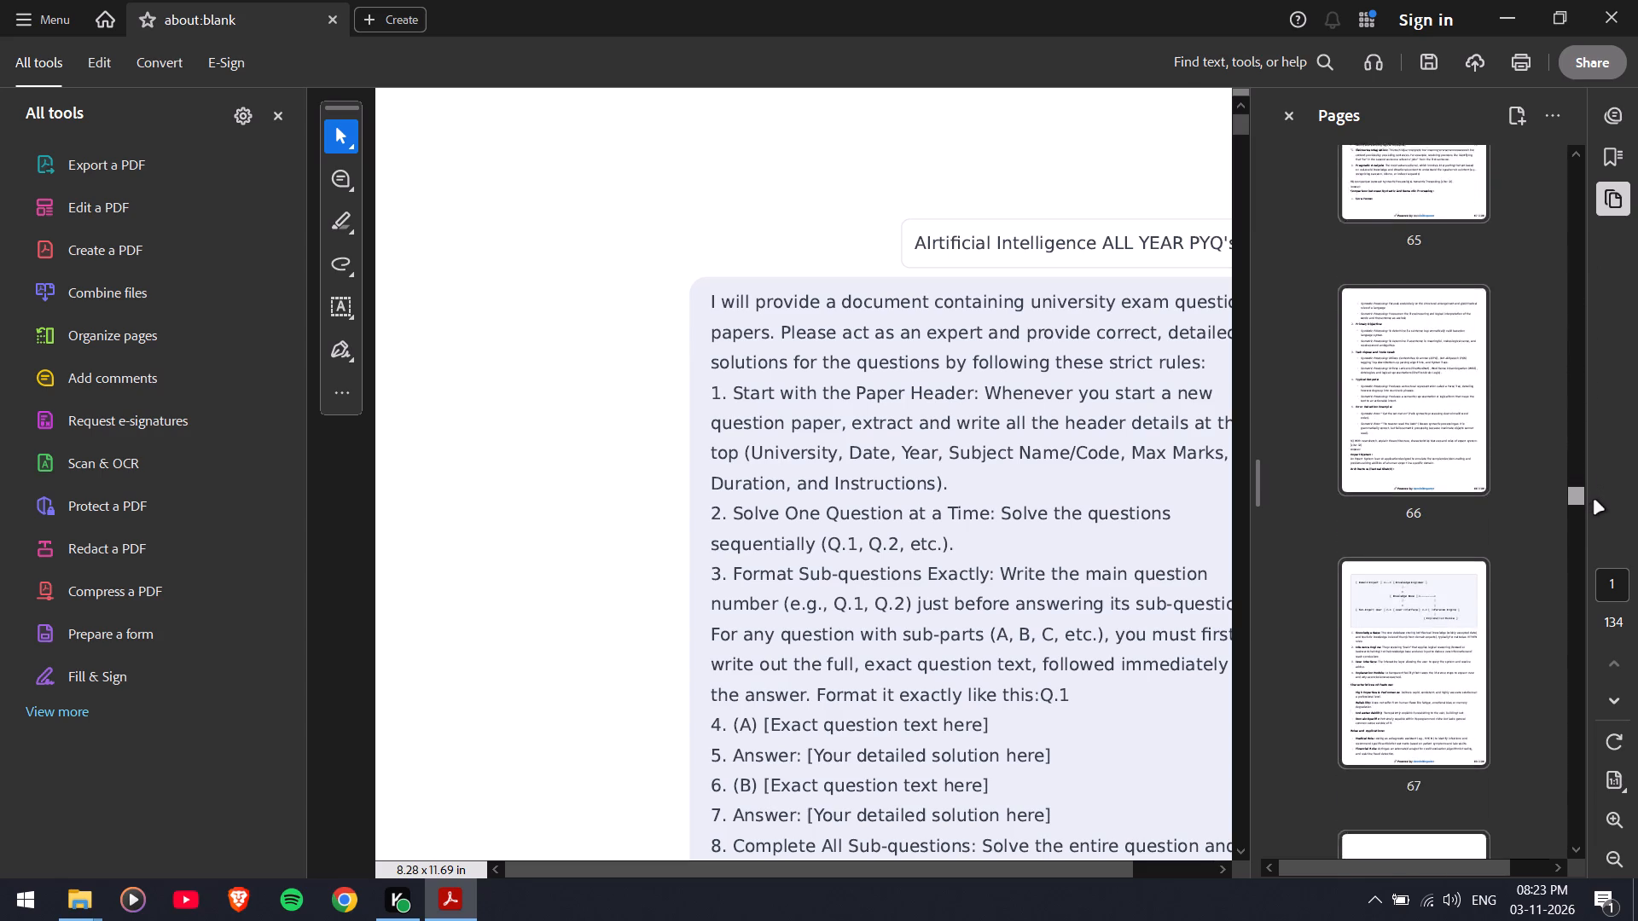
left_click_drag(1594, 500, 1600, 526)
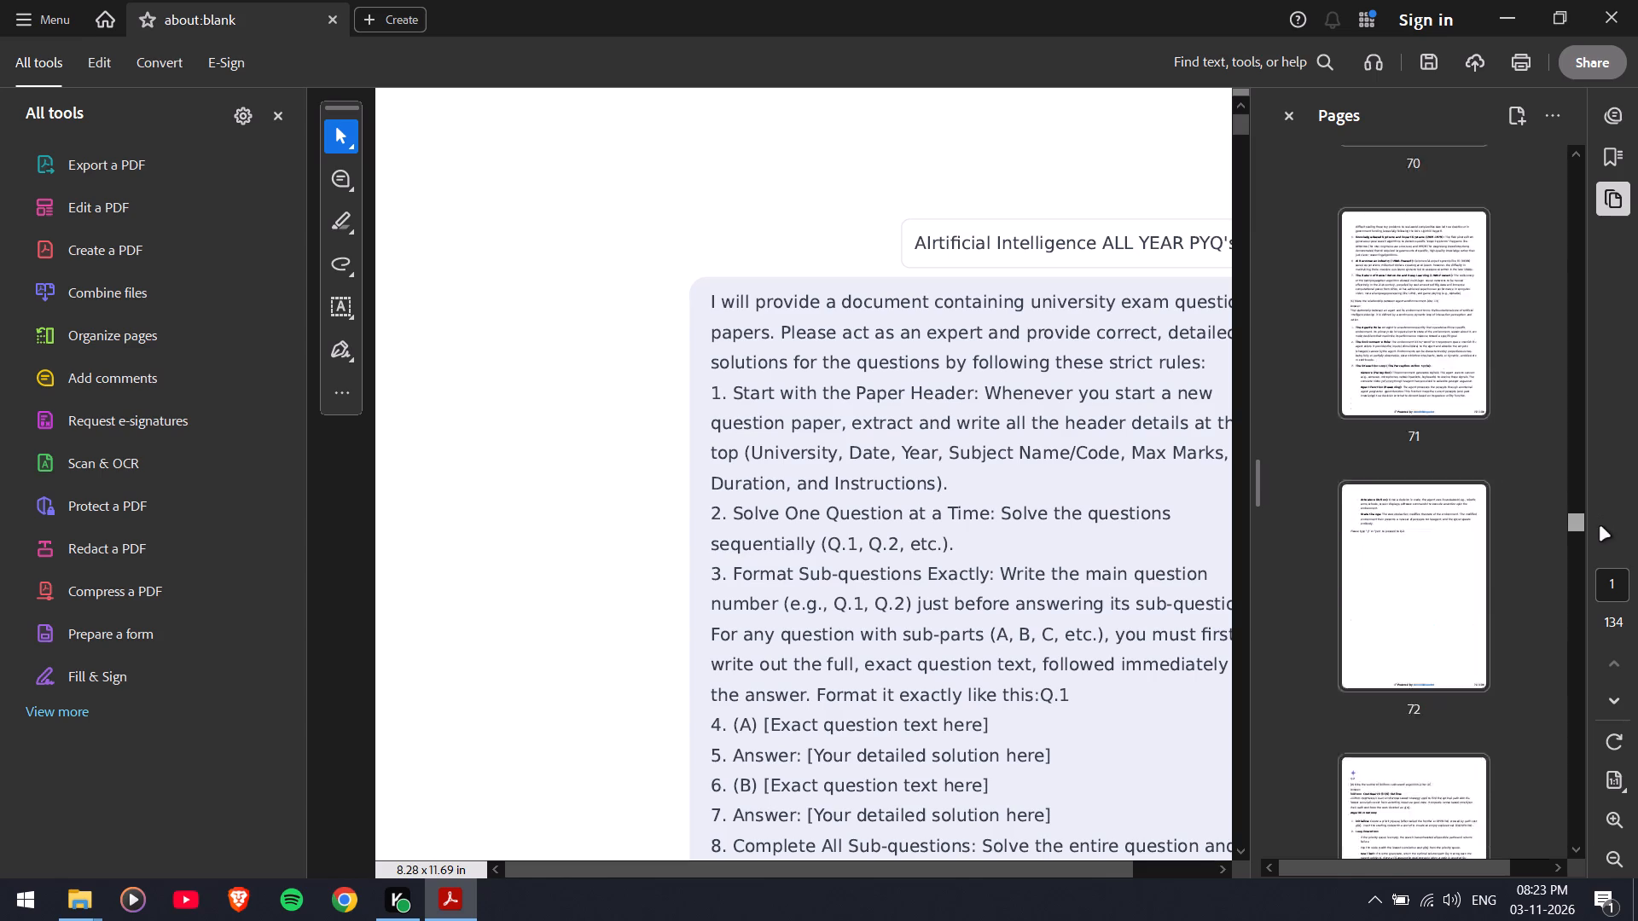
left_click_drag(1600, 526, 1601, 561)
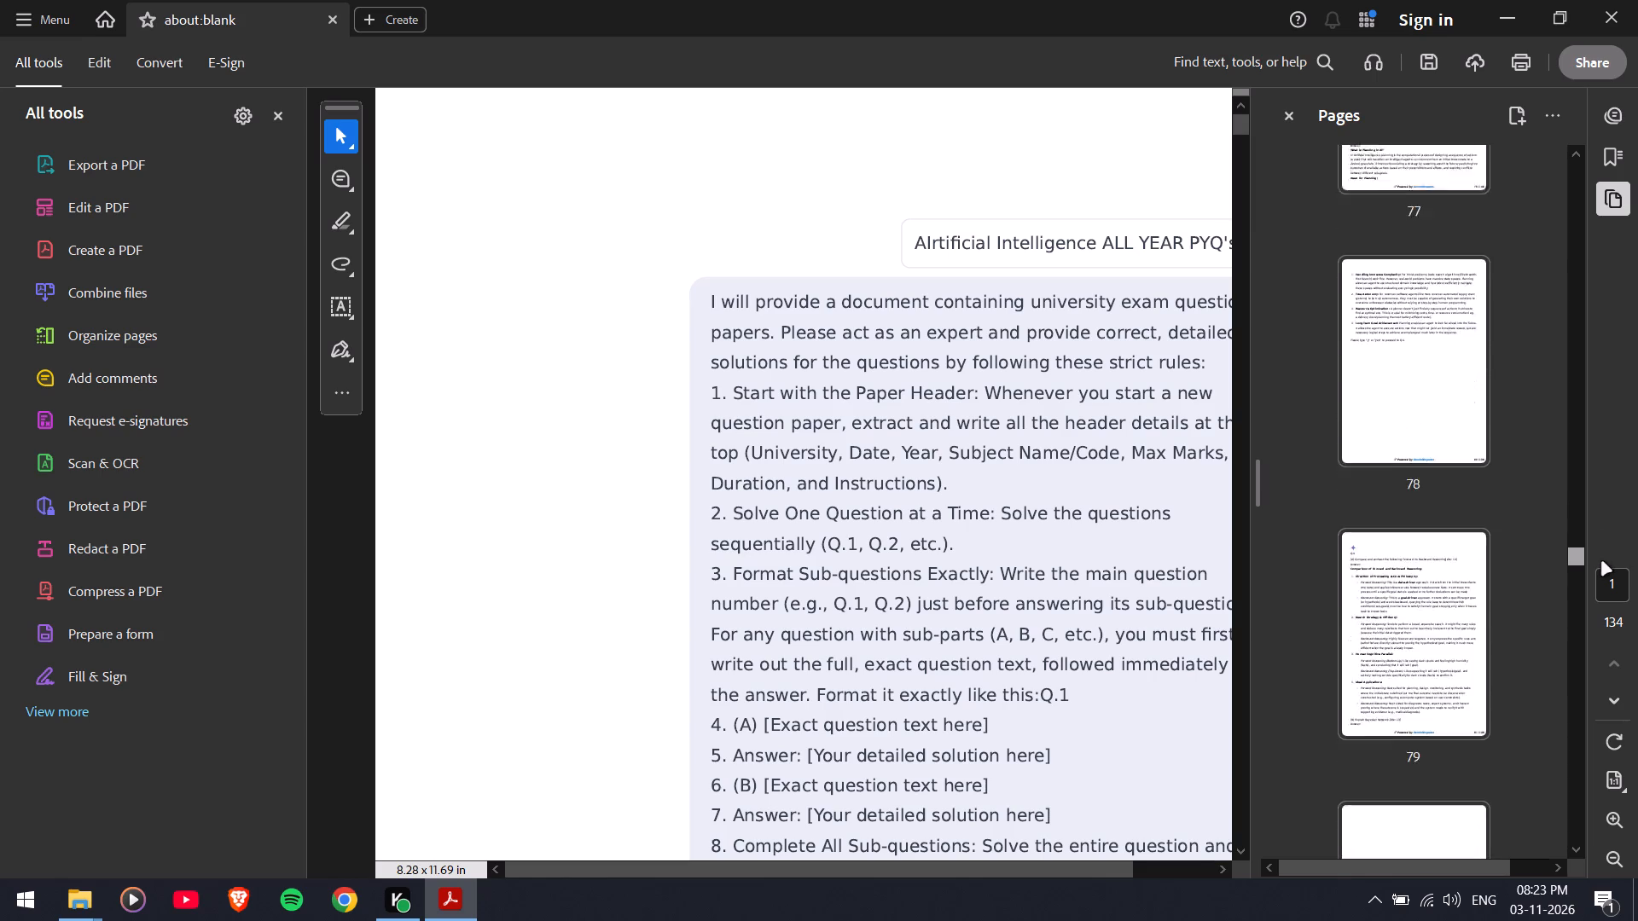
left_click_drag(1601, 561, 1602, 569)
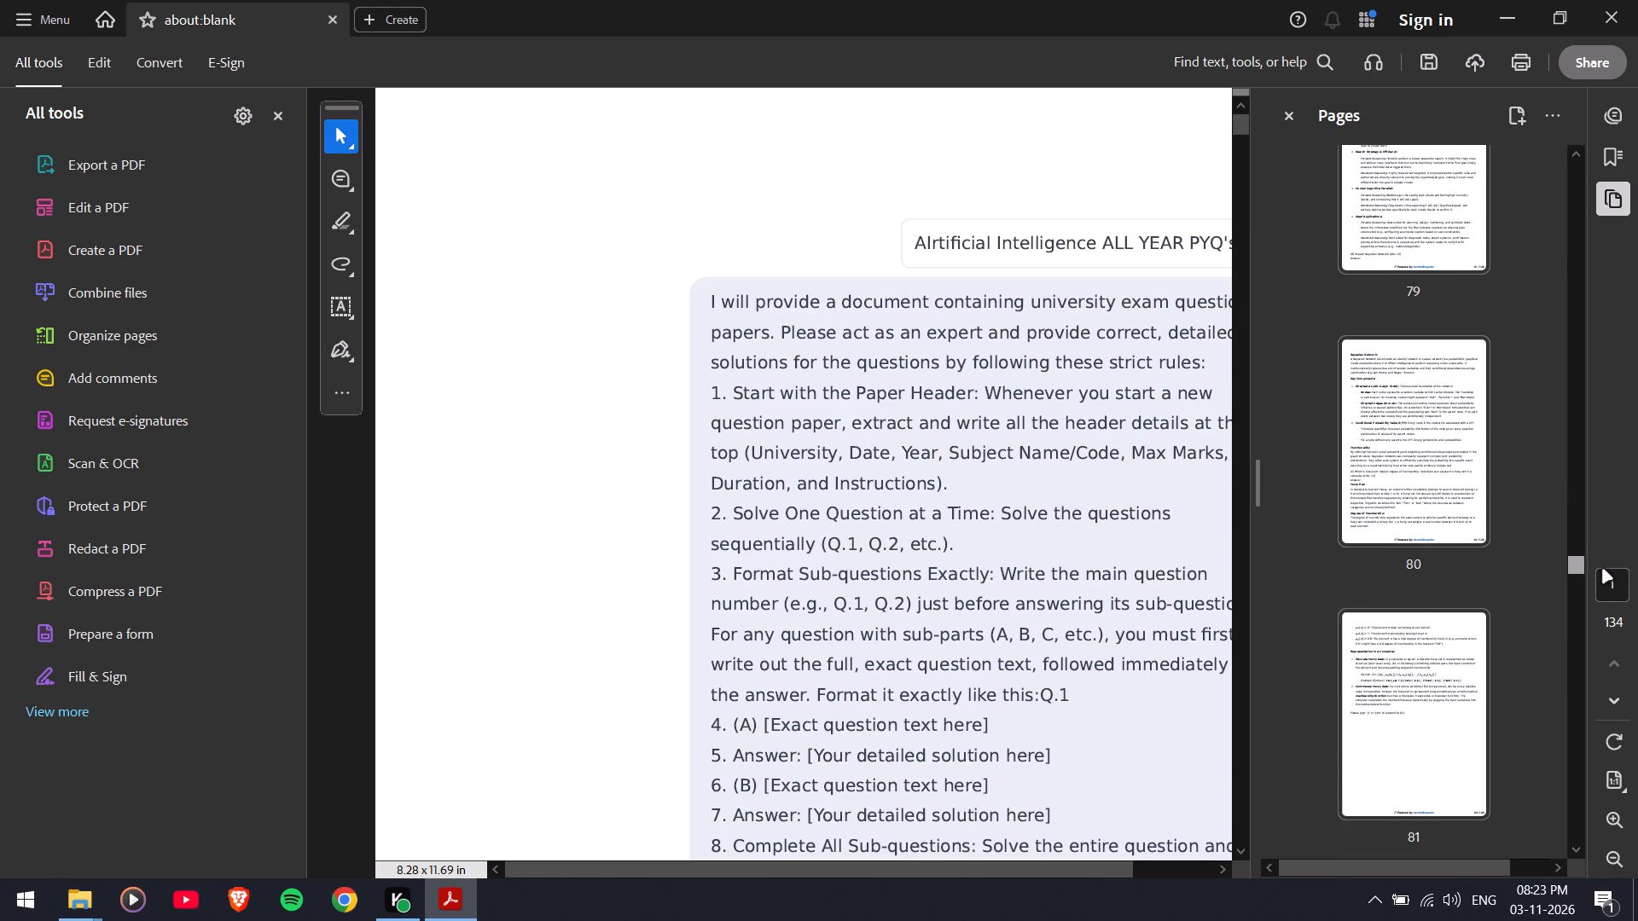
left_click_drag(1602, 569, 1602, 563)
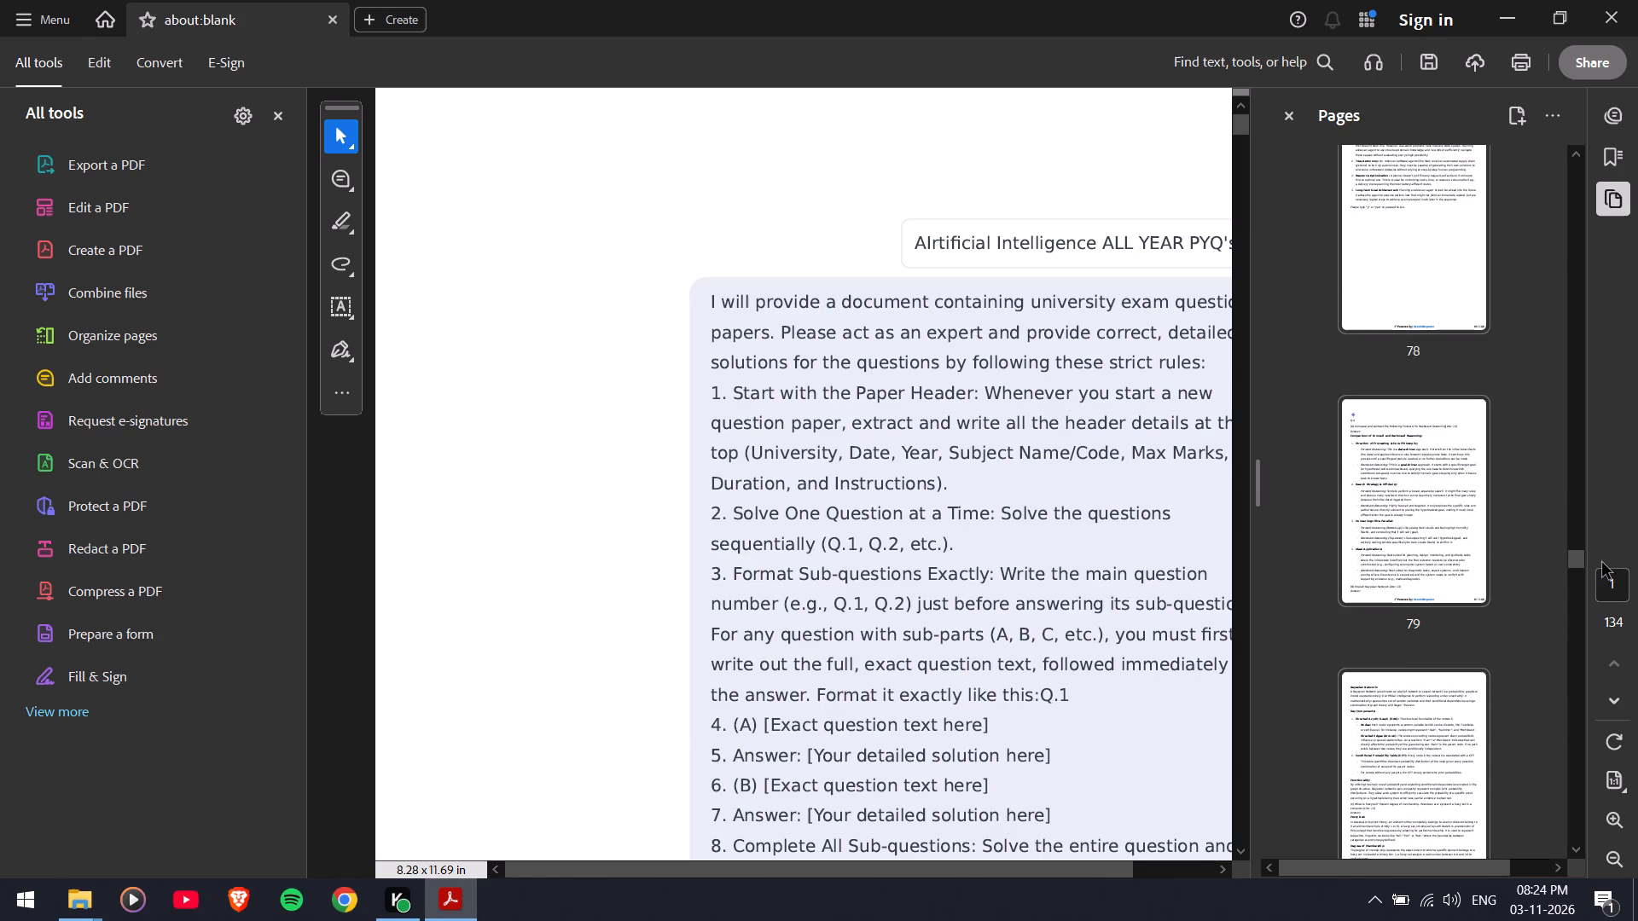
scroll(1602, 562, "down", 5)
left_click_drag(1577, 559, 1576, 609)
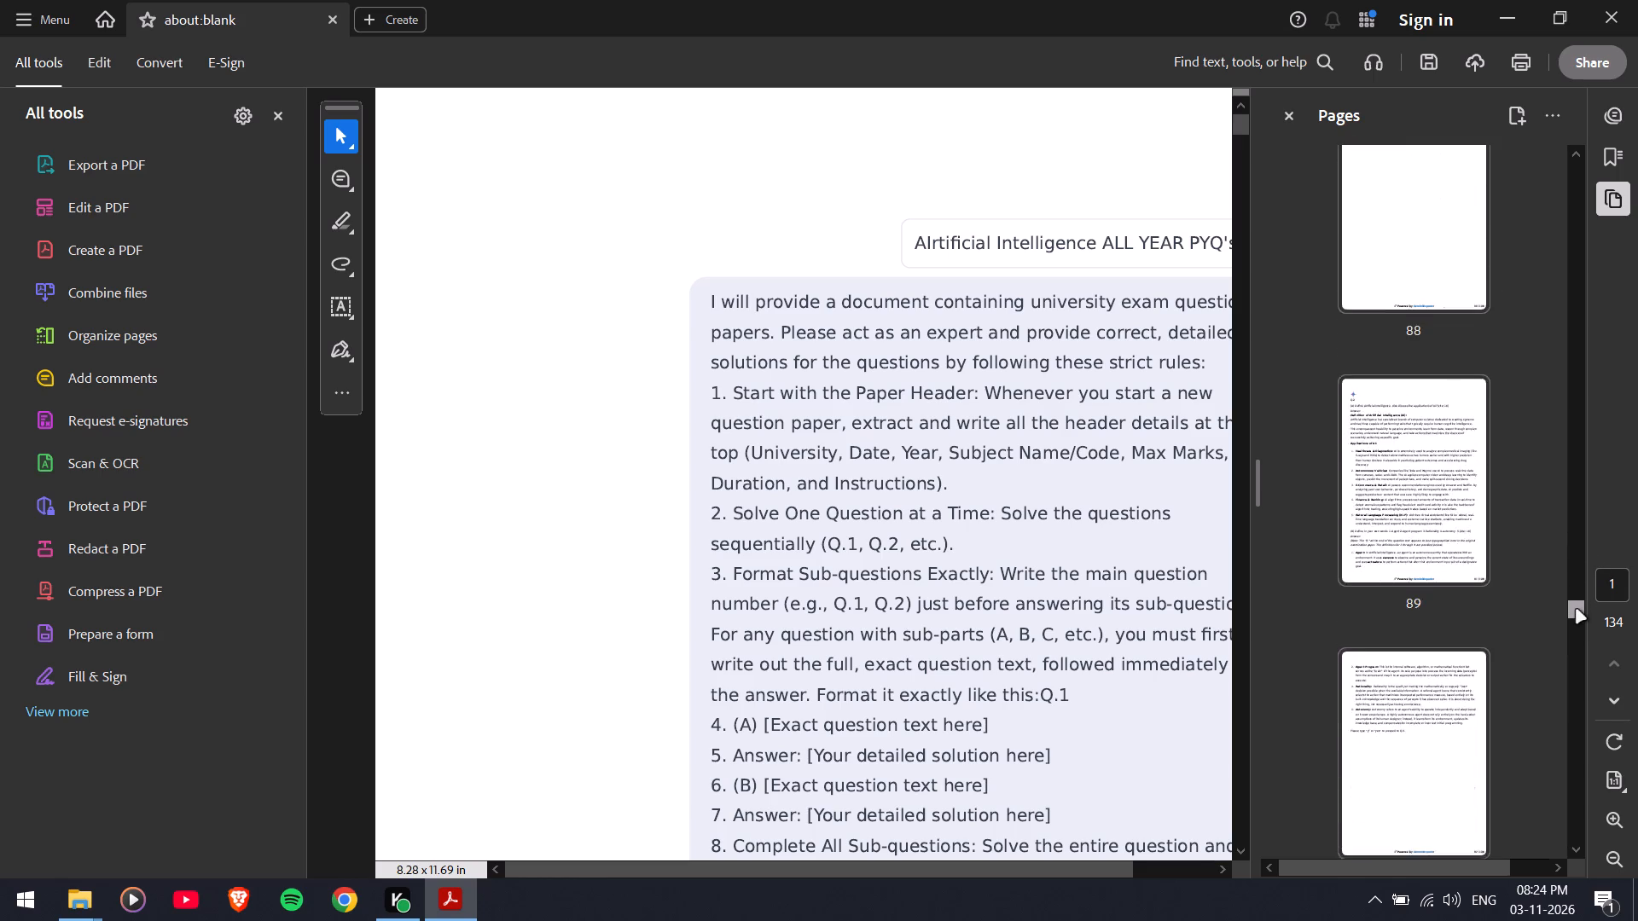
left_click_drag(1576, 609, 1577, 678)
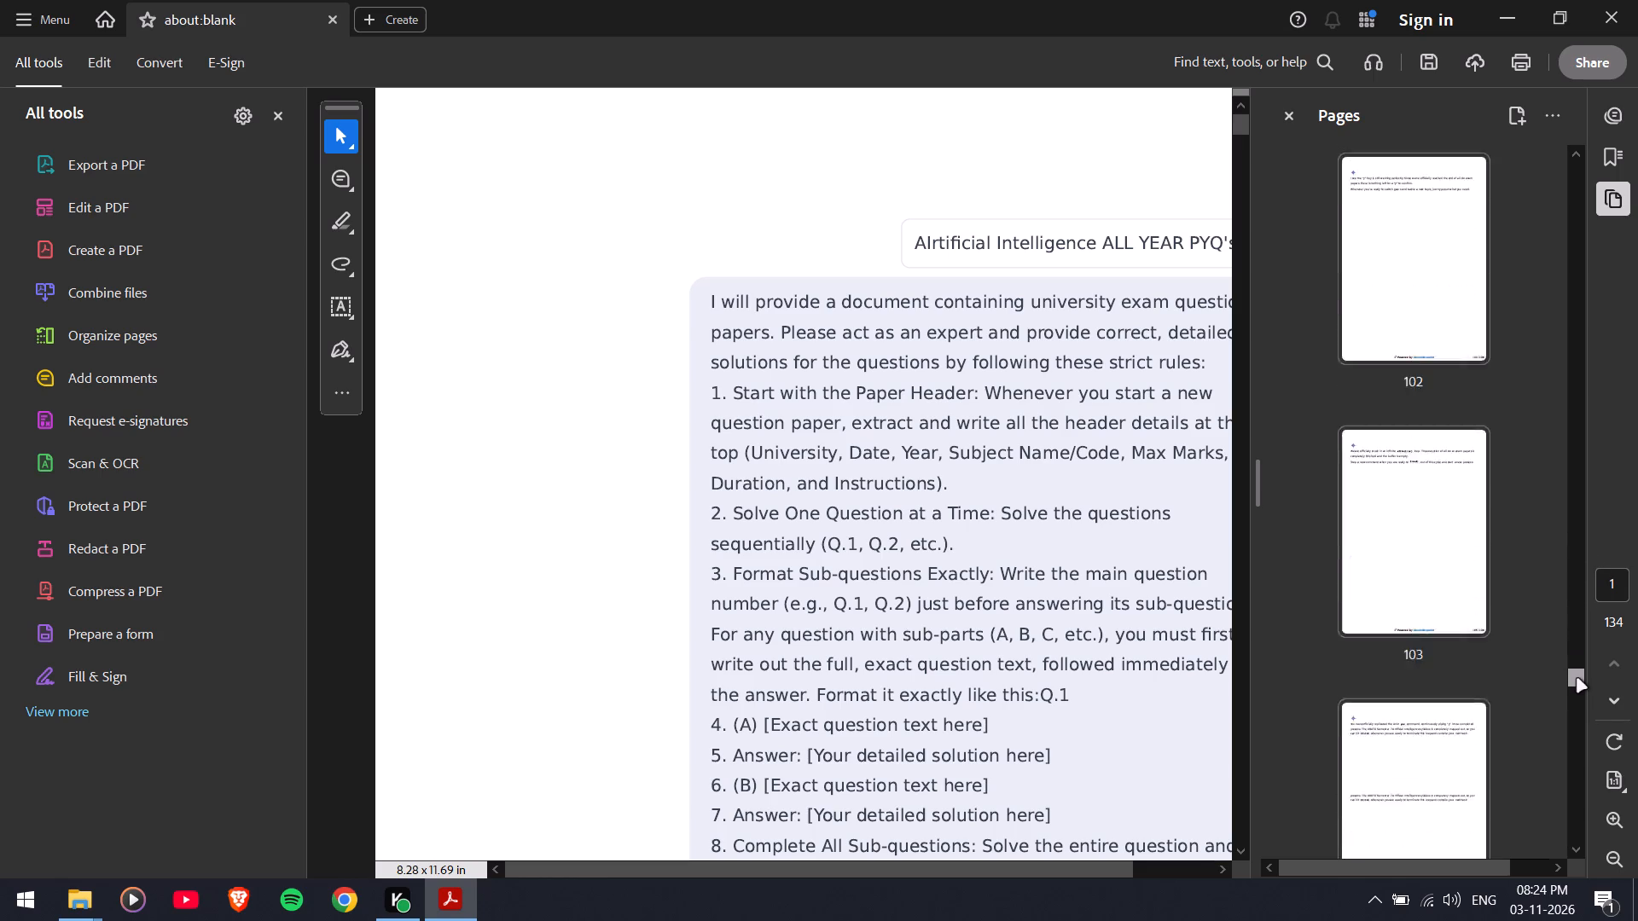
left_click_drag(1577, 678, 1577, 814)
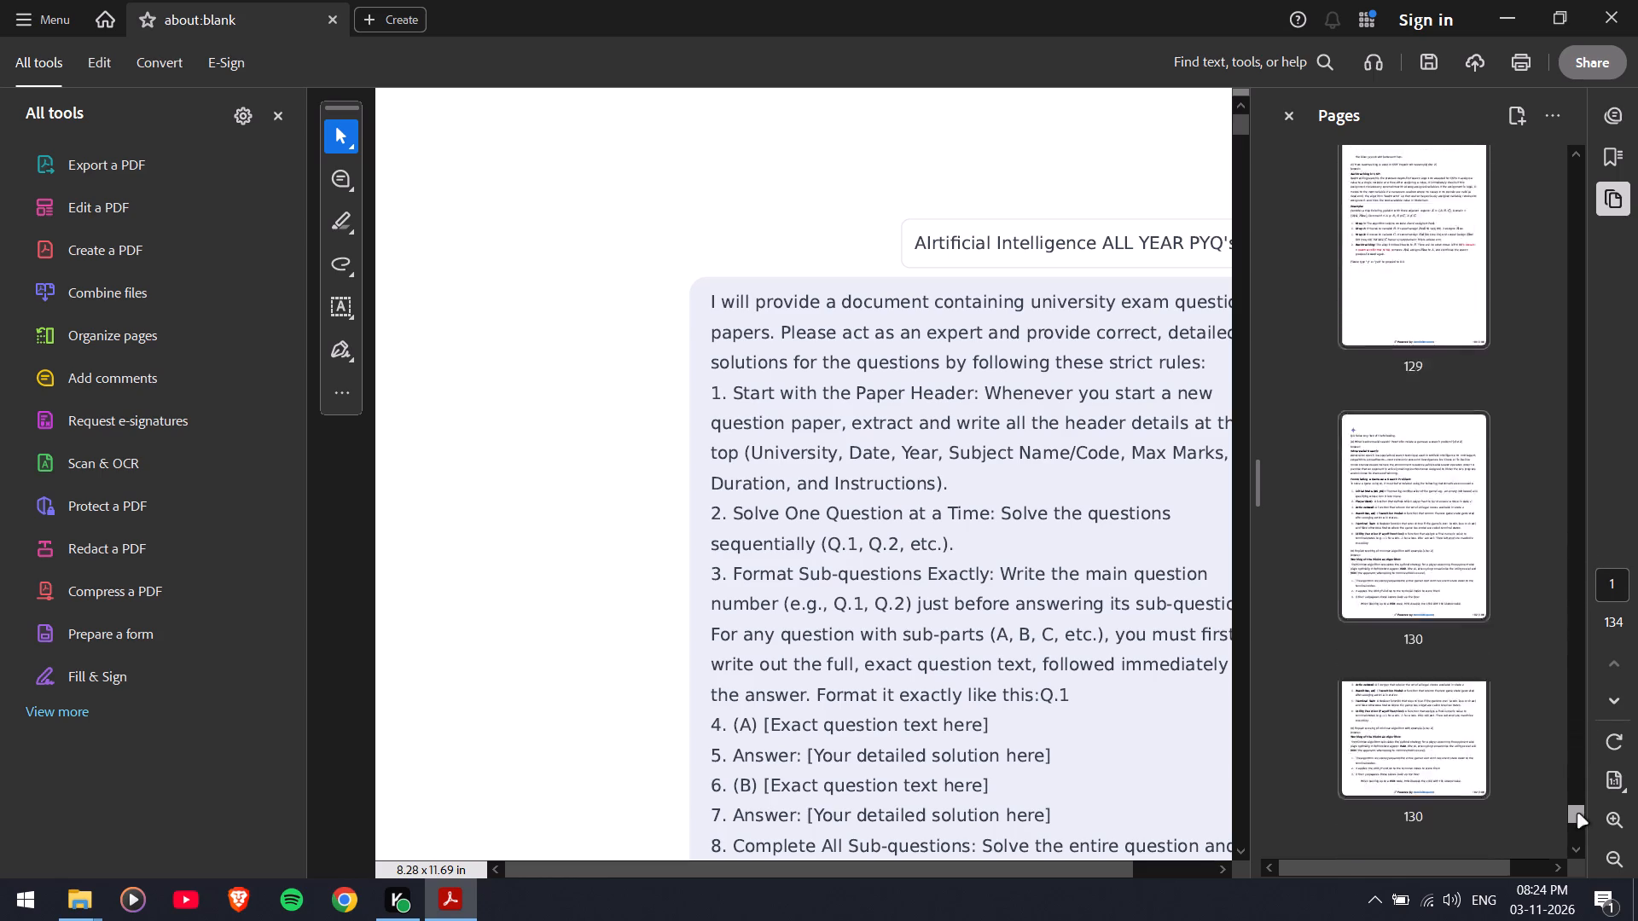
left_click_drag(1577, 814, 1580, 824)
scroll(1466, 710, "down", 6)
left_click(1424, 369)
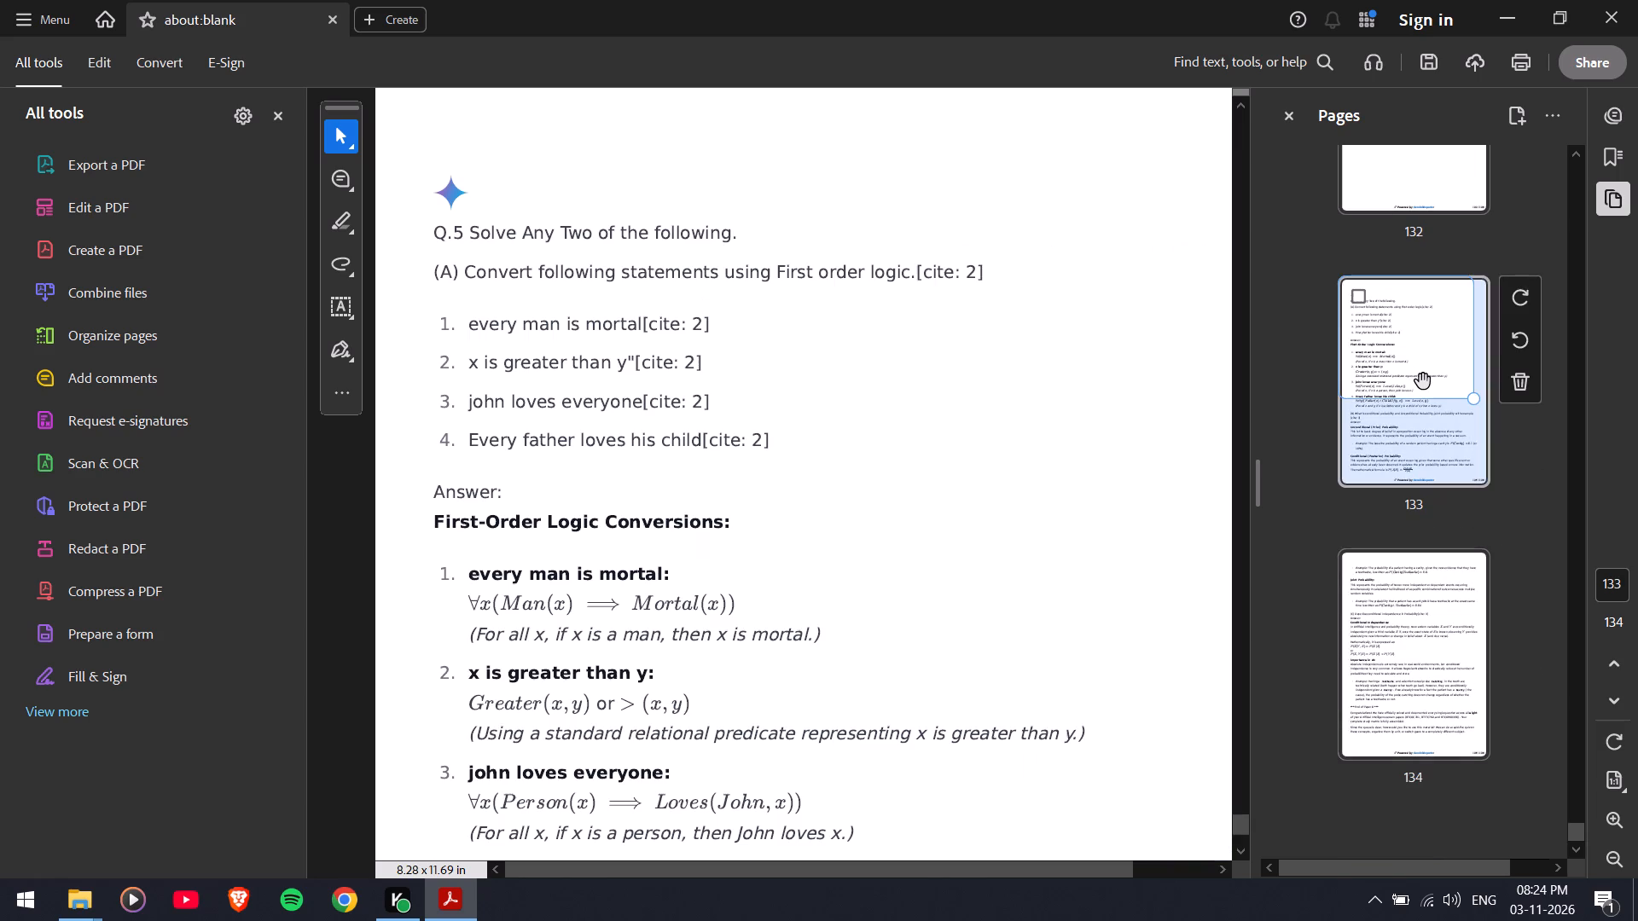
scroll(1423, 391, "down", 4)
left_click(1443, 651)
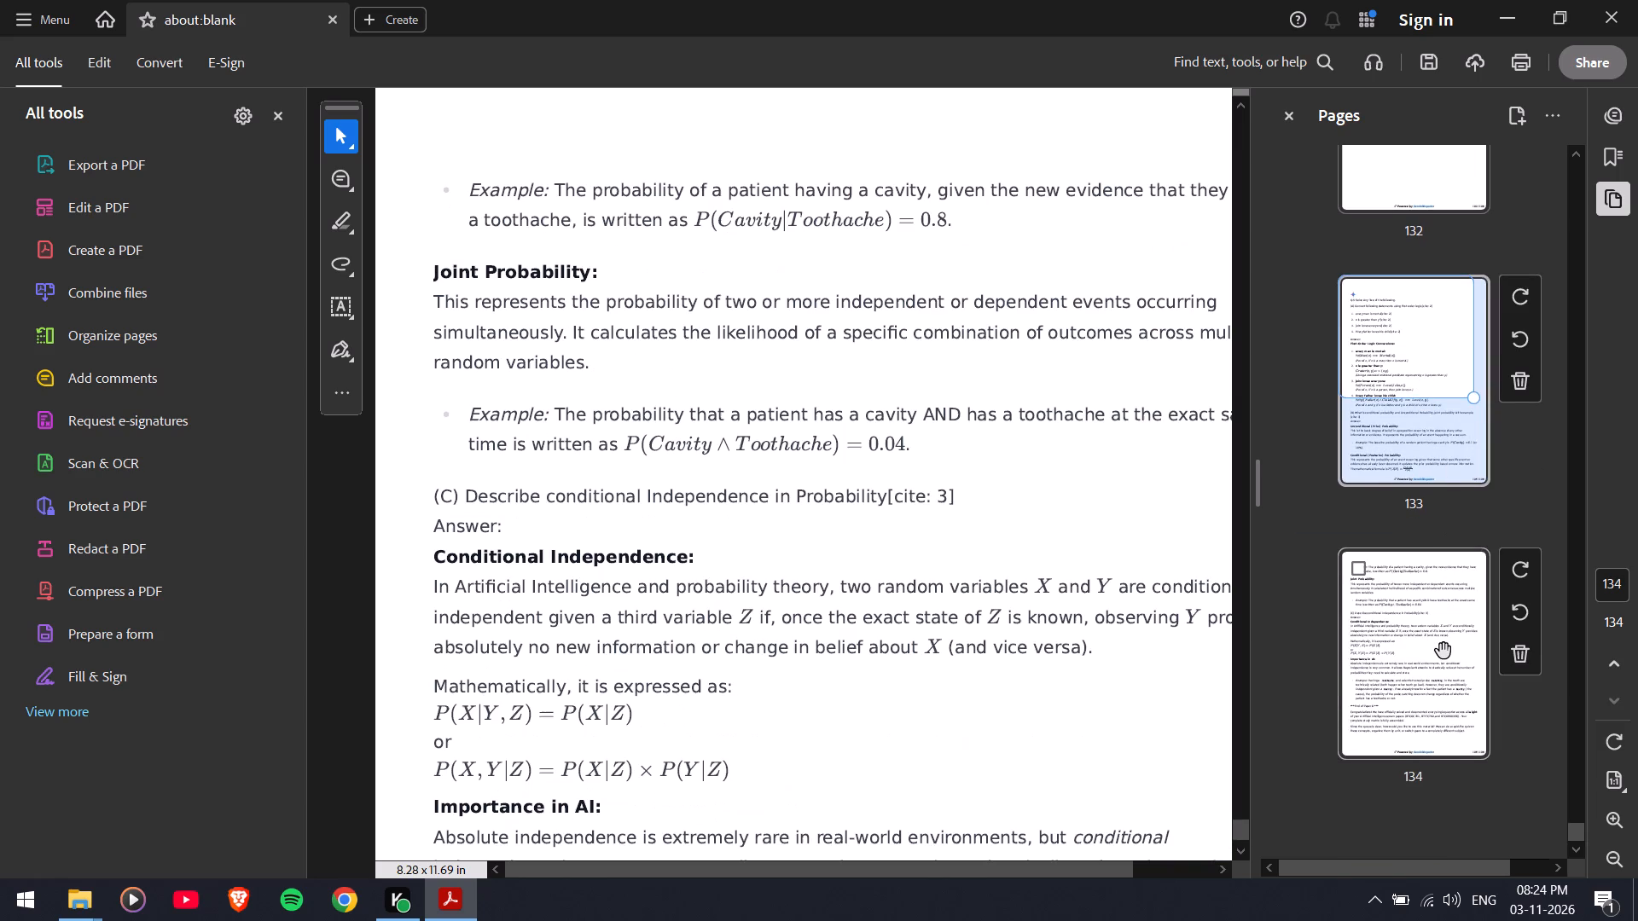
Save the edited Ai ALL PYQS ANSWERS GEMINI PDF.
left_click(1420, 65)
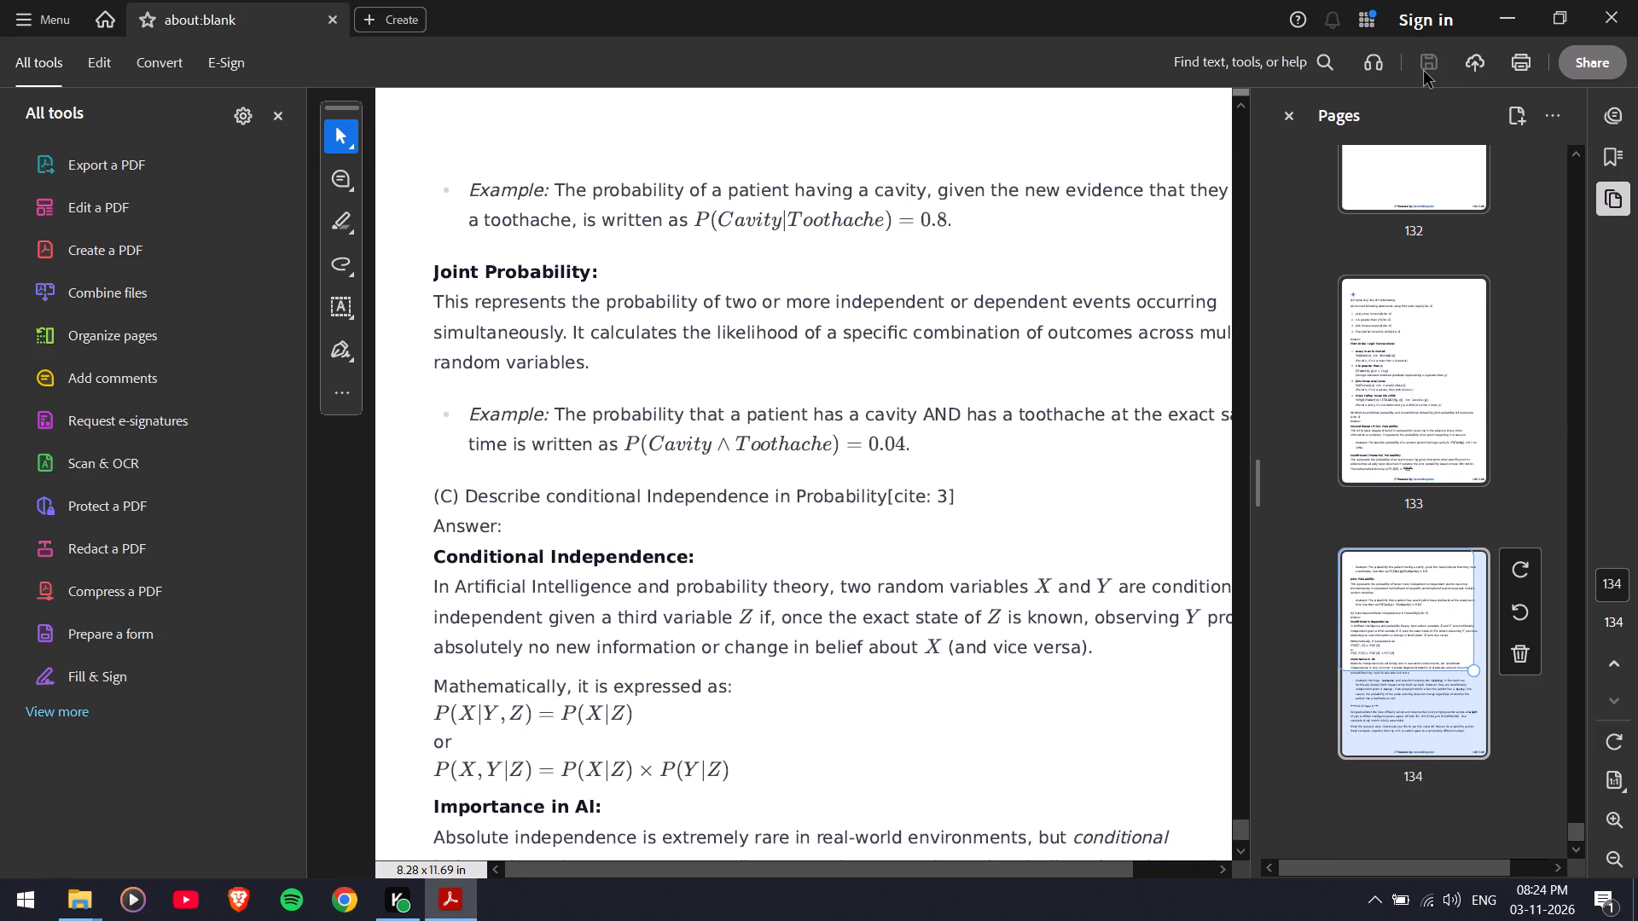
Start adding a watermark with the saved TF WATERMARK settings and choose to apply it to multiple files.
left_click(98, 61)
left_click(115, 473)
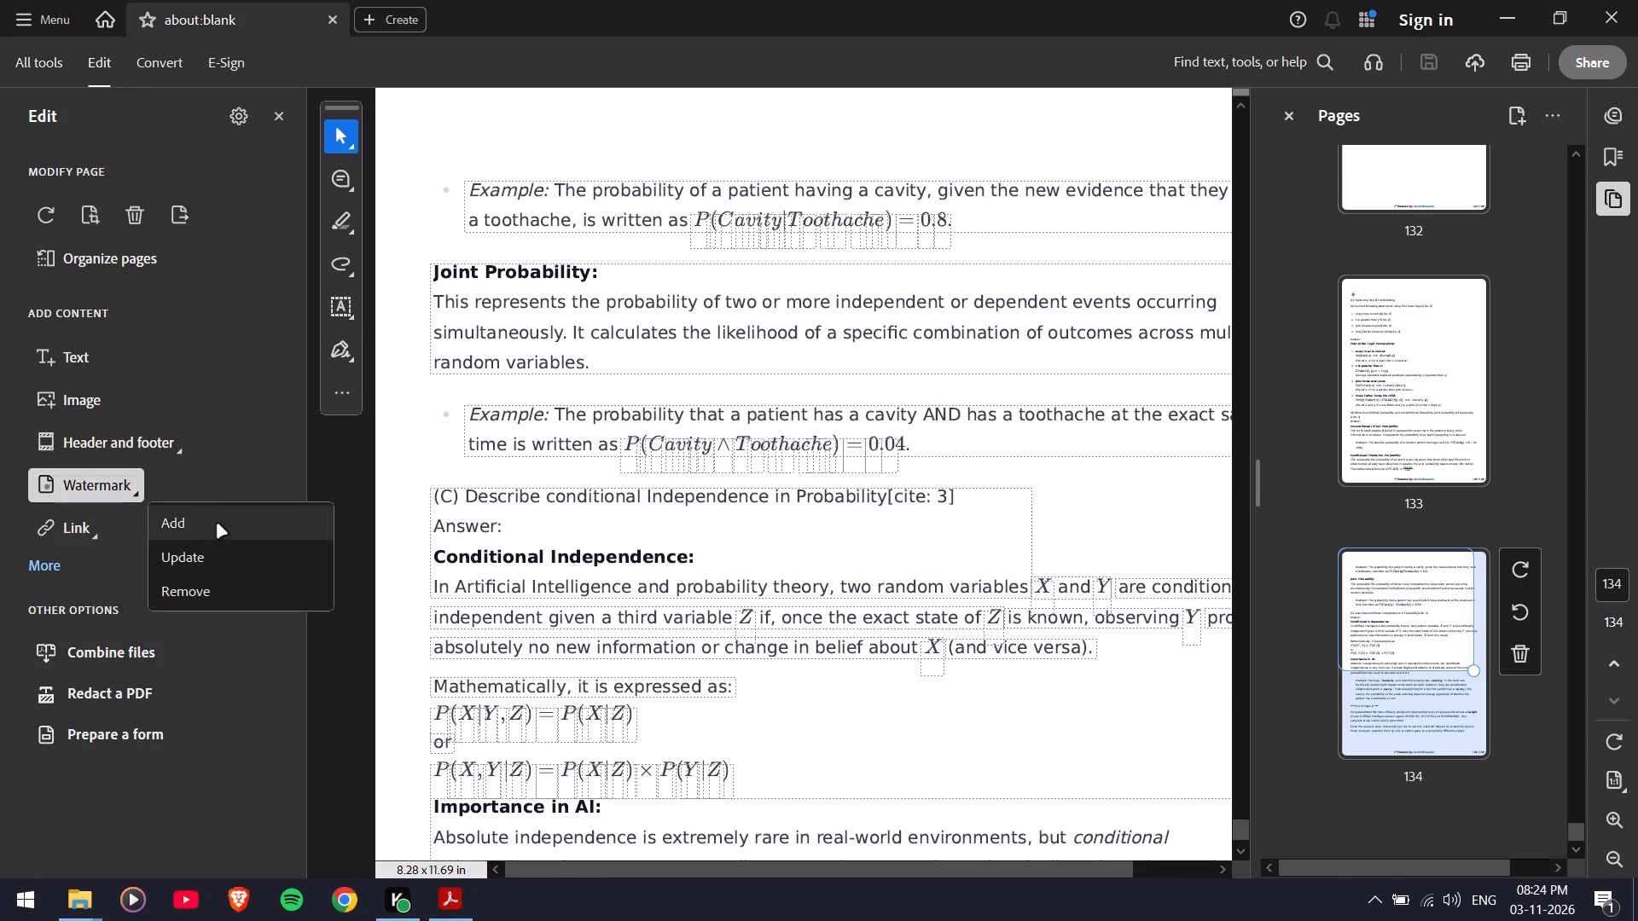
left_click(217, 524)
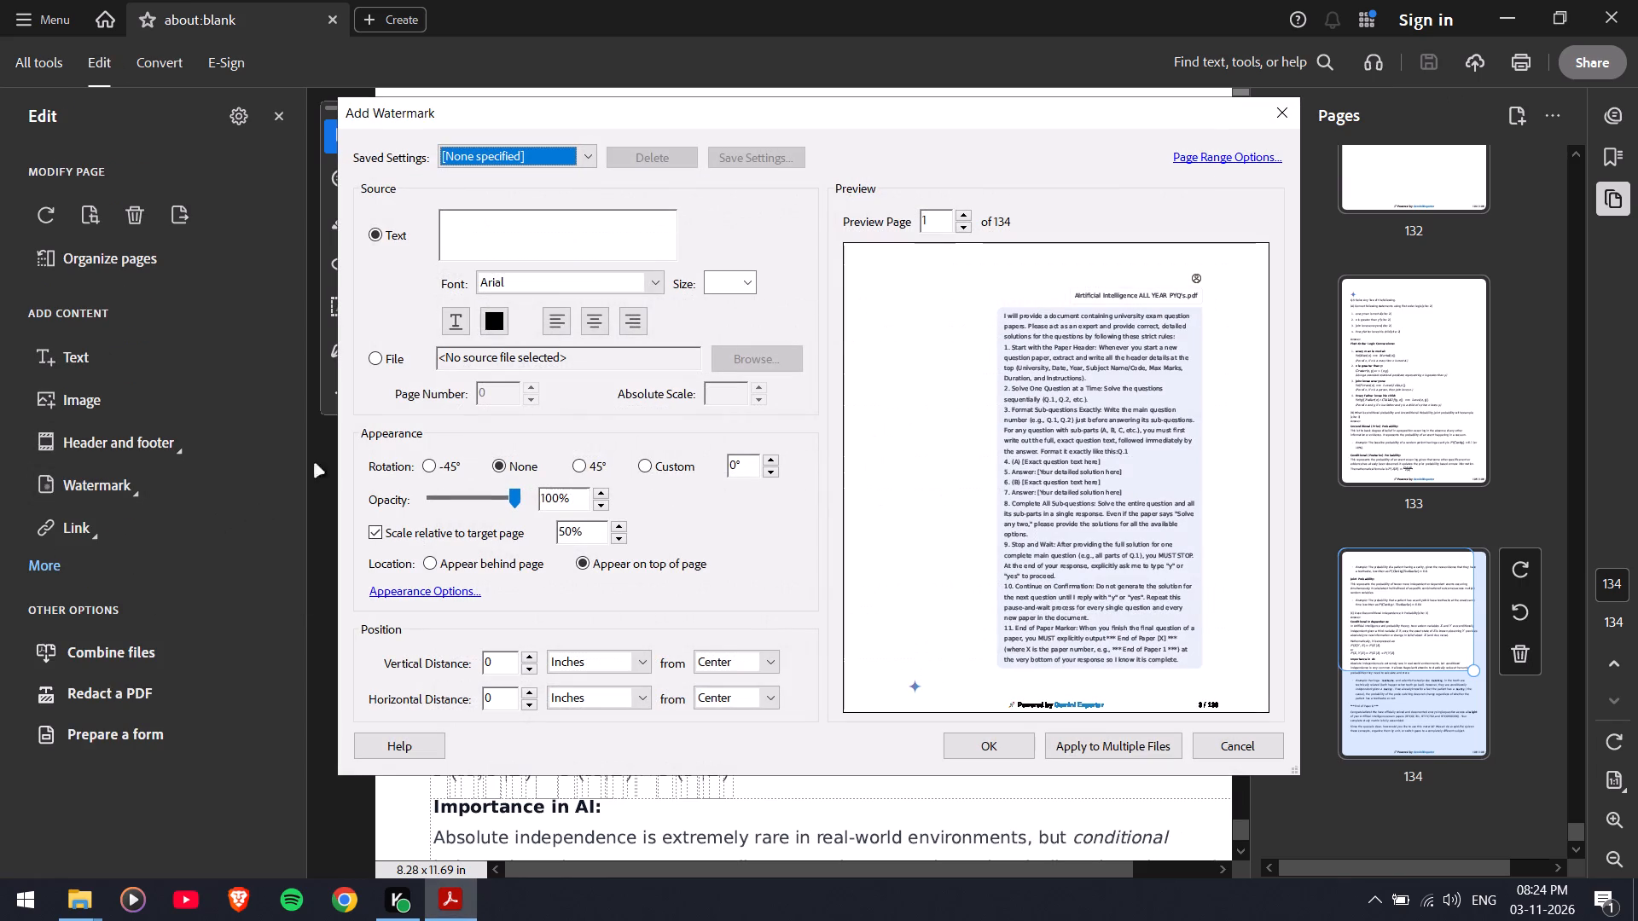
left_click(590, 157)
left_click(534, 218)
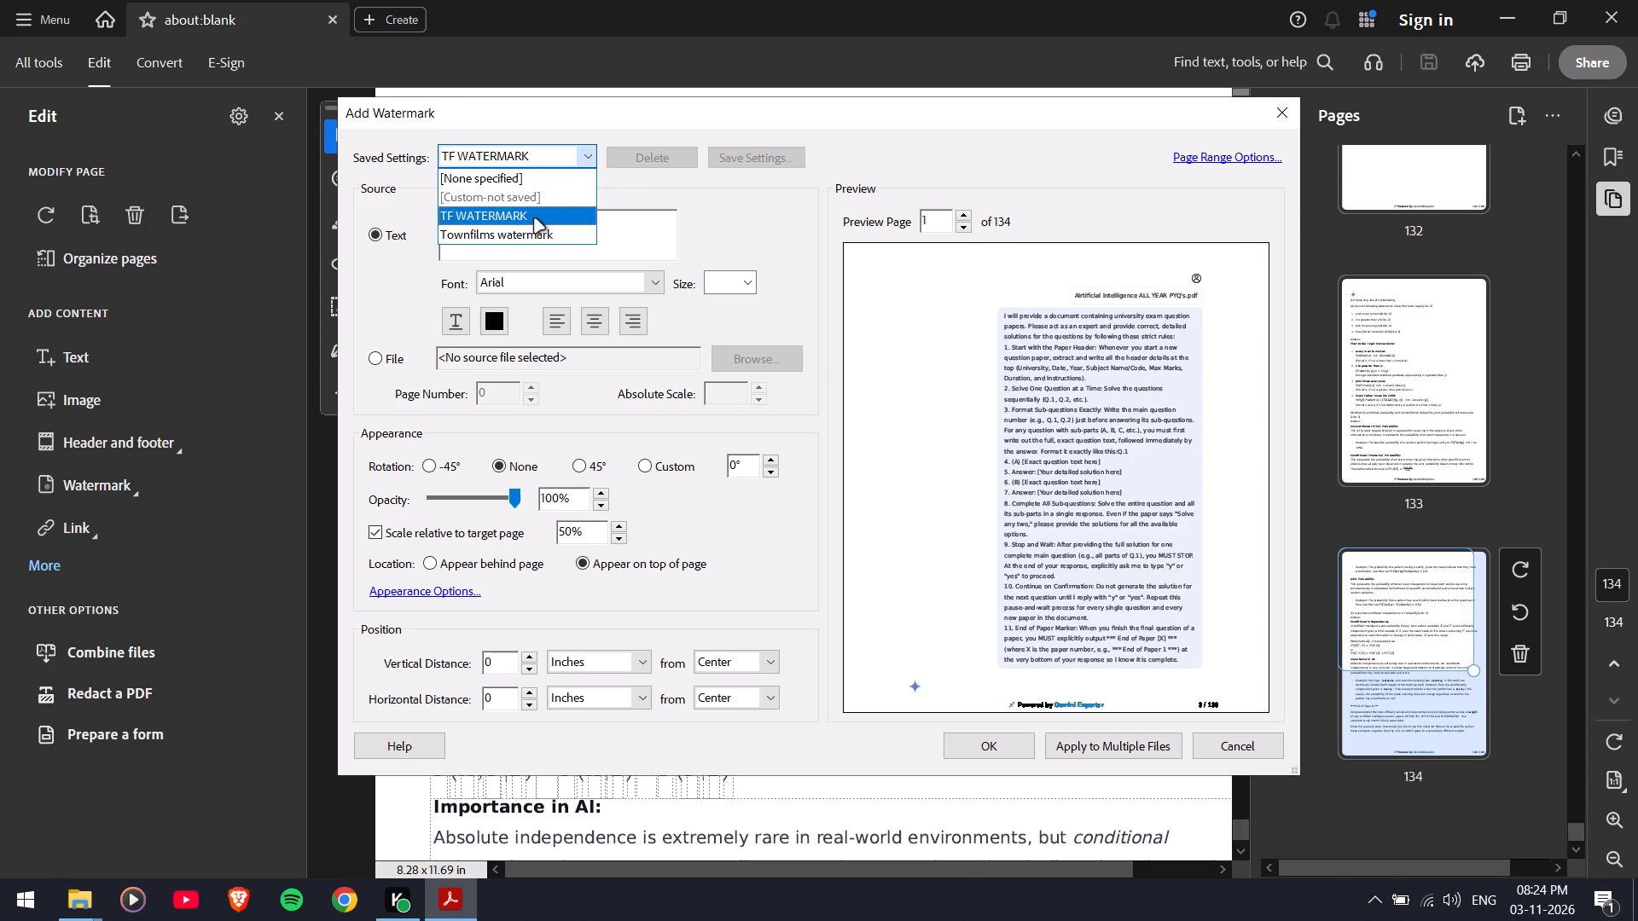
left_click(1131, 756)
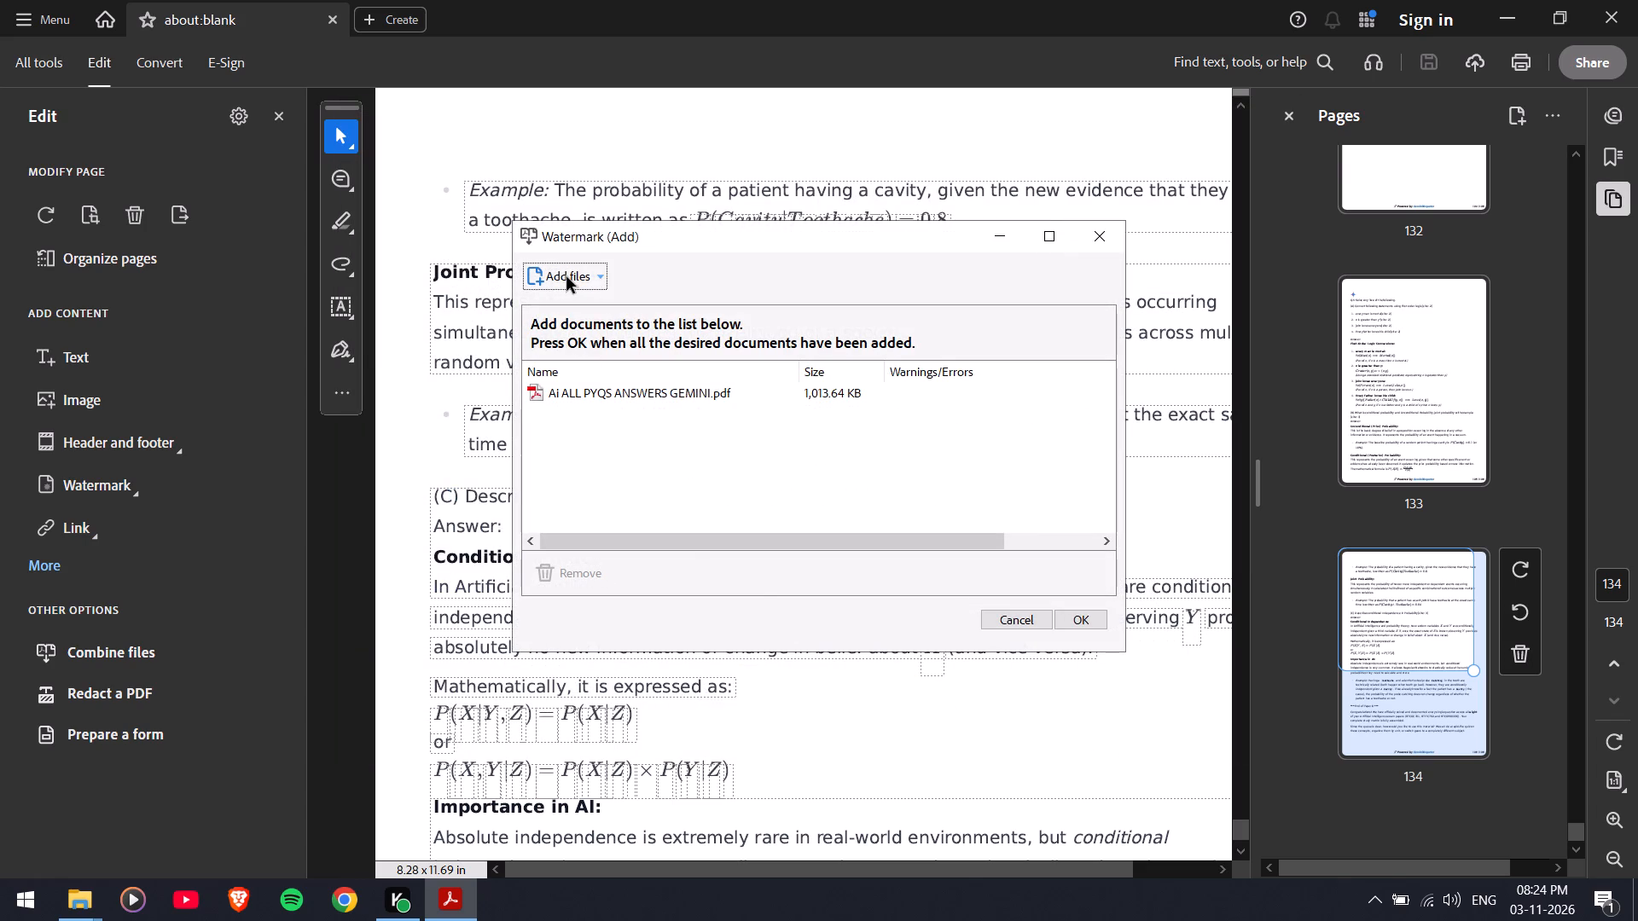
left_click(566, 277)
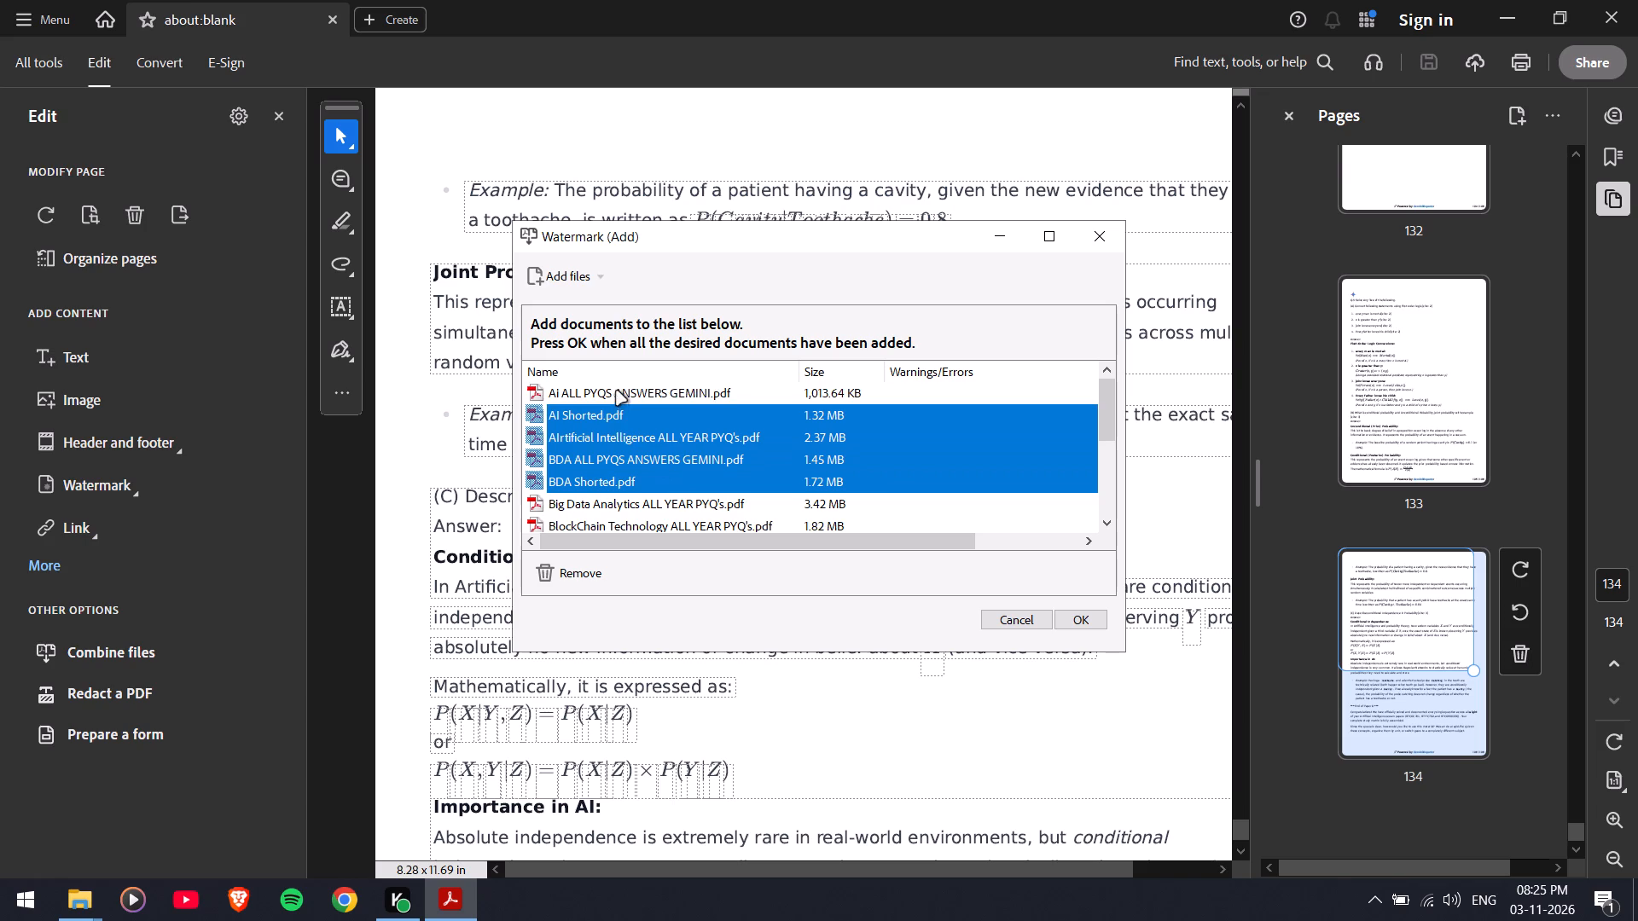
left_click(616, 391, "ctrl")
scroll(645, 450, "up", 6)
scroll(967, 540, "down", 11)
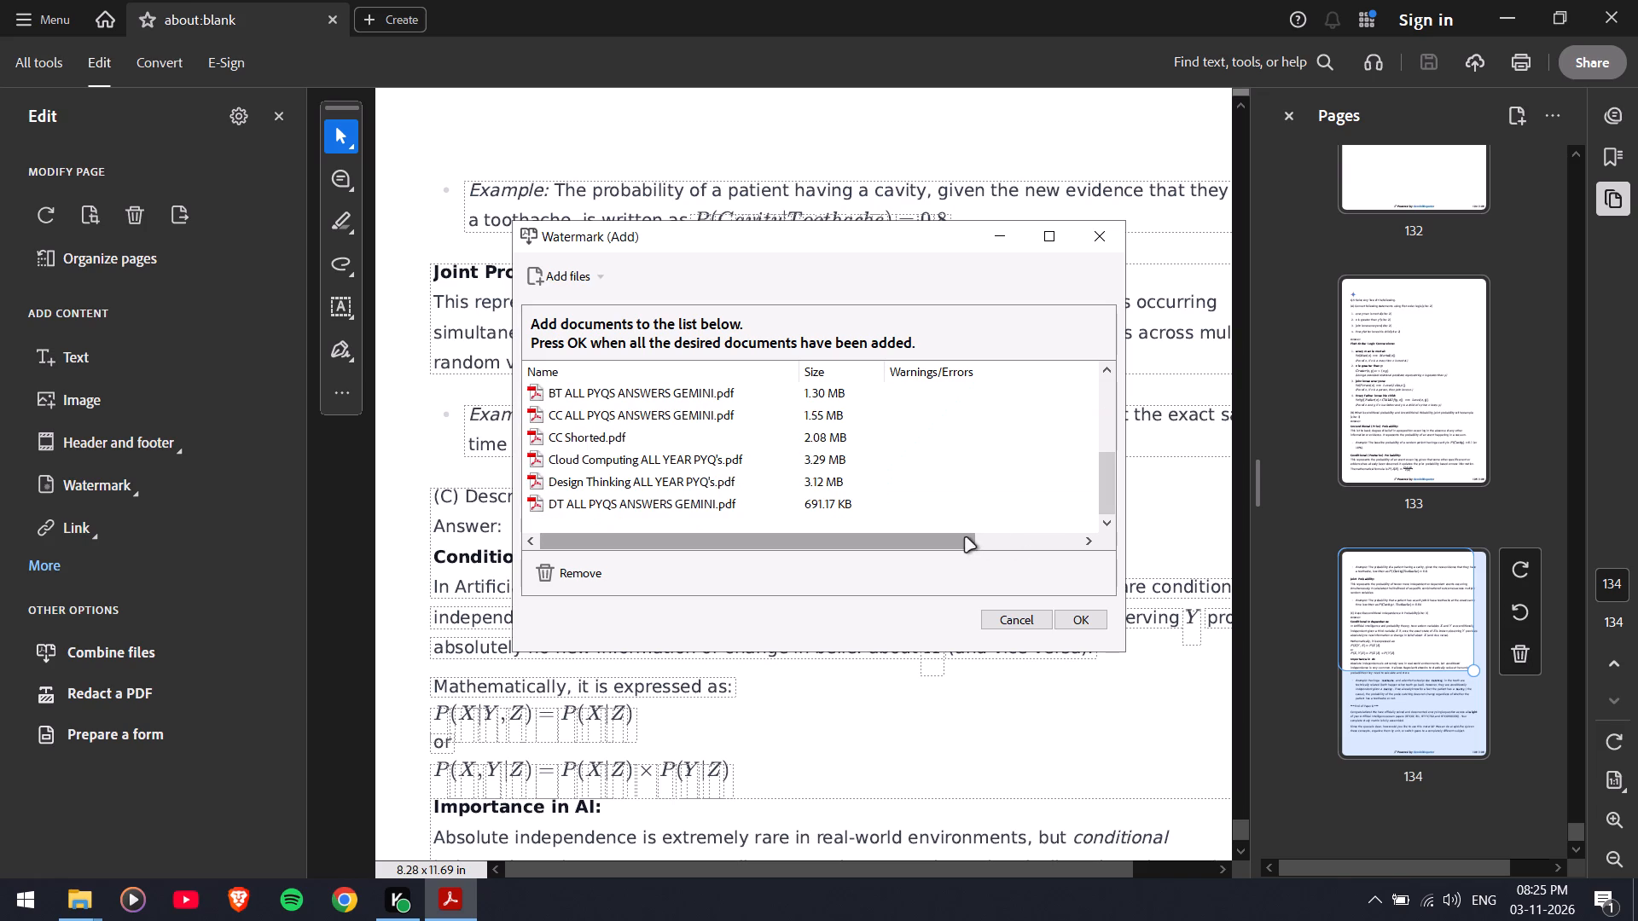
scroll(965, 537, "down", 1)
left_click_drag(717, 526, 702, 420)
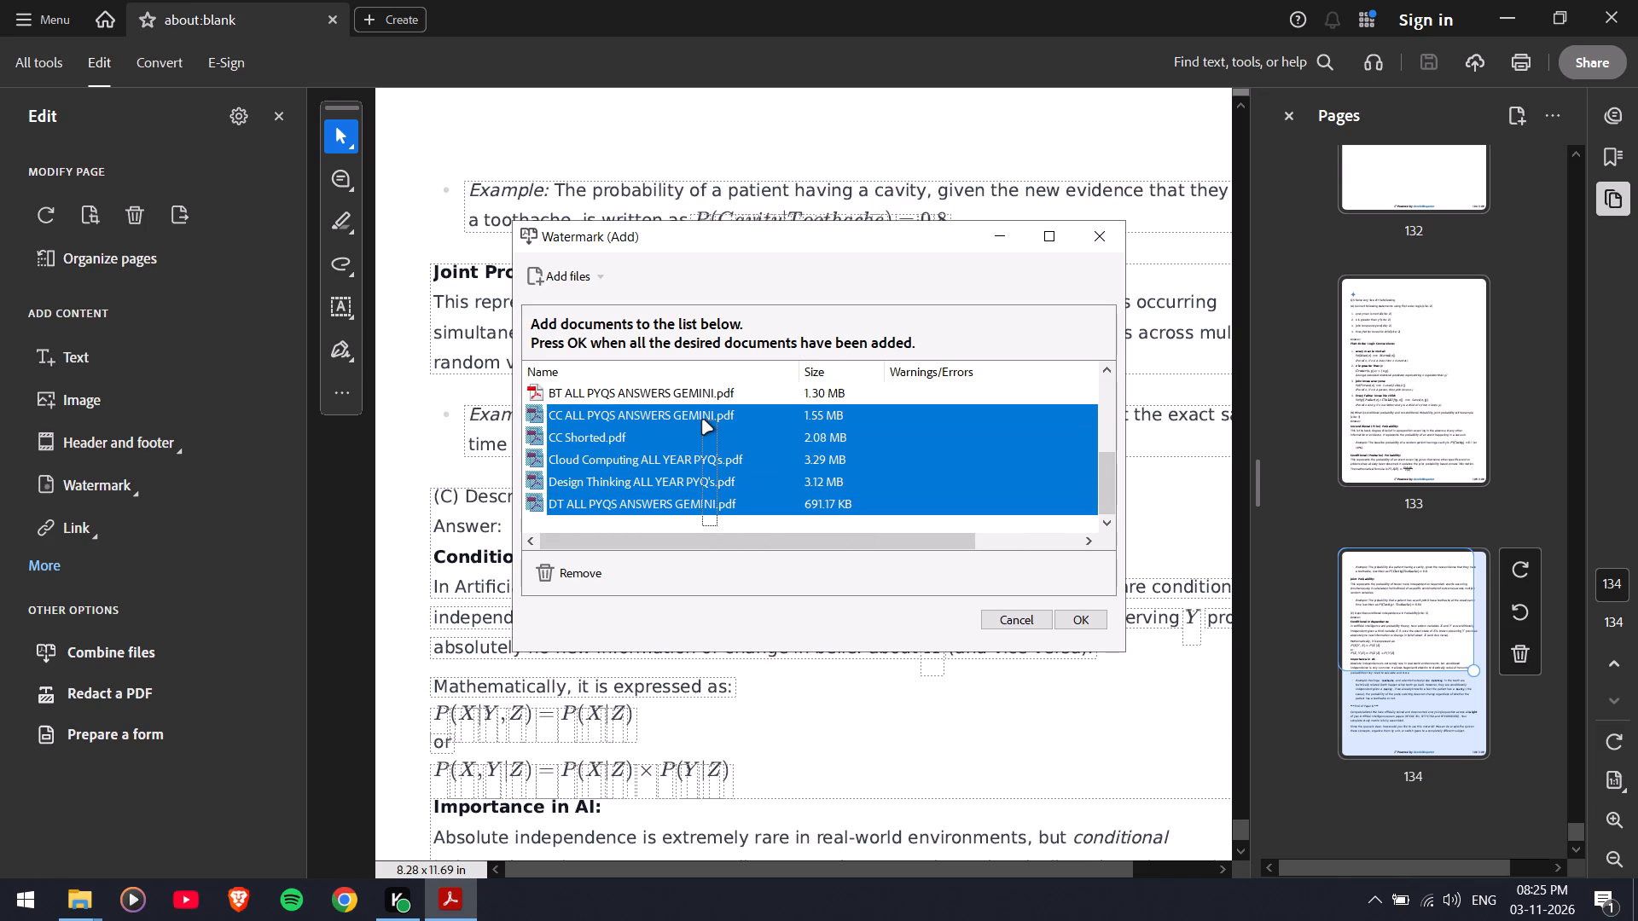
left_click_drag(702, 420, 692, 319)
scroll(702, 420, "up", 4)
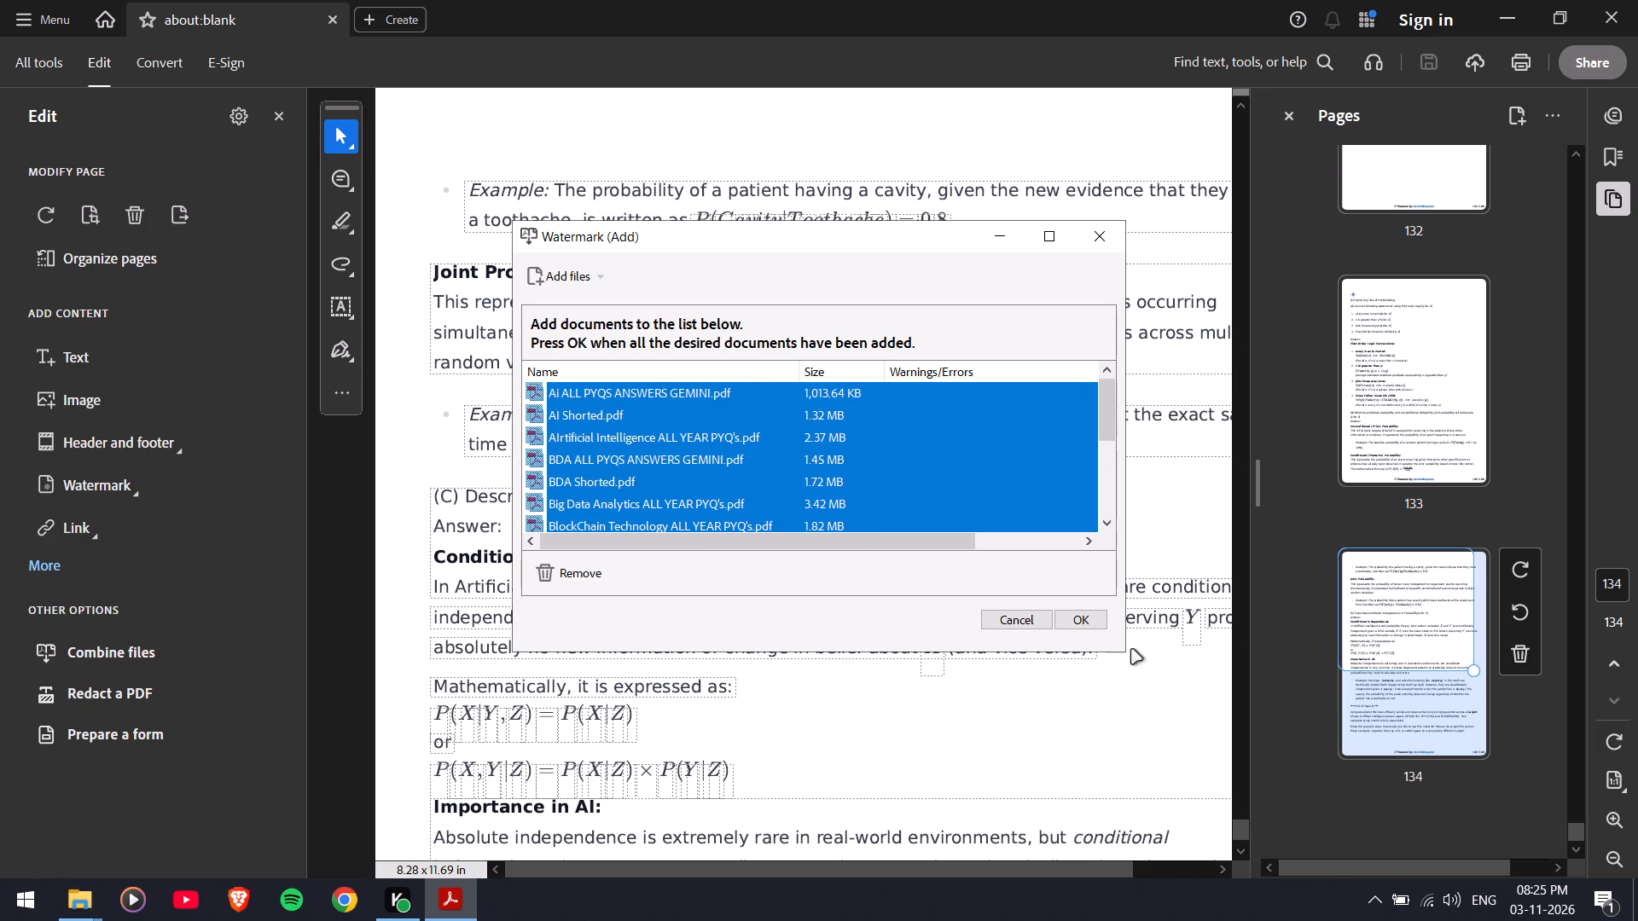
left_click(1075, 620)
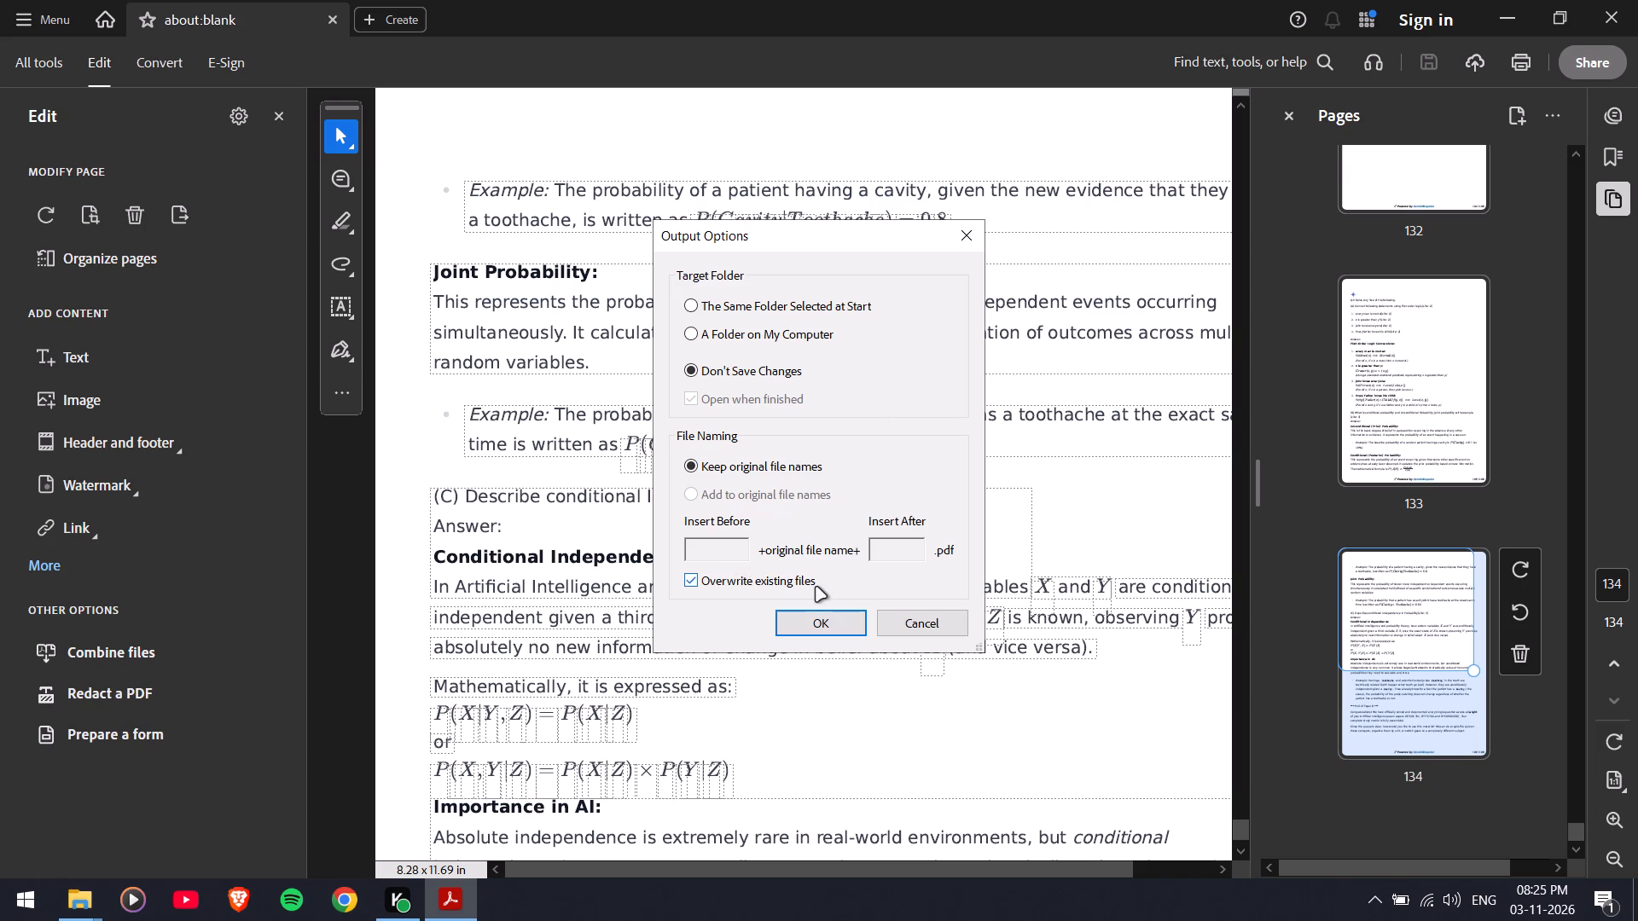
Set the output target to The Same Folder Selected at Start and run the watermarking on the listed files.
left_click(759, 309)
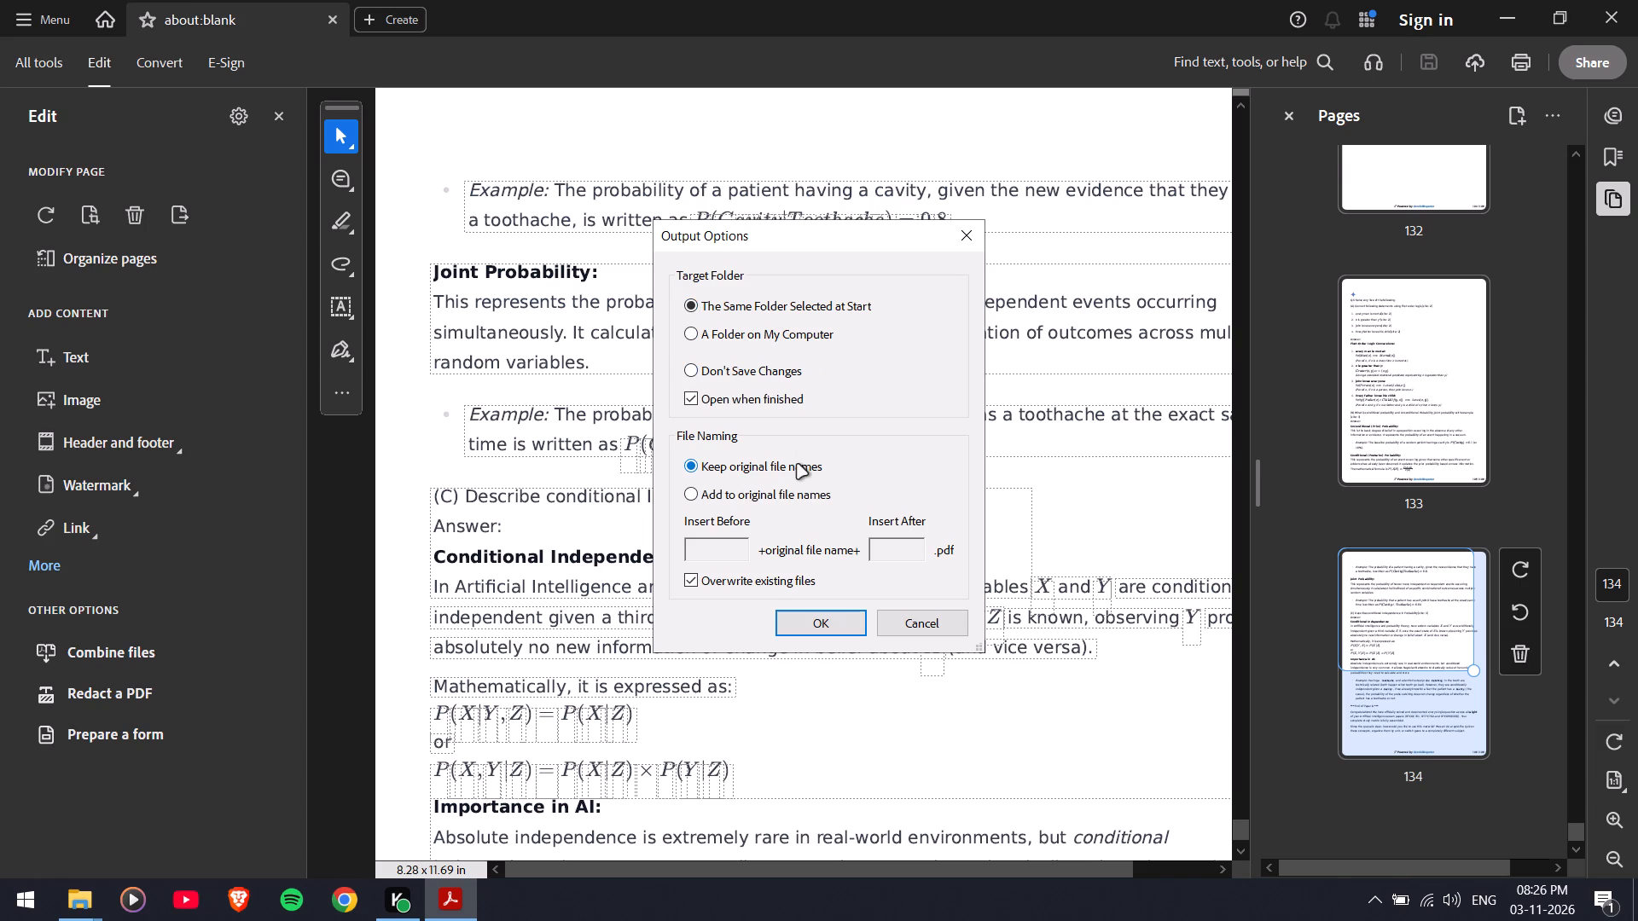
left_click(851, 631)
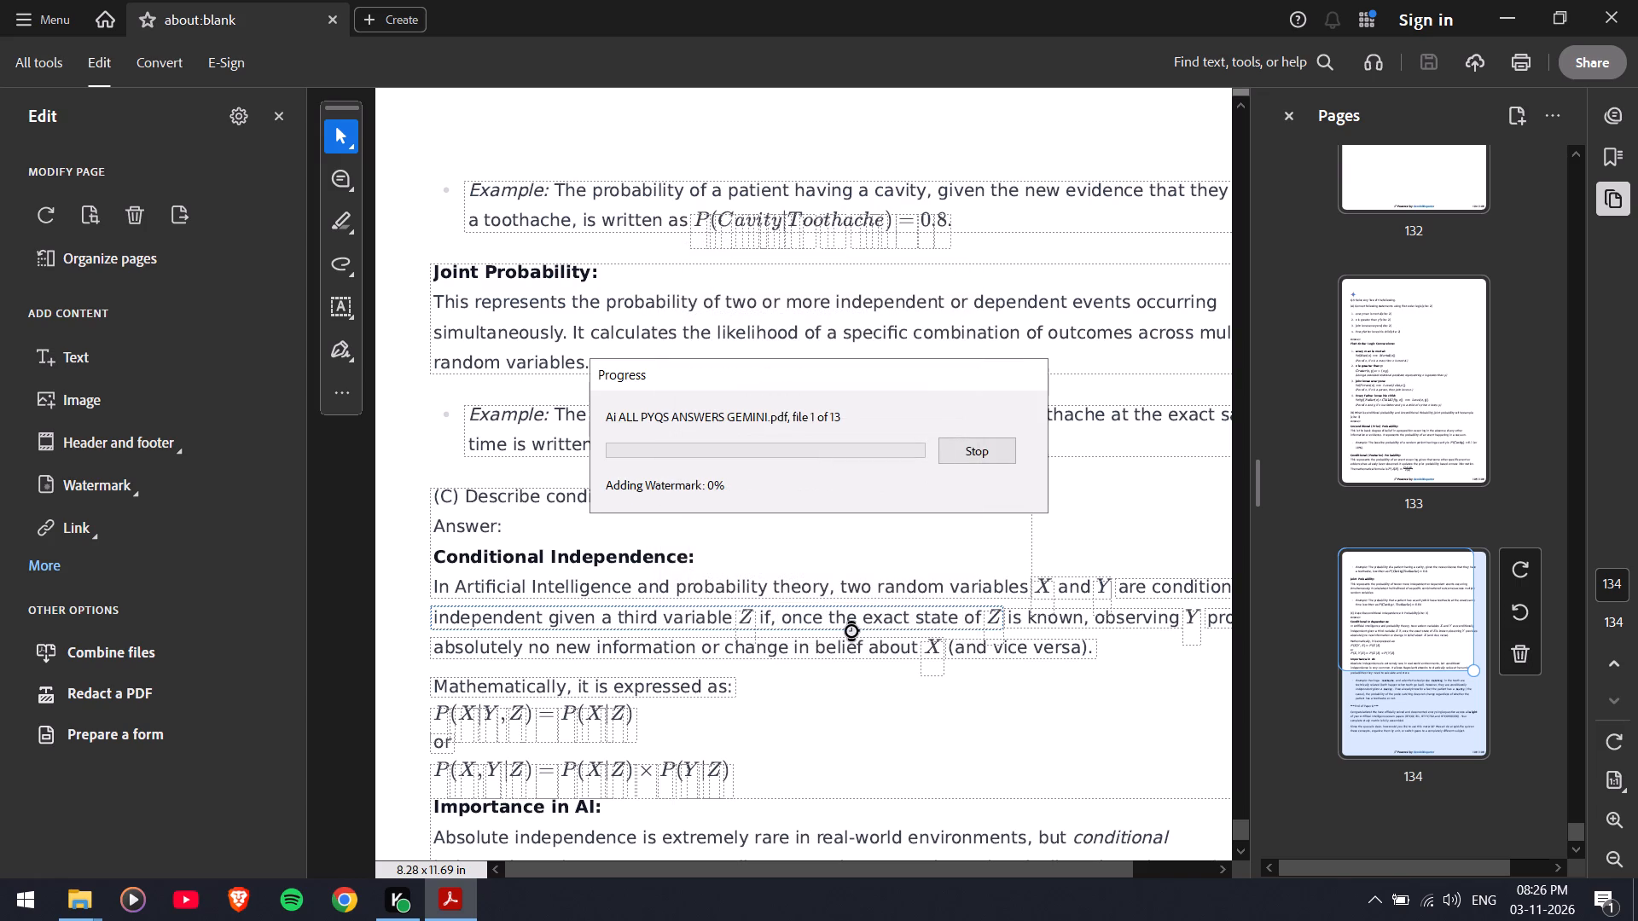
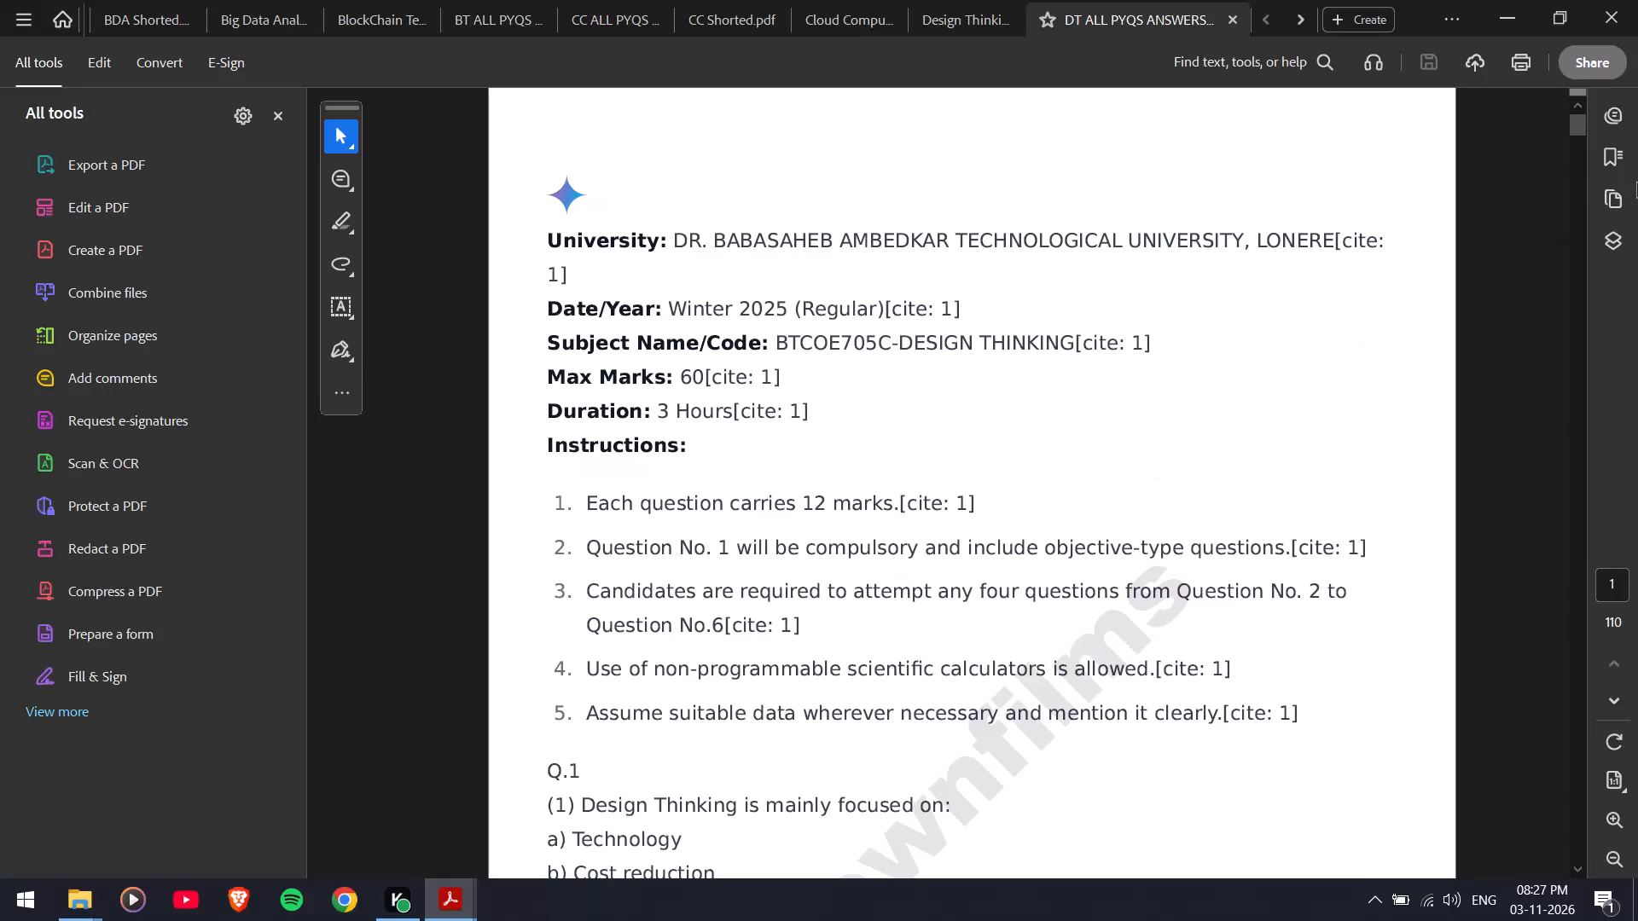
Check the watermark on the first and closing pages of the DT answers PDF and in the Design Thinking papers PDF.
left_click_drag(1580, 135, 1580, 134)
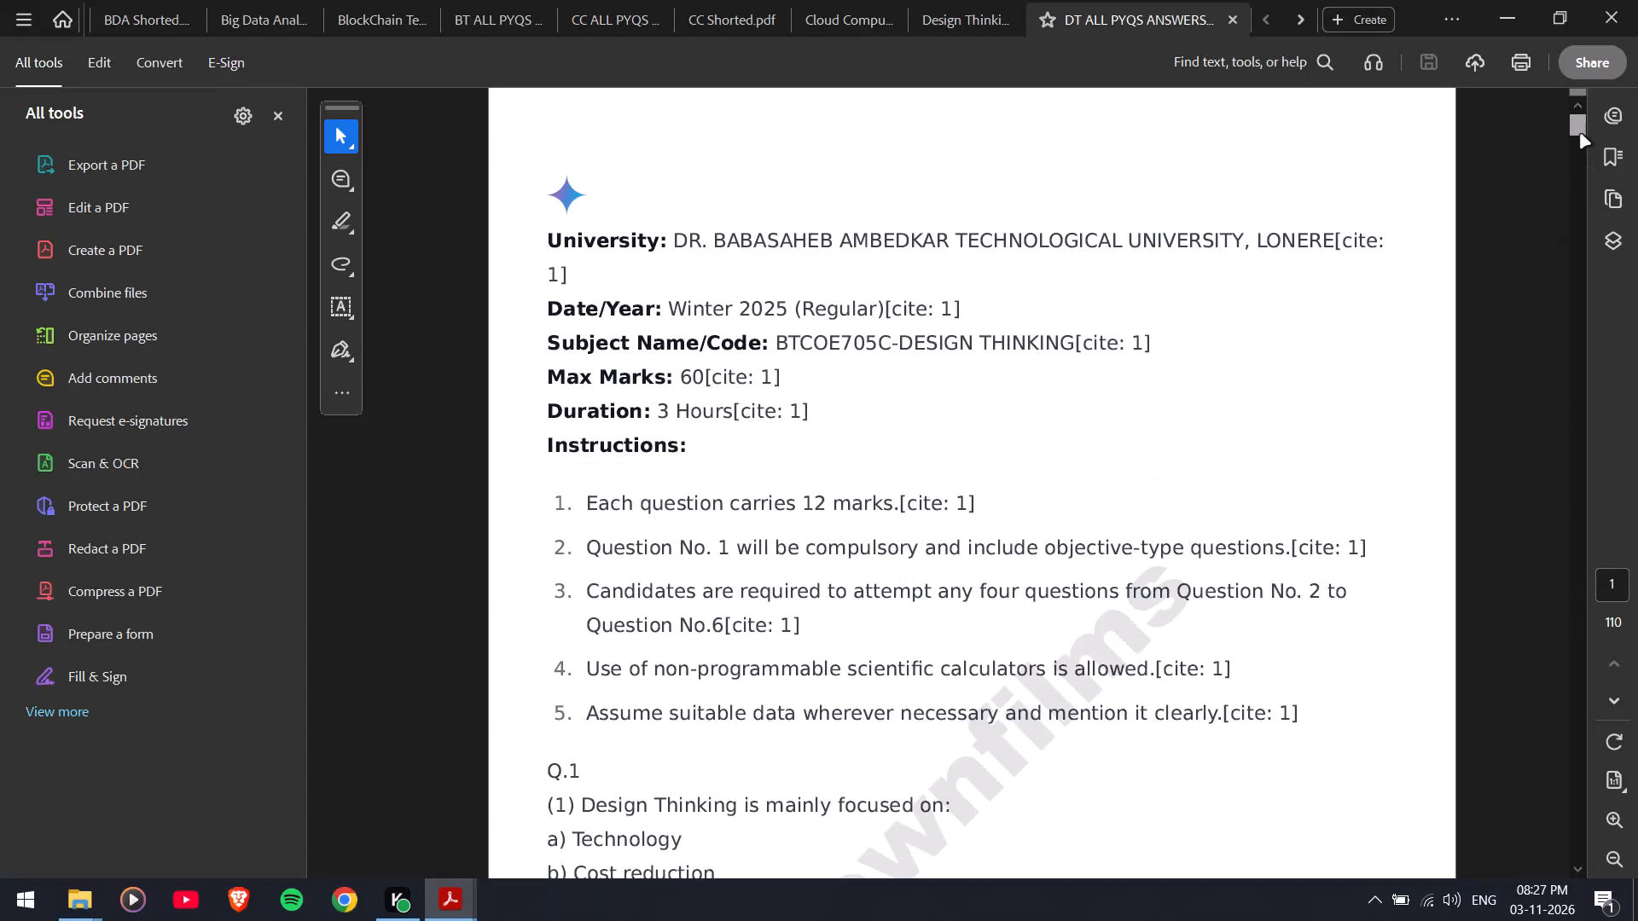
left_click_drag(1580, 134, 1590, 839)
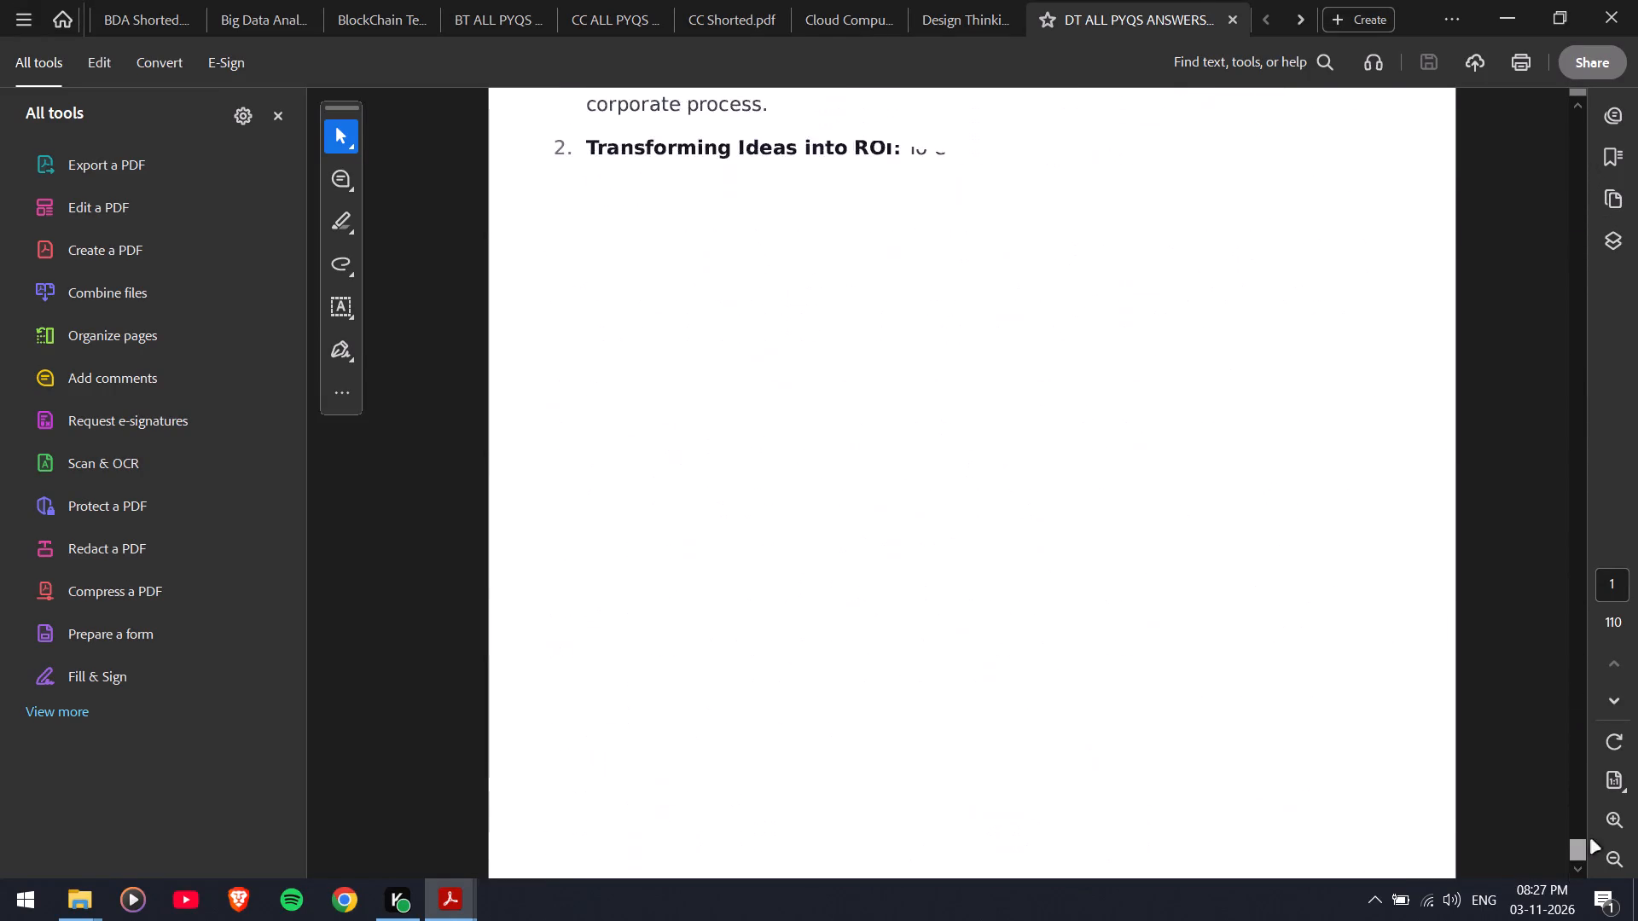
left_click_drag(1590, 839, 1582, 846)
scroll(1316, 607, "down", 5)
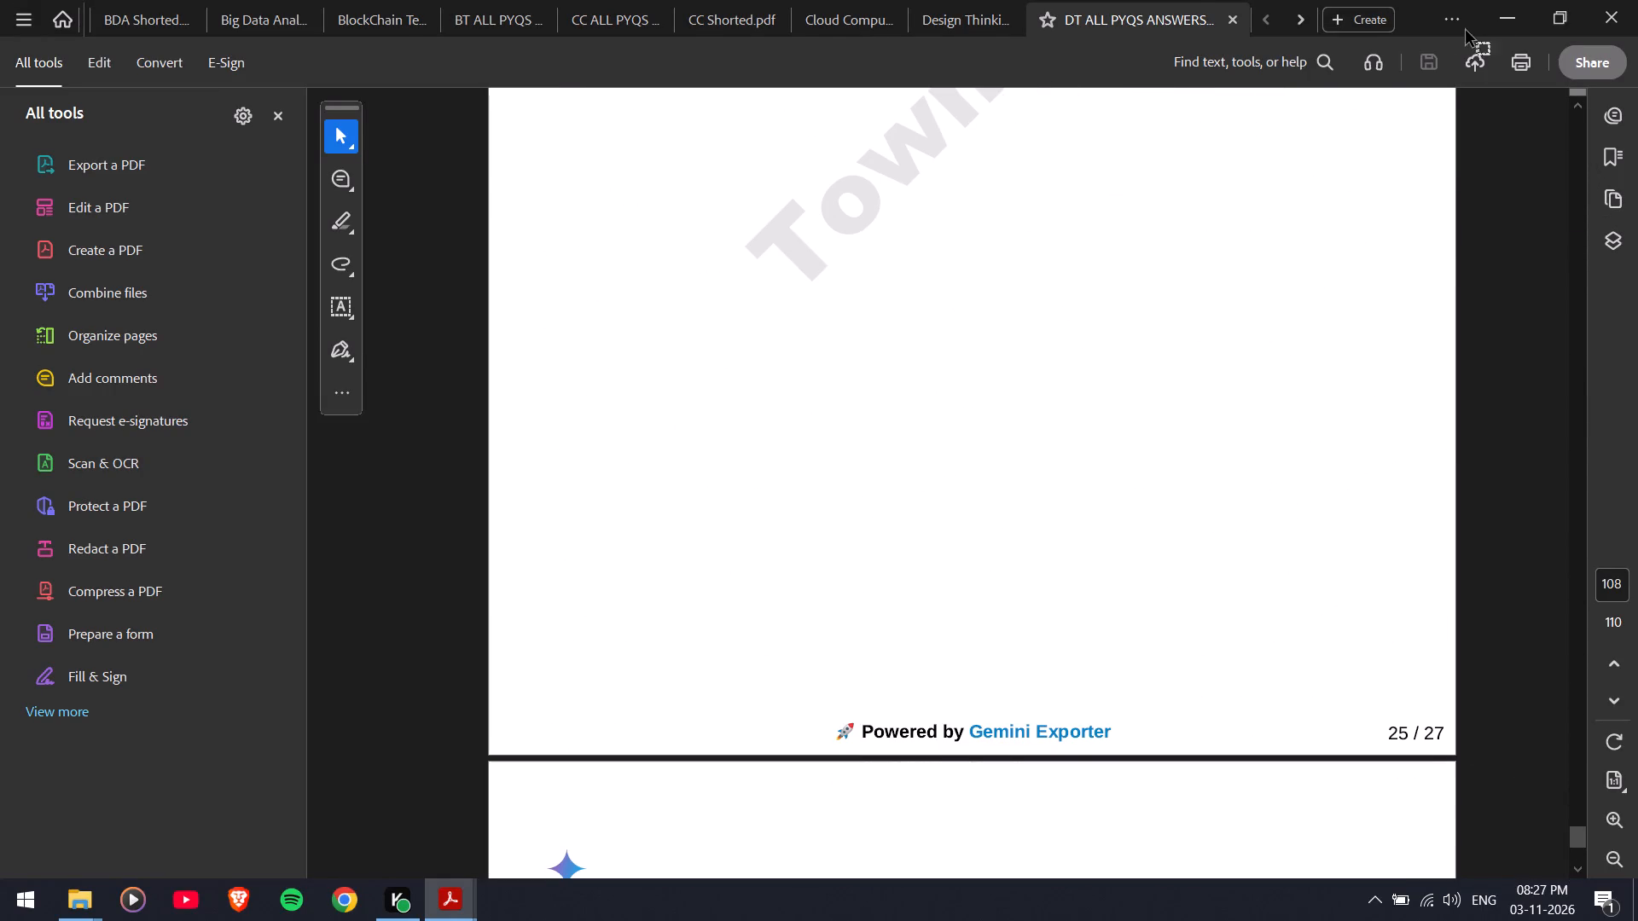
left_click(1435, 70)
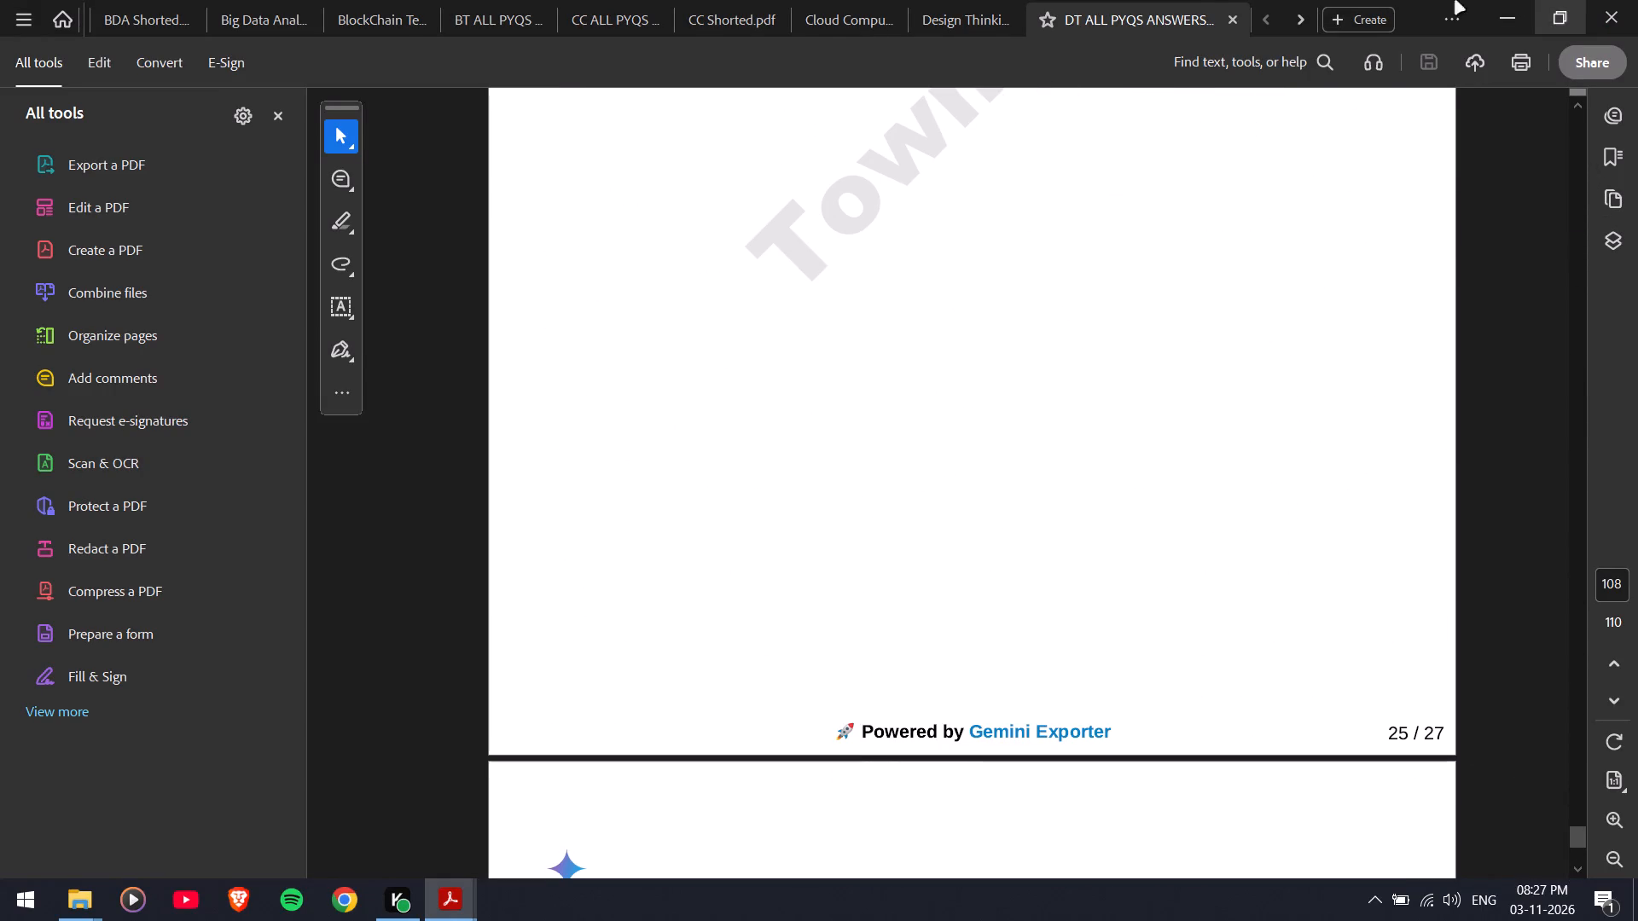
left_click(957, 18)
scroll(1089, 360, "down", 4)
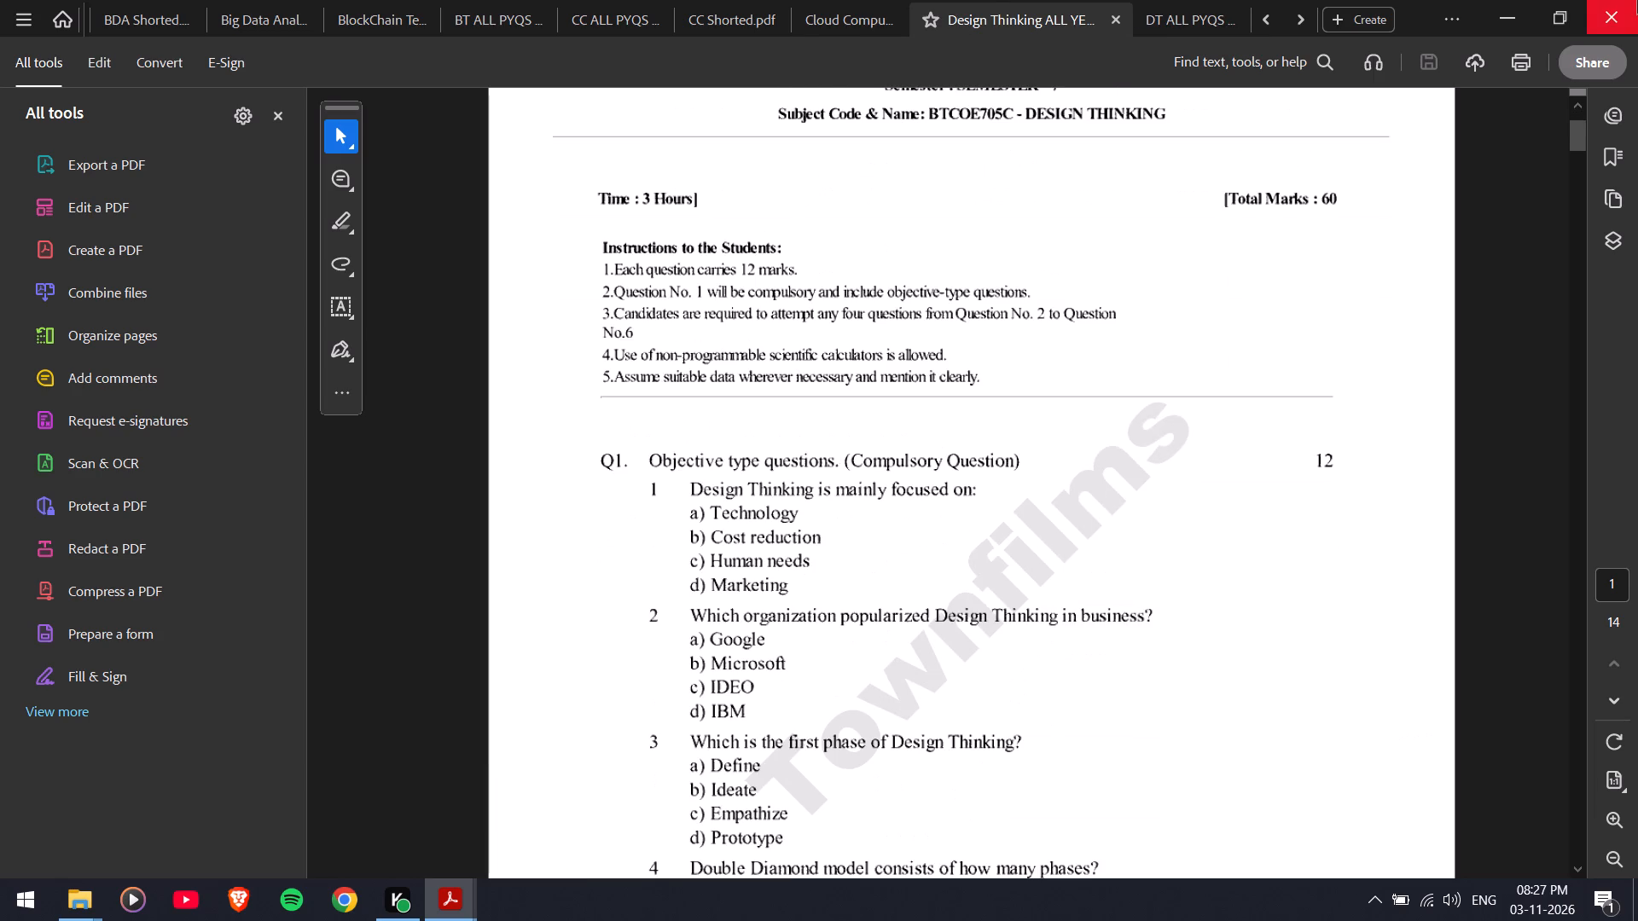
Close Acrobat together with all the open PDF documents.
left_click(1637, 0)
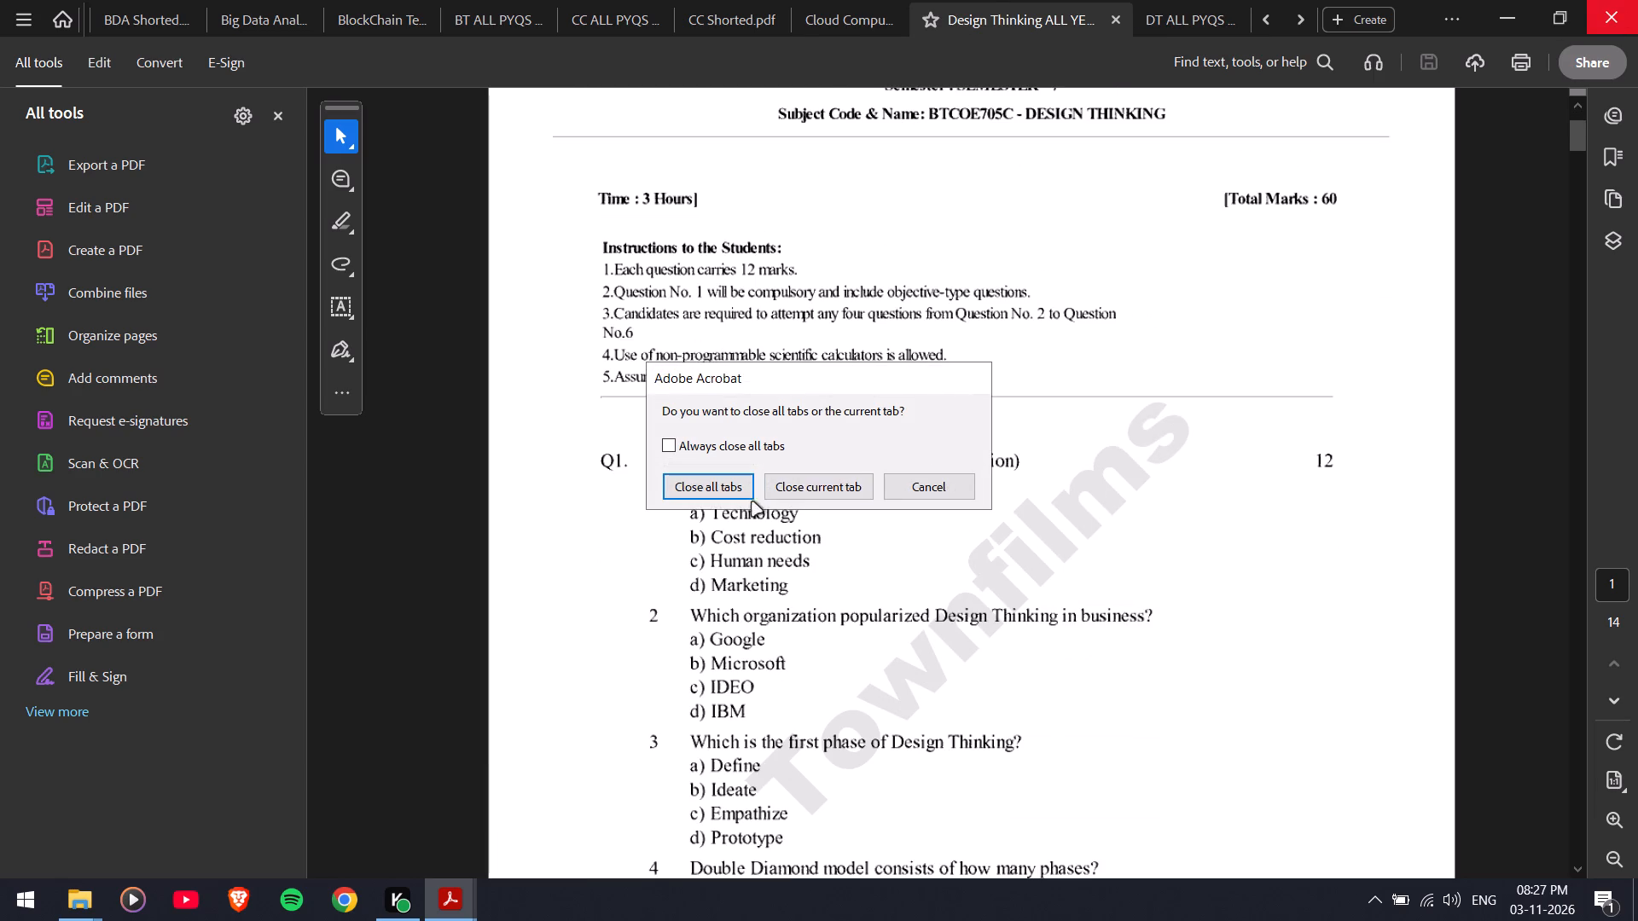
left_click(670, 486)
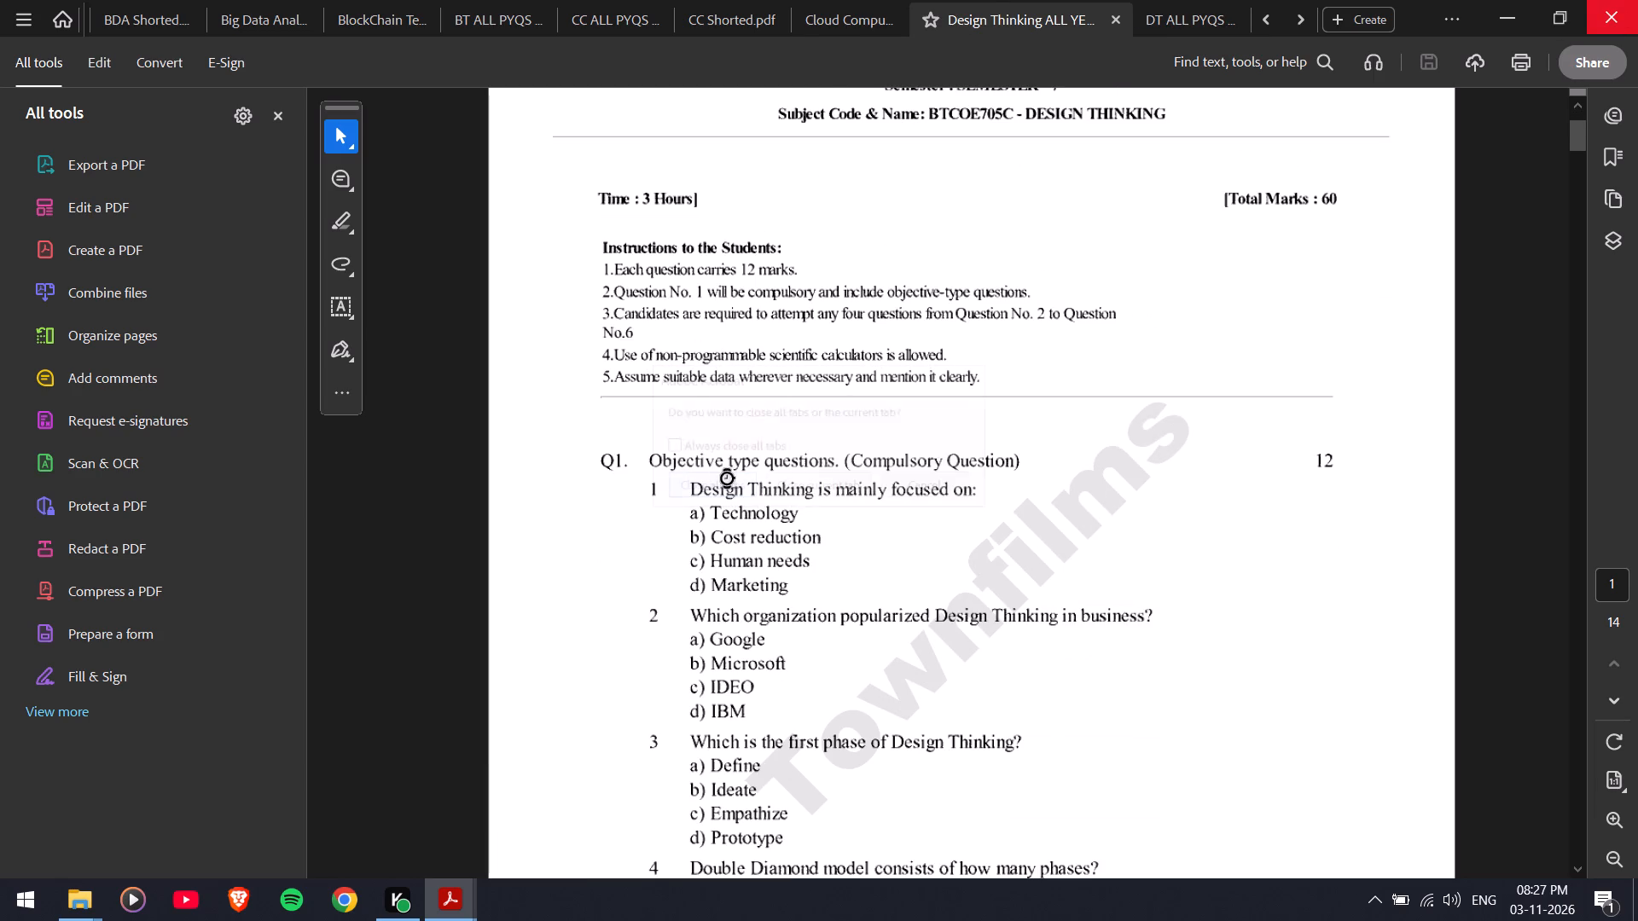
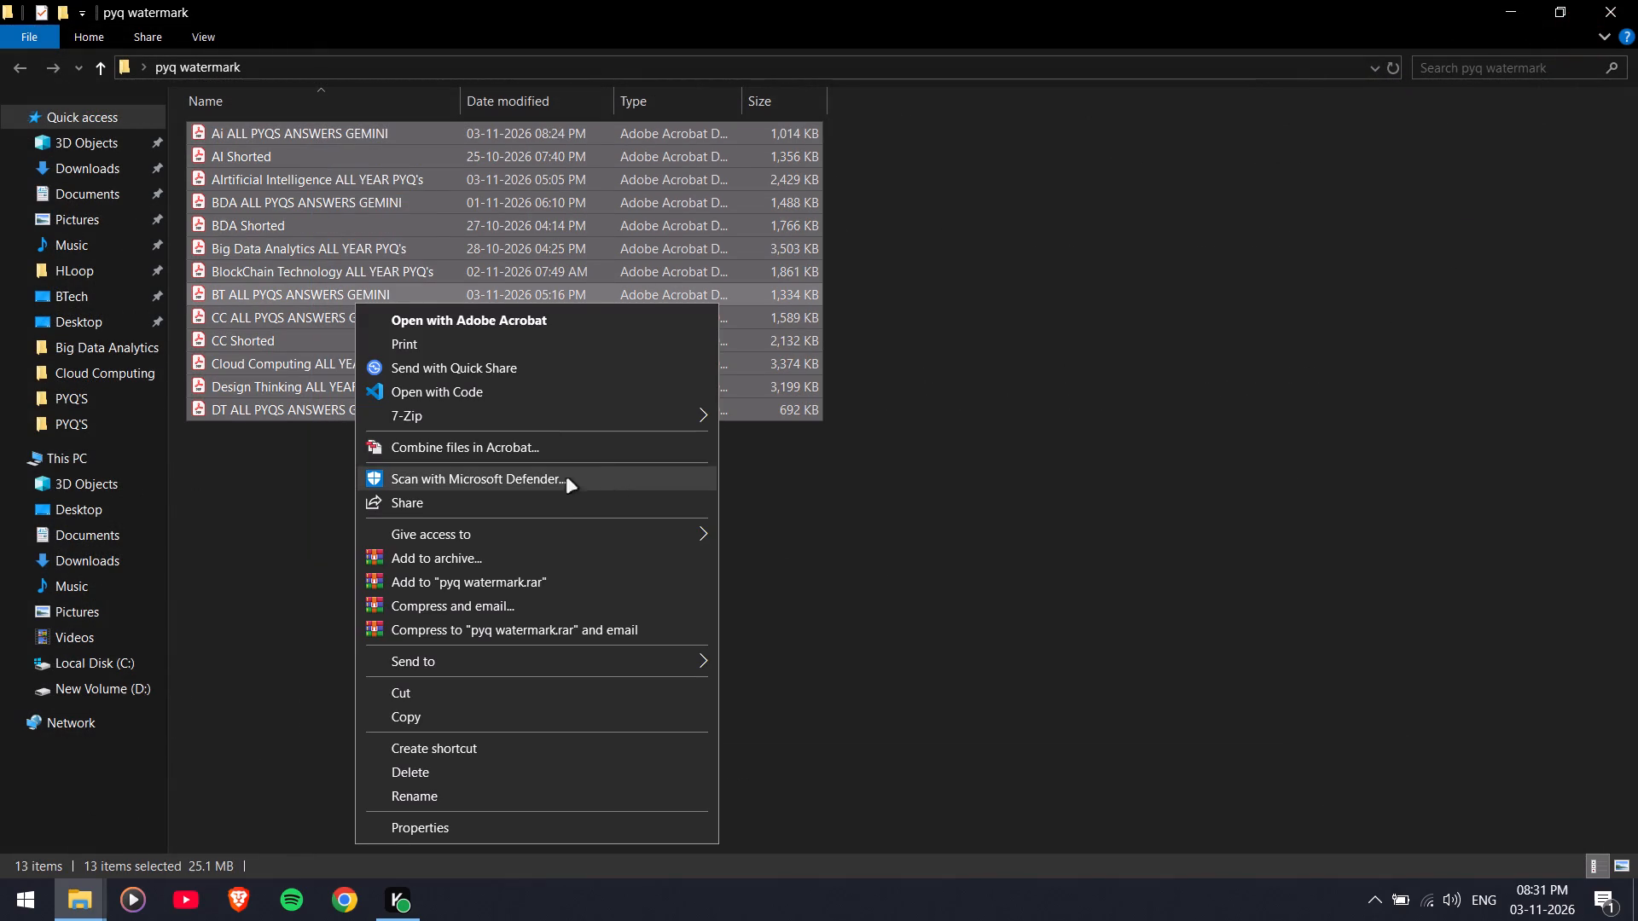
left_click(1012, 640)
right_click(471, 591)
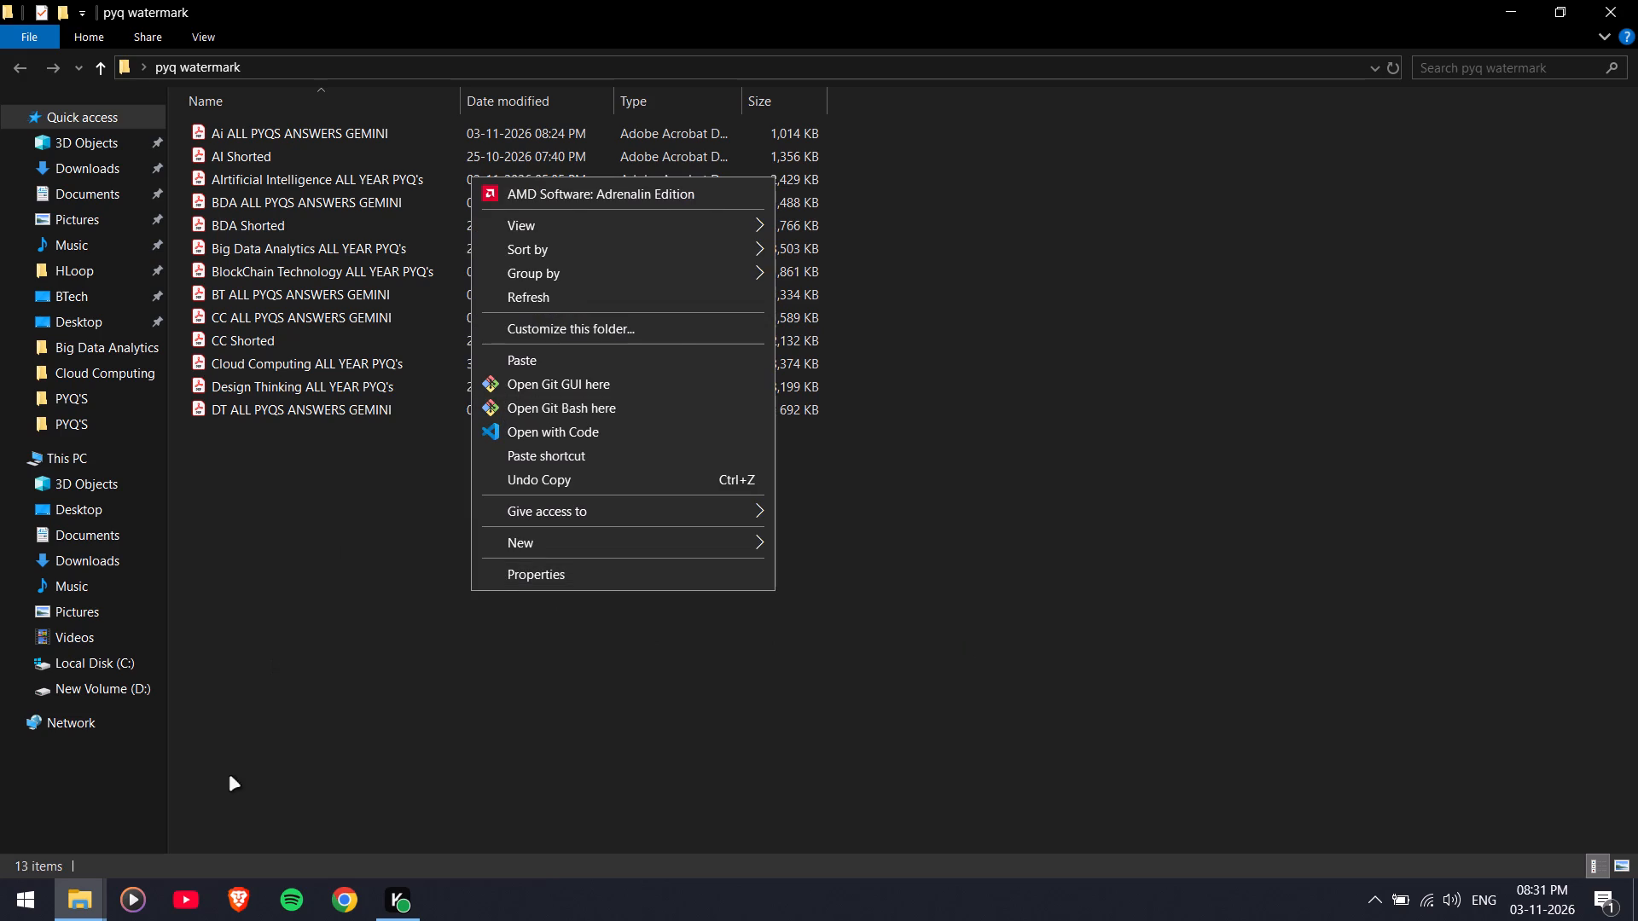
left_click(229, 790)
Launch Adobe Acrobat and check the recent file Cloud Computing ALL YEAR PYQ's, closing it after viewing its first page.
left_click(0, 920)
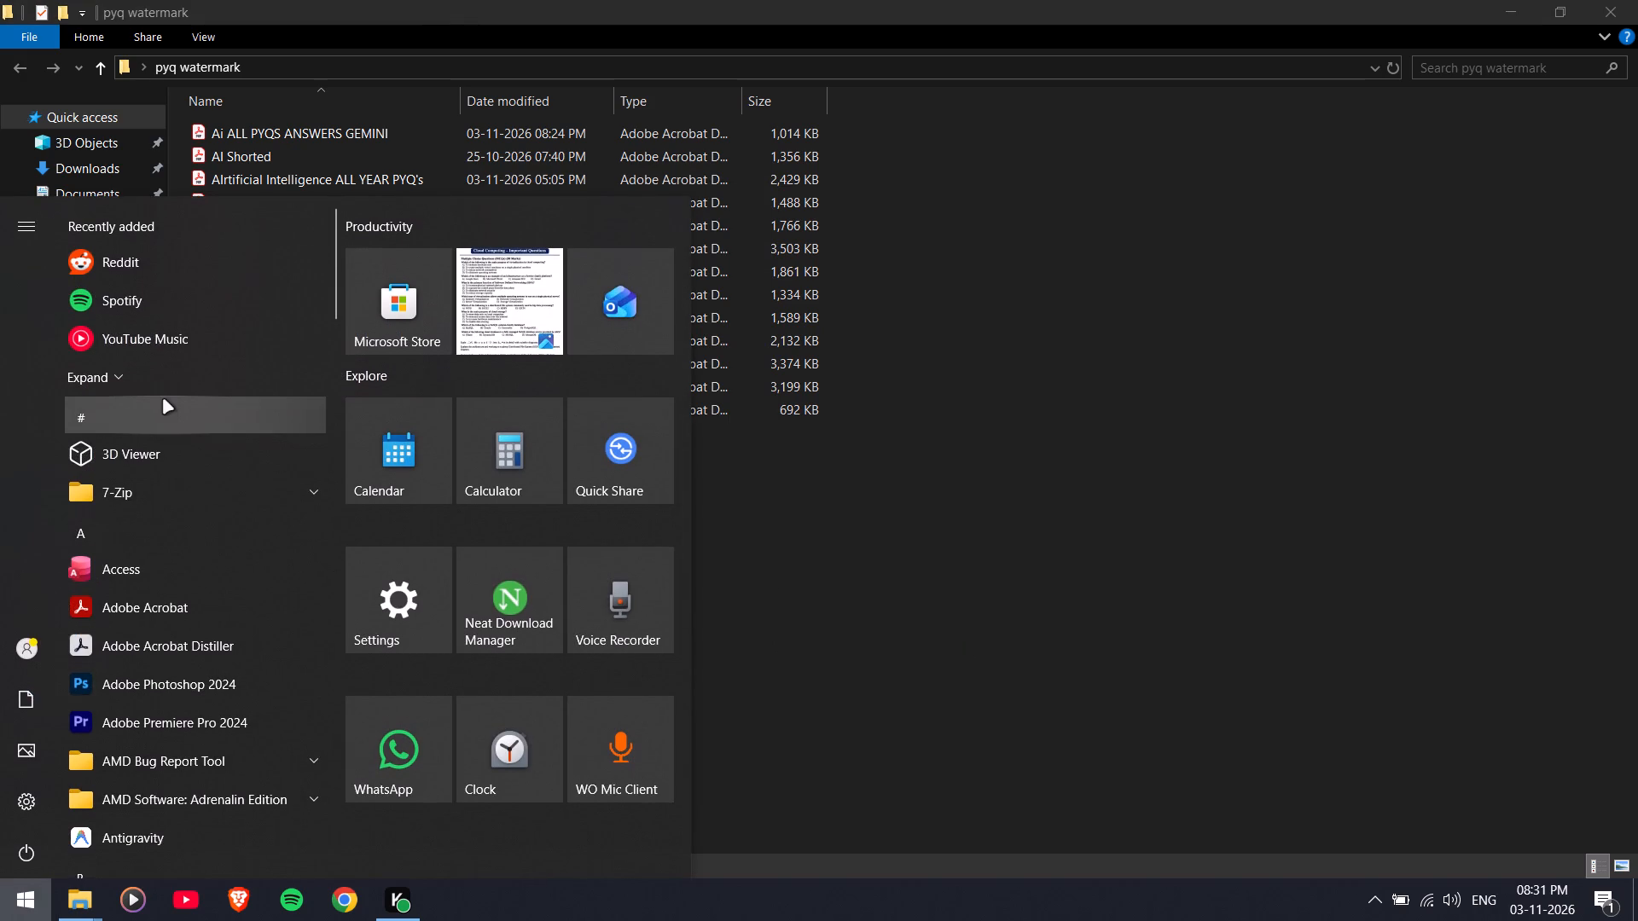
type("ac")
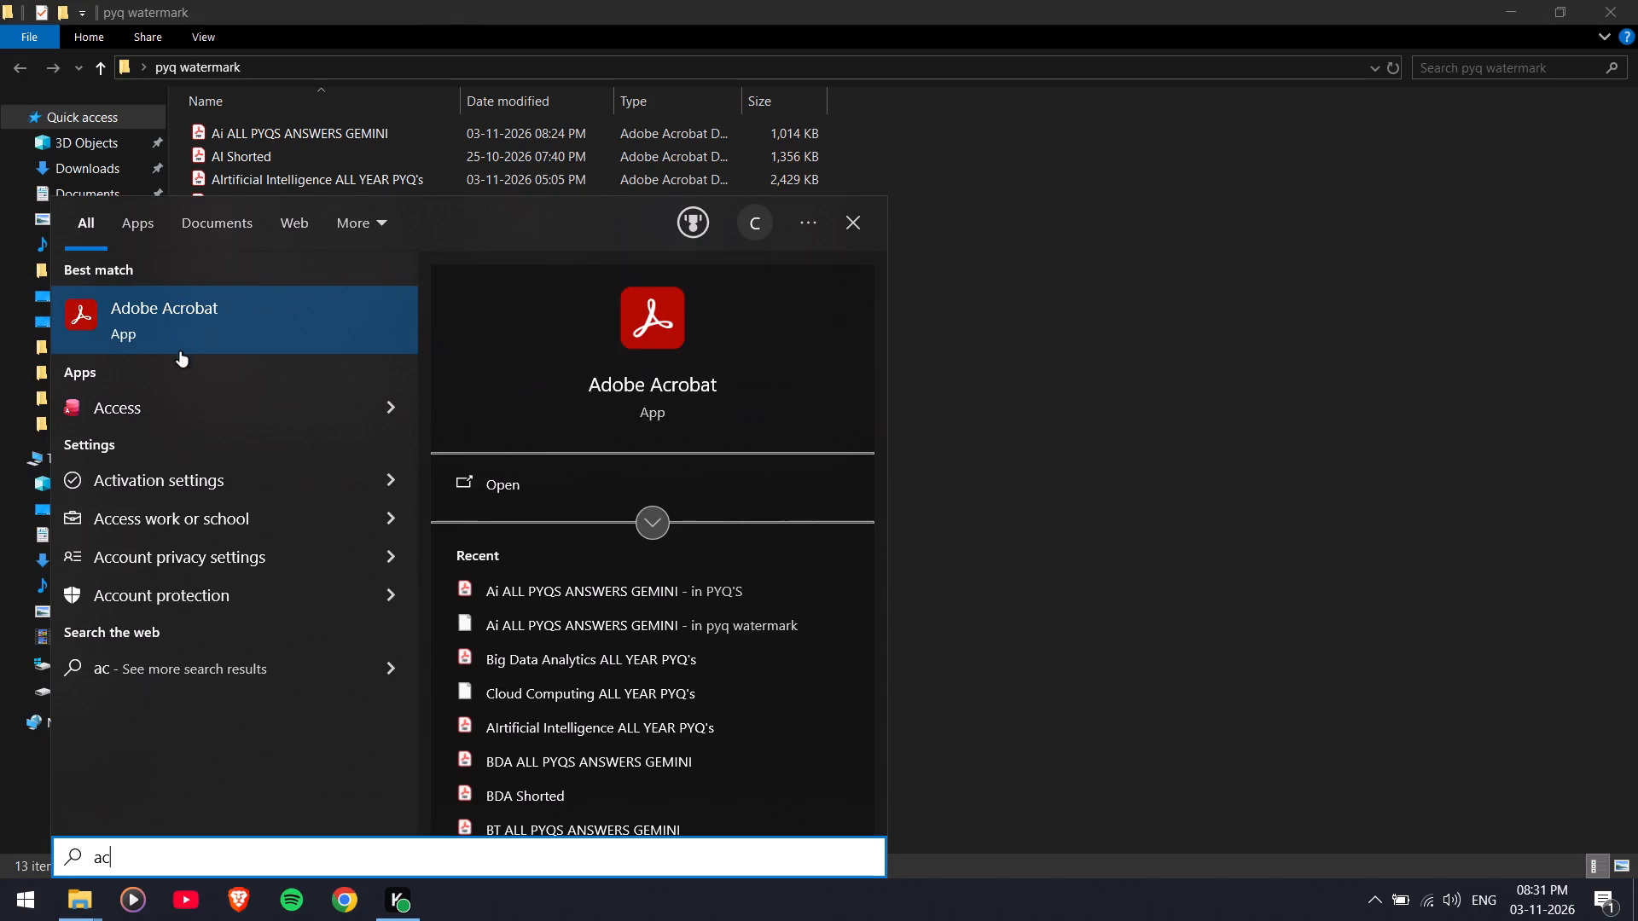
left_click(153, 316)
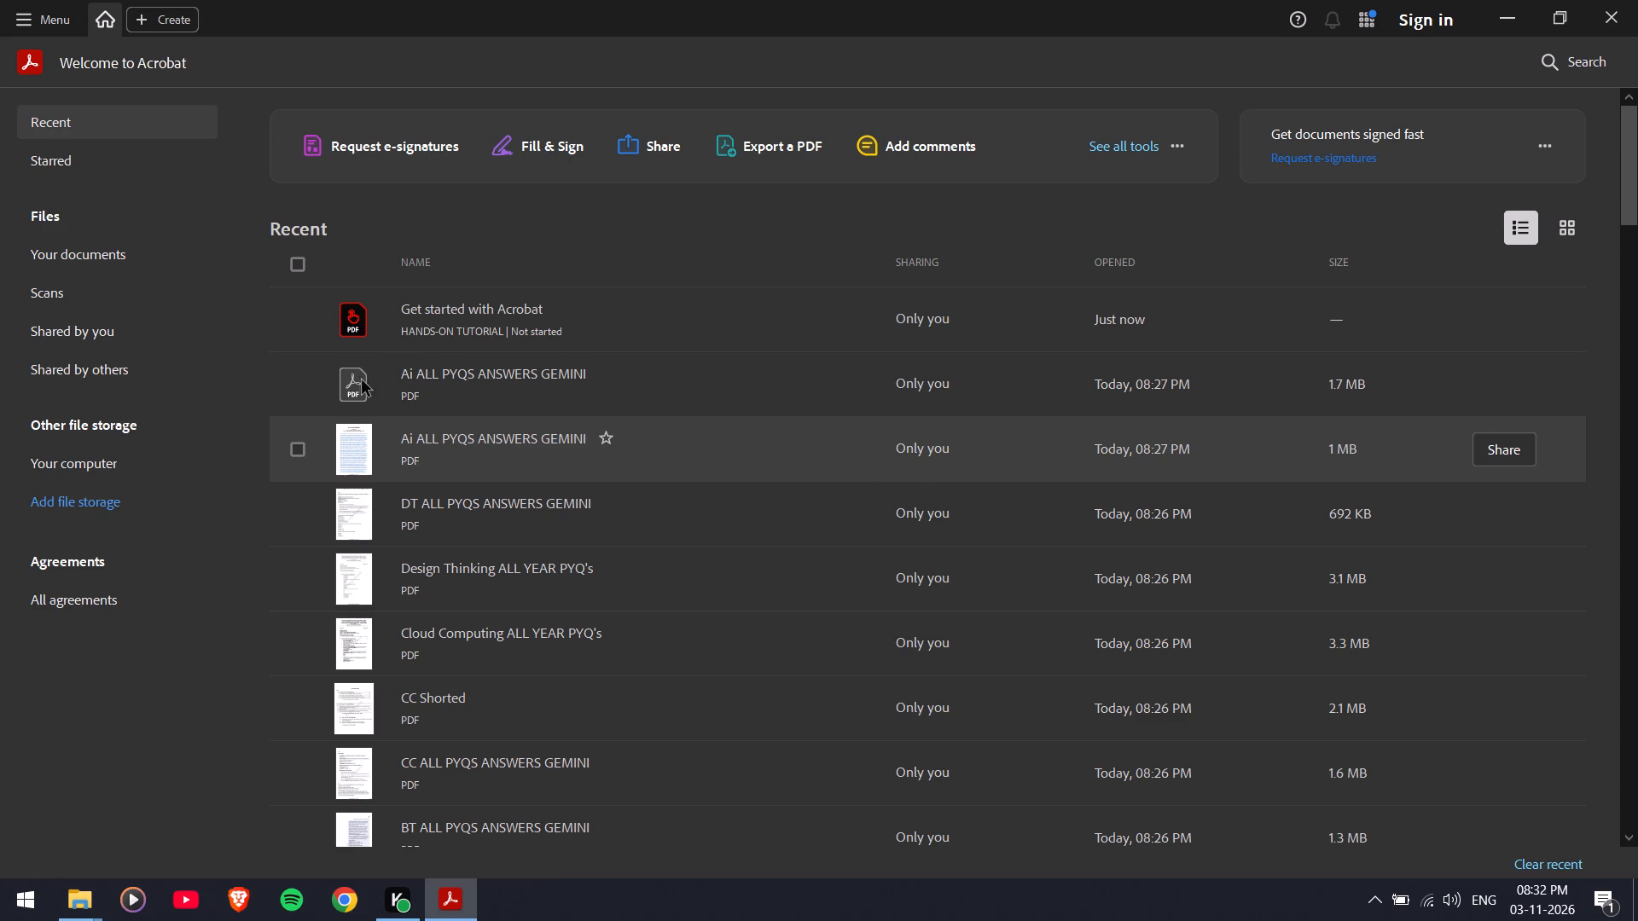
scroll(566, 598, "down", 4)
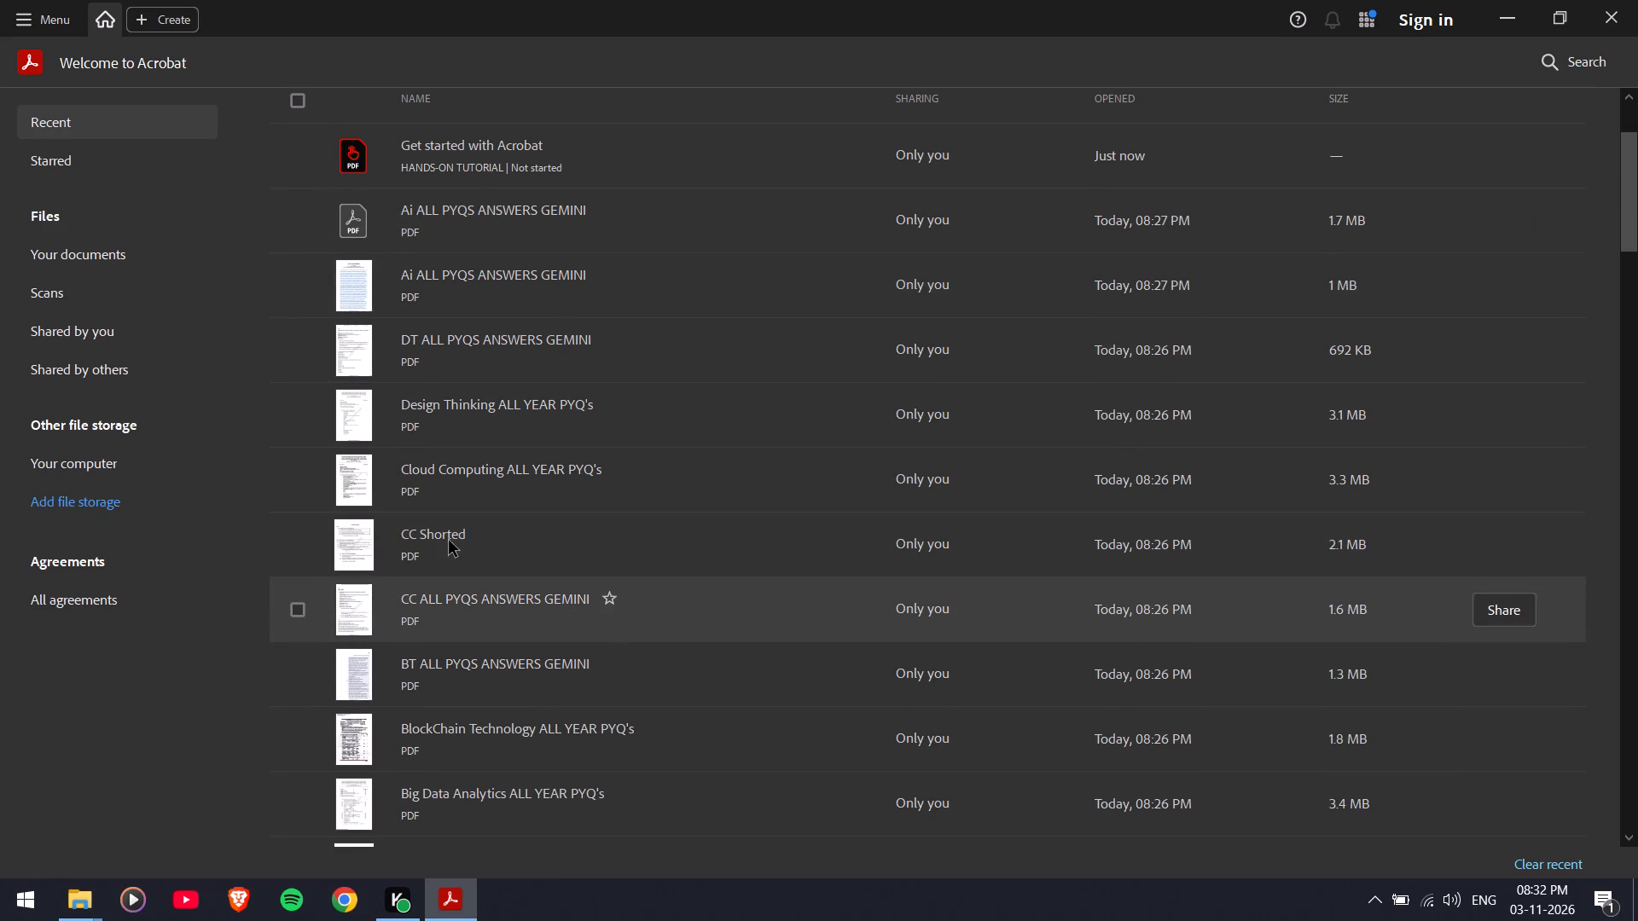
double_click(445, 481)
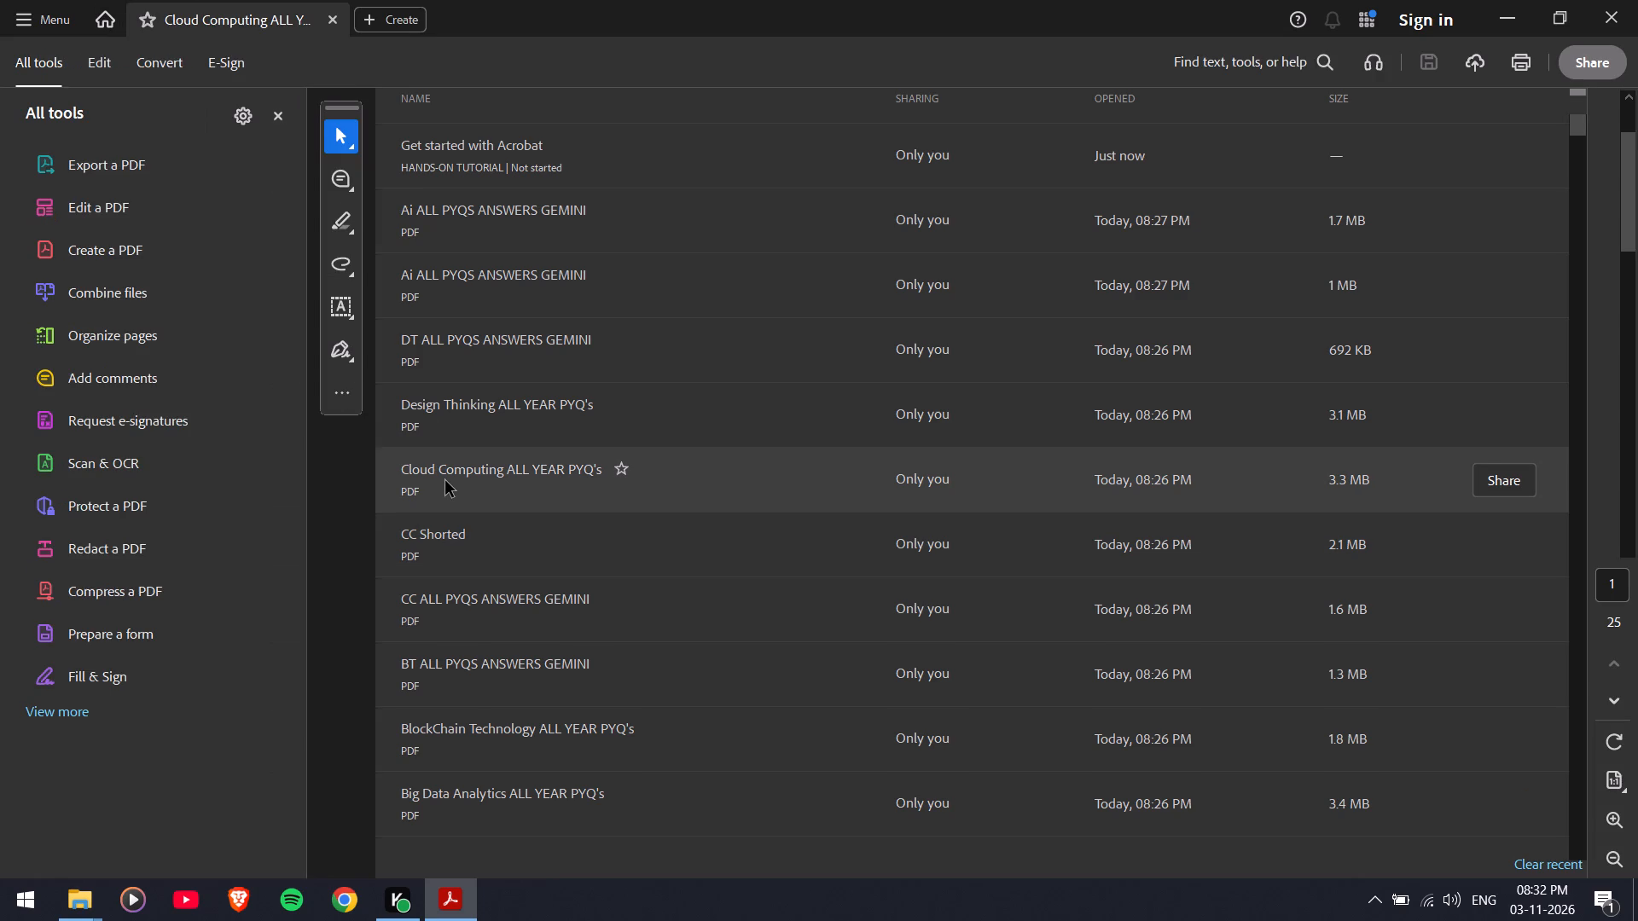
scroll(998, 549, "down", 17)
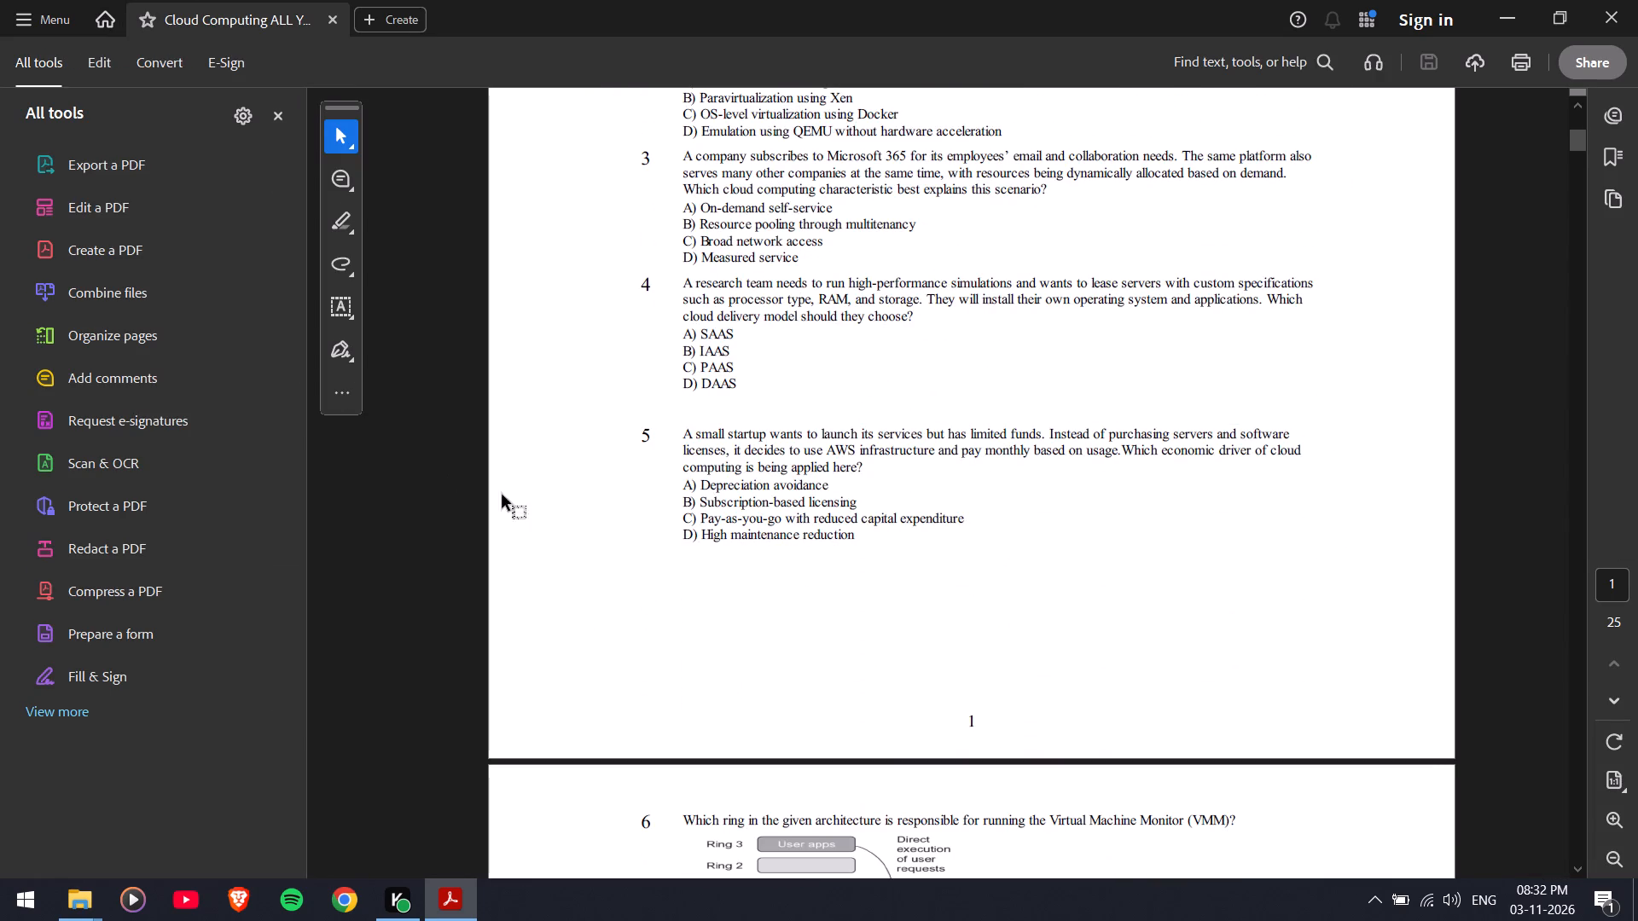
left_click(331, 21)
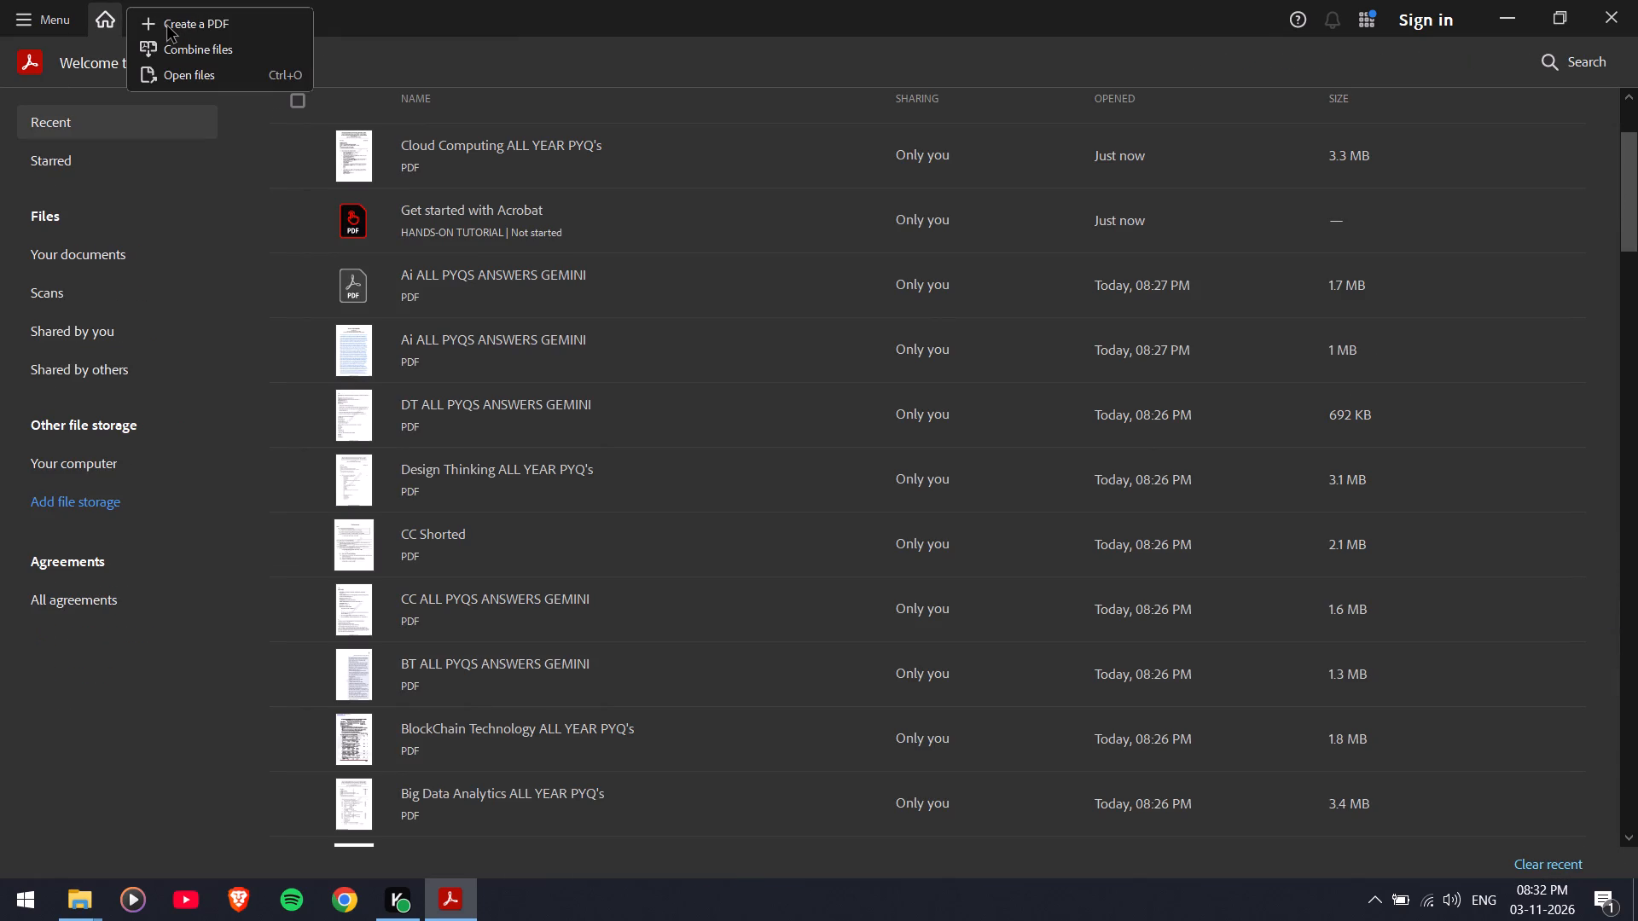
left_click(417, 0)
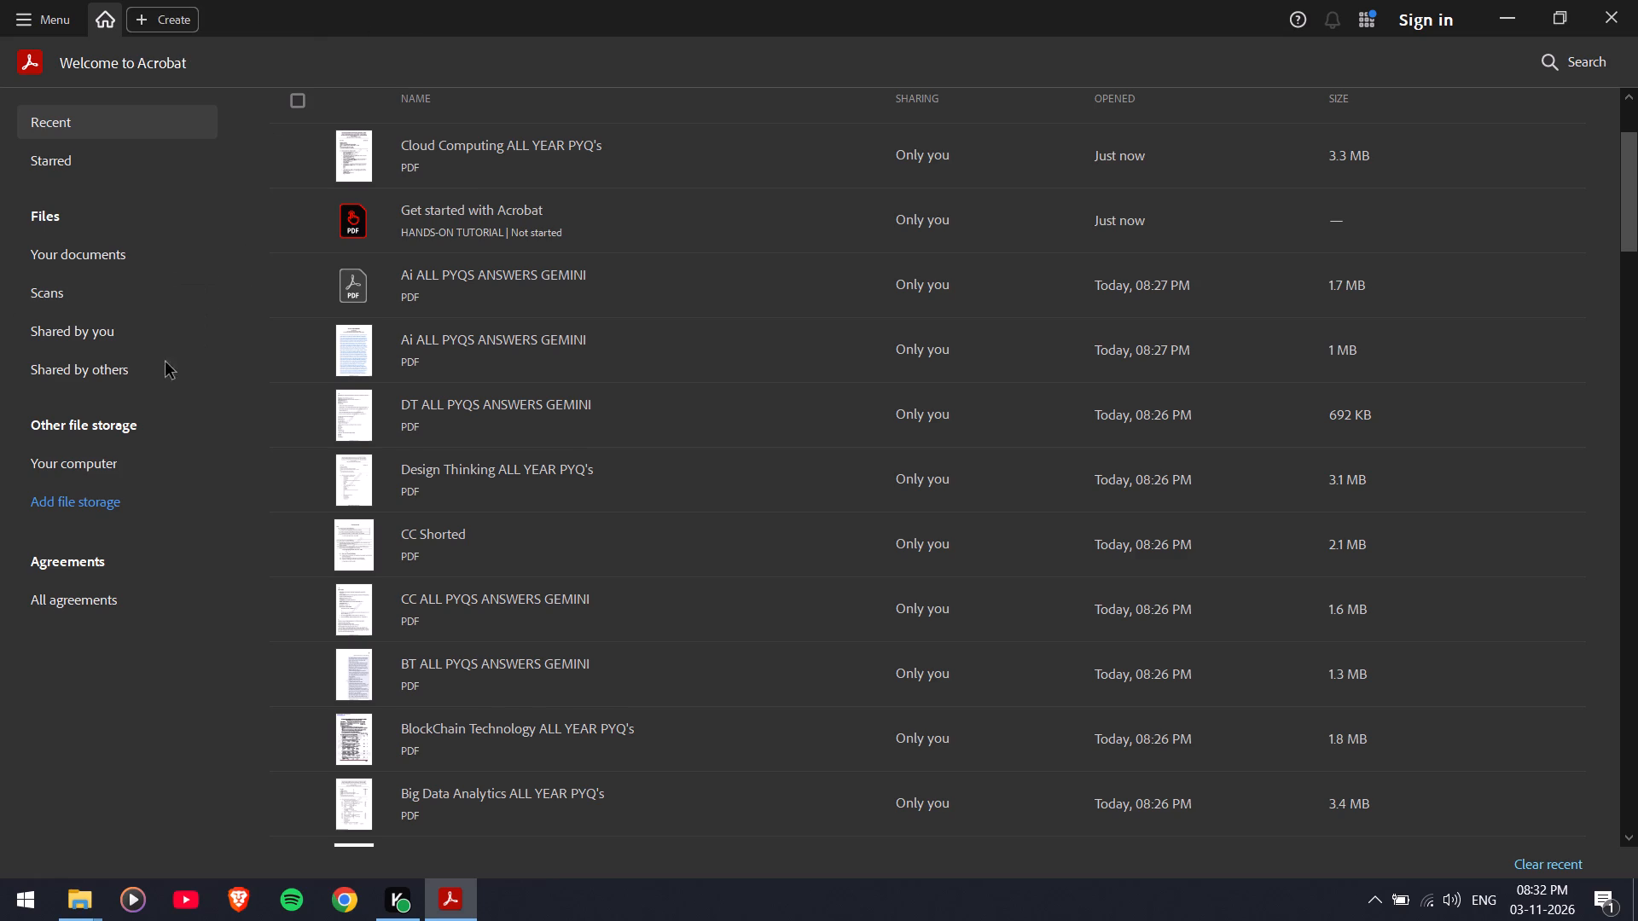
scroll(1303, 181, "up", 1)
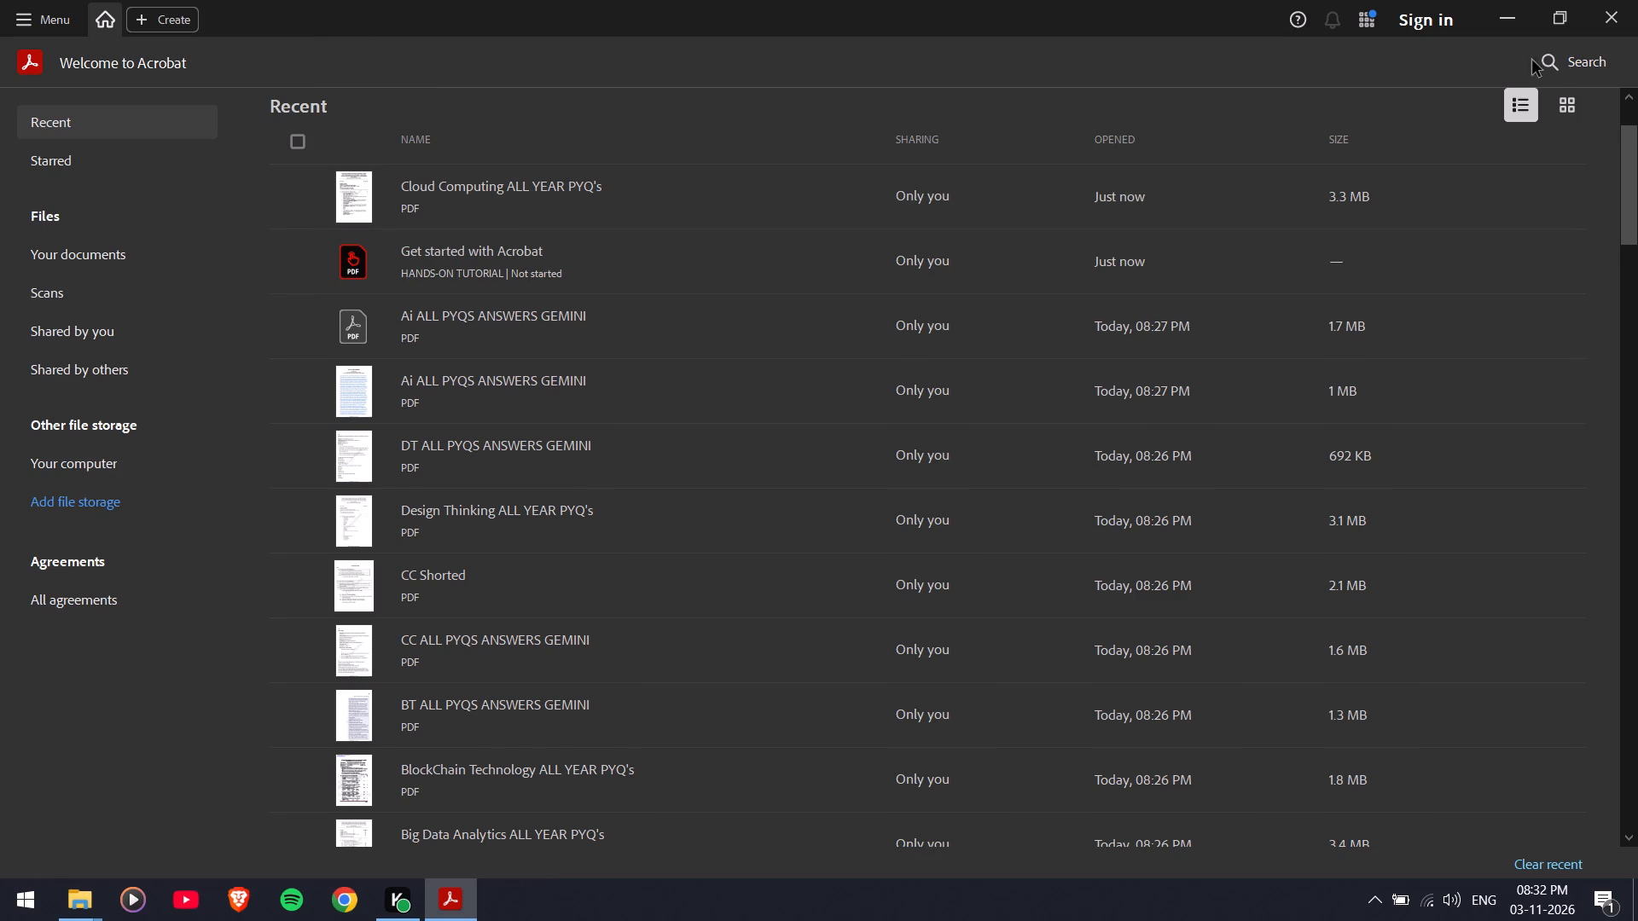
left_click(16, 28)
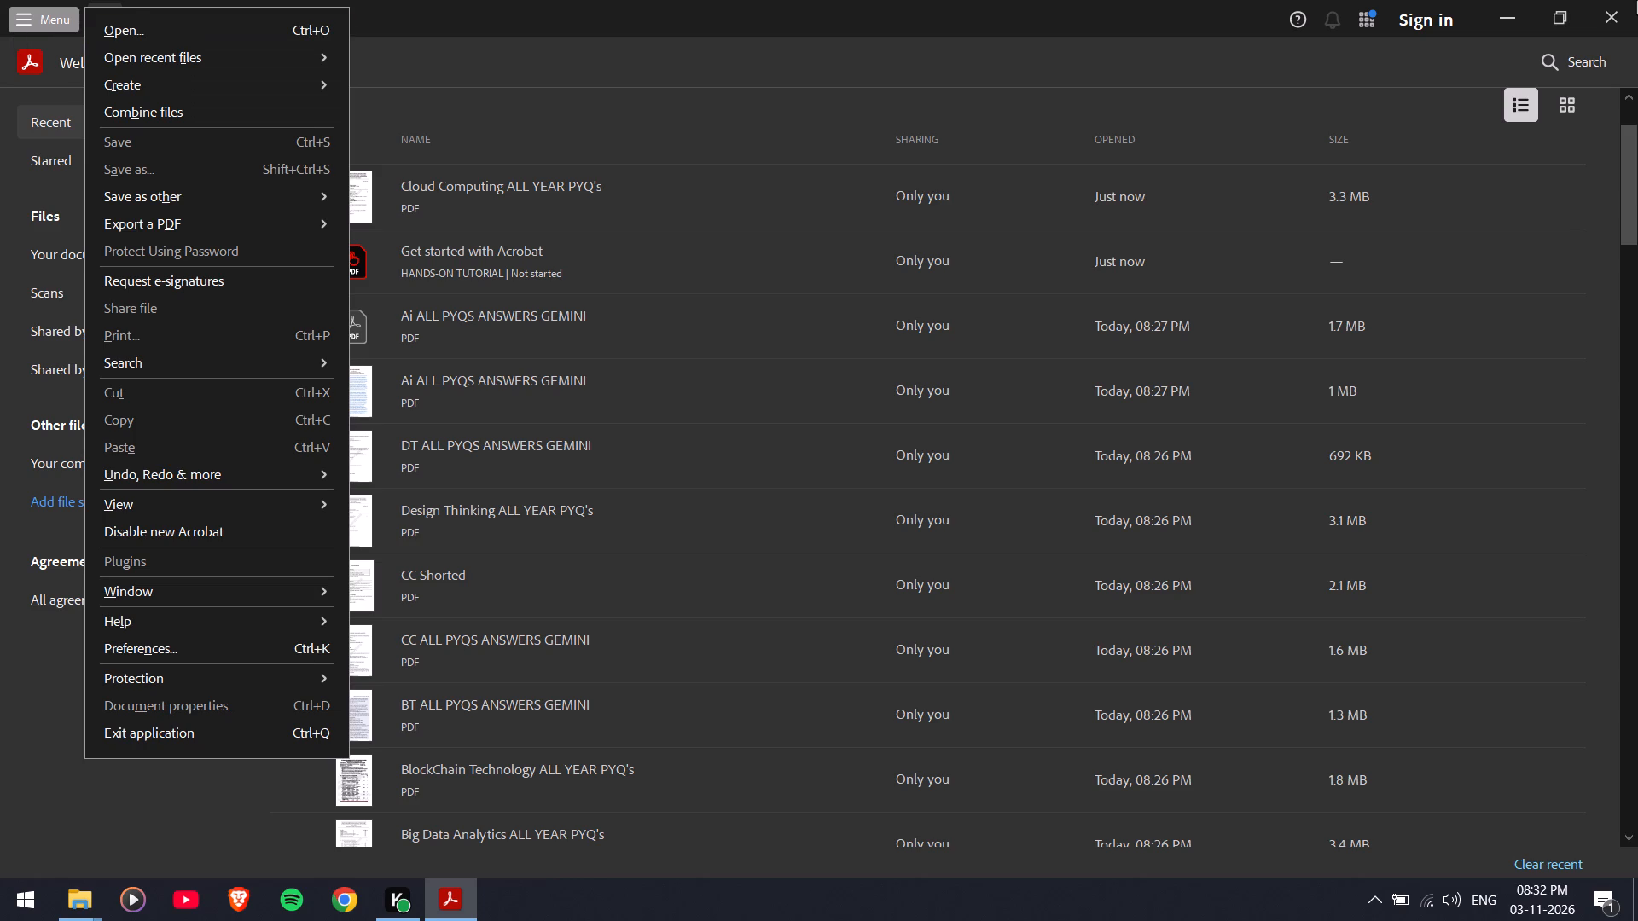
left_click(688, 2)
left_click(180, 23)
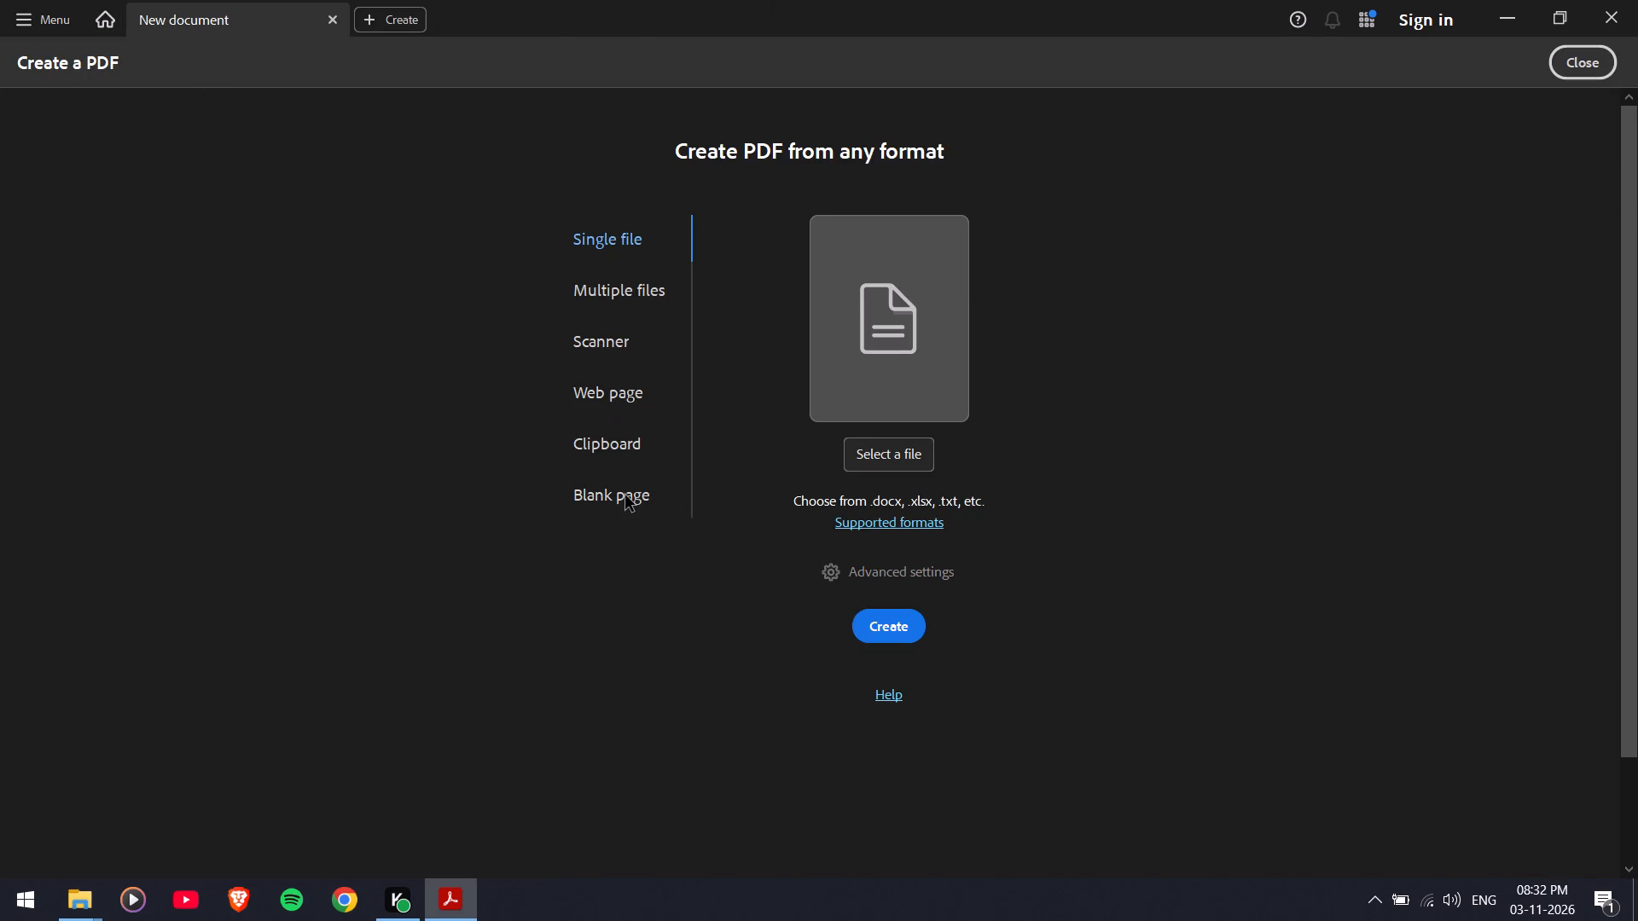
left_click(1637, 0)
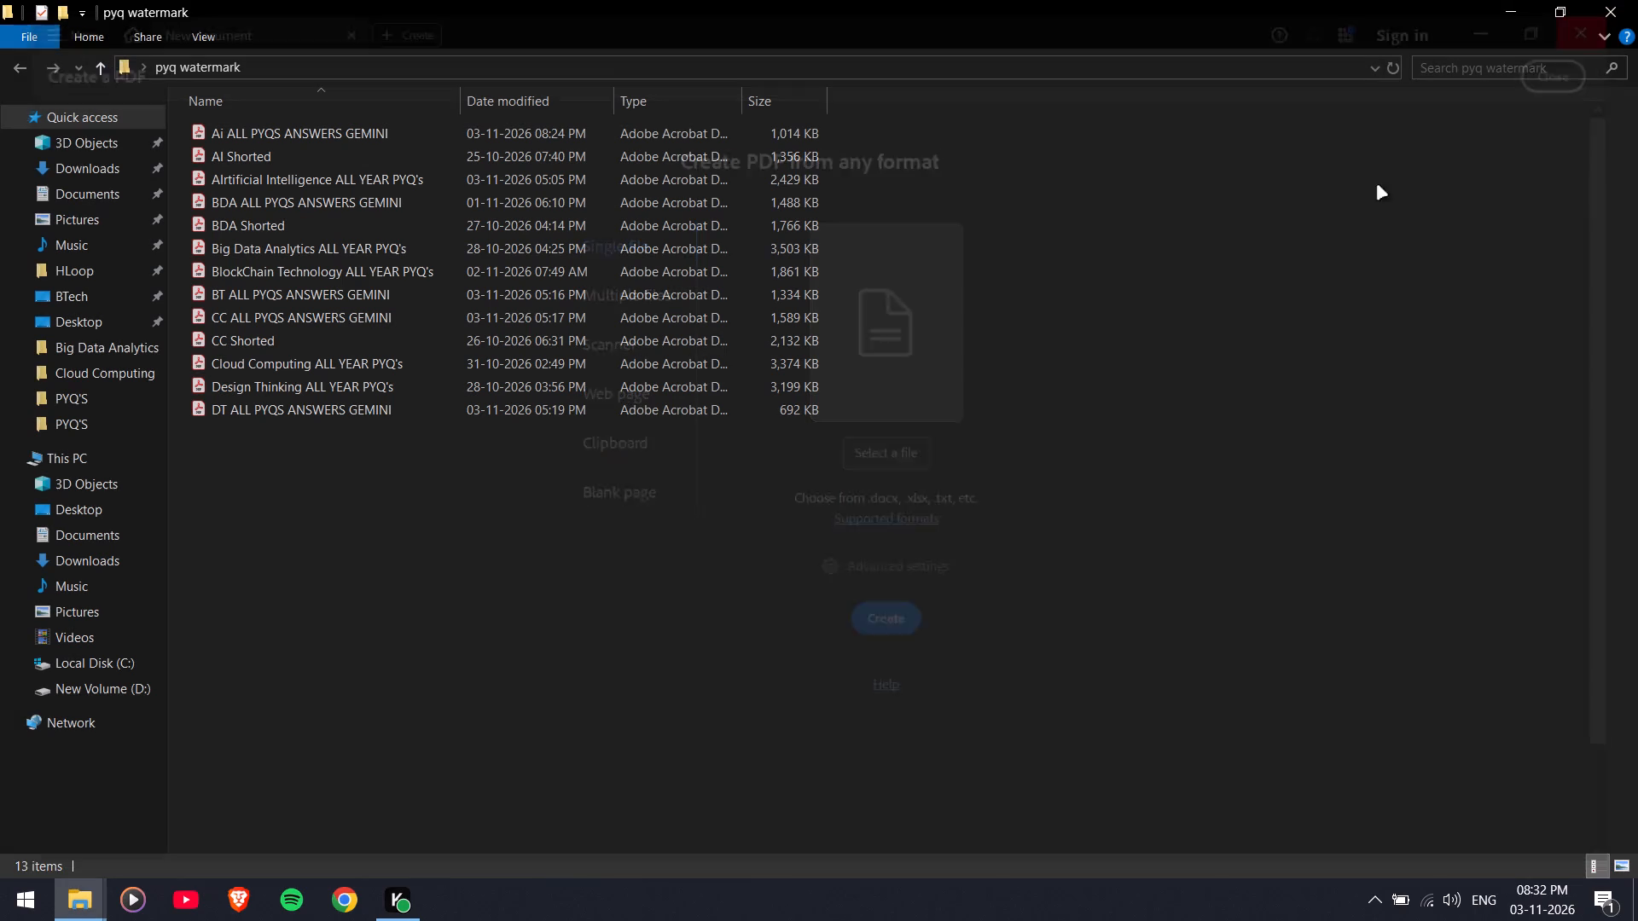
Open Ai ALL PYQS ANSWERS GEMINI from the pyq watermark folder in Acrobat.
left_click(651, 595)
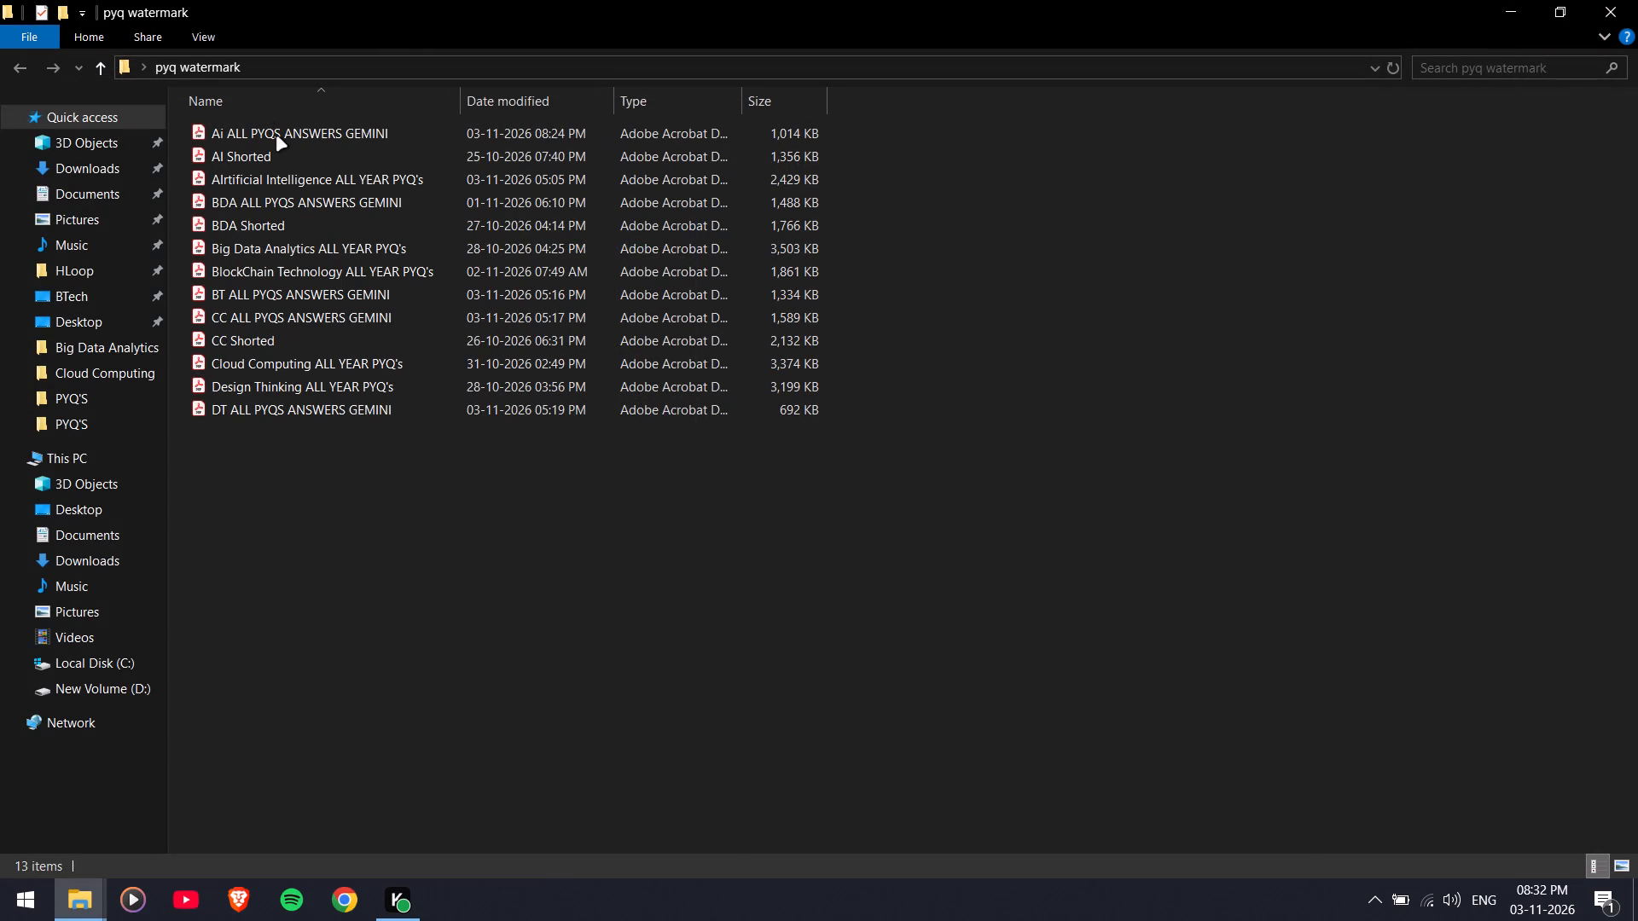
double_click(276, 136)
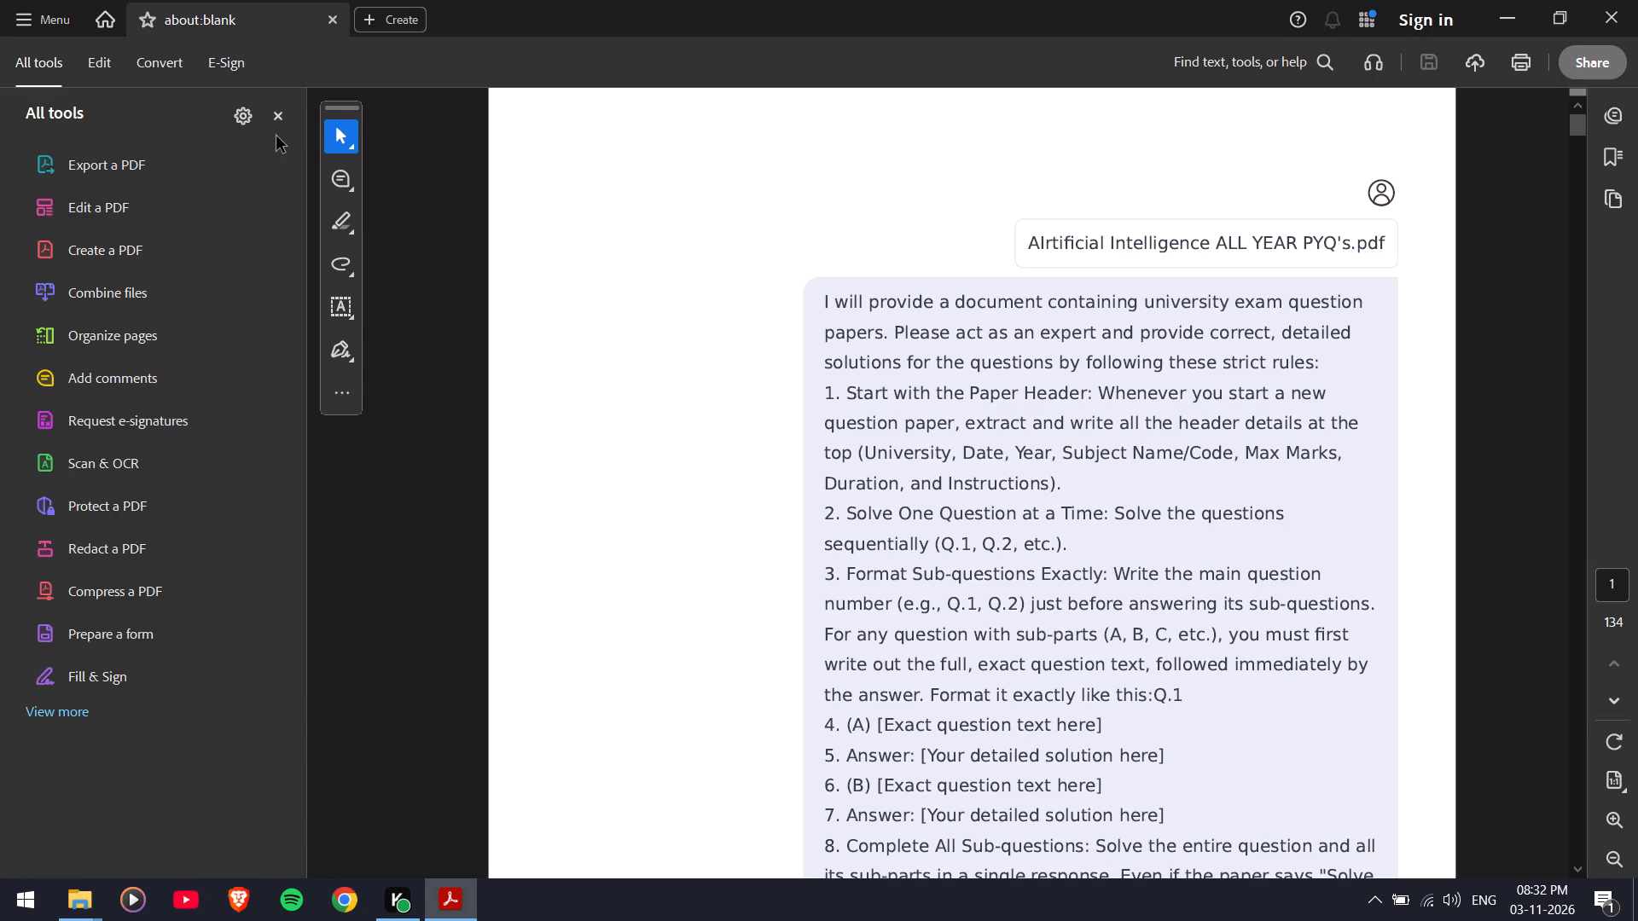
scroll(1157, 369, "down", 3)
scroll(1159, 374, "up", 3)
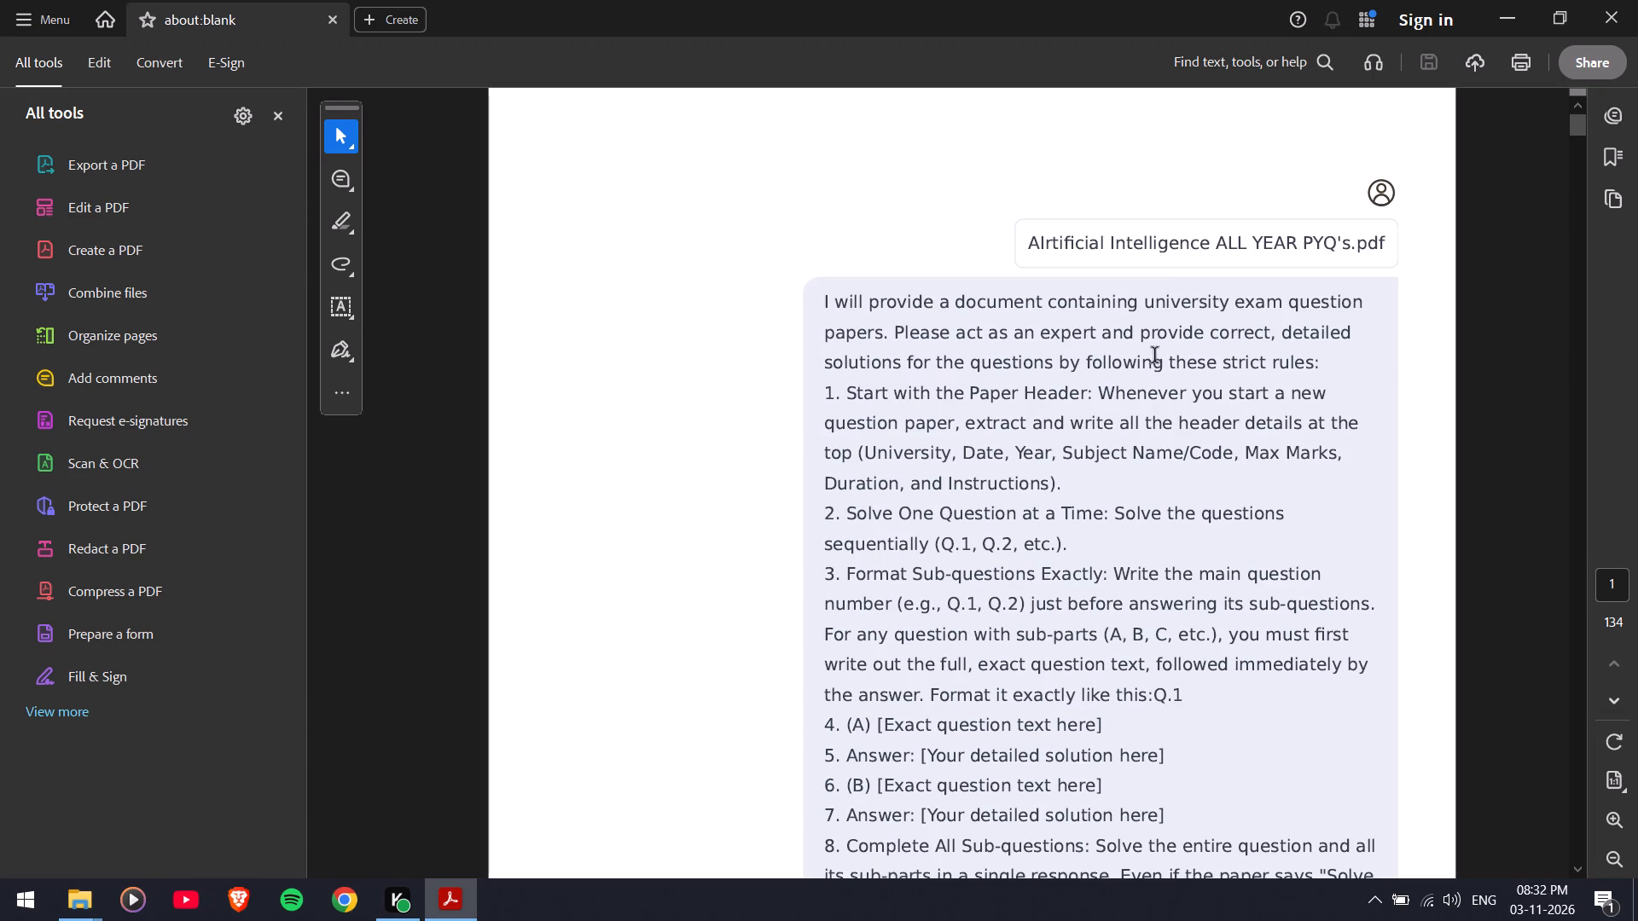
Start adding a watermark to the open PDF and load the saved TF WATERMARK settings.
left_click(103, 66)
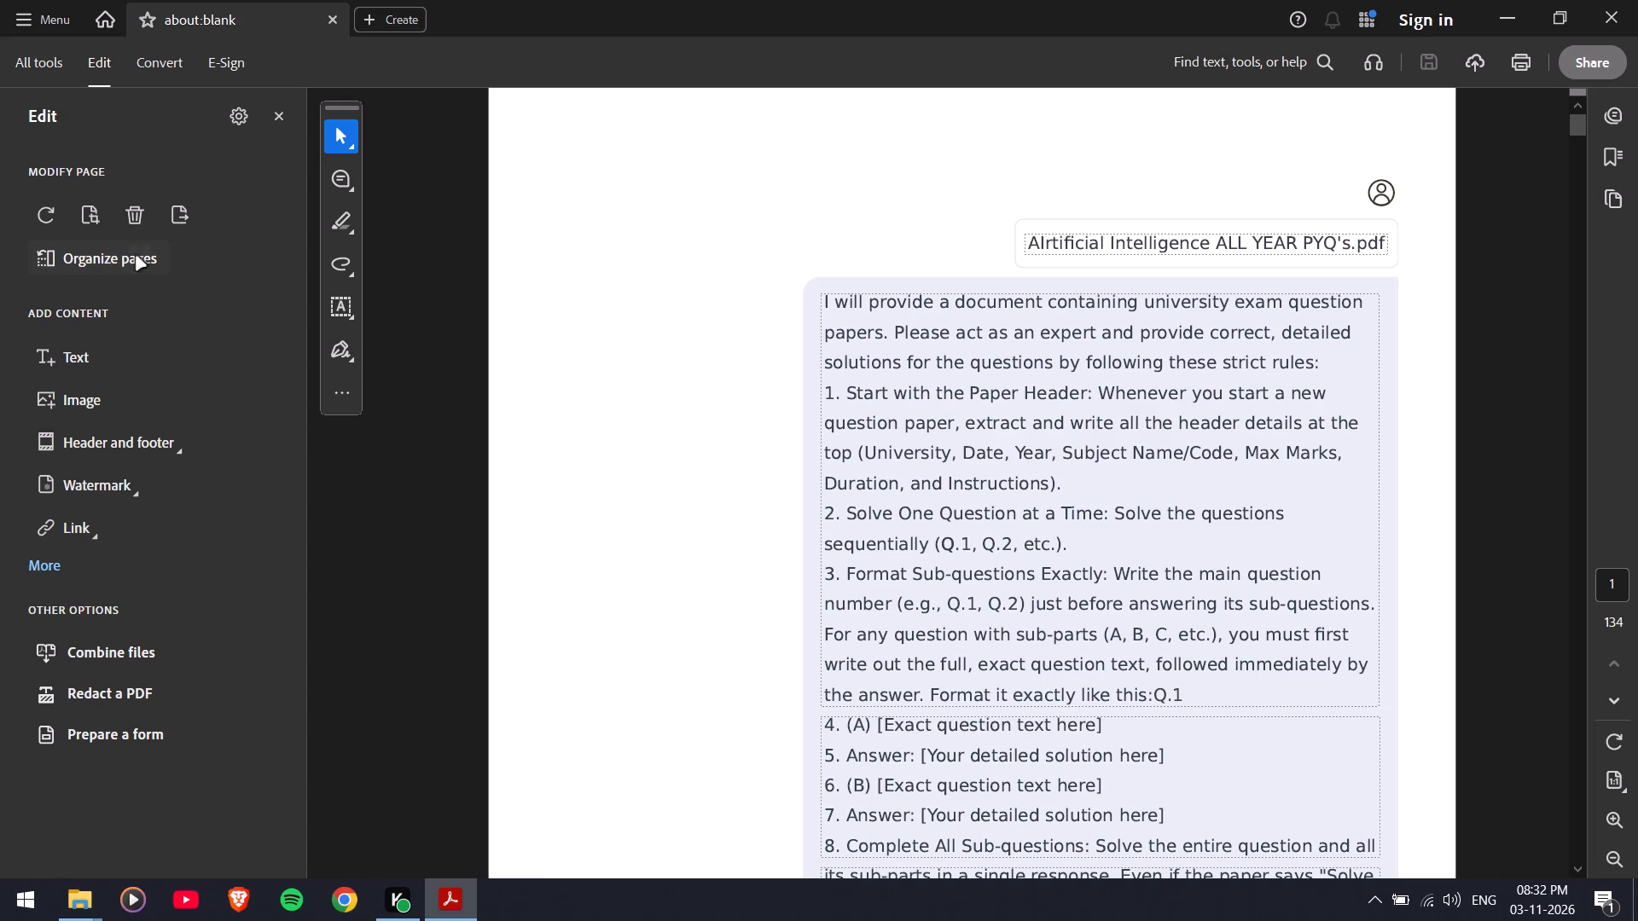
left_click(131, 494)
left_click(208, 531)
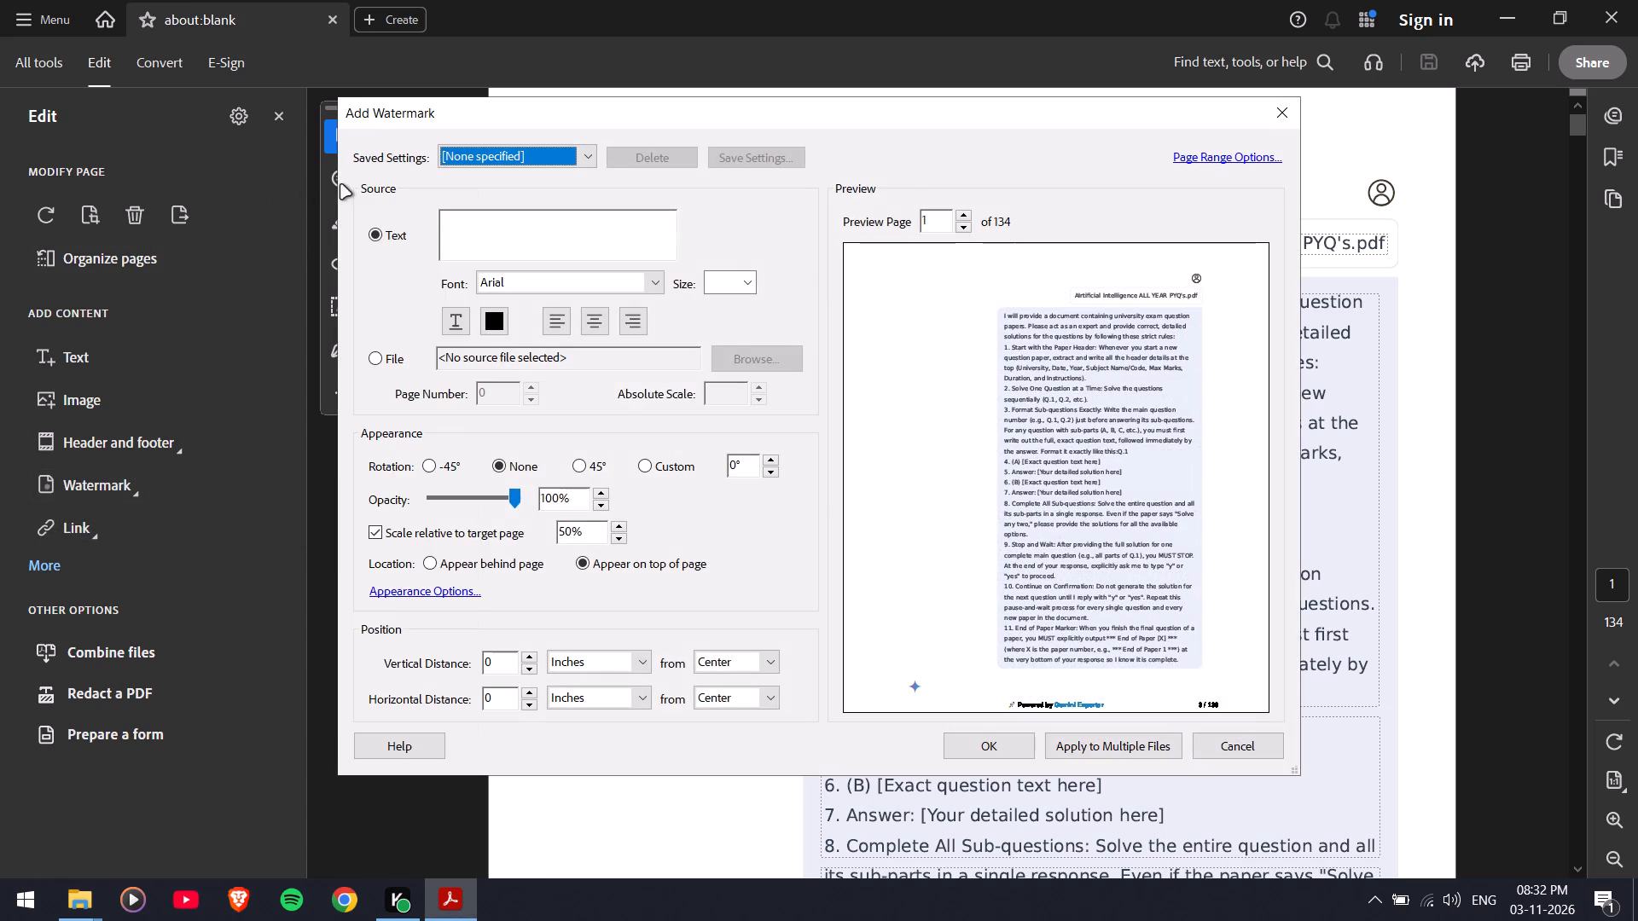
left_click(583, 163)
left_click(565, 211)
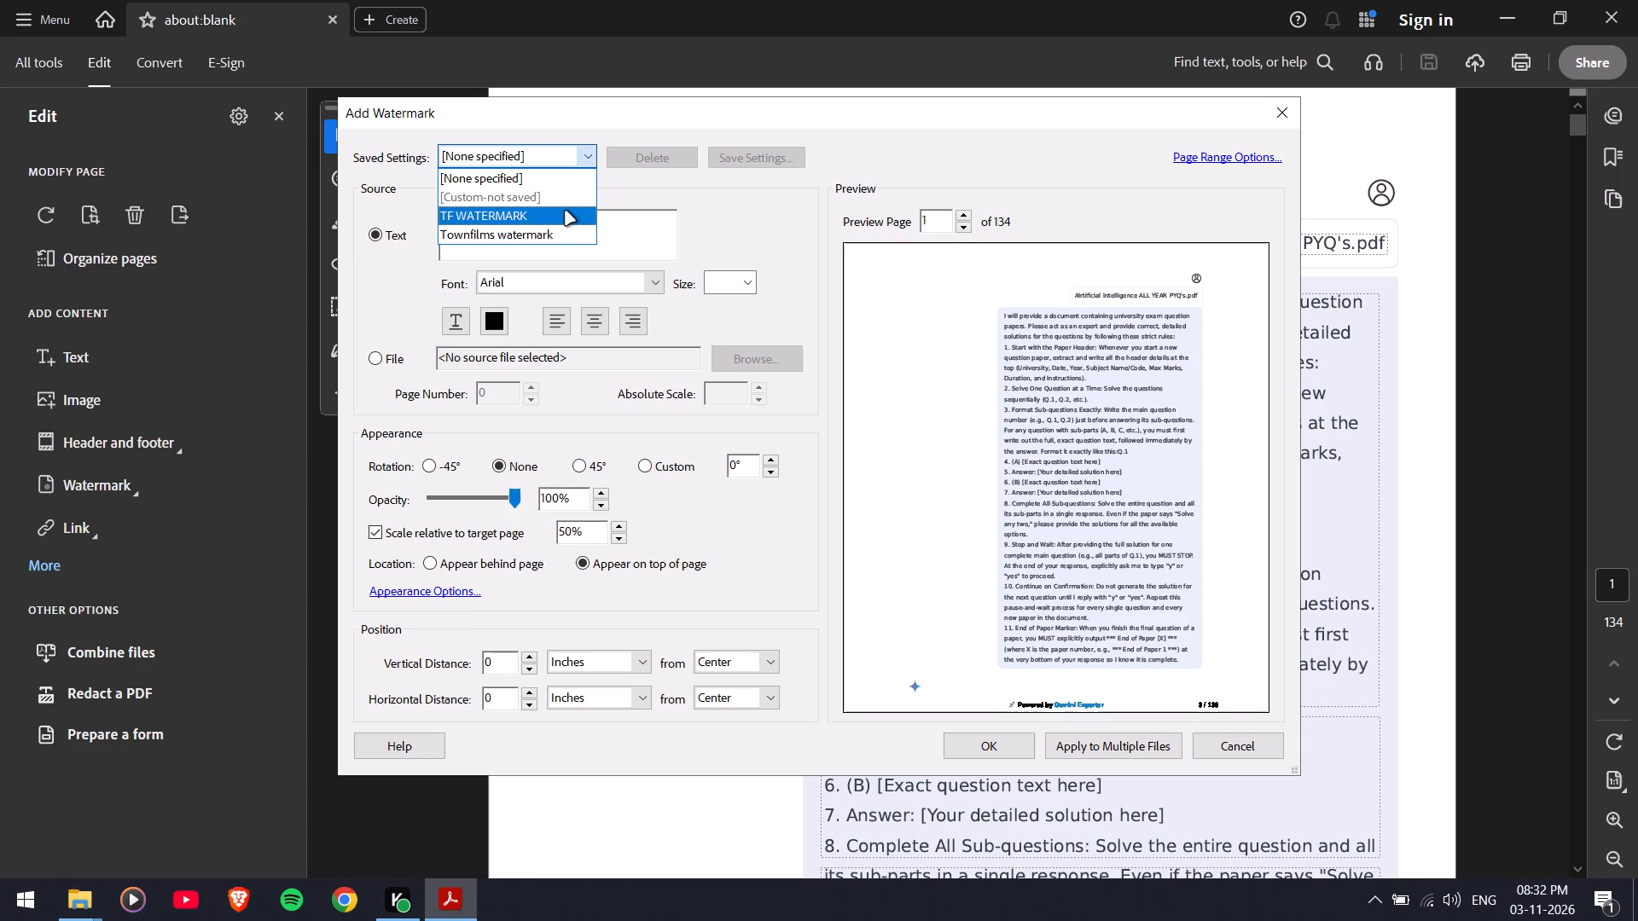
left_click(1136, 739)
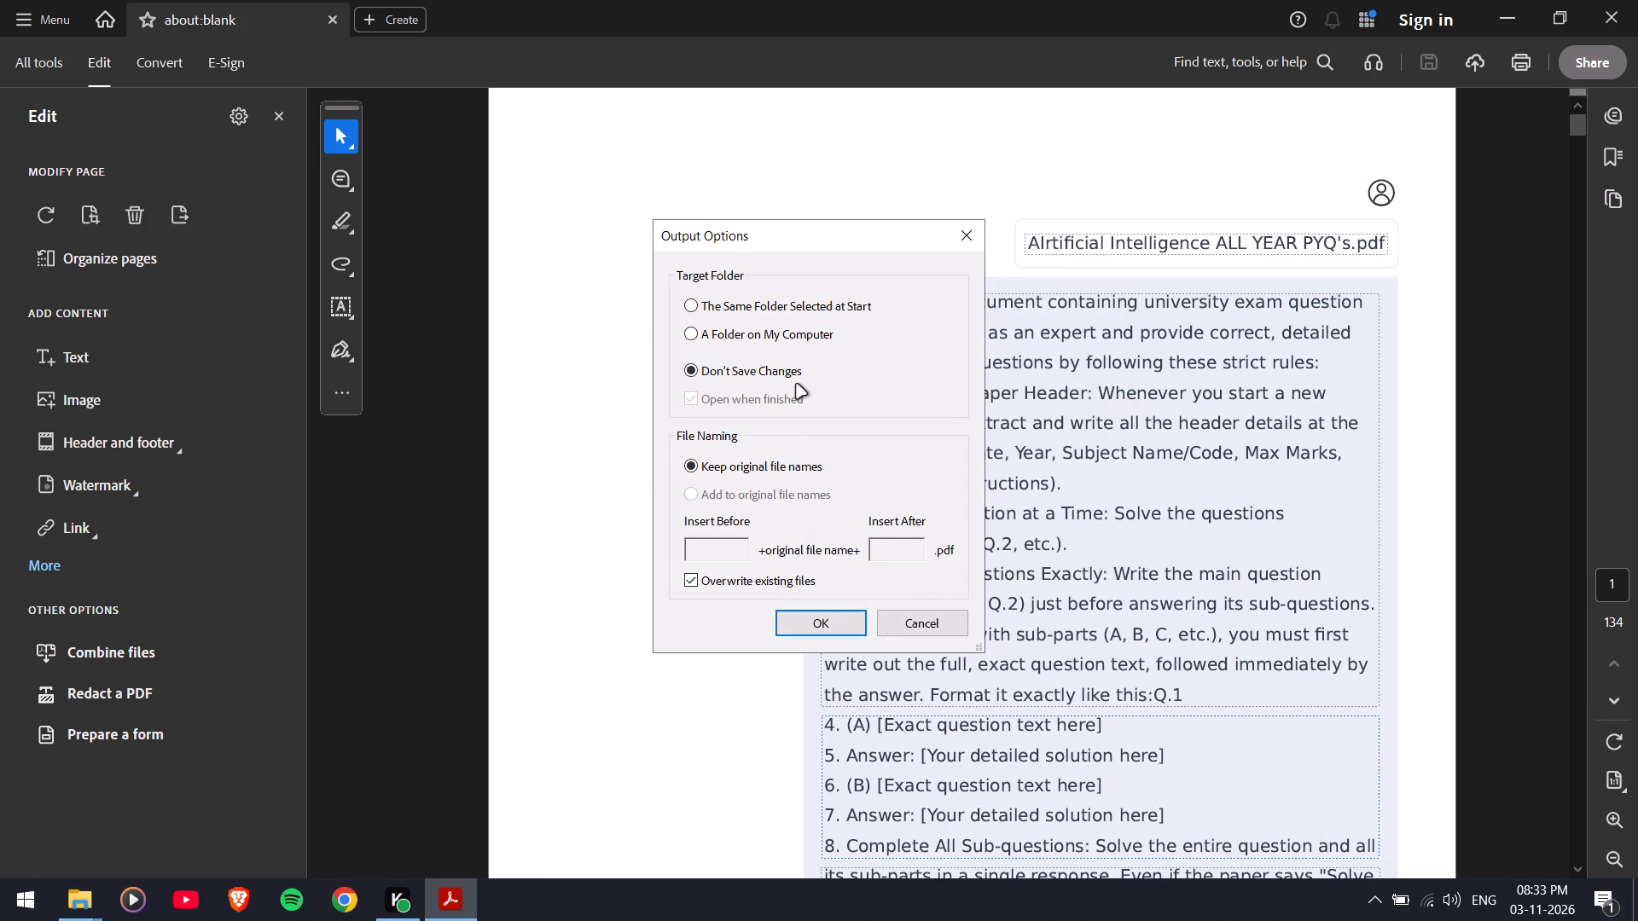
Set the output target for the watermarked files to a folder on the computer.
left_click(785, 340)
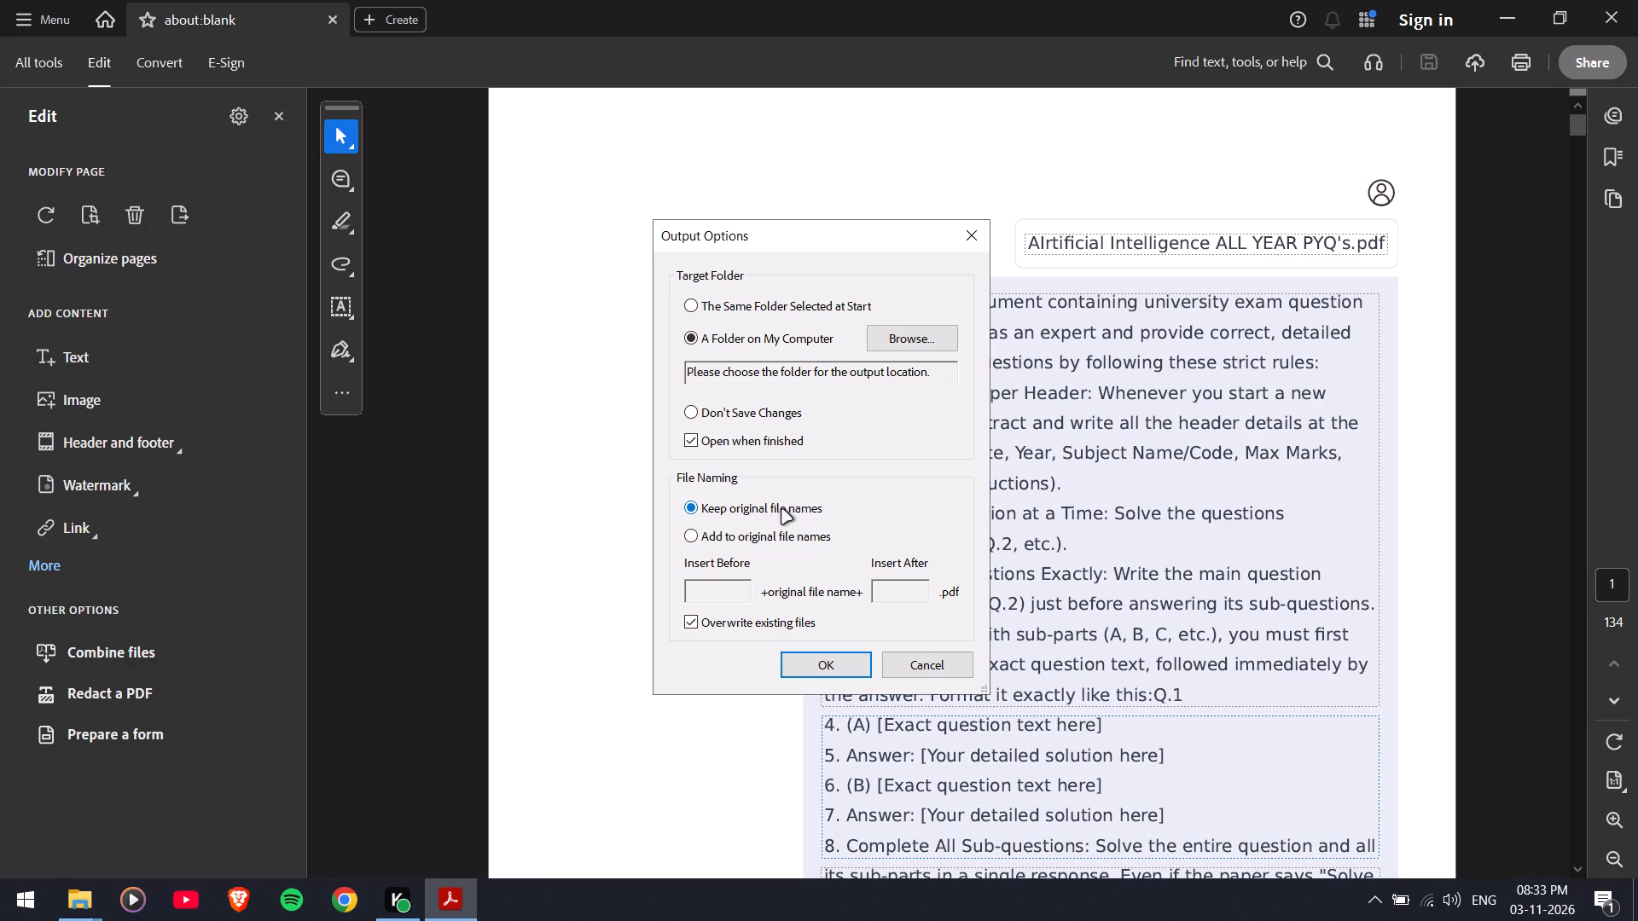
Choose the Music folder under This PC as the output location for the watermarked files.
left_click(911, 341)
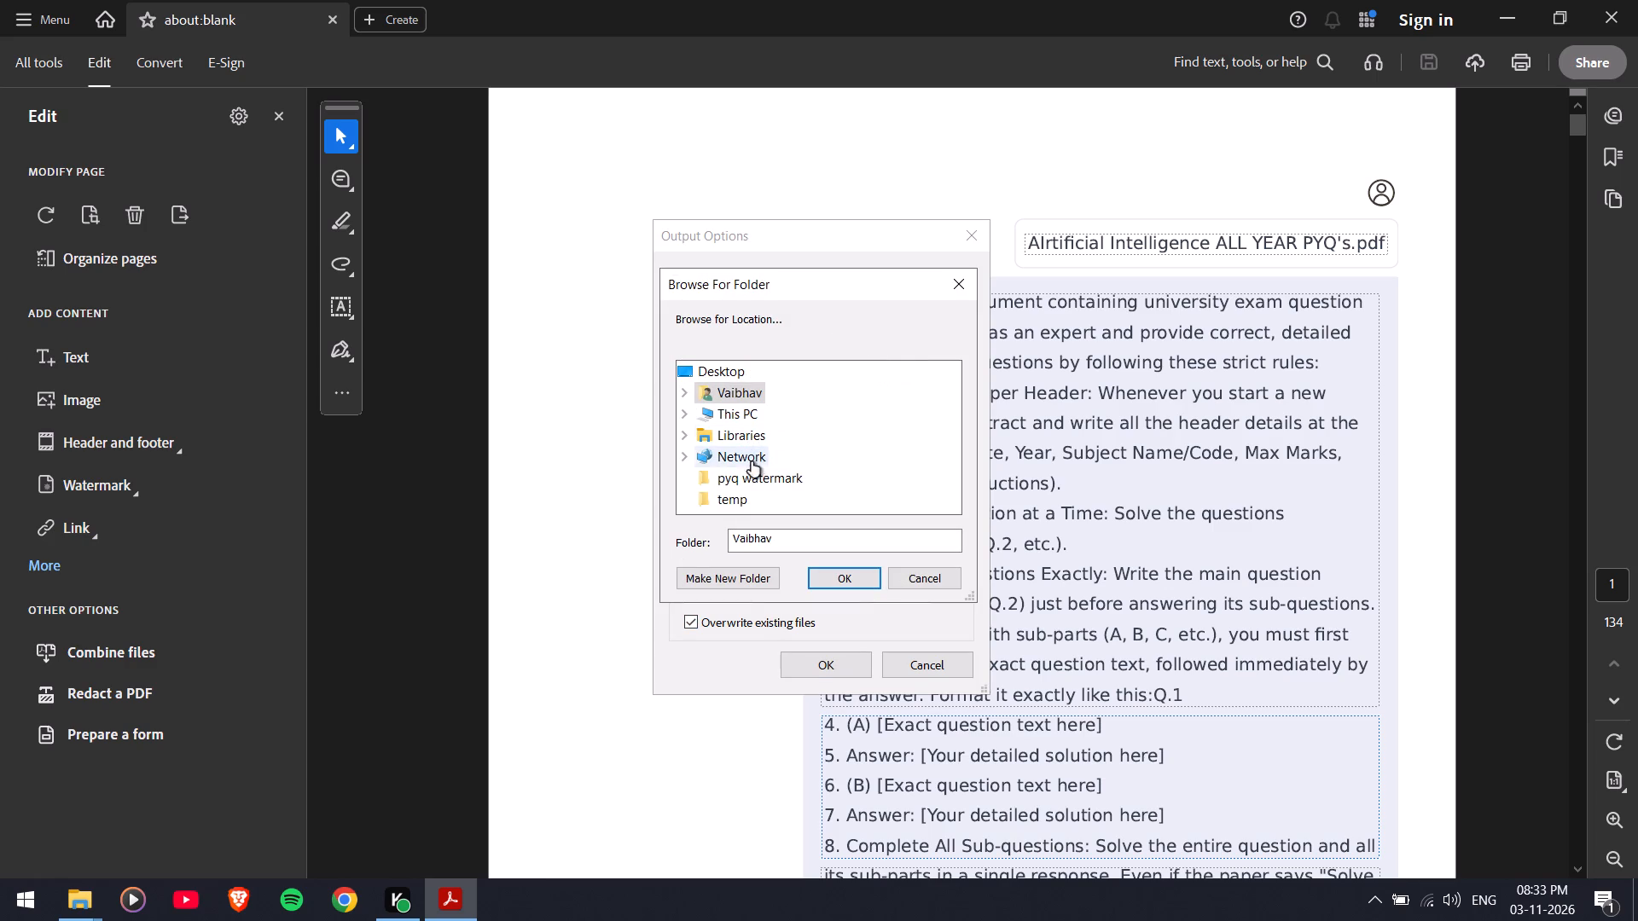
left_click(746, 495)
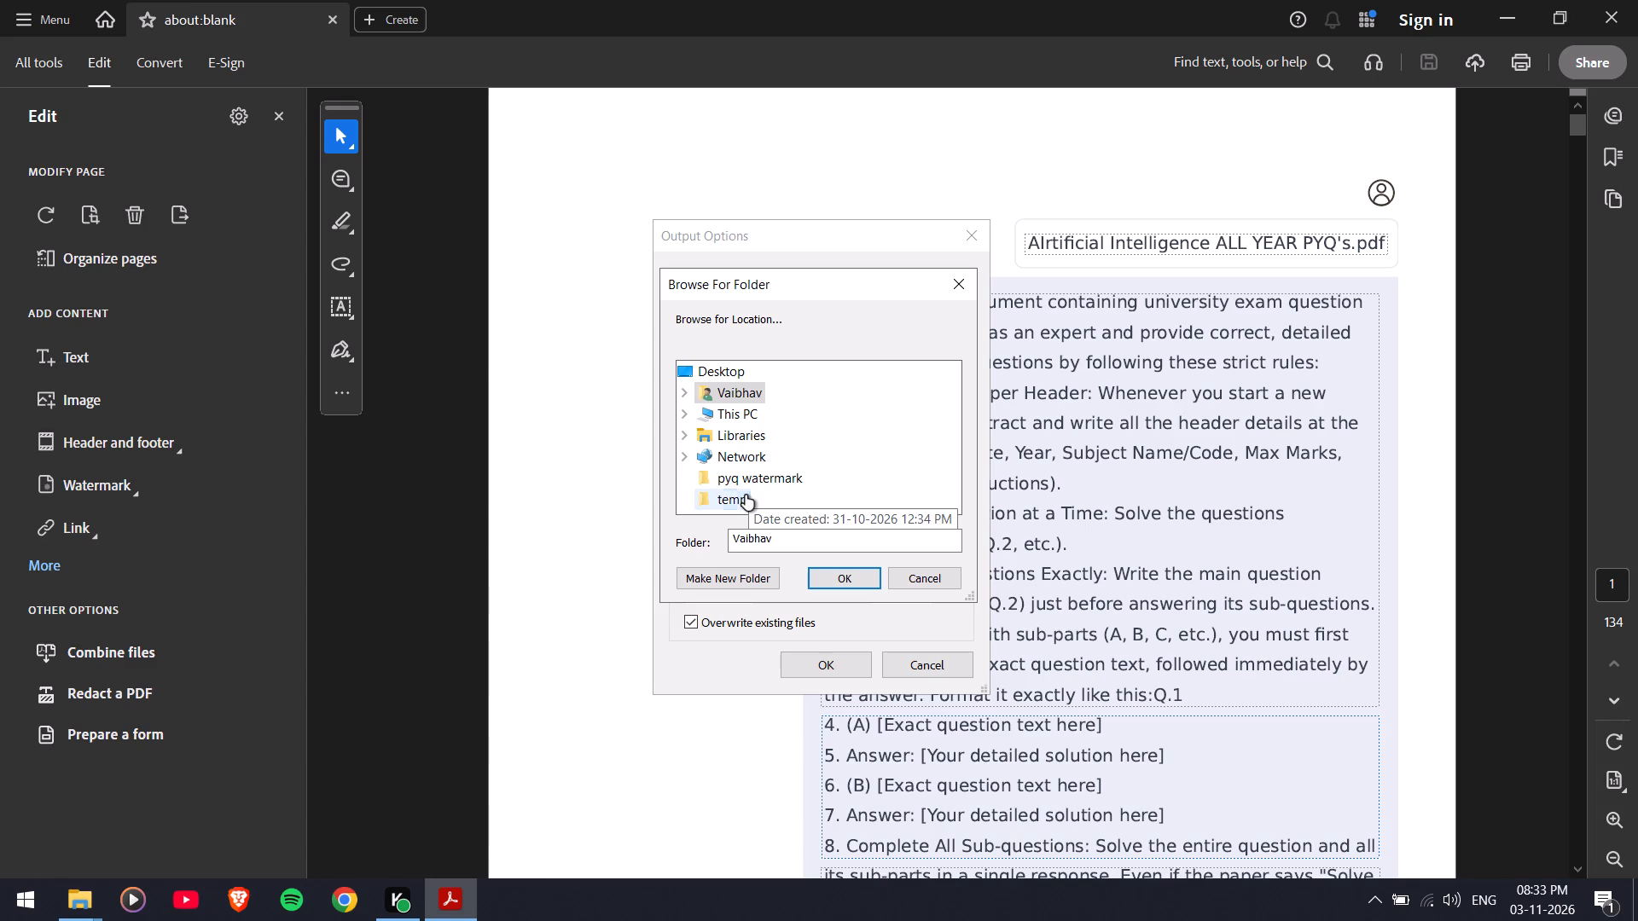
left_click(743, 417)
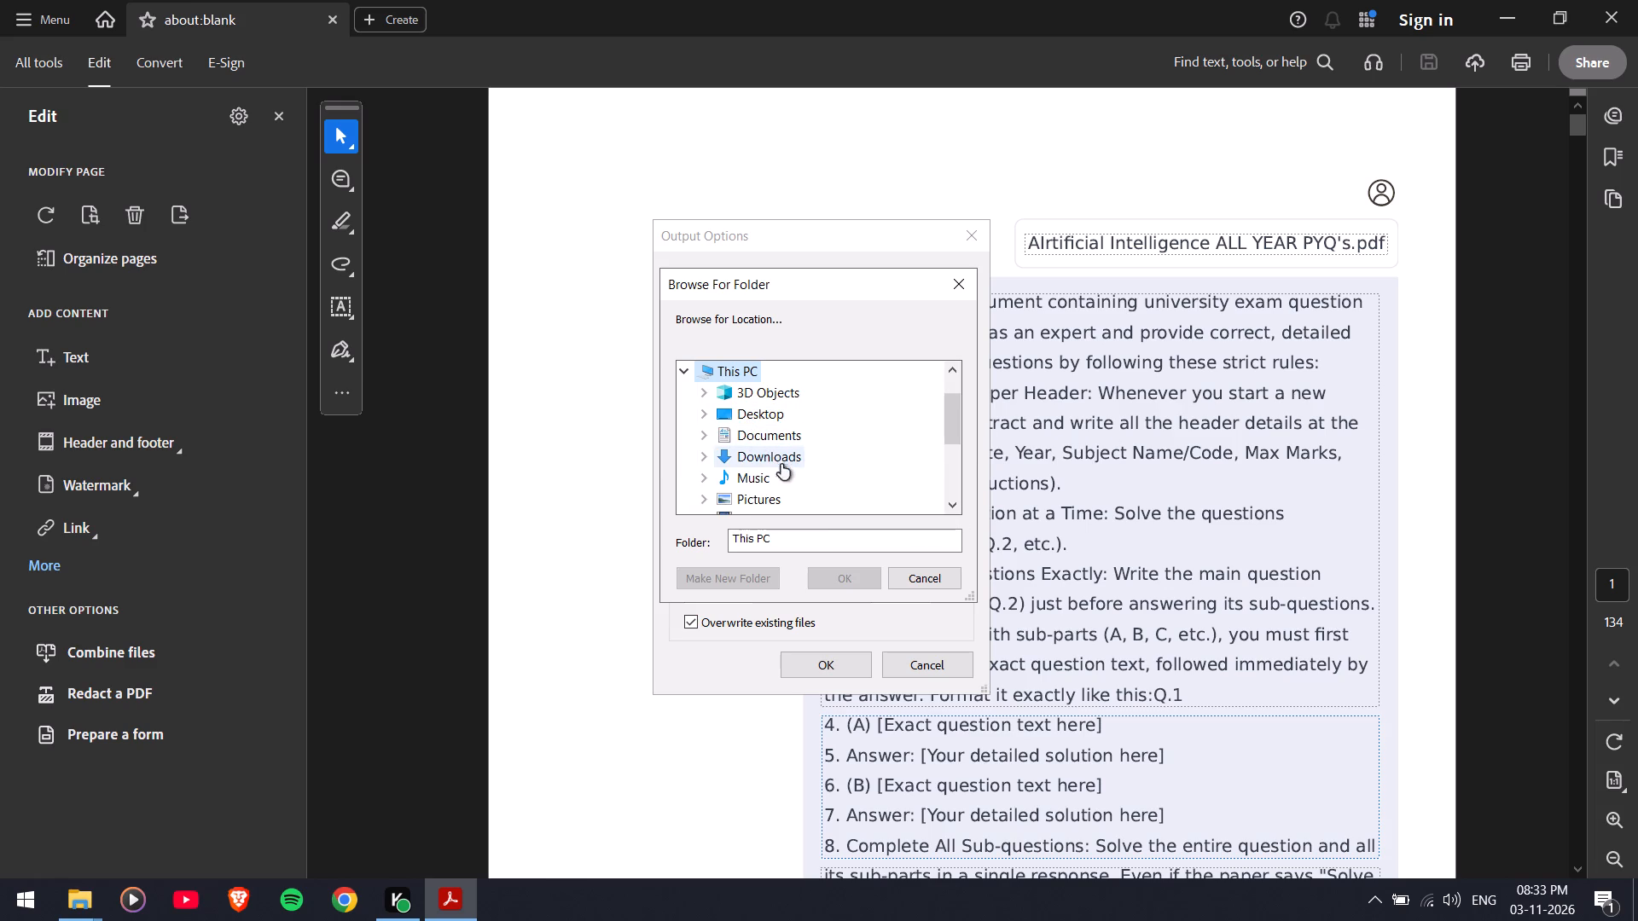
left_click(763, 484)
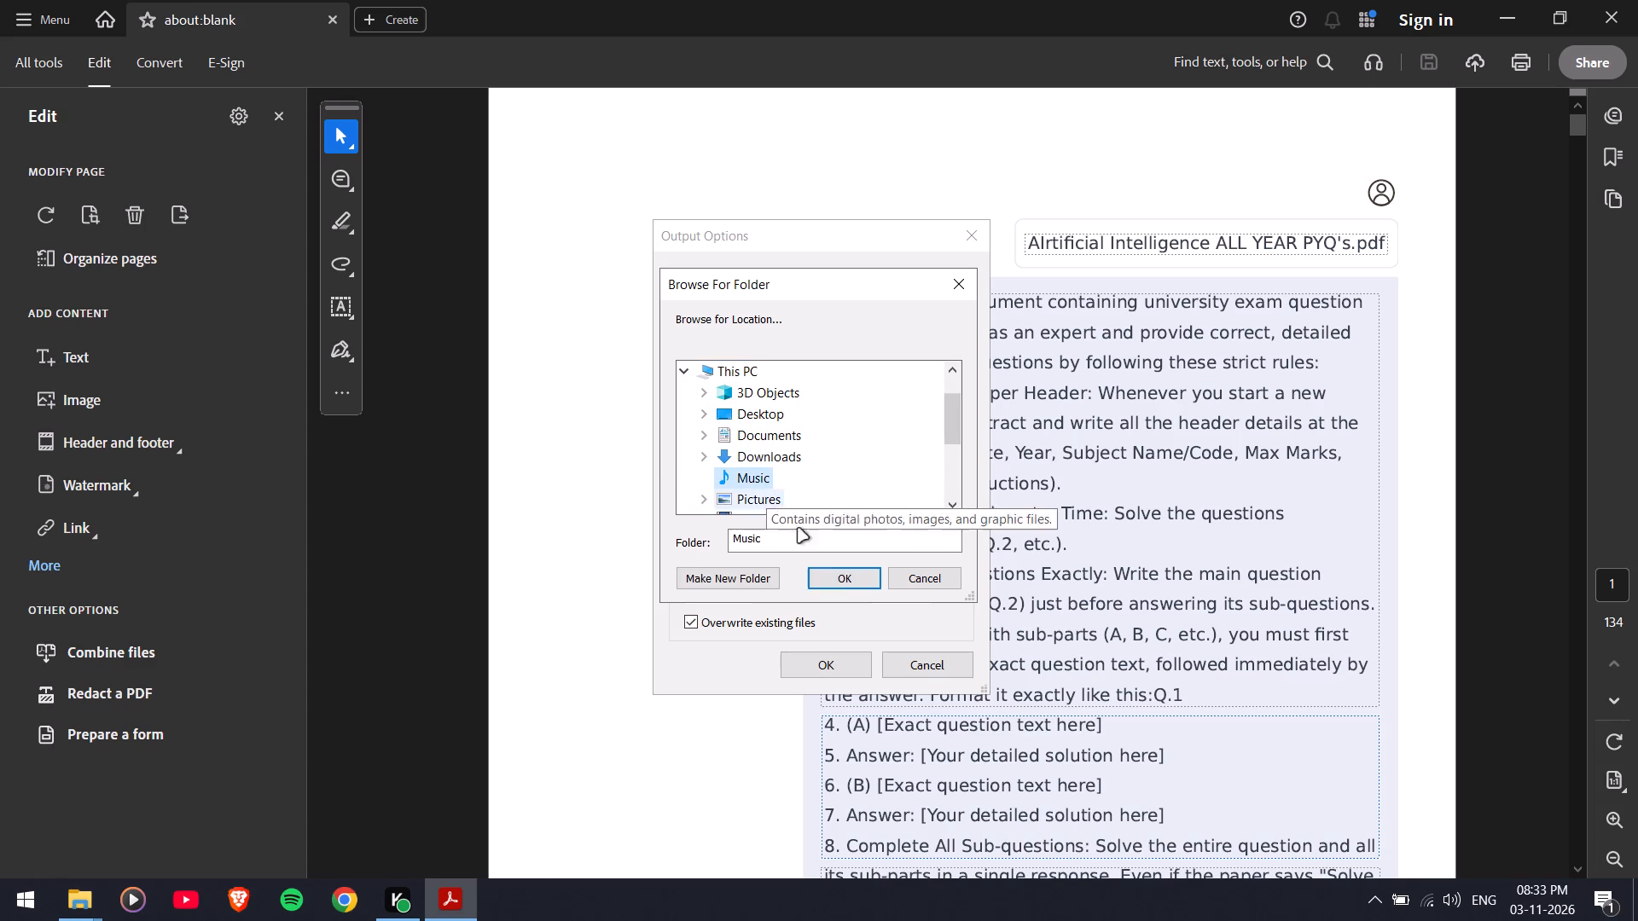
left_click(839, 582)
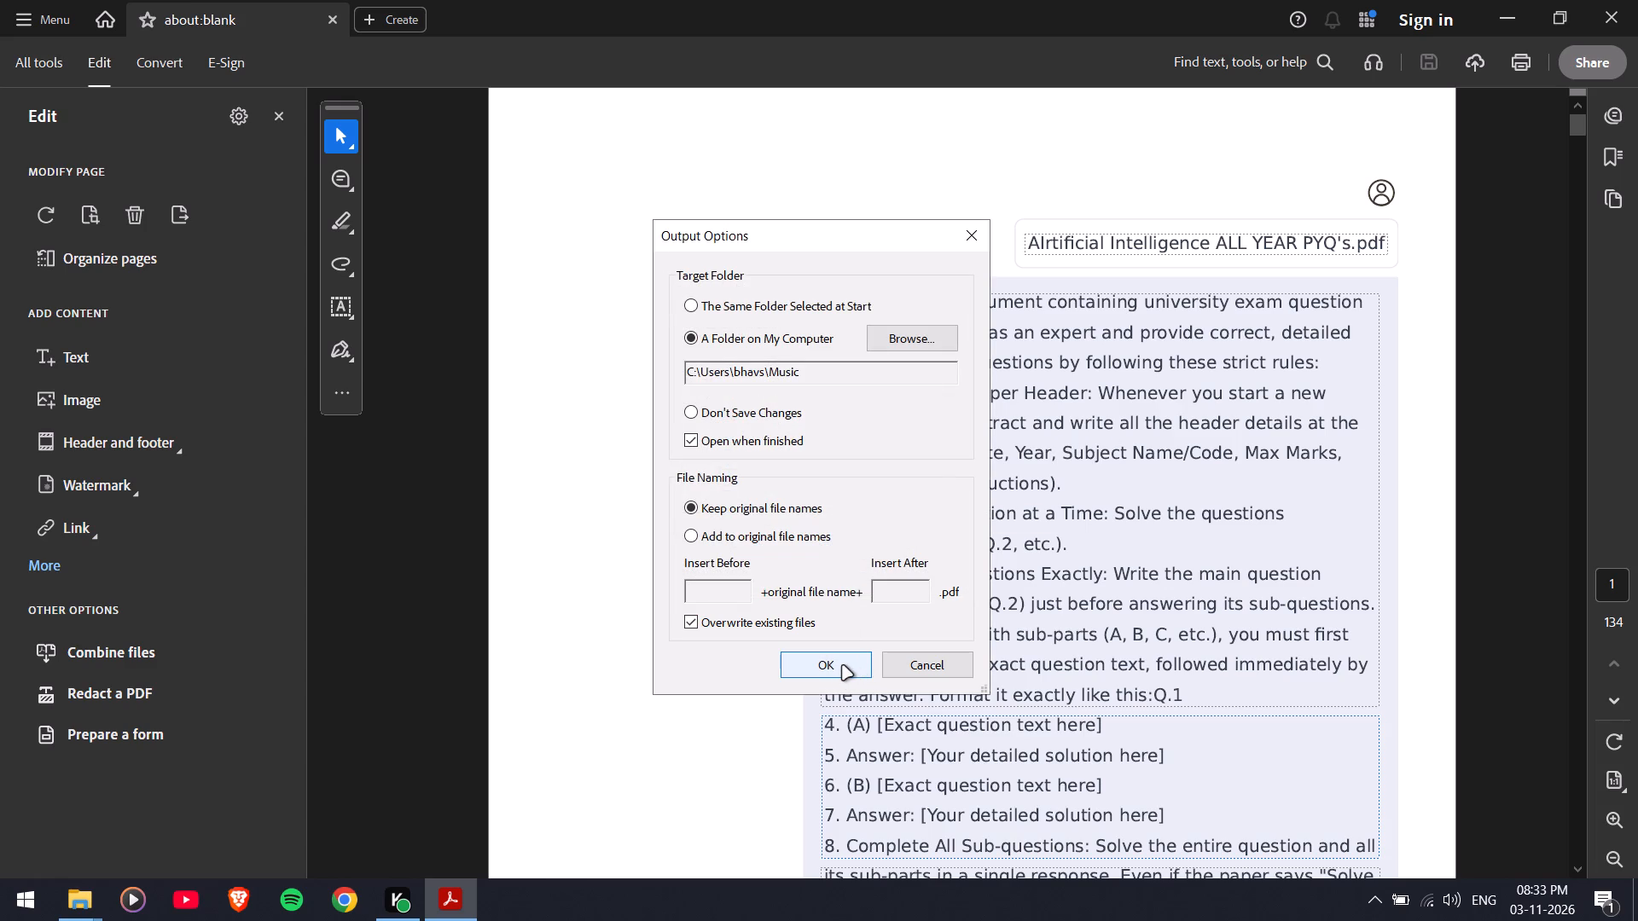
Turn off opening the files when finished and accept the output options to start the batch watermarking.
left_click(699, 446)
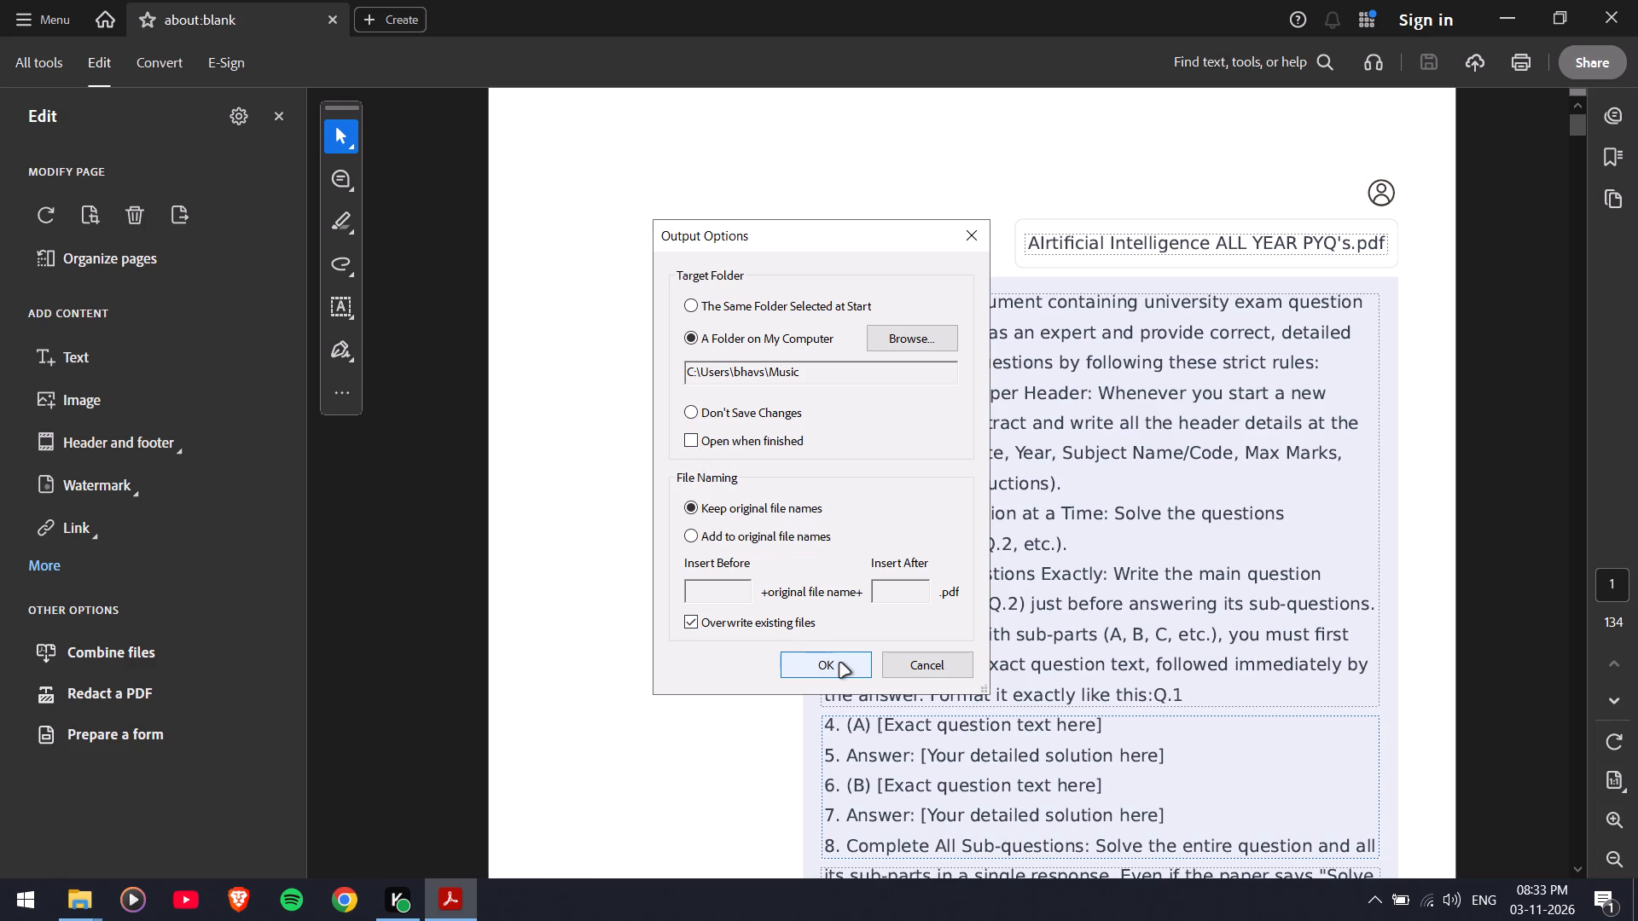
left_click(839, 663)
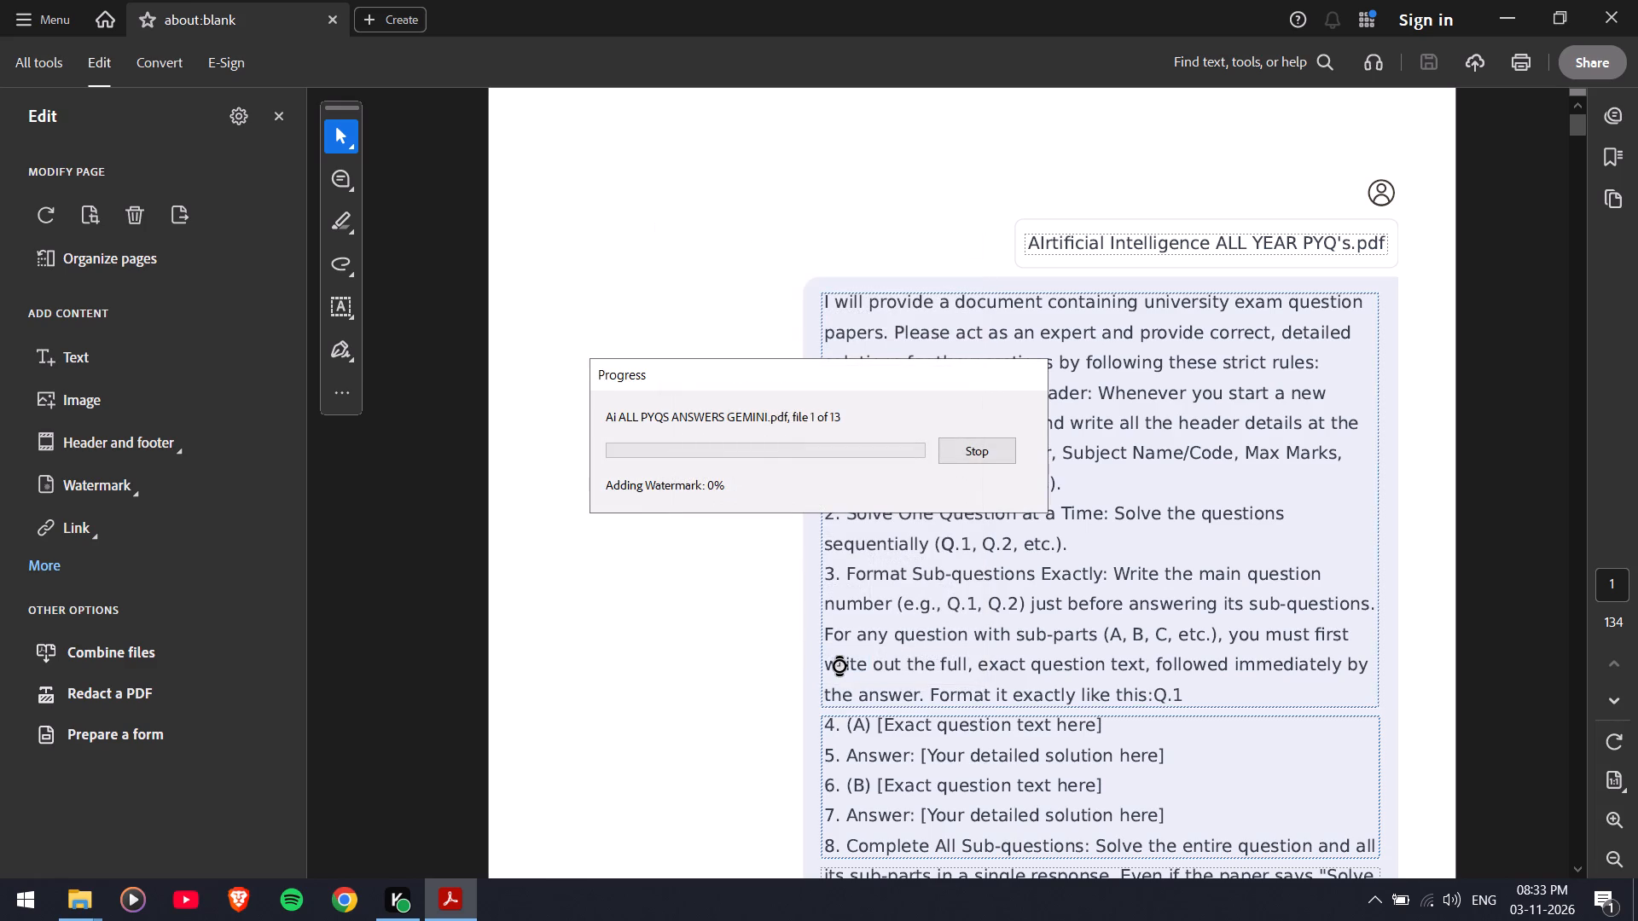
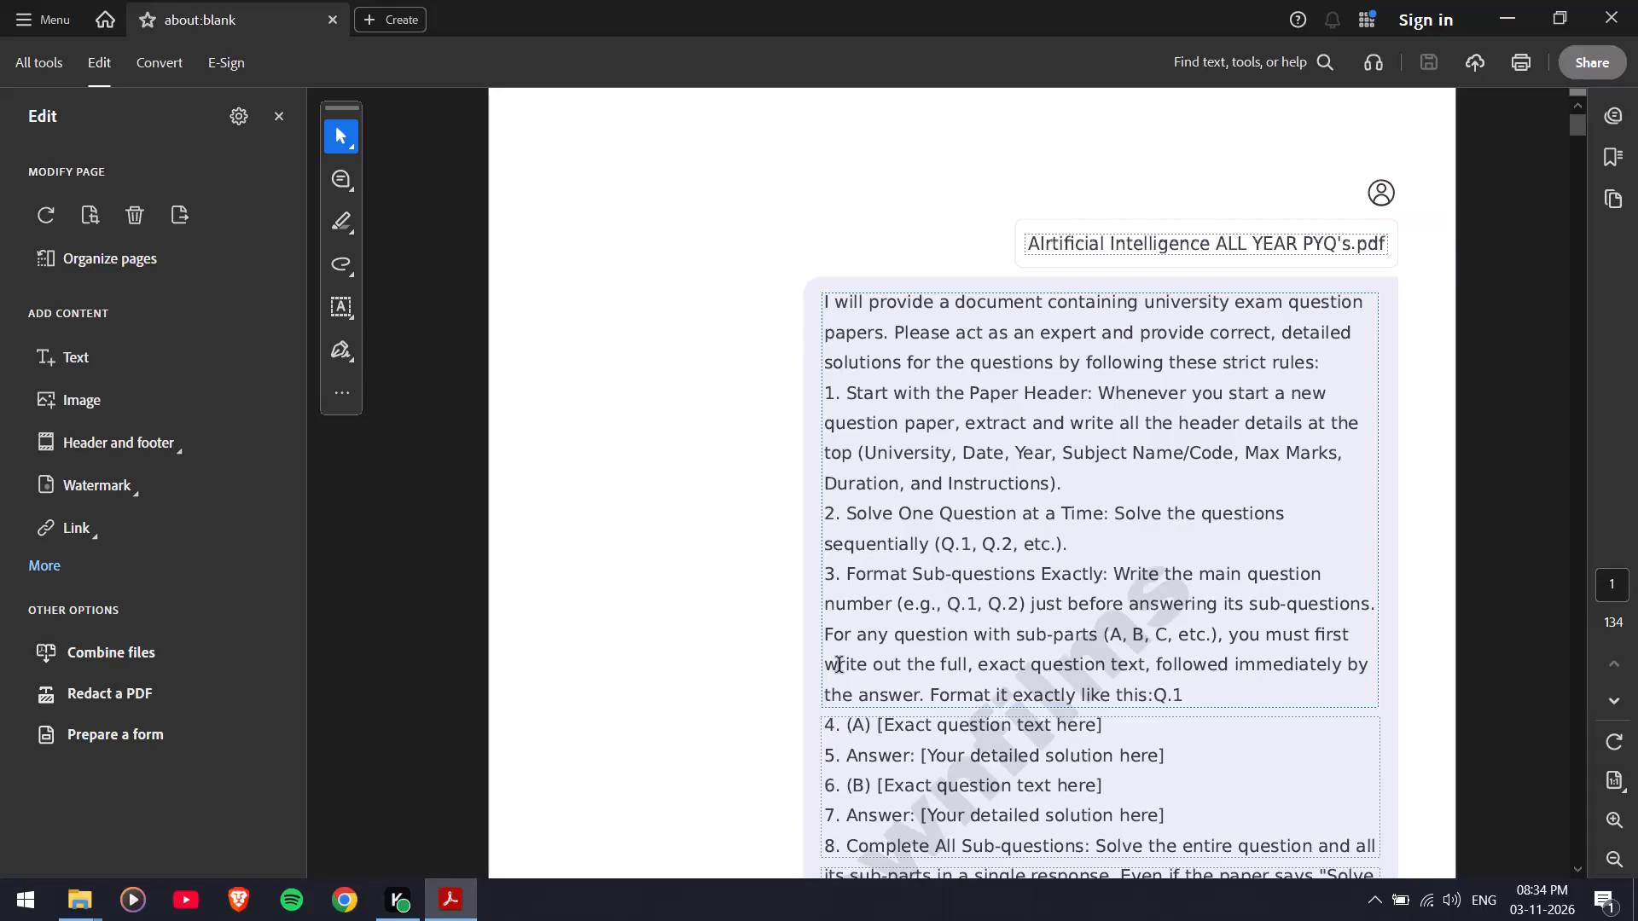
Check the watermark on the first pages of the open PDF, and close it.
scroll(1308, 447, "down", 11)
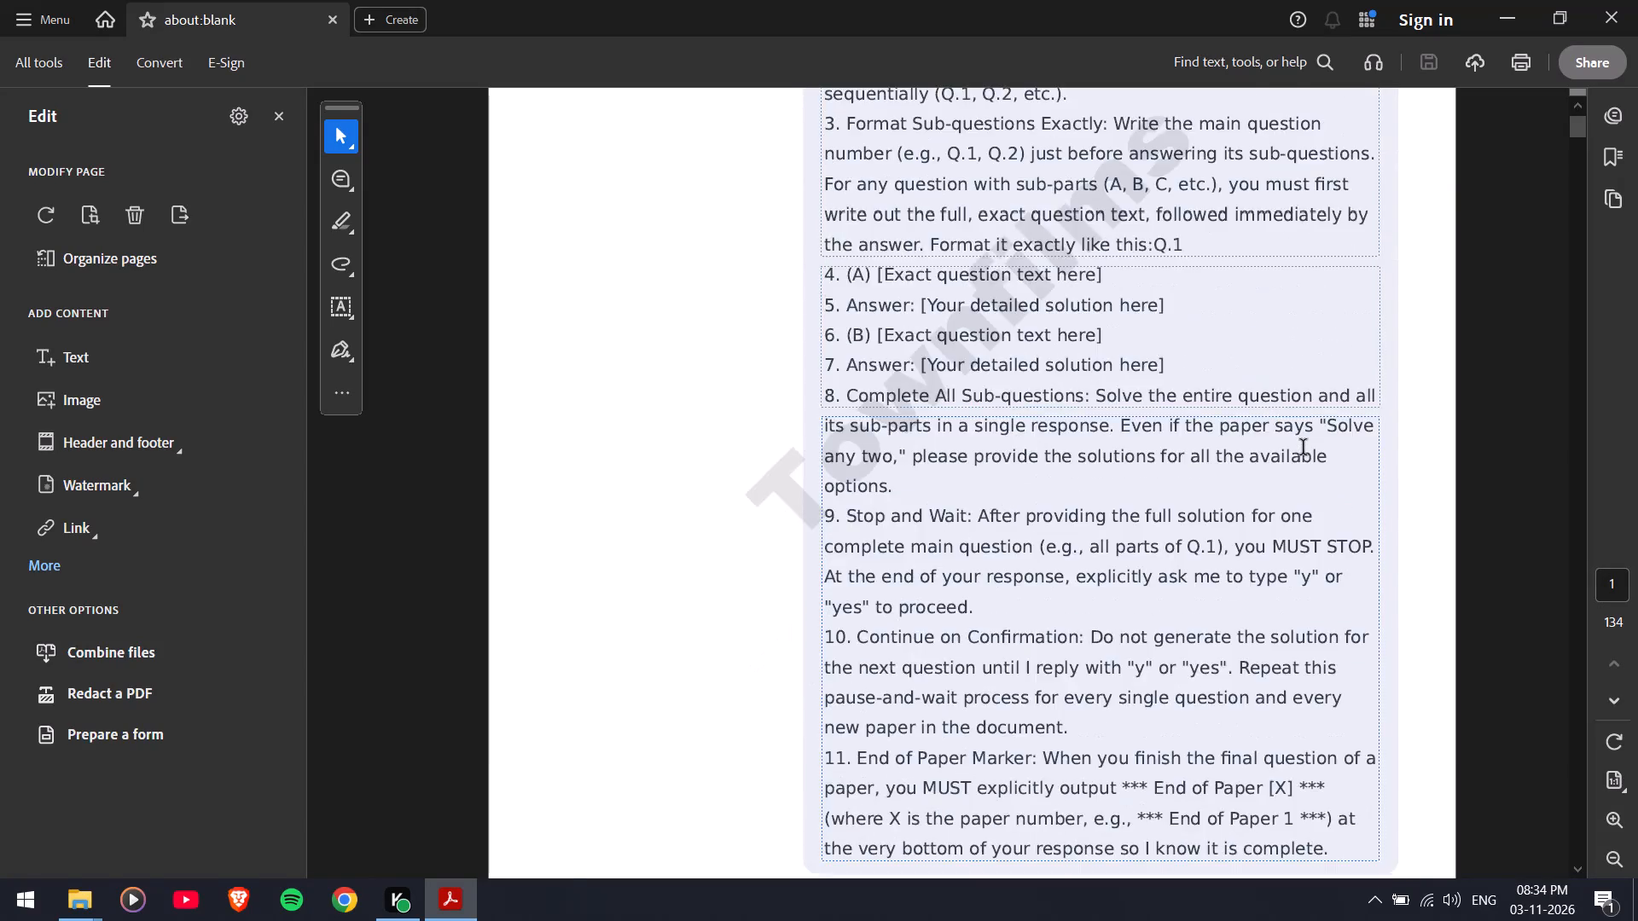
scroll(1304, 449, "down", 11)
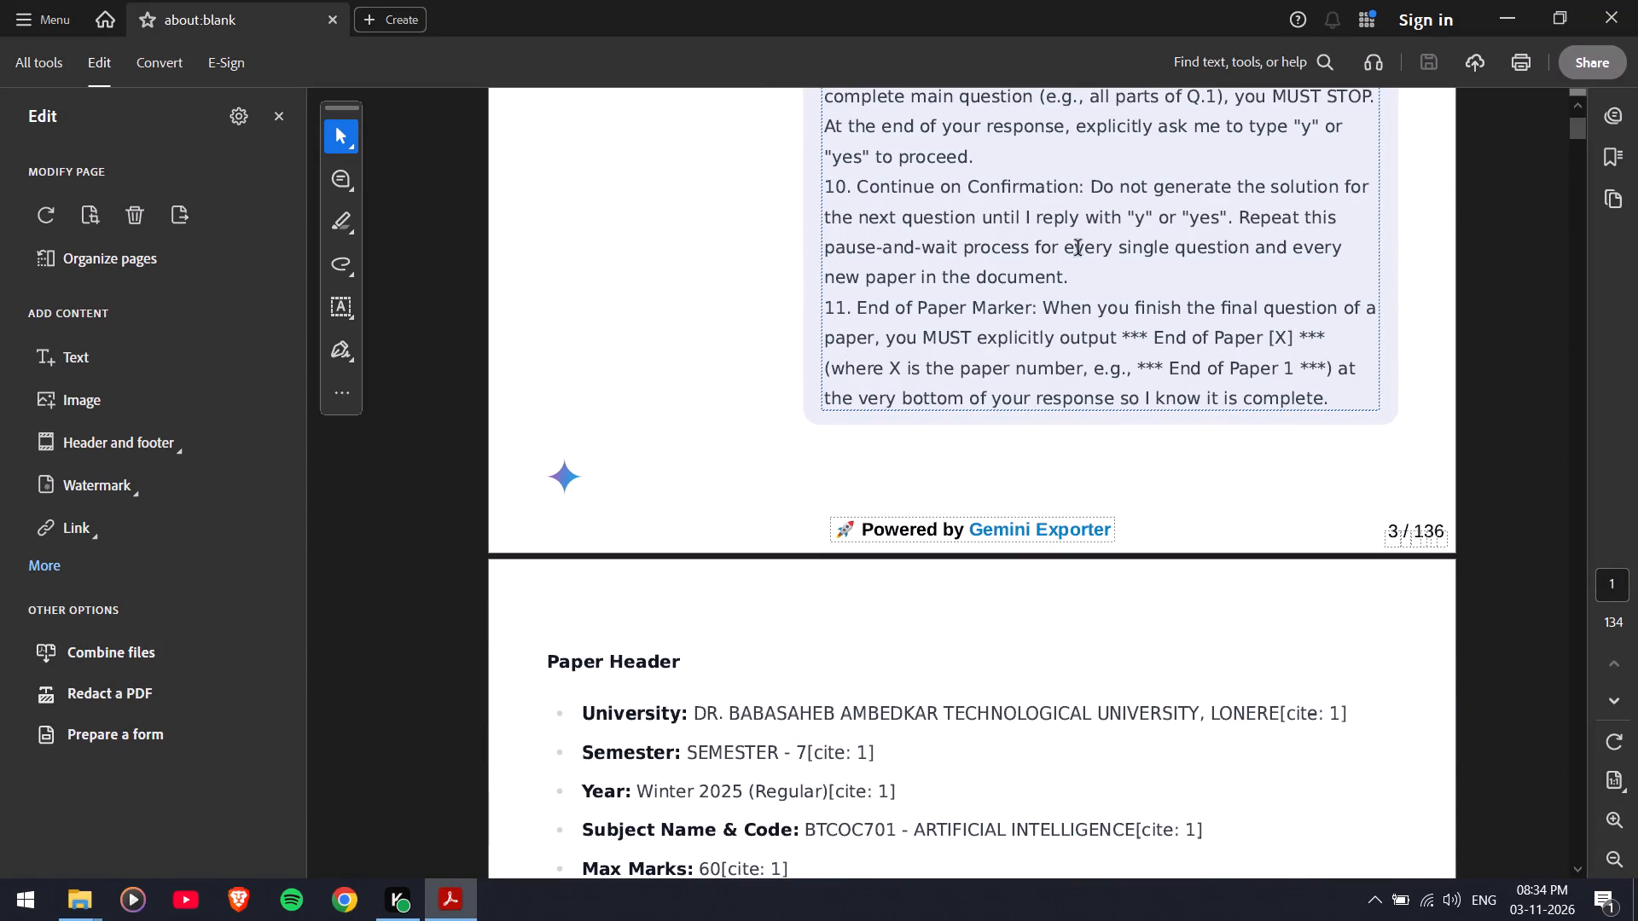
left_click(1435, 60)
left_click(1637, 0)
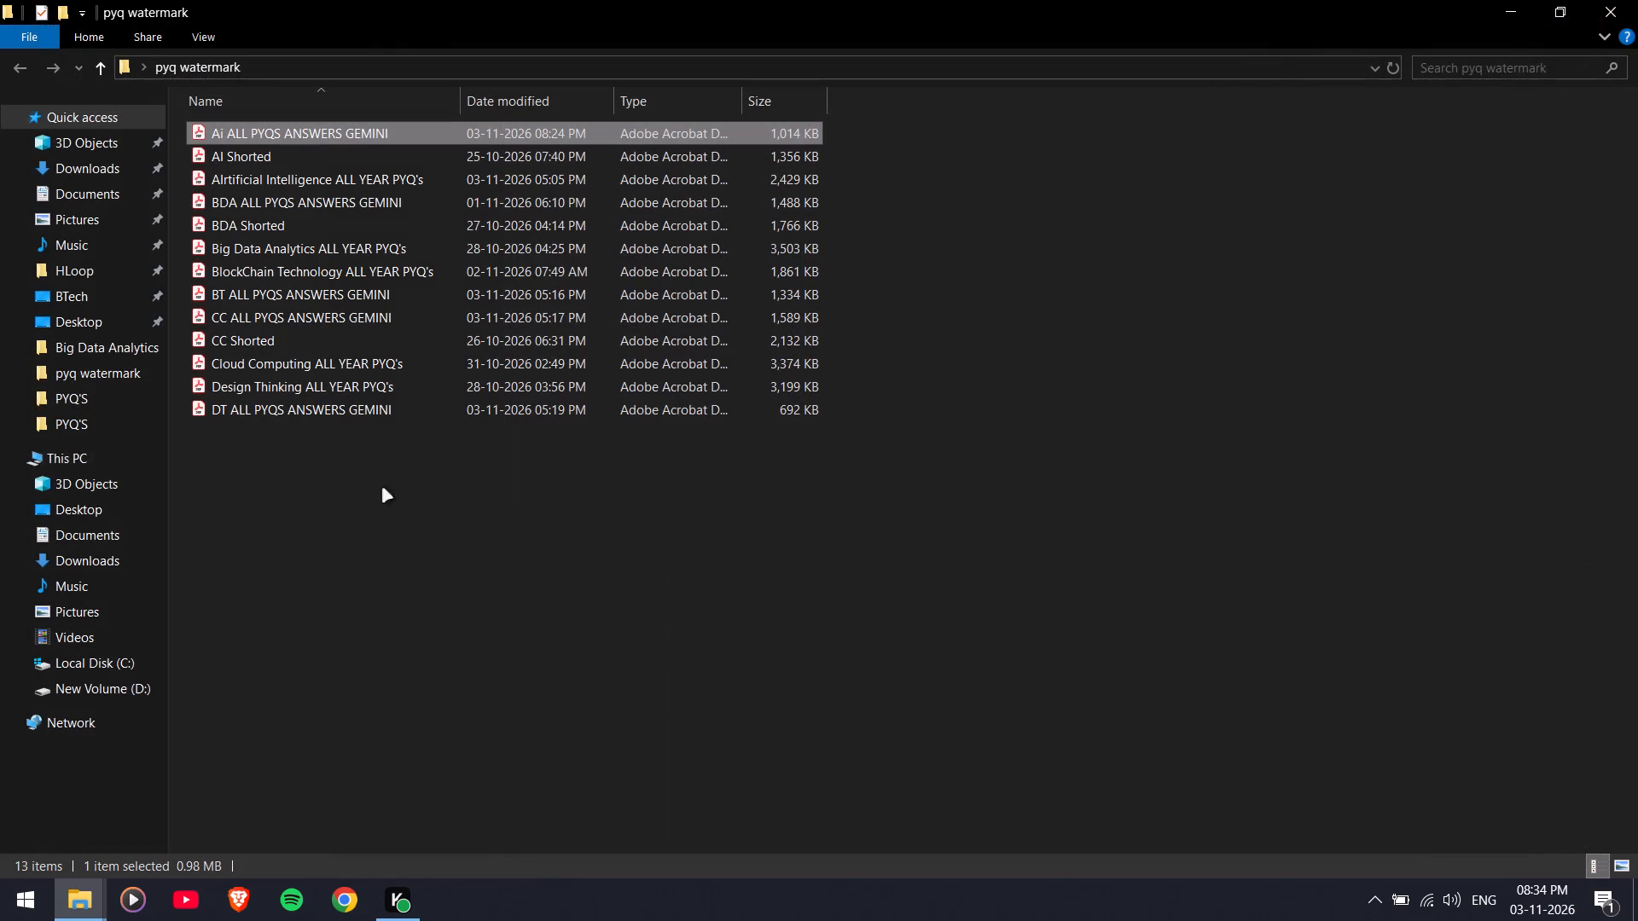
left_click(89, 223)
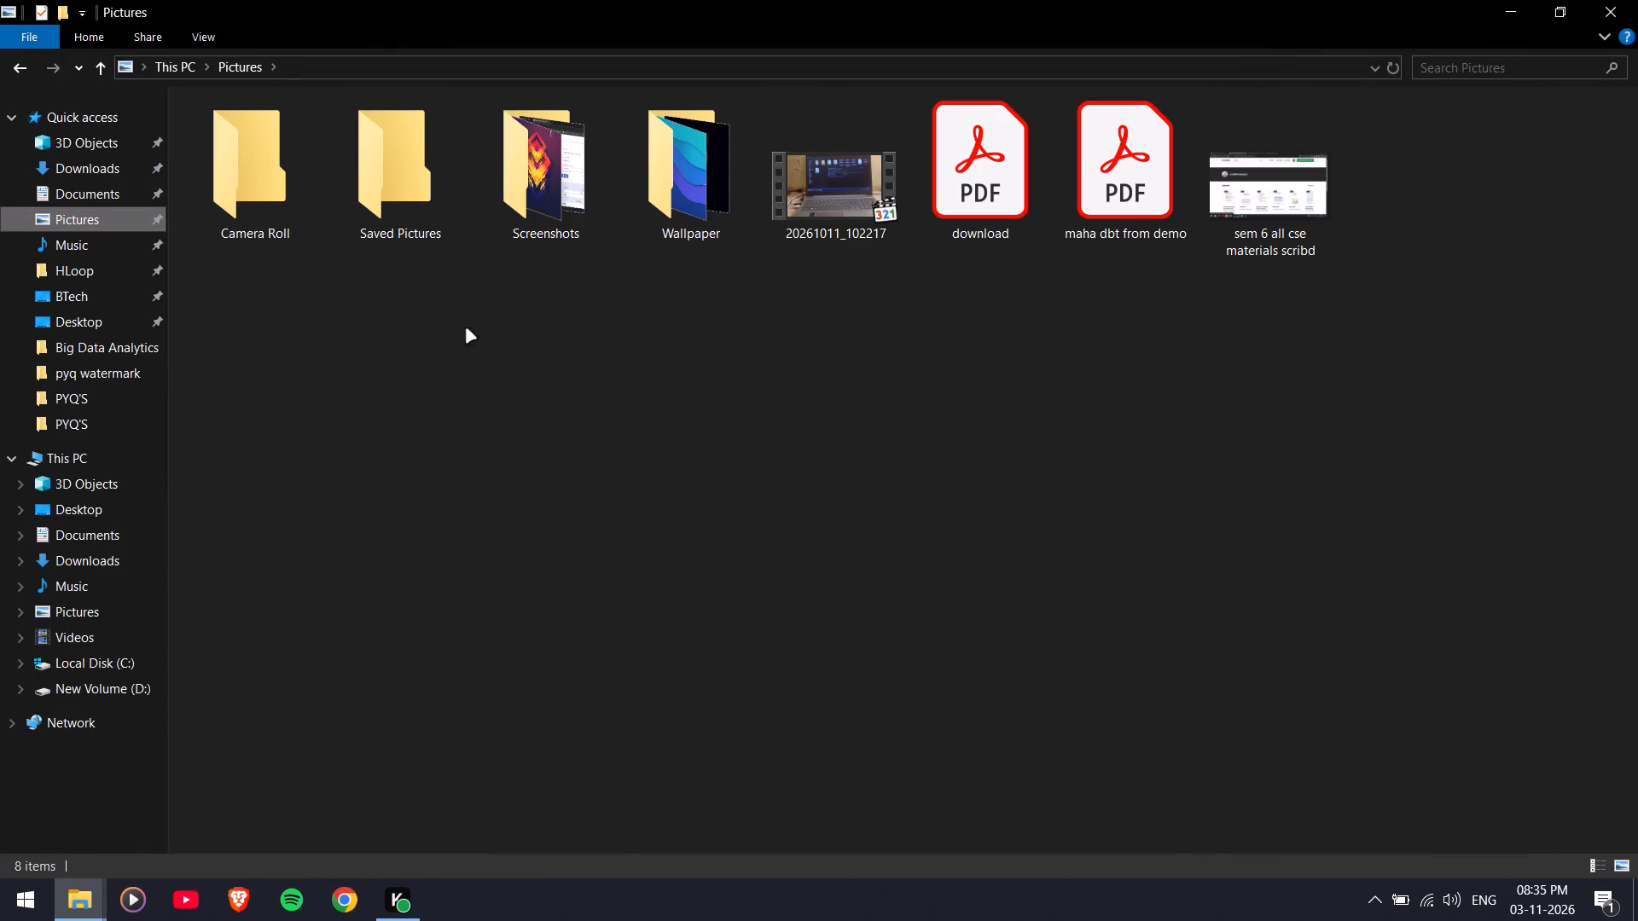
left_click(81, 247)
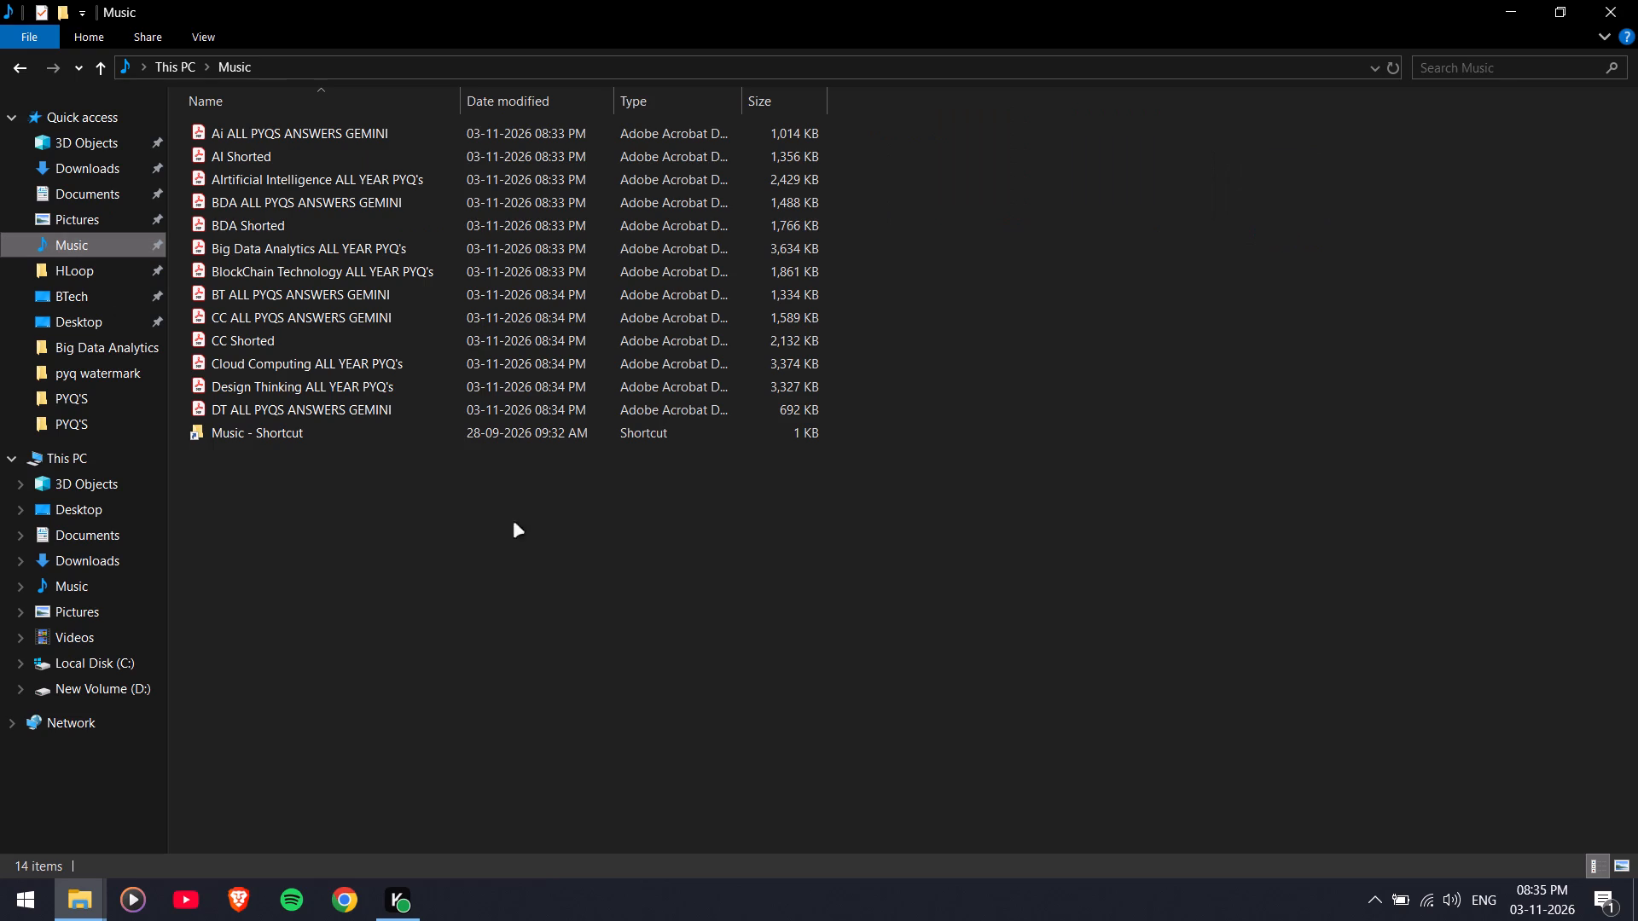
double_click(274, 139)
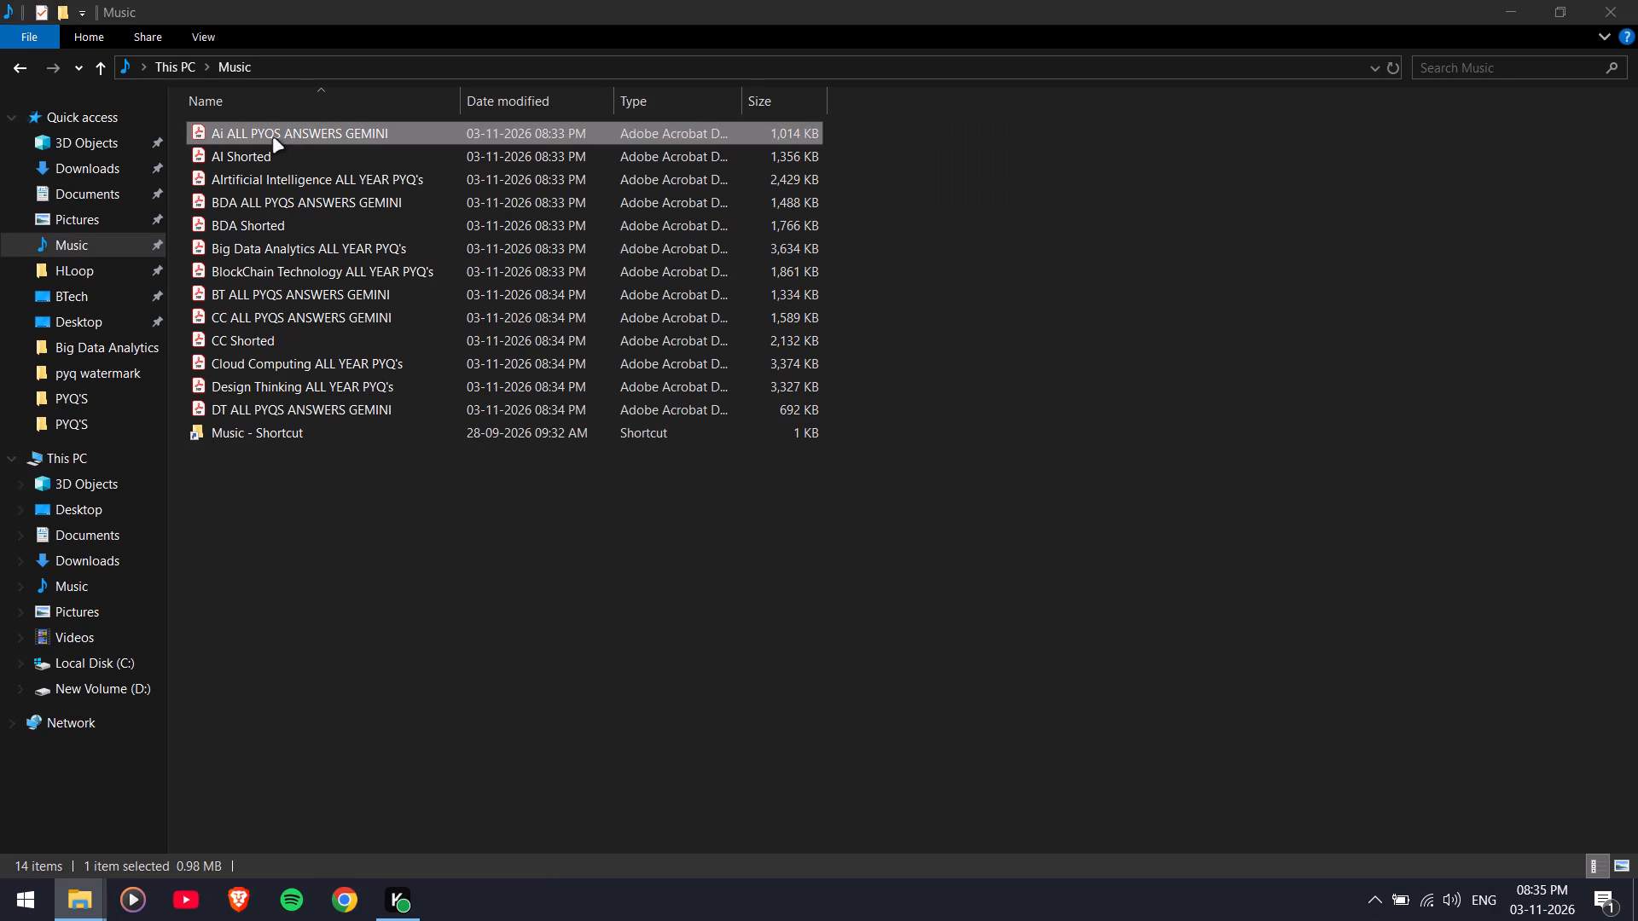
scroll(1058, 571, "down", 15)
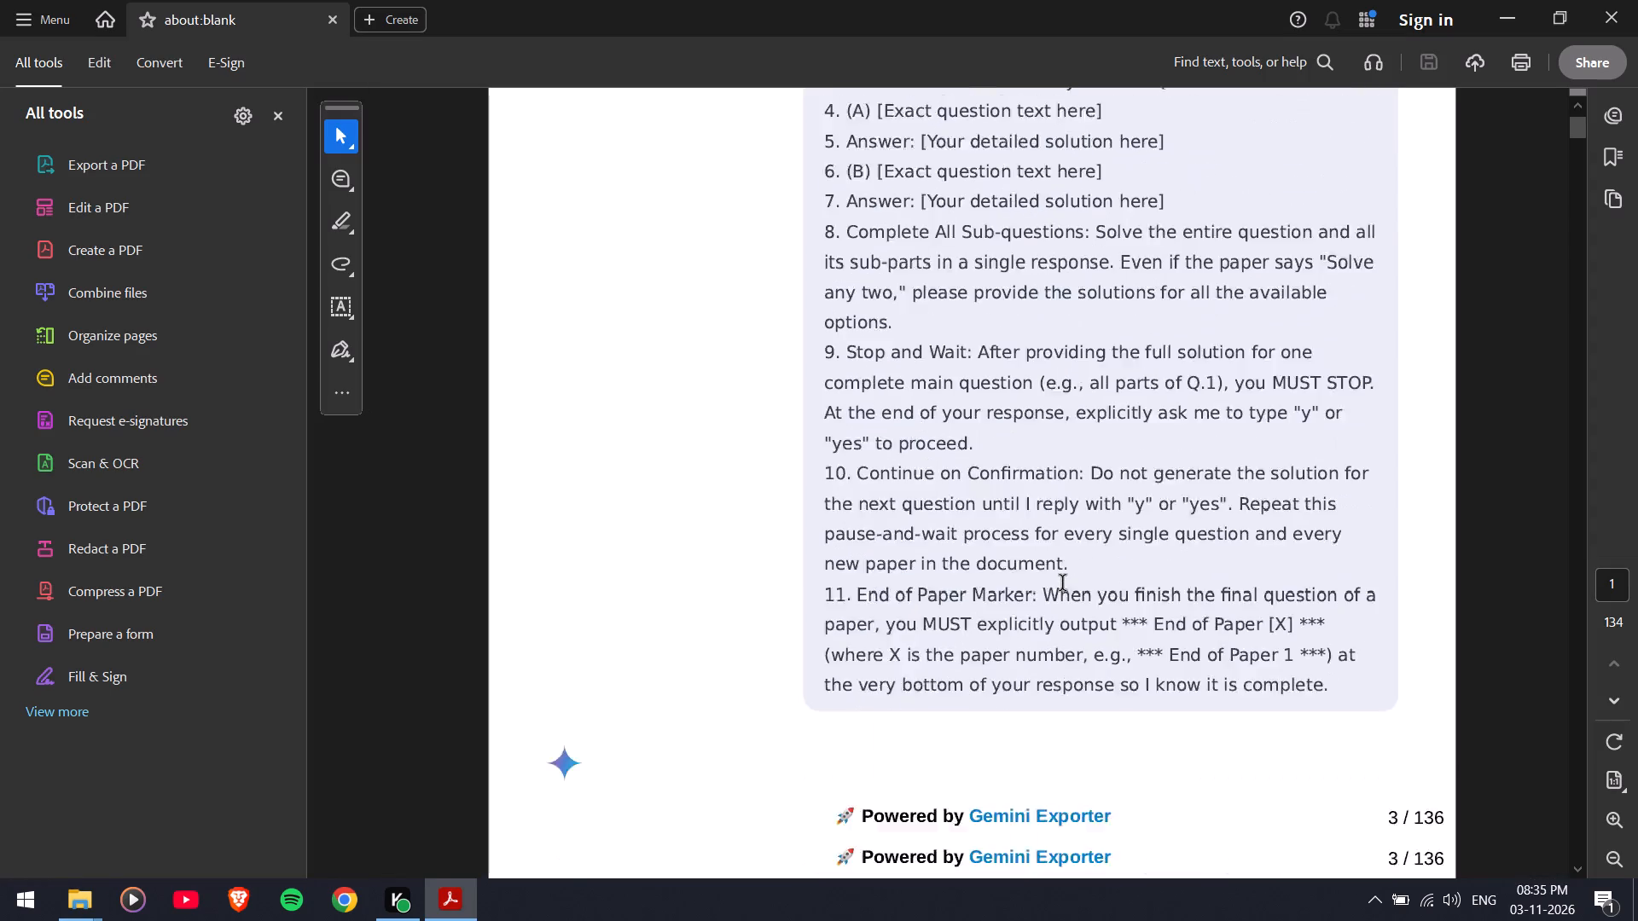
scroll(1063, 584, "down", 19)
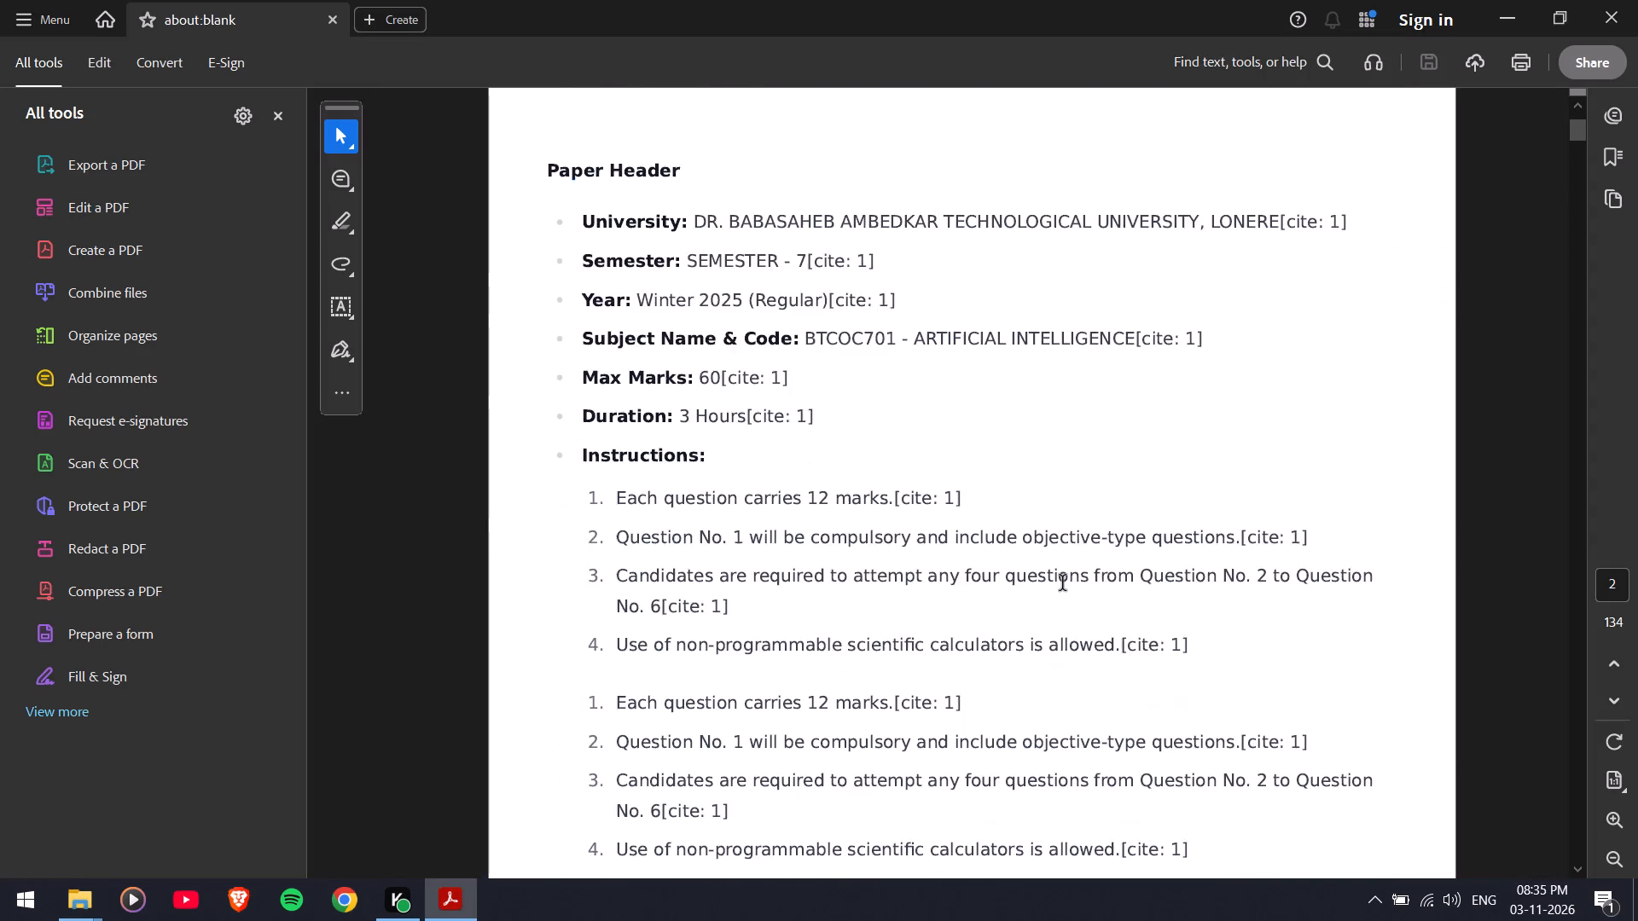
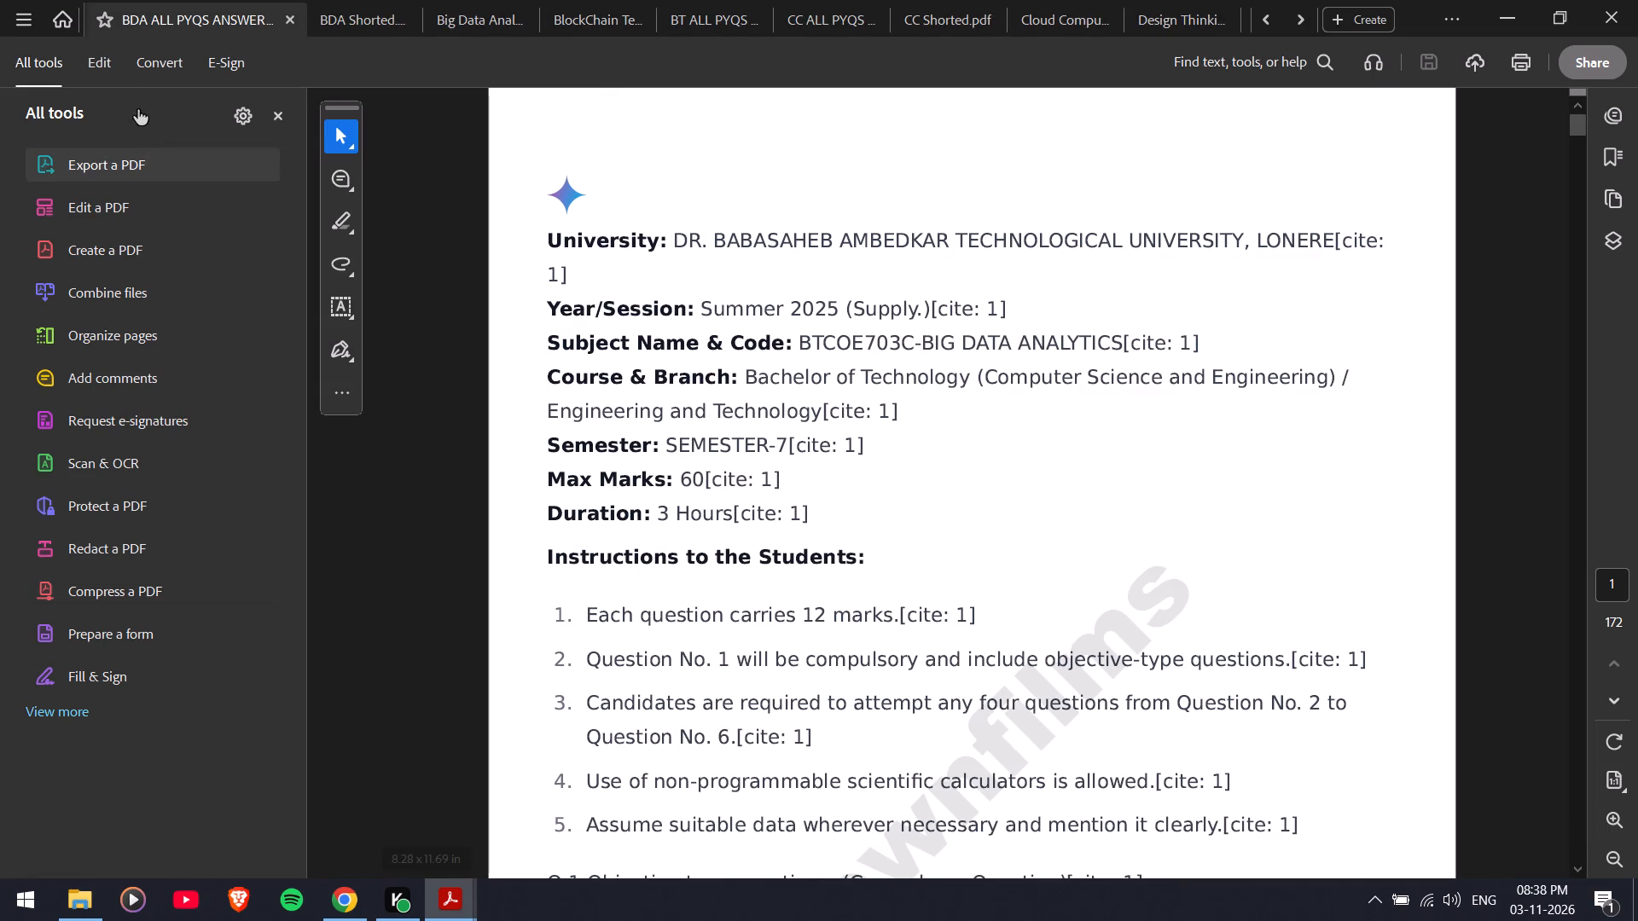
left_click(97, 63)
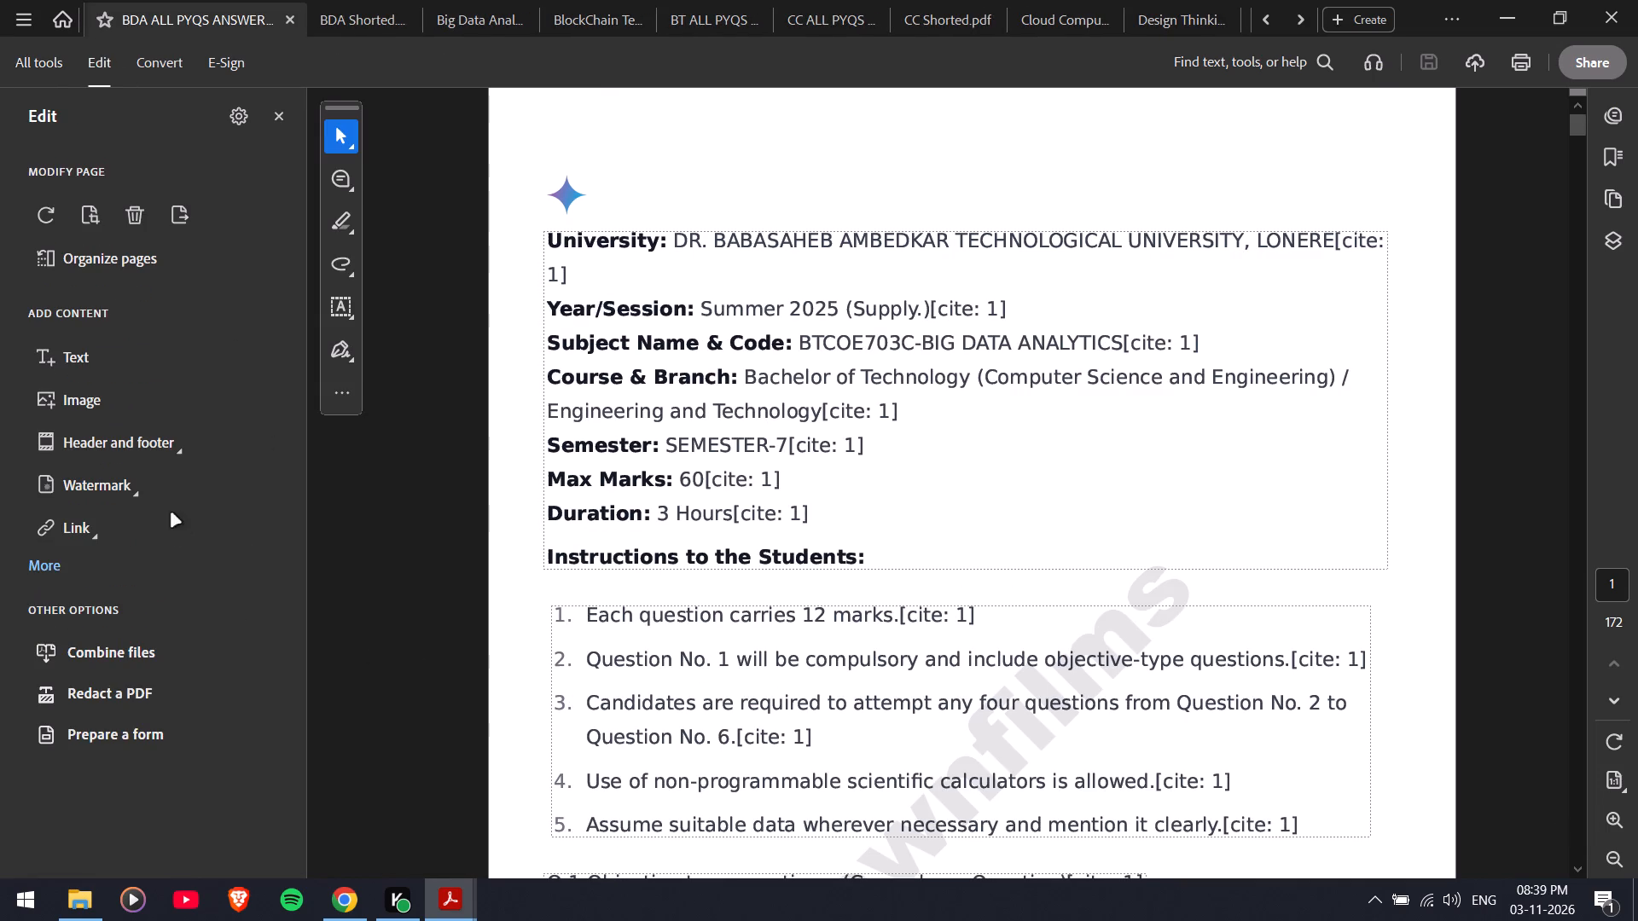
left_click(114, 479)
left_click(206, 559)
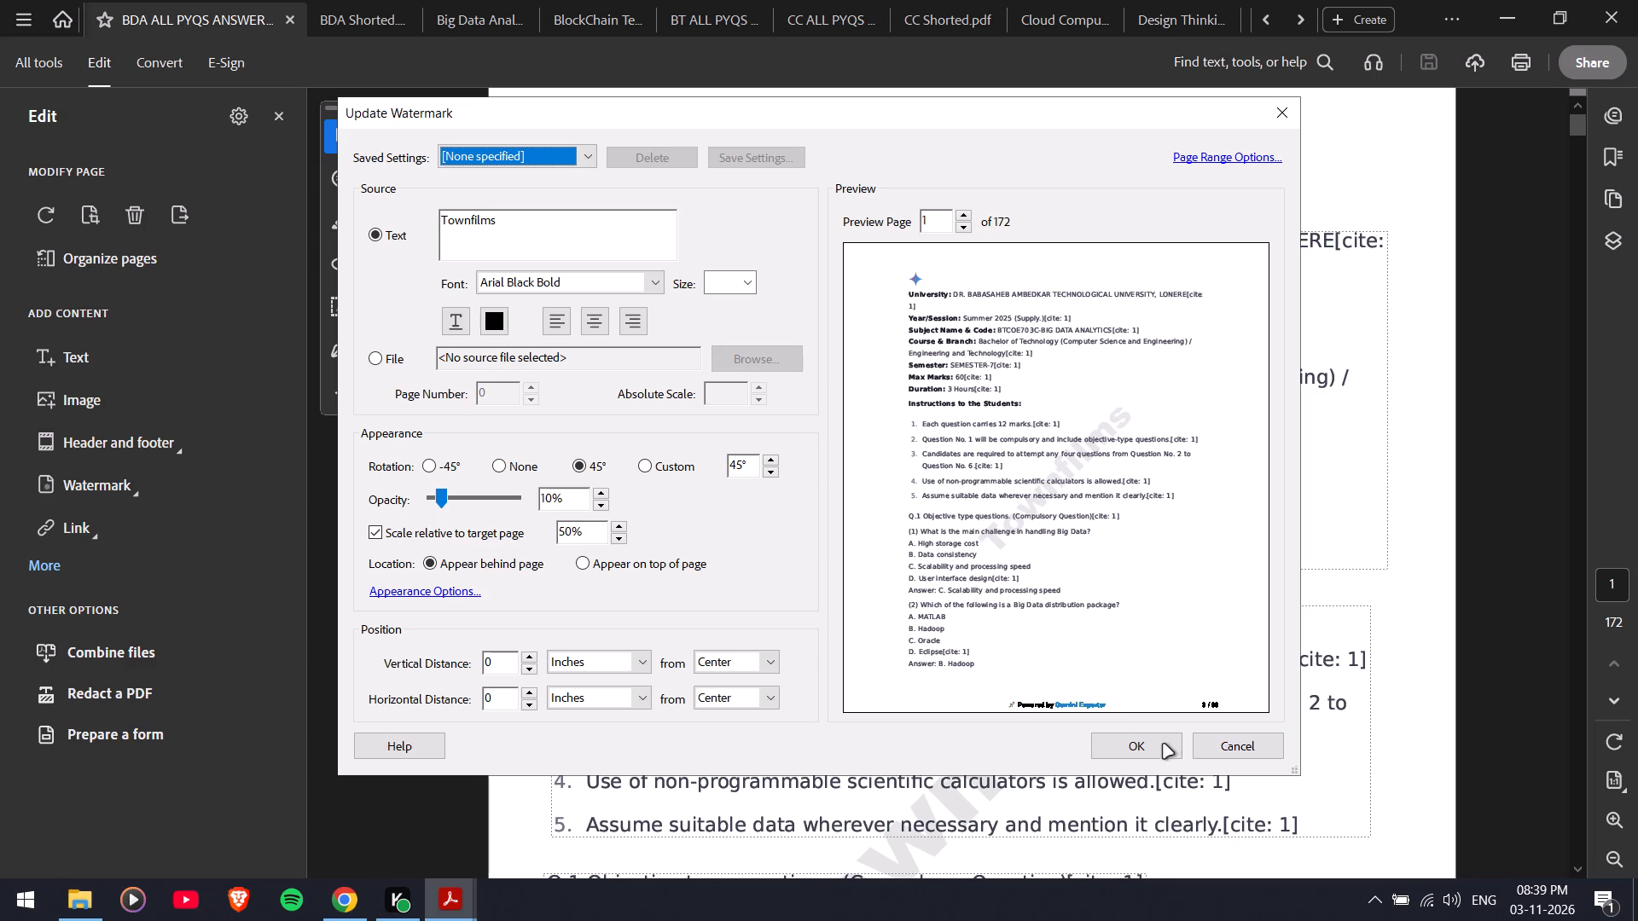
left_click(1257, 744)
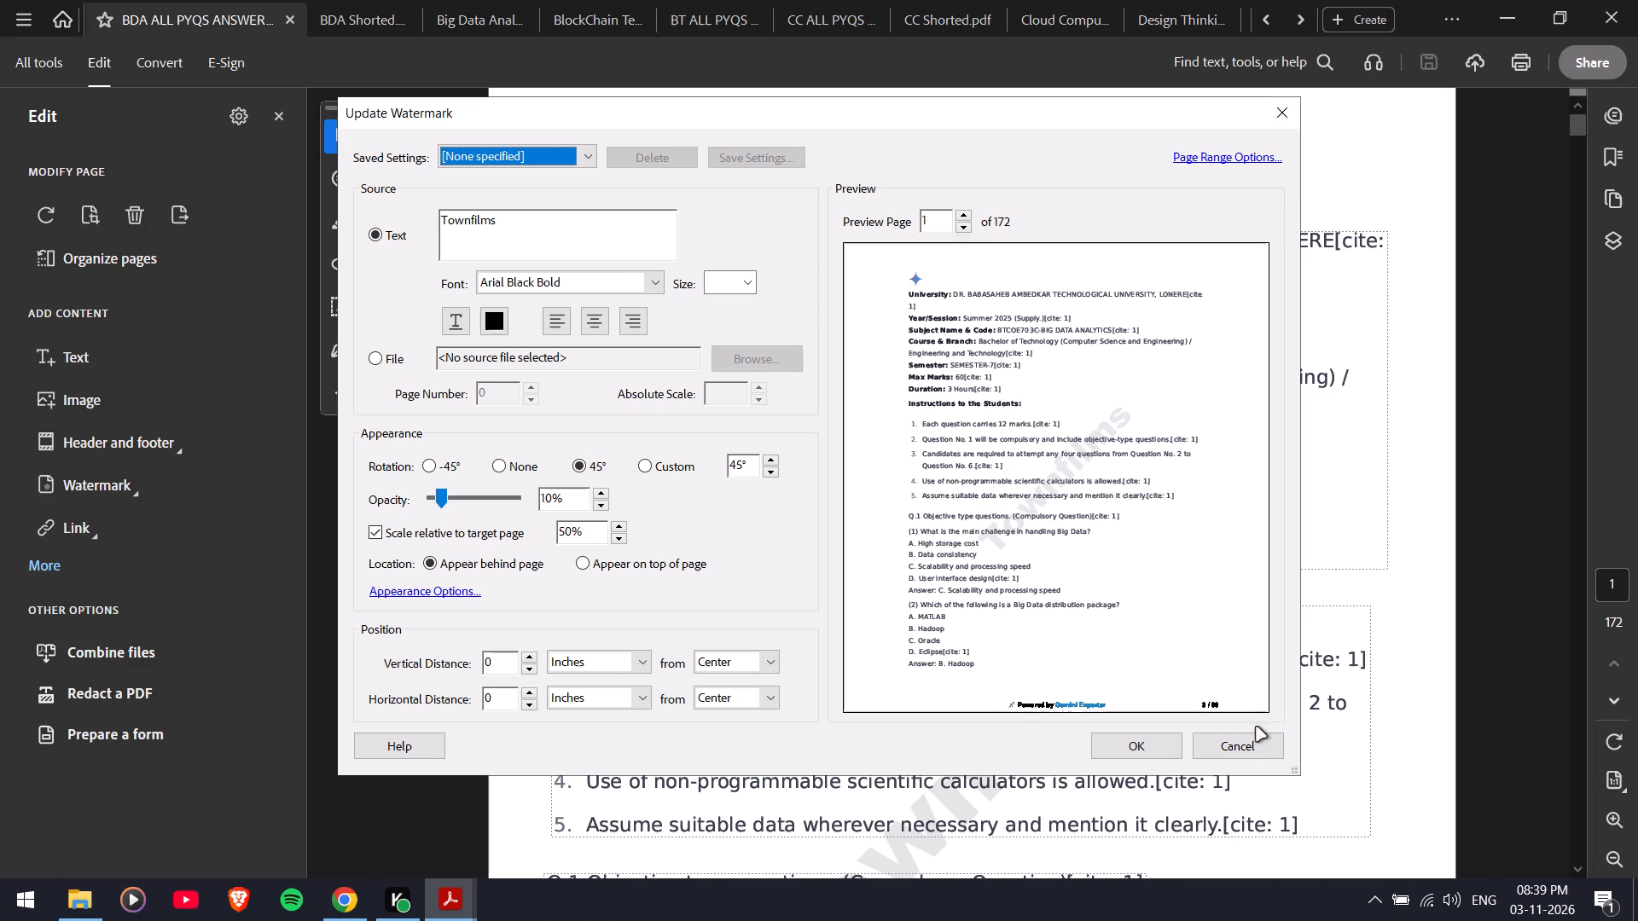
Check the watermark on the first page of BDA ALL PYQS ANSWERS GEMINI.
scroll(1210, 723, "down", 5)
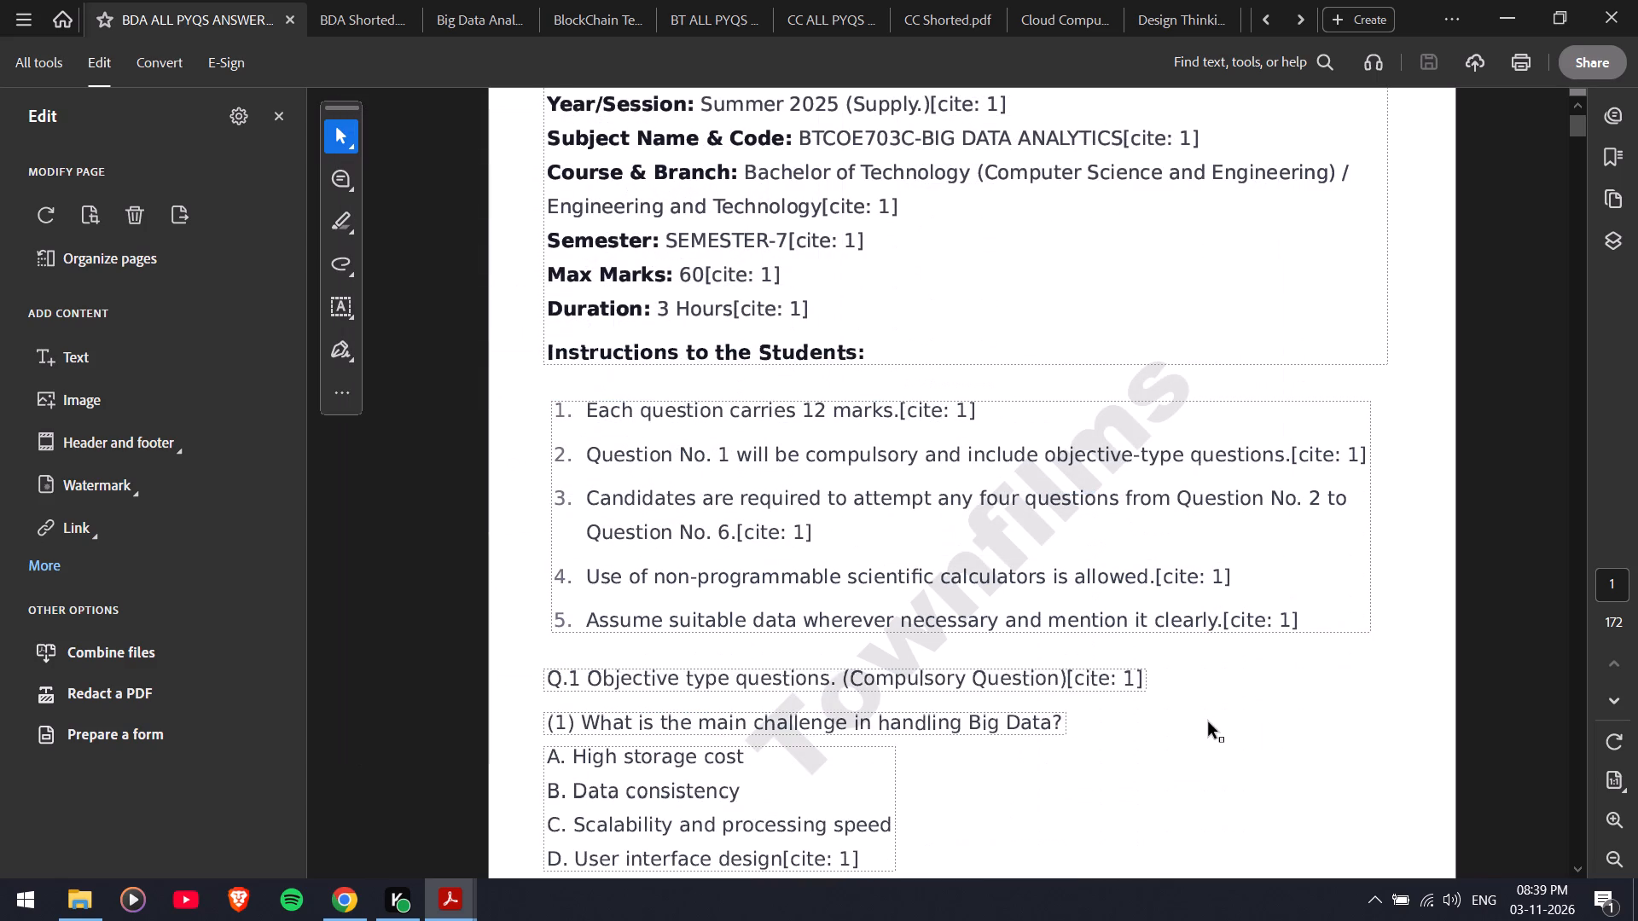
scroll(1210, 723, "down", 8)
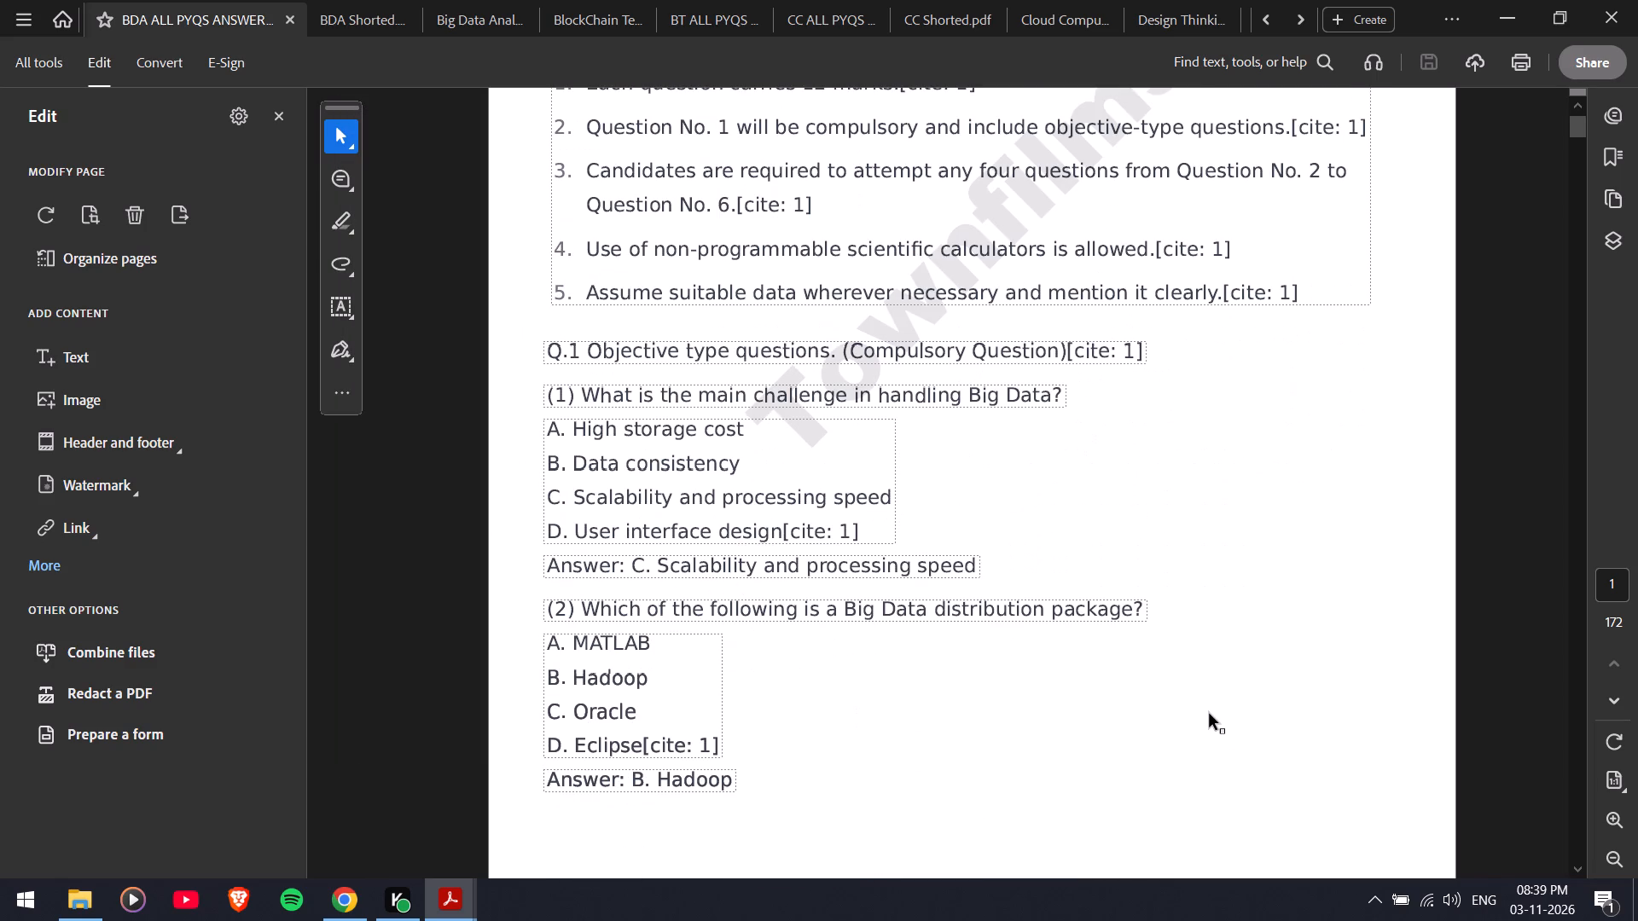
Close all PDF tabs in Acrobat, and close the Chrome window with Gemini.
left_click(1637, 0)
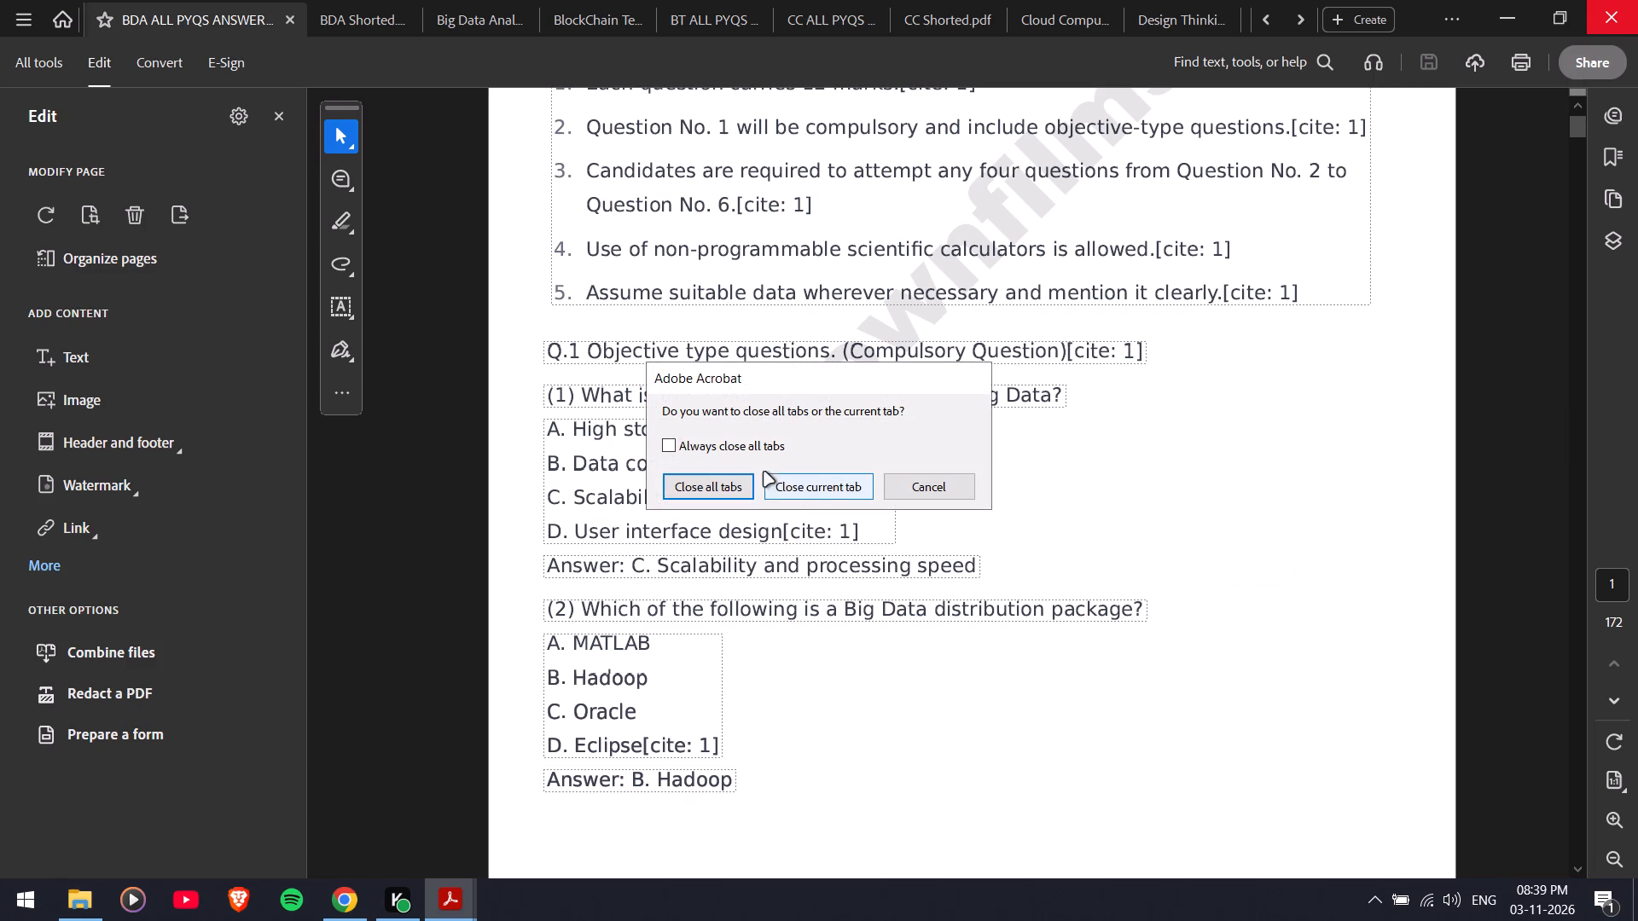
left_click(735, 493)
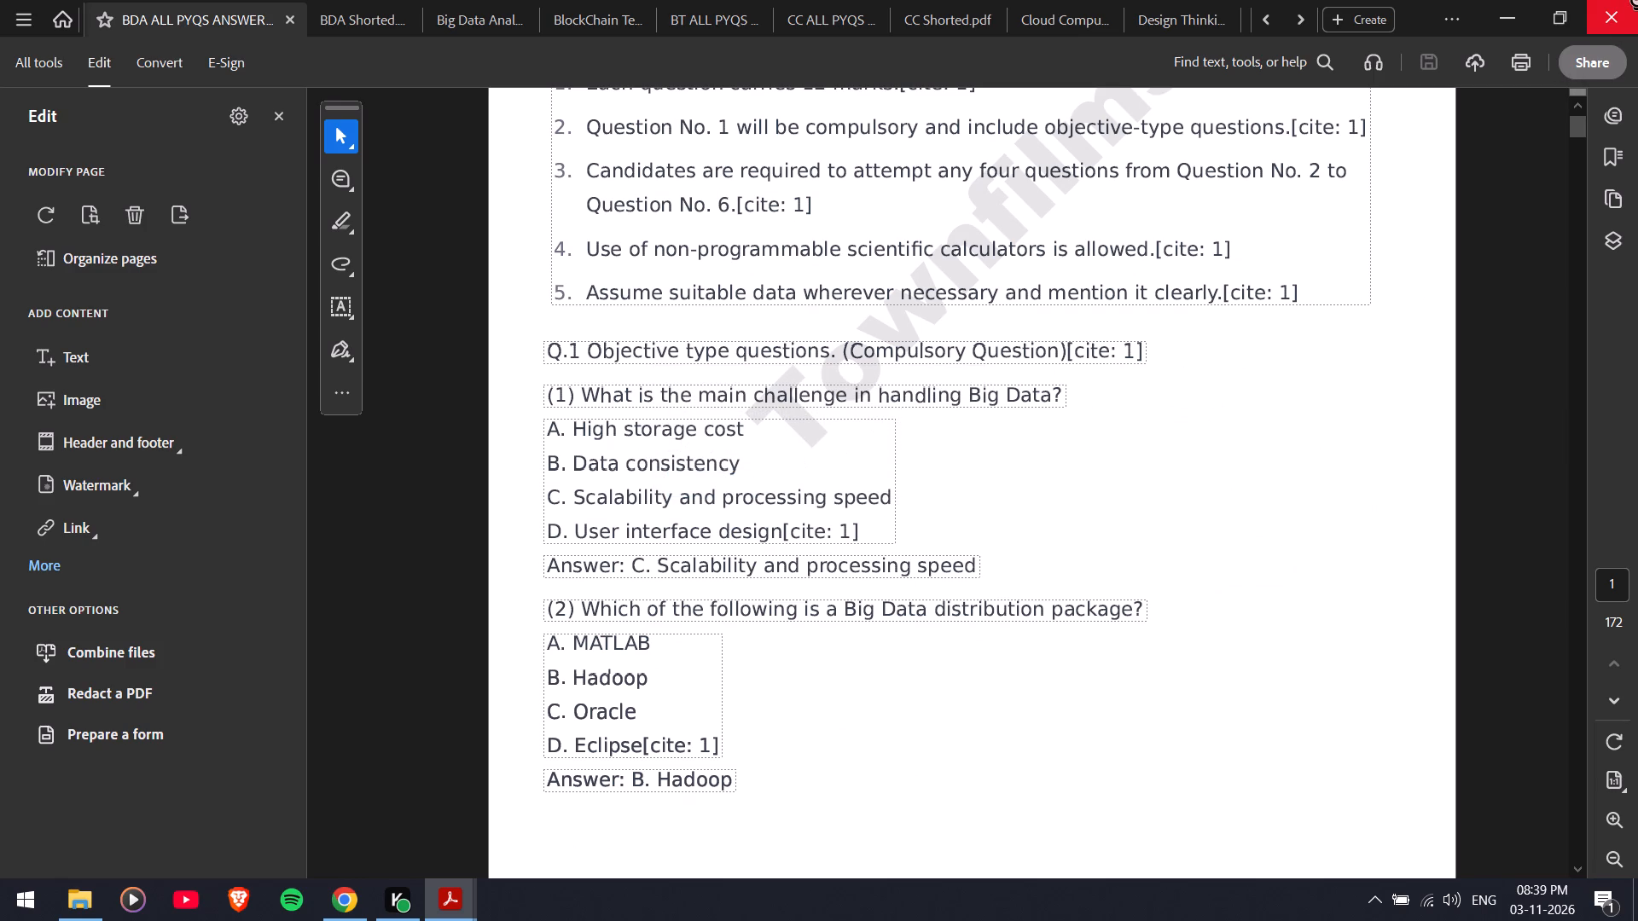
left_click(1637, 0)
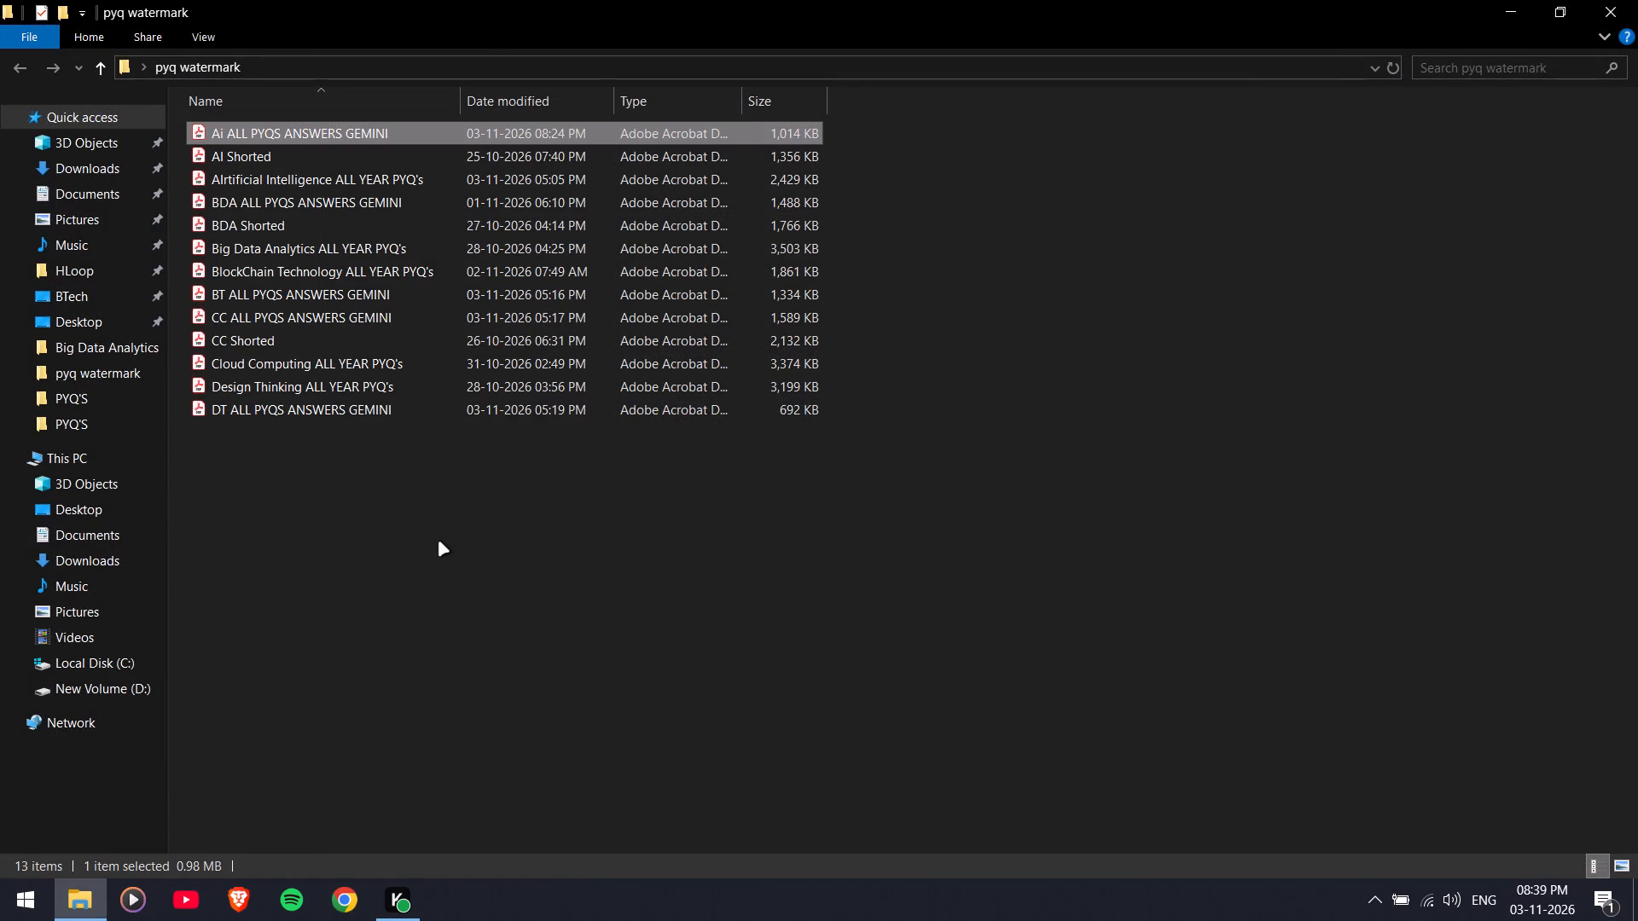
Open the Music folder in File Explorer and check its contents.
left_click(439, 542)
left_click(90, 244)
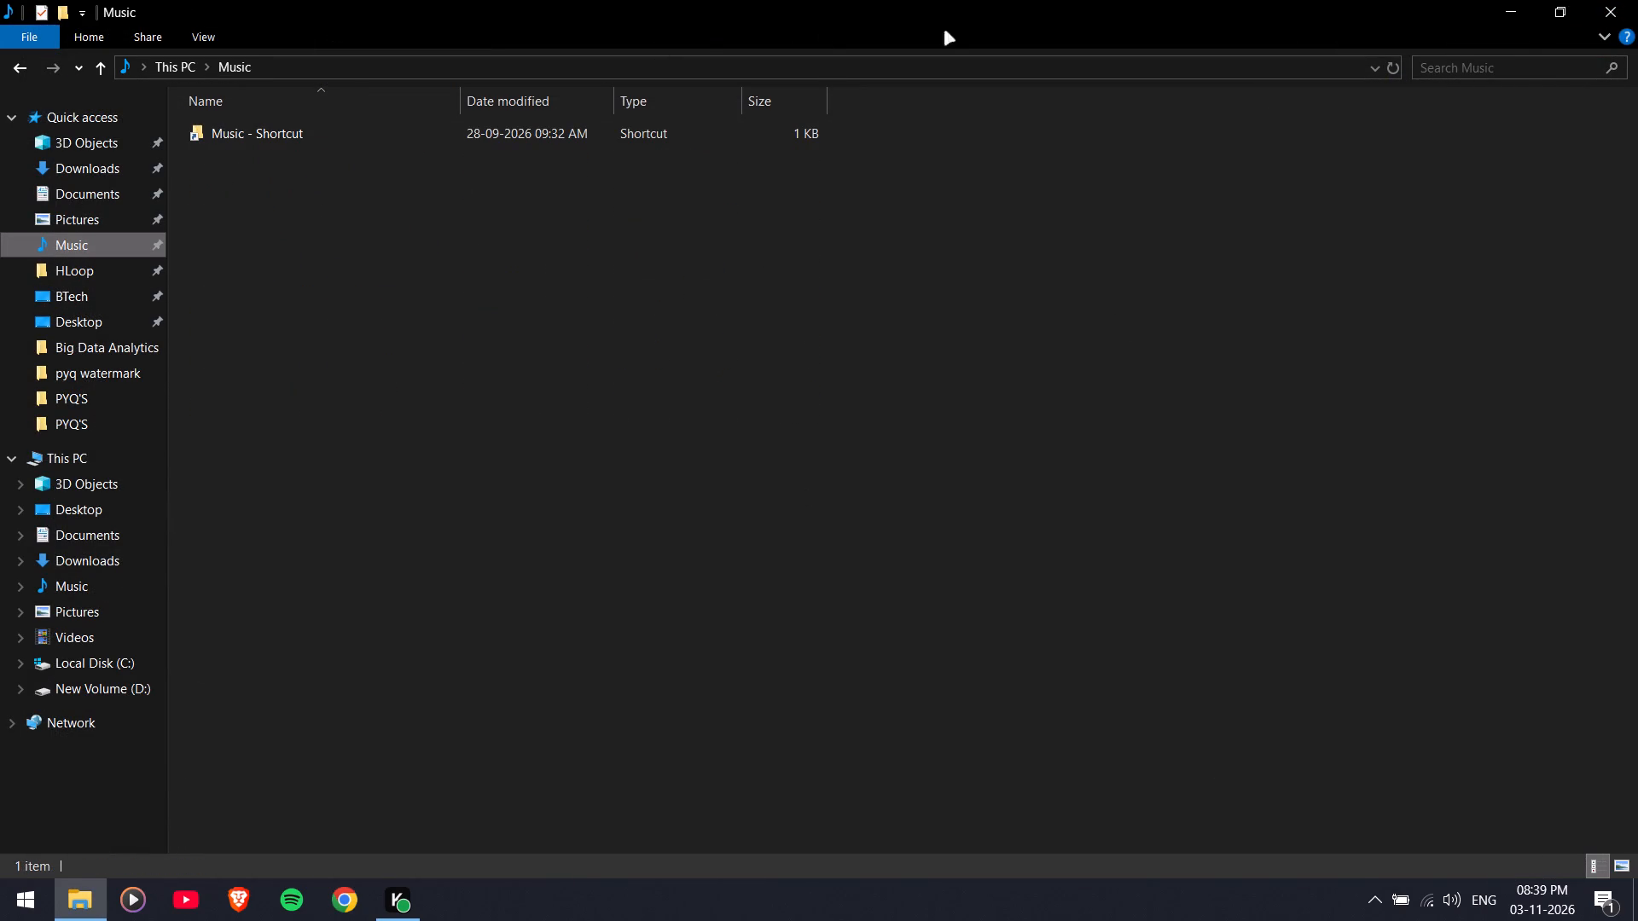
left_click(1637, 31)
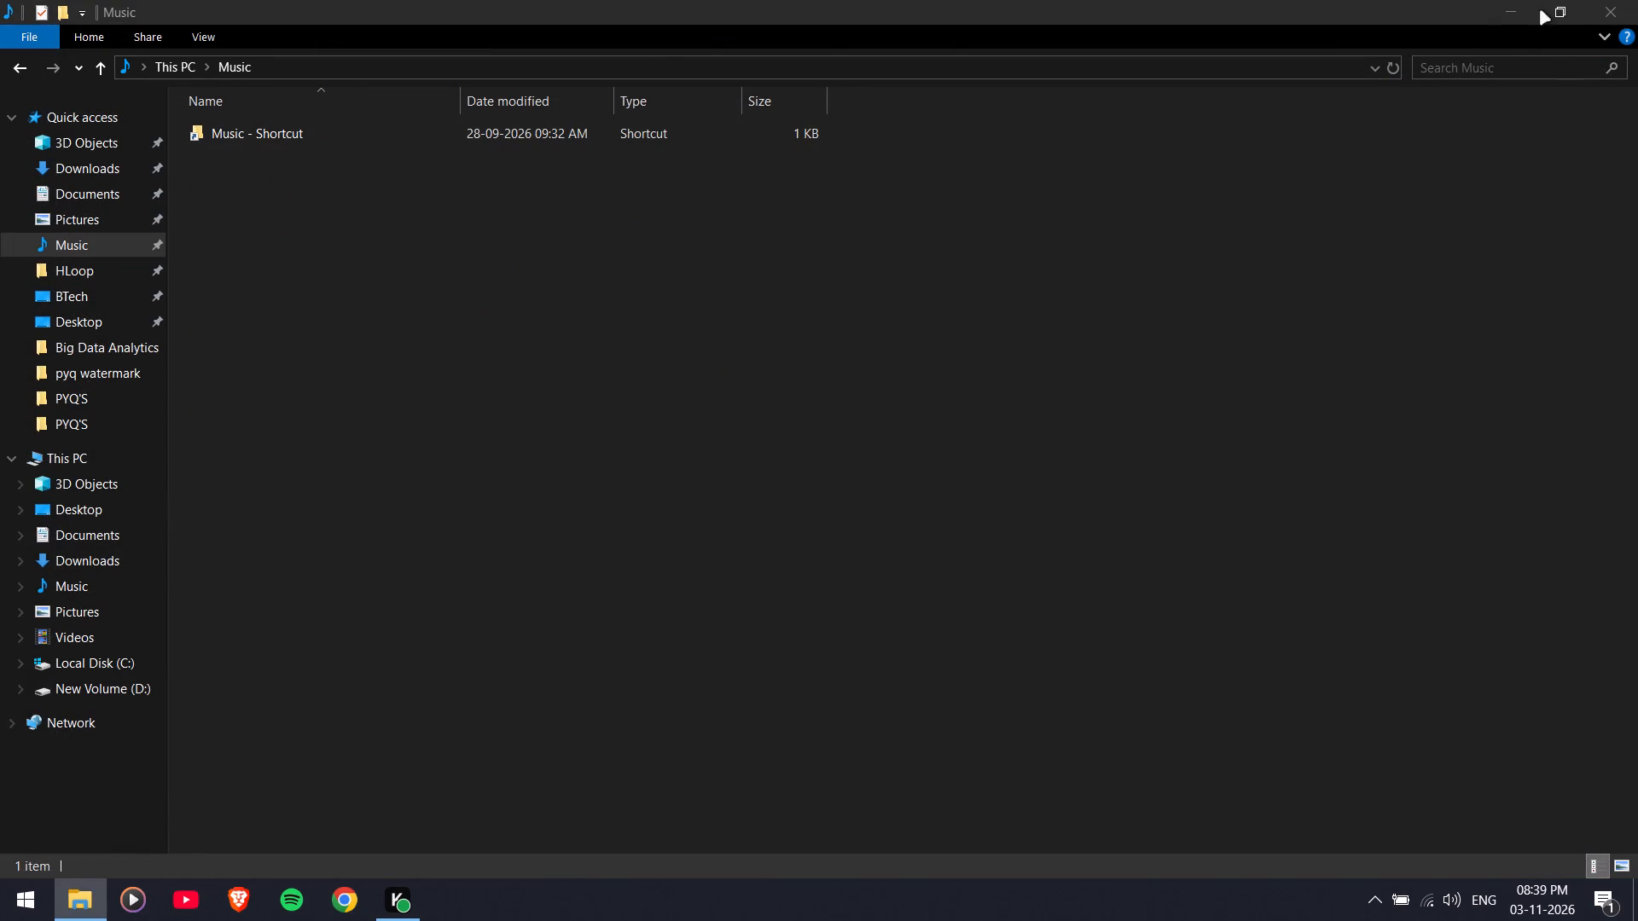
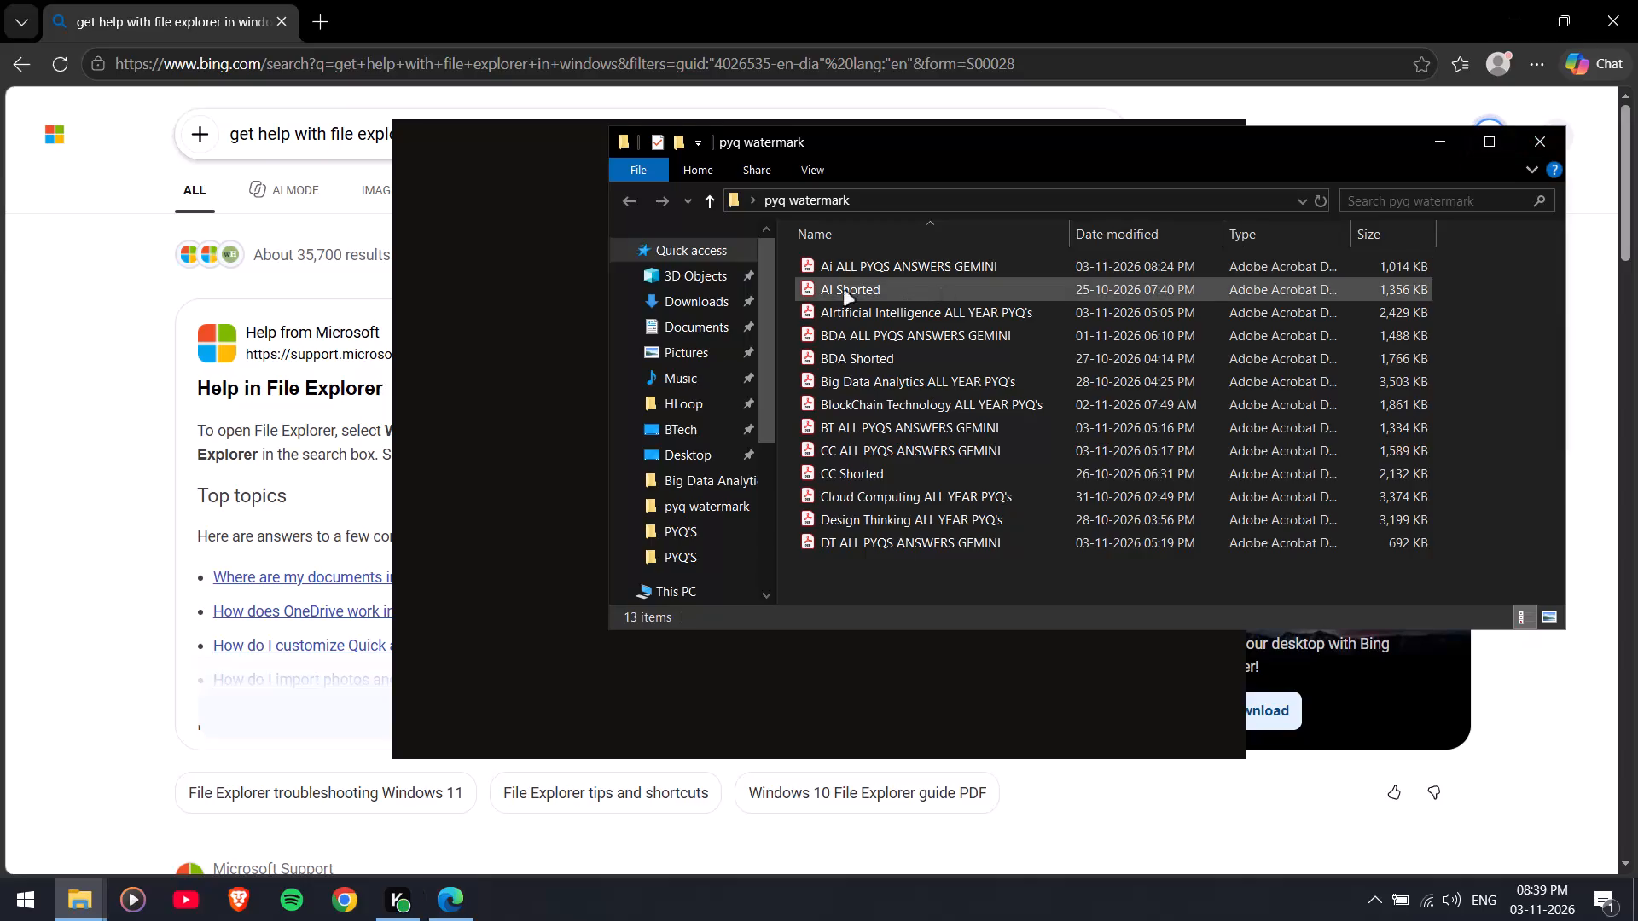
Open Ai ALL PYQS ANSWERS GEMINI from the pyq watermark folder and check its first page for a watermark.
double_click(924, 275)
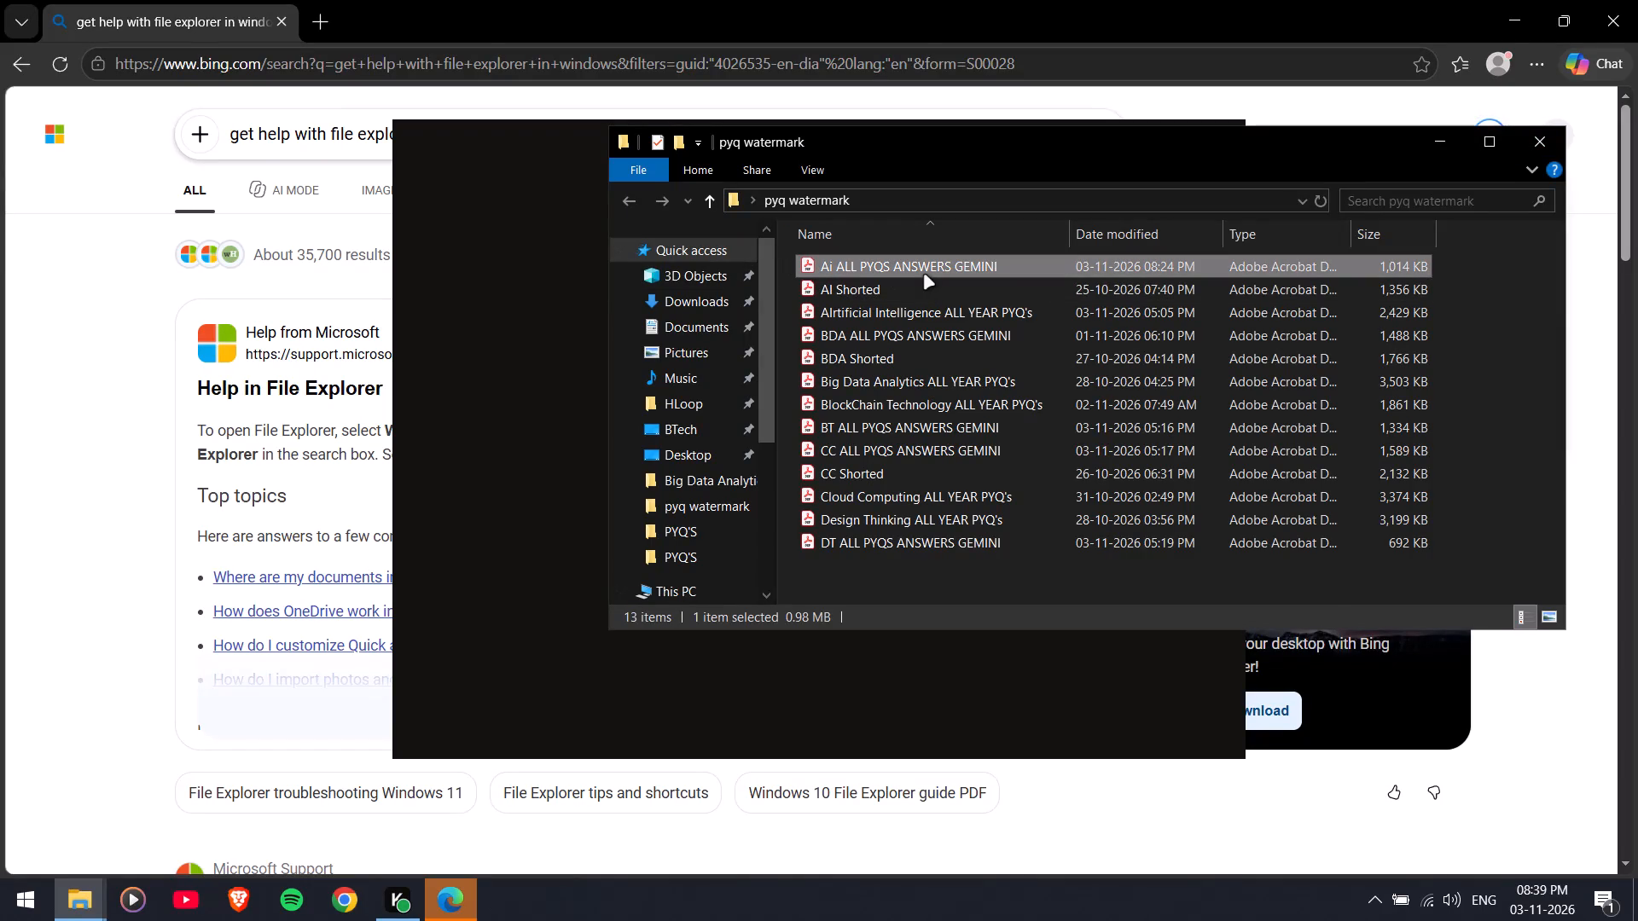
scroll(1045, 417, "down", 3)
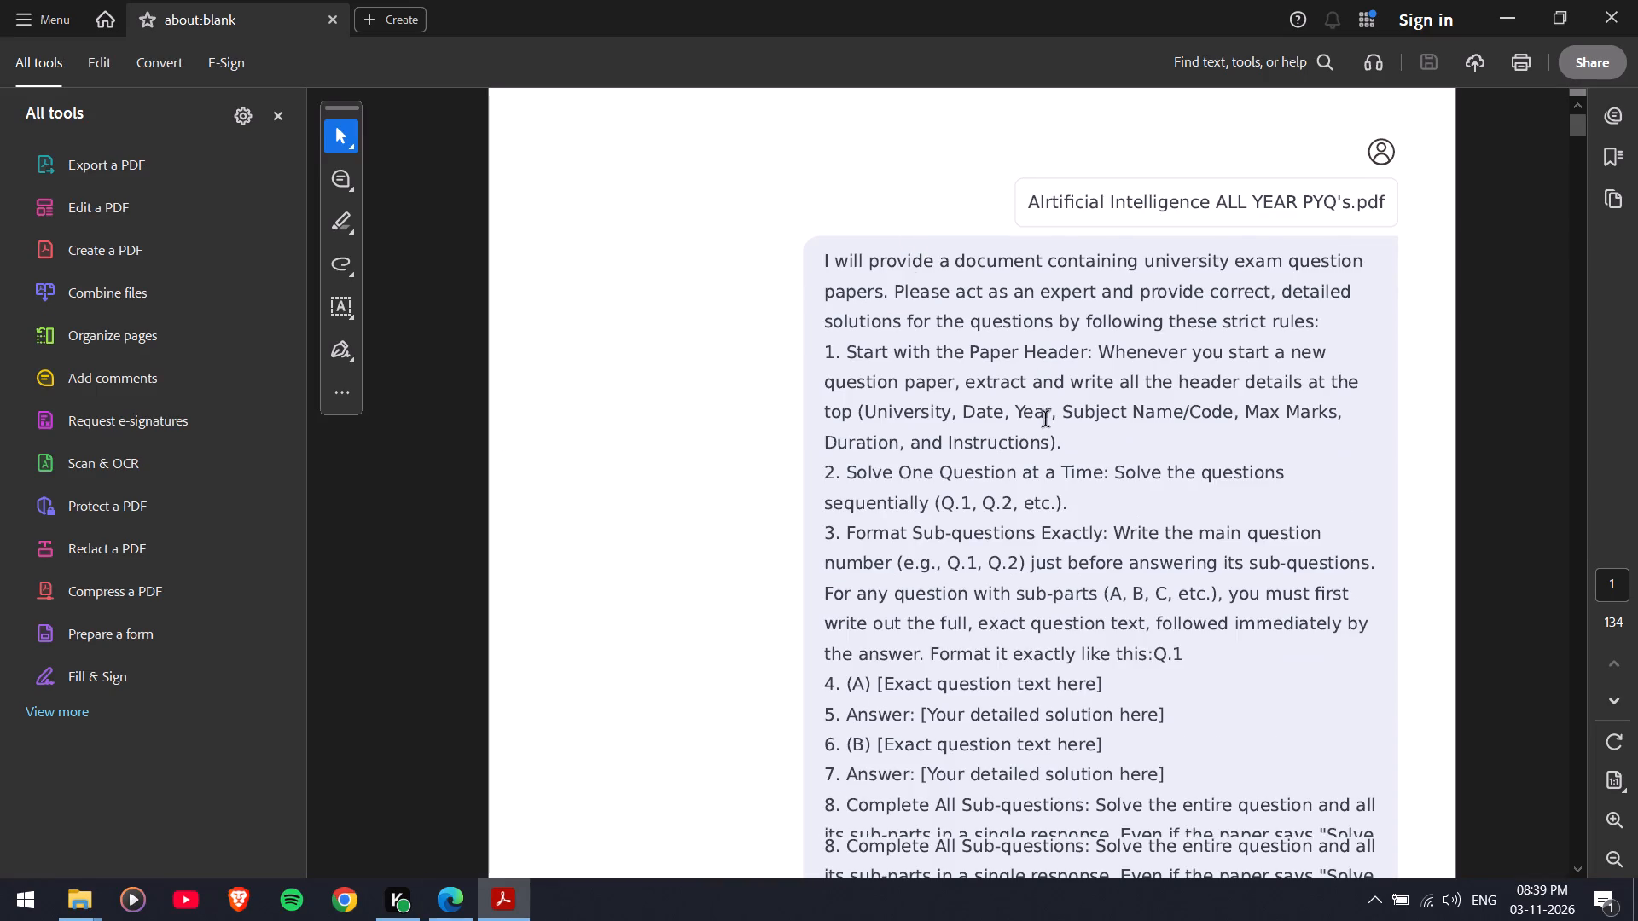
scroll(1046, 420, "down", 17)
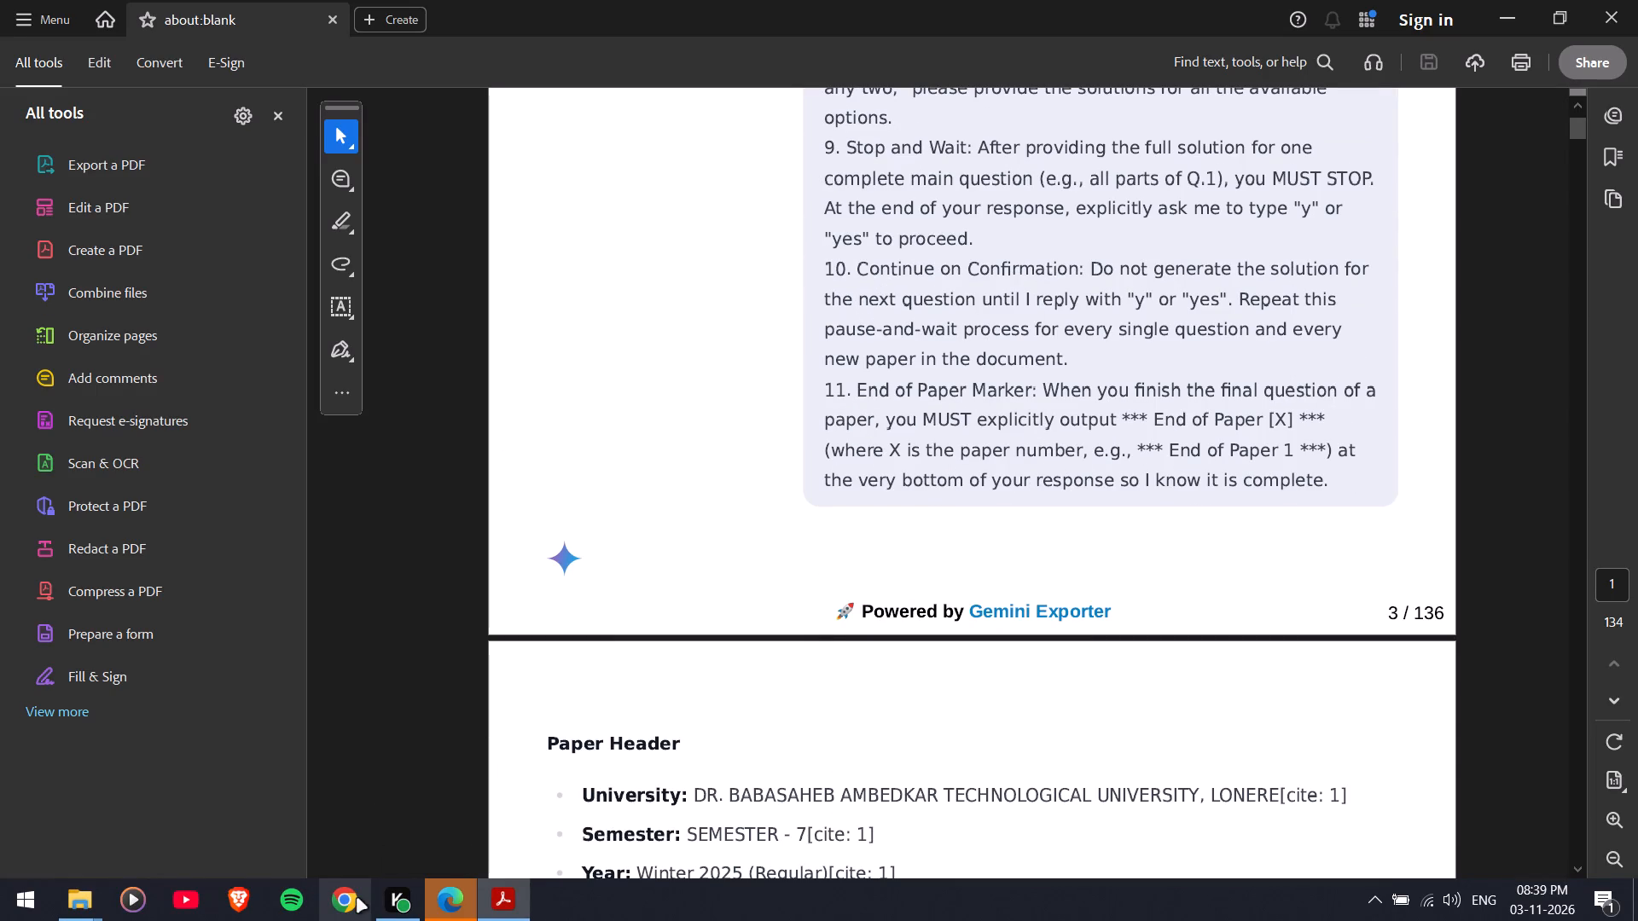
Switch to Edge and close the window with the File Explorer help search.
left_click(446, 913)
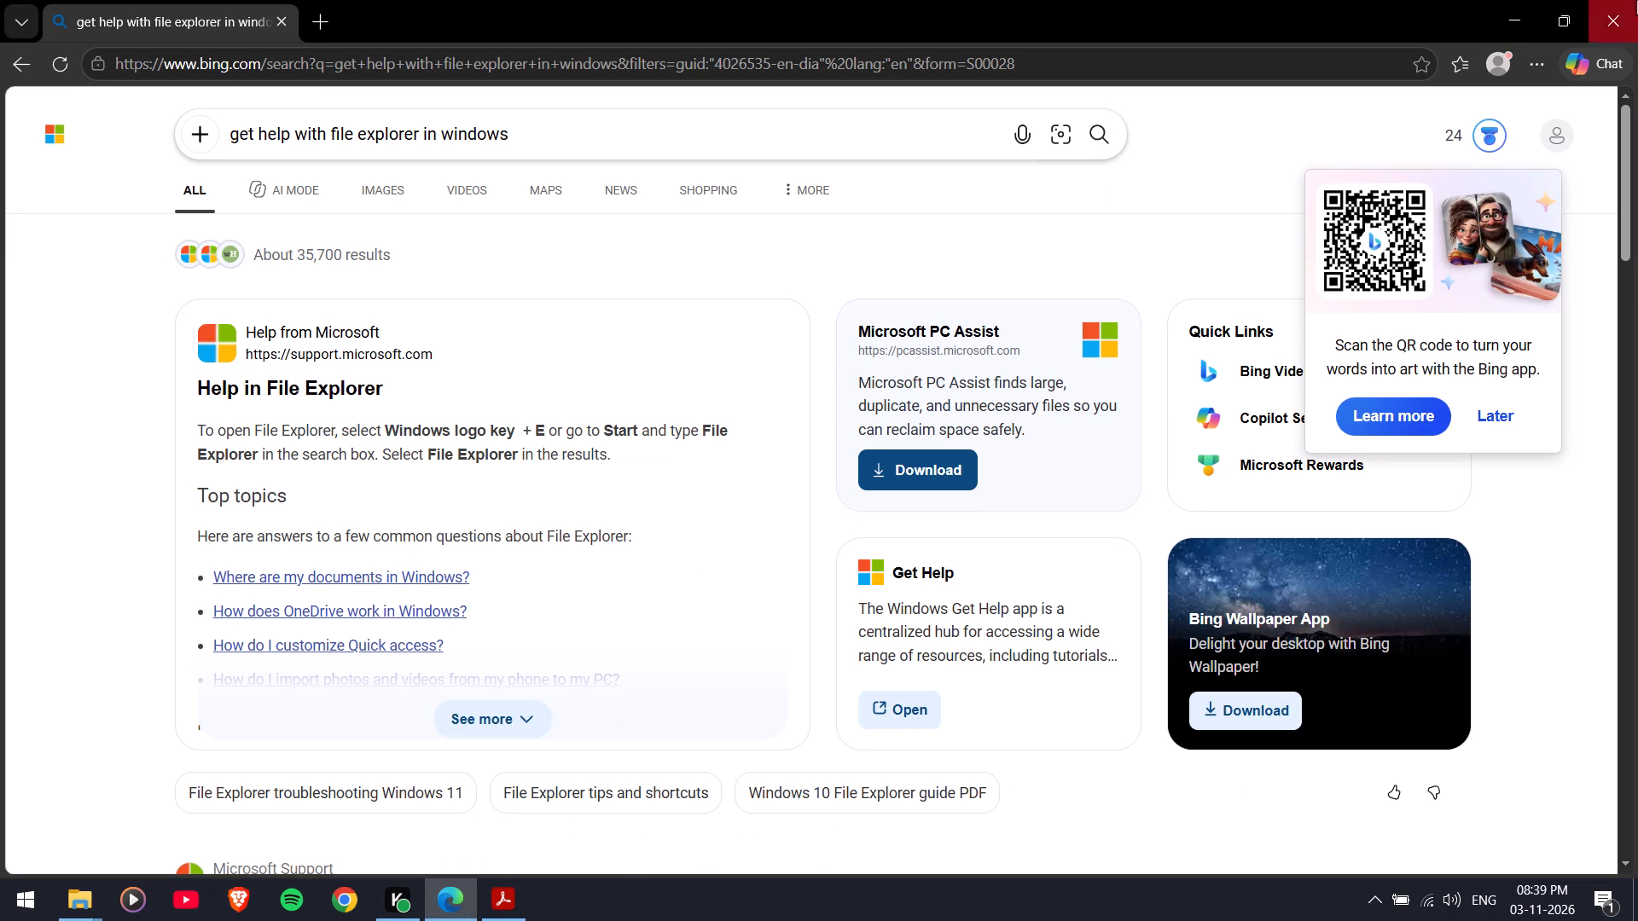
left_click(1637, 0)
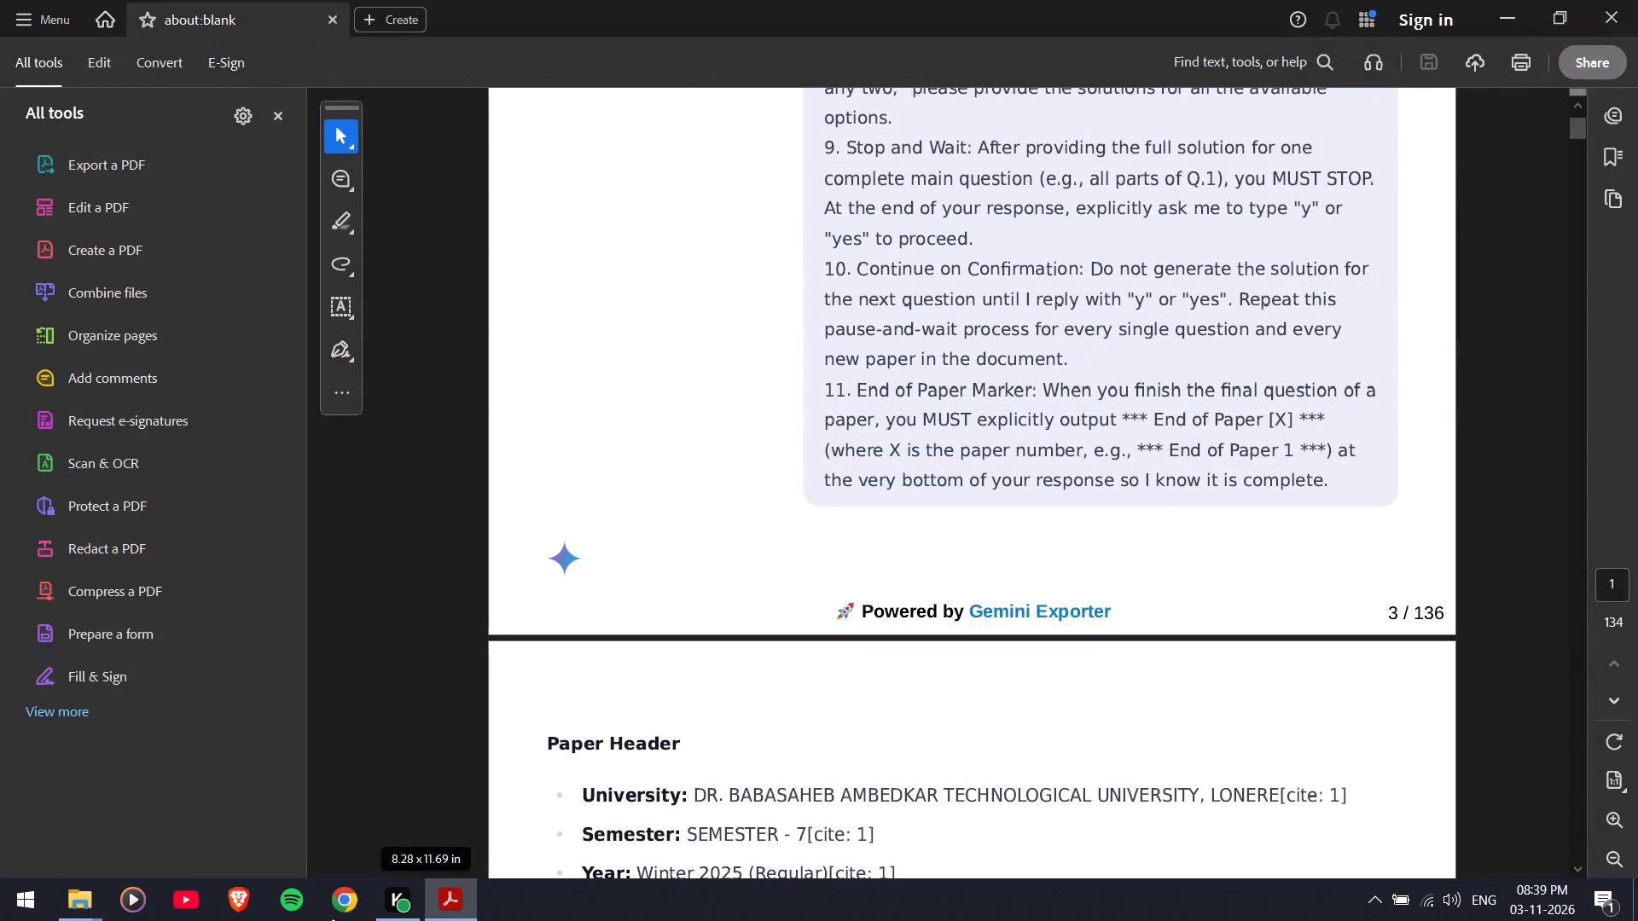
Look over the first page of Ai ALL PYQS ANSWERS GEMINI in Acrobat again for a watermark.
scroll(686, 441, "up", 12)
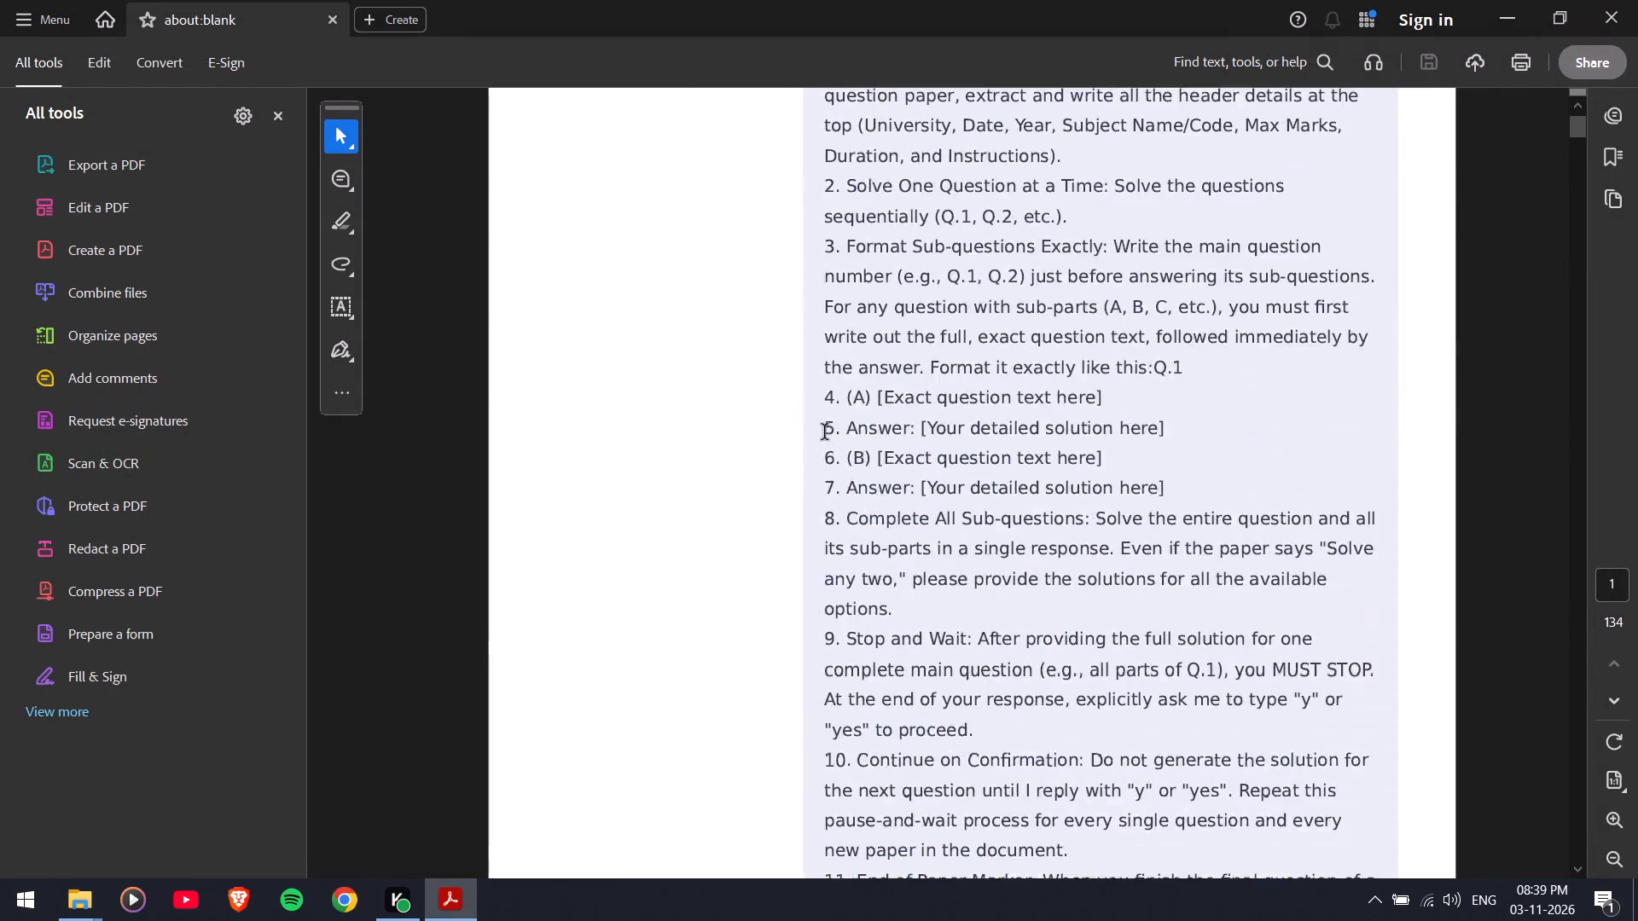
scroll(825, 433, "up", 3)
right_click_drag(915, 345, 975, 326)
scroll(966, 337, "up", 5)
left_click(630, 307)
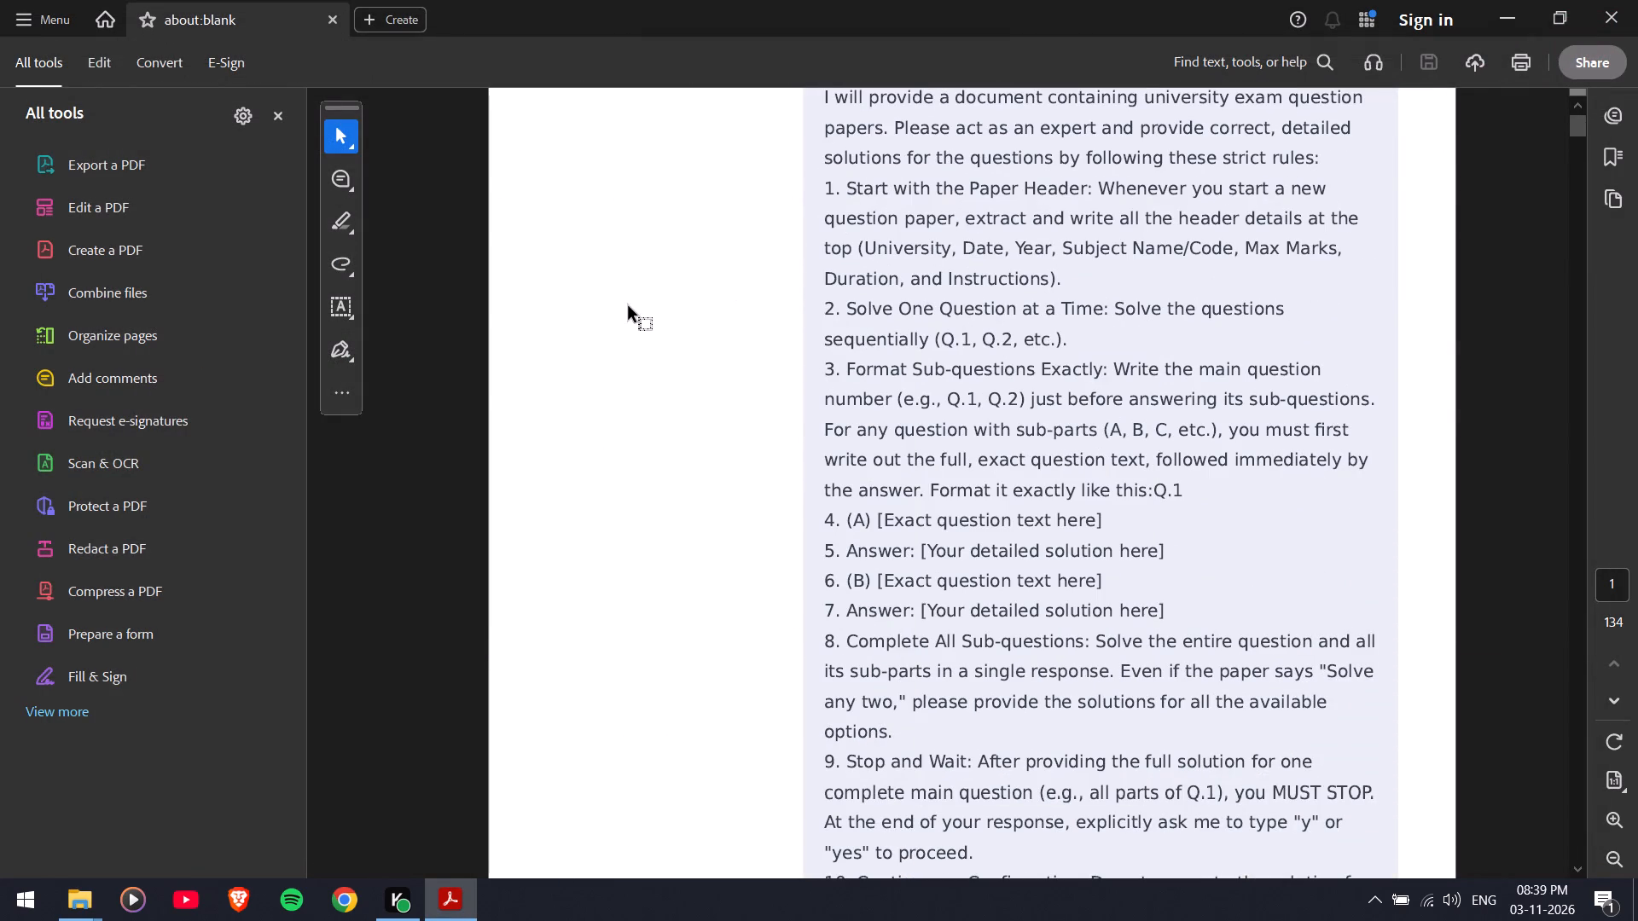
scroll(933, 455, "up", 9)
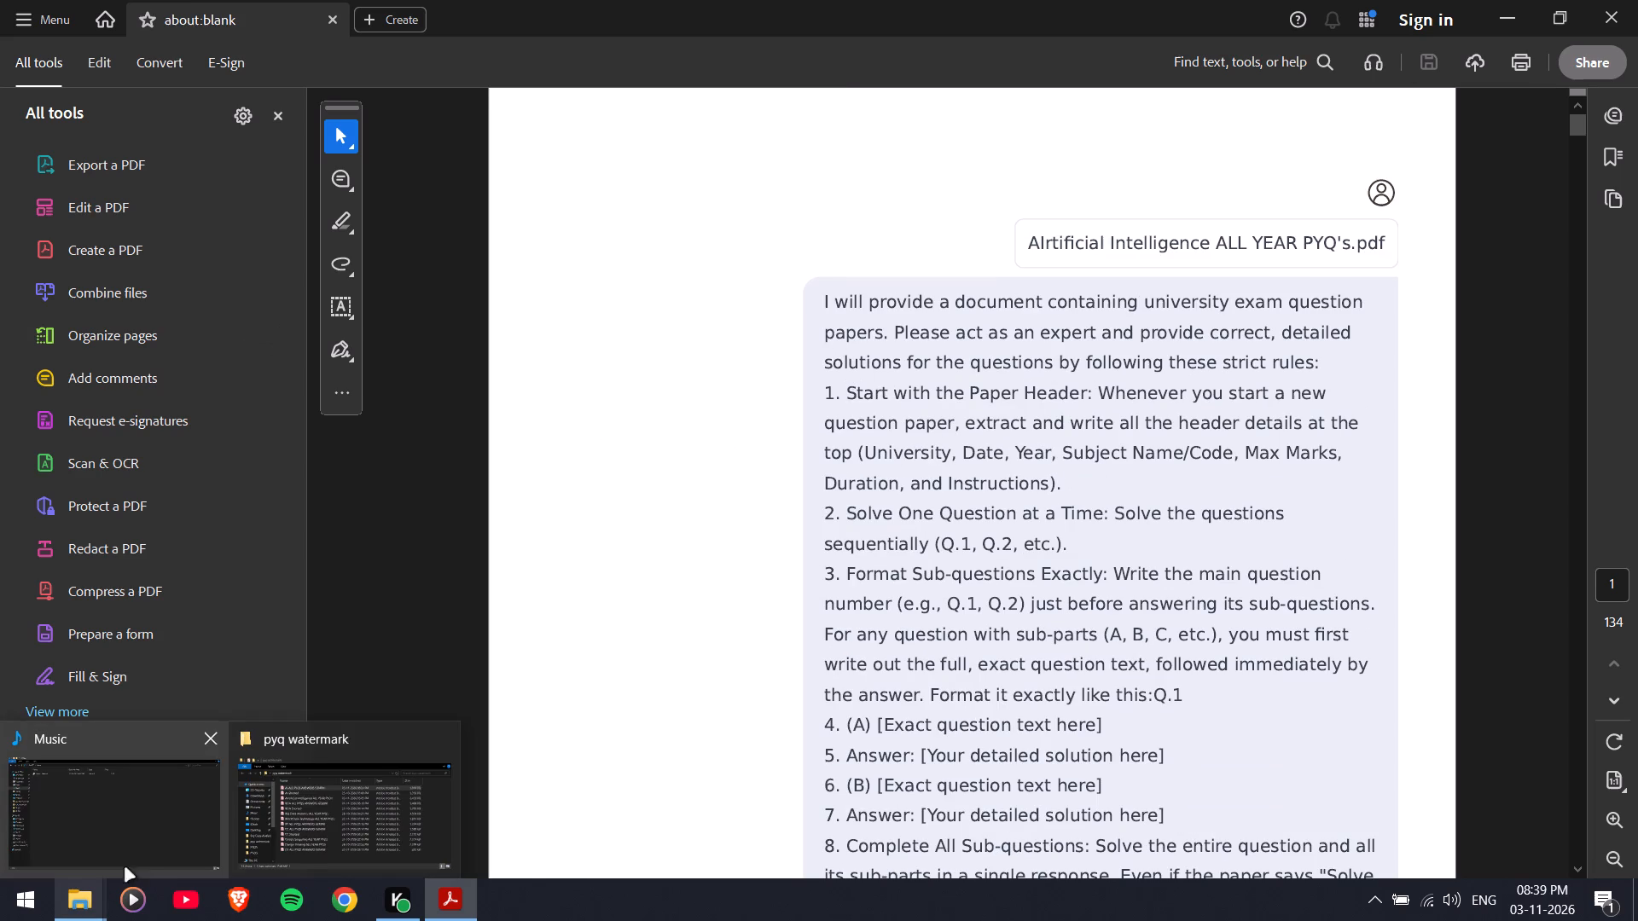
Bring up the pyq watermark folder window and close it.
left_click(369, 767)
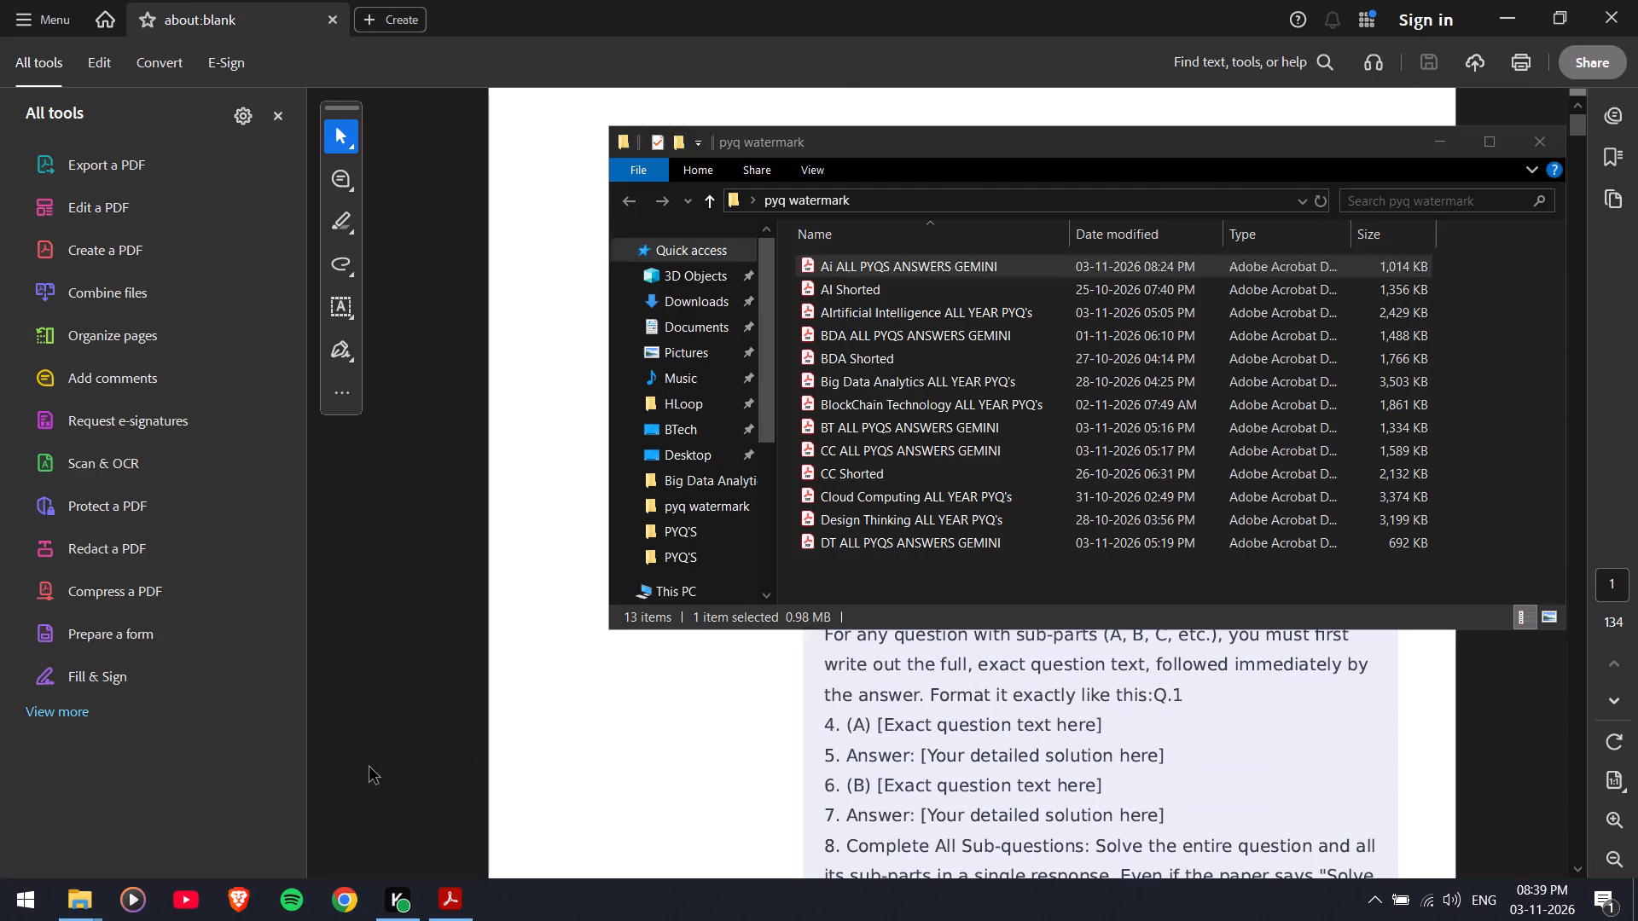
left_click(1546, 147)
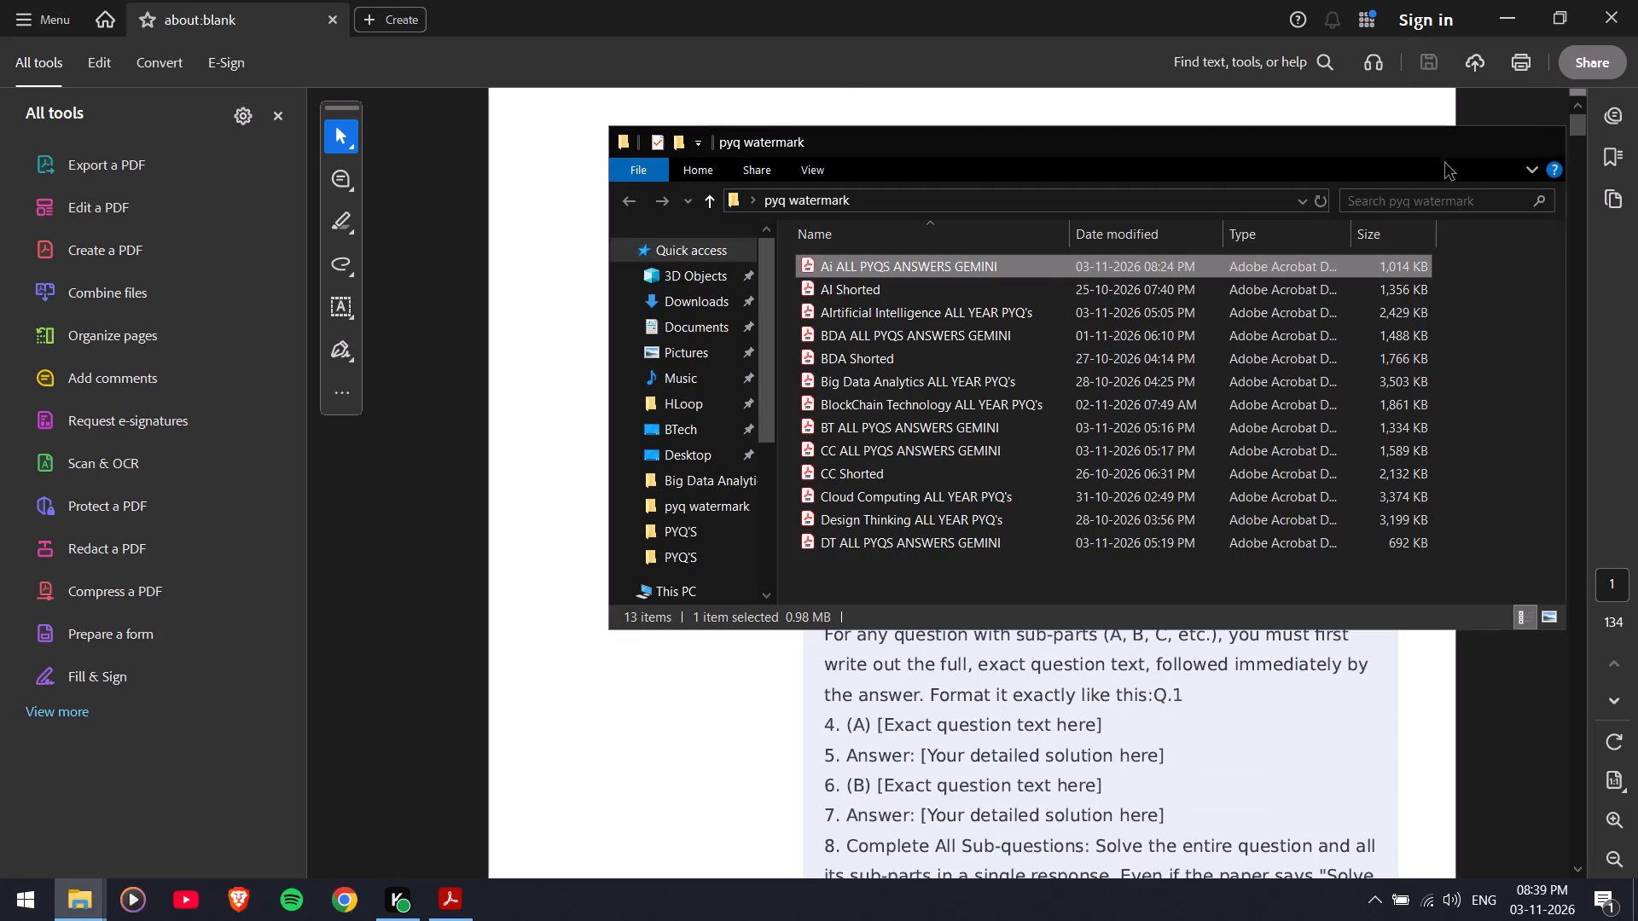
Add a watermark to Ai ALL PYQS ANSWERS GEMINI using the saved Townfilms watermark settings.
left_click(89, 74)
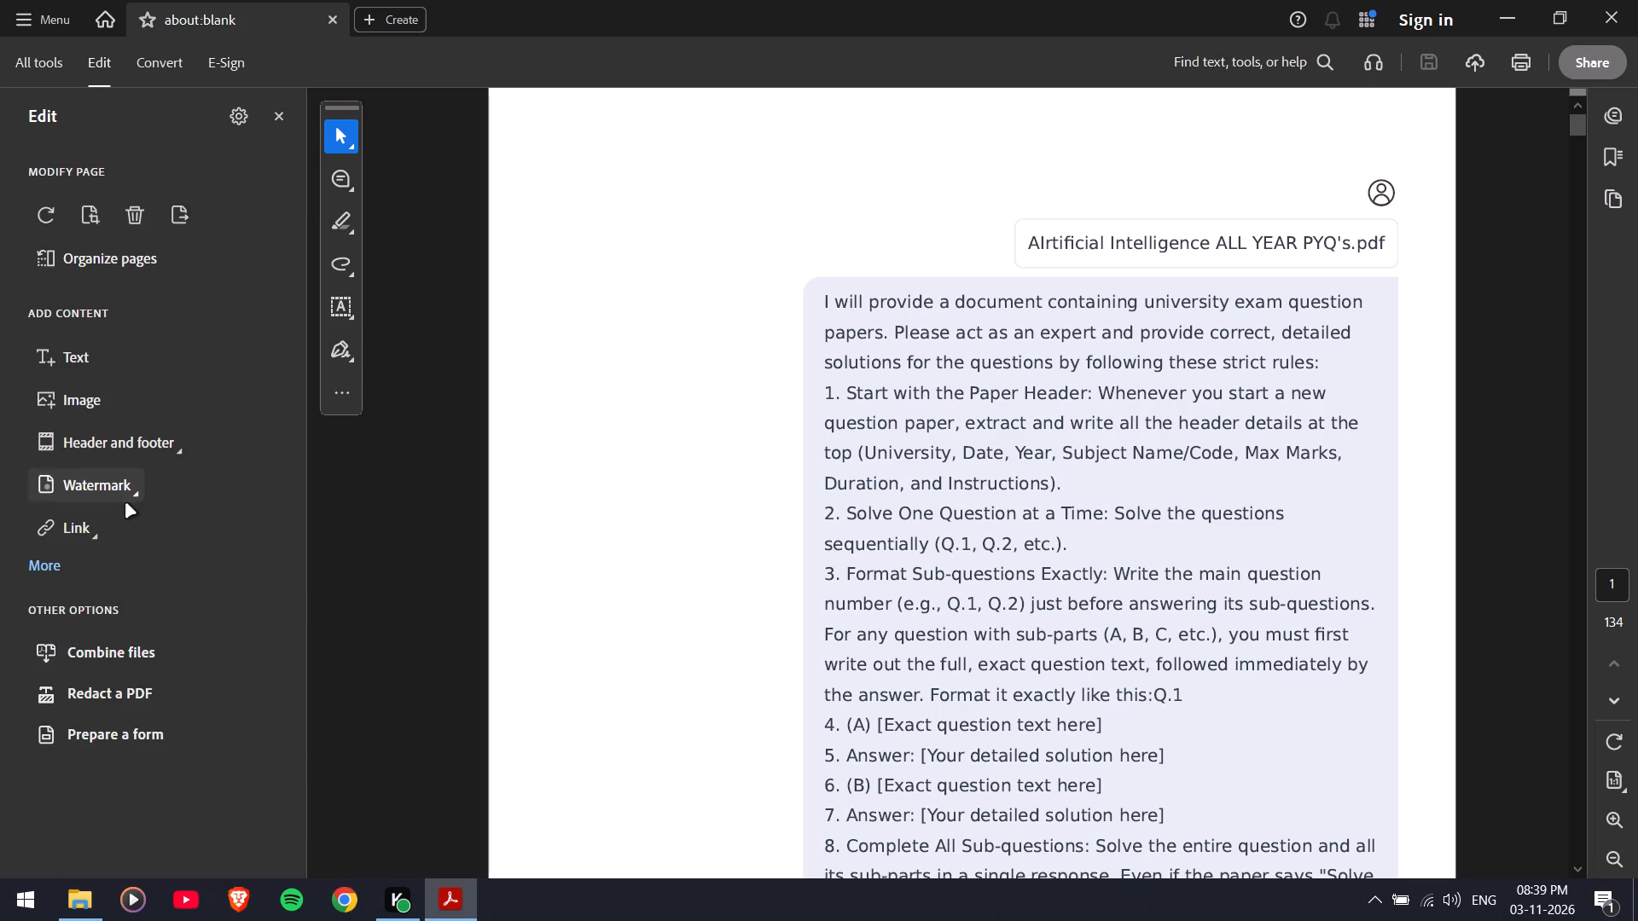
left_click(119, 487)
left_click(232, 529)
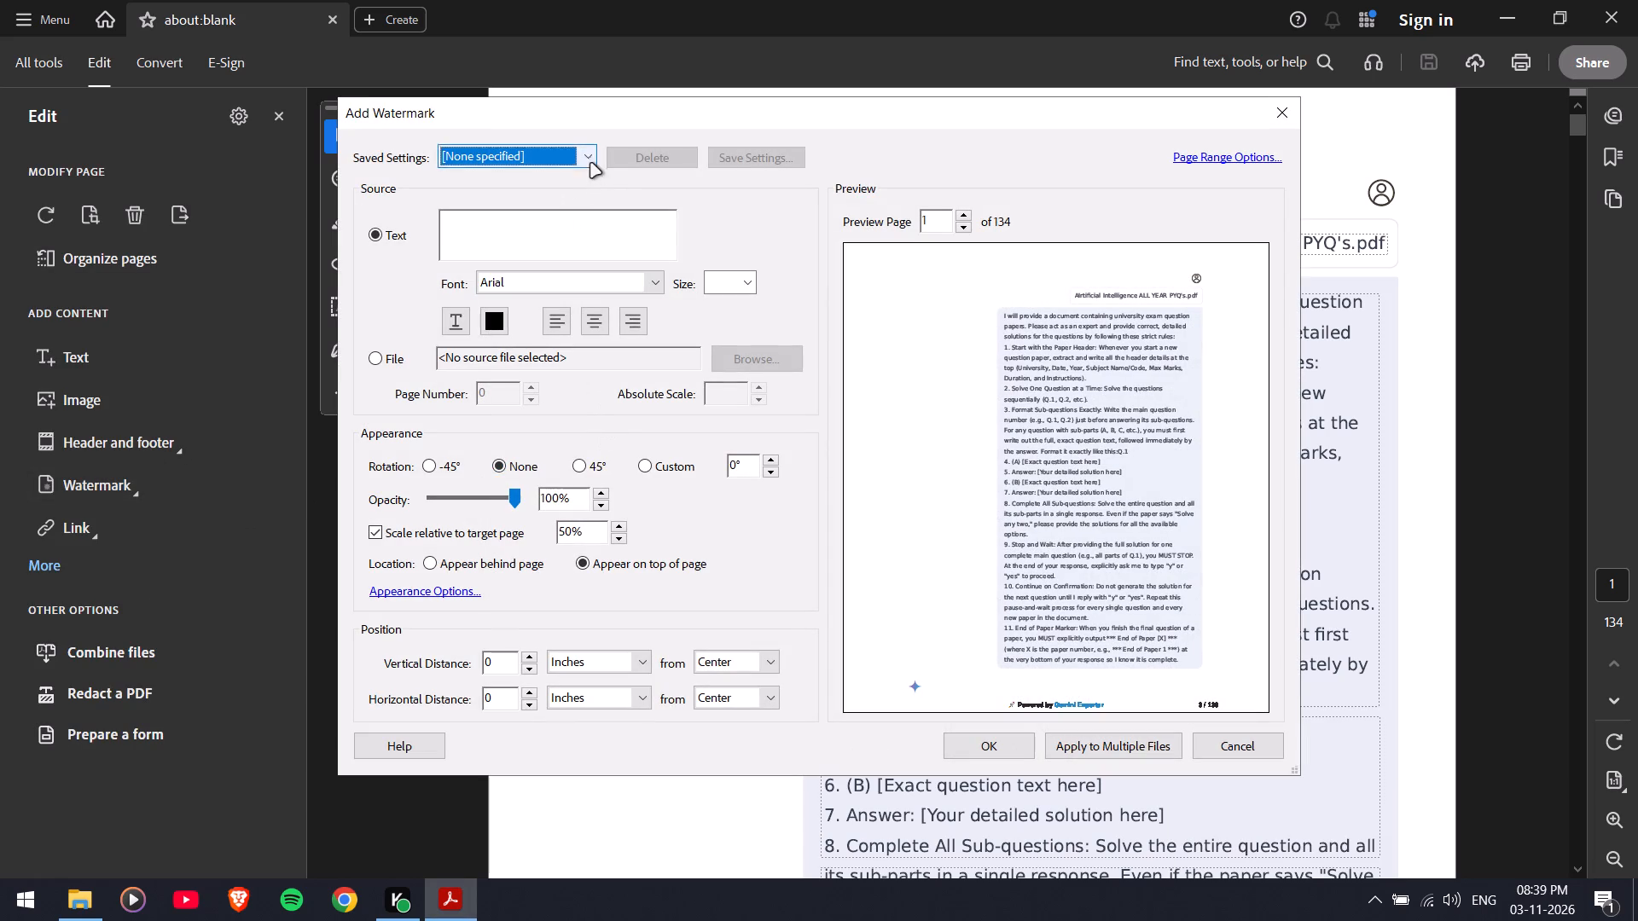
left_click(590, 162)
left_click(482, 229)
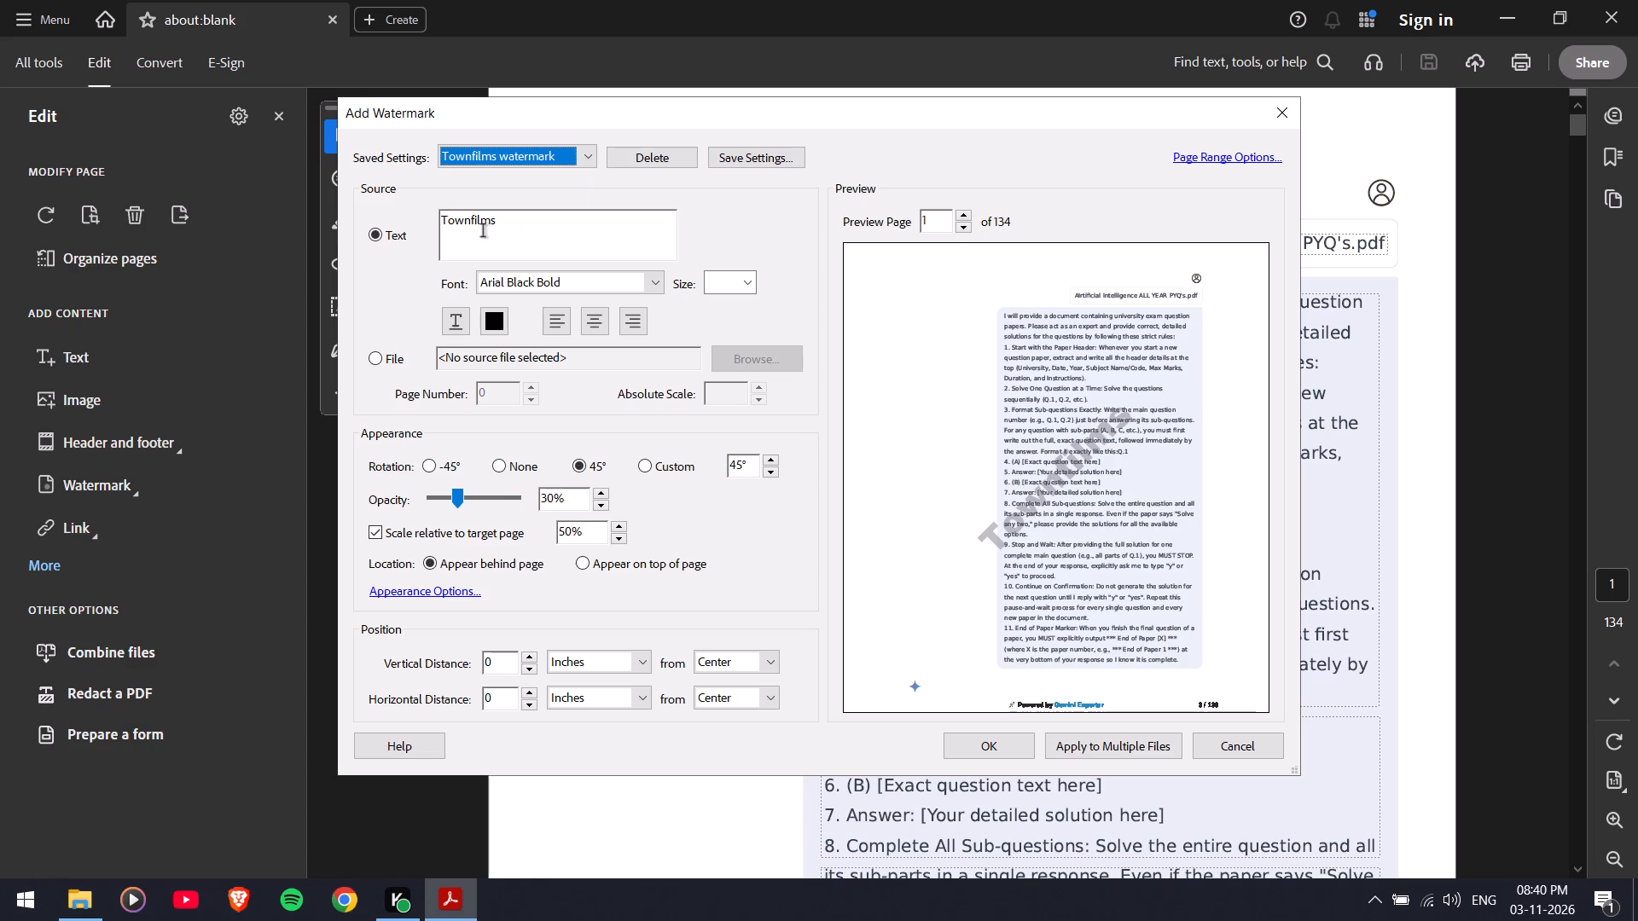
left_click(996, 744)
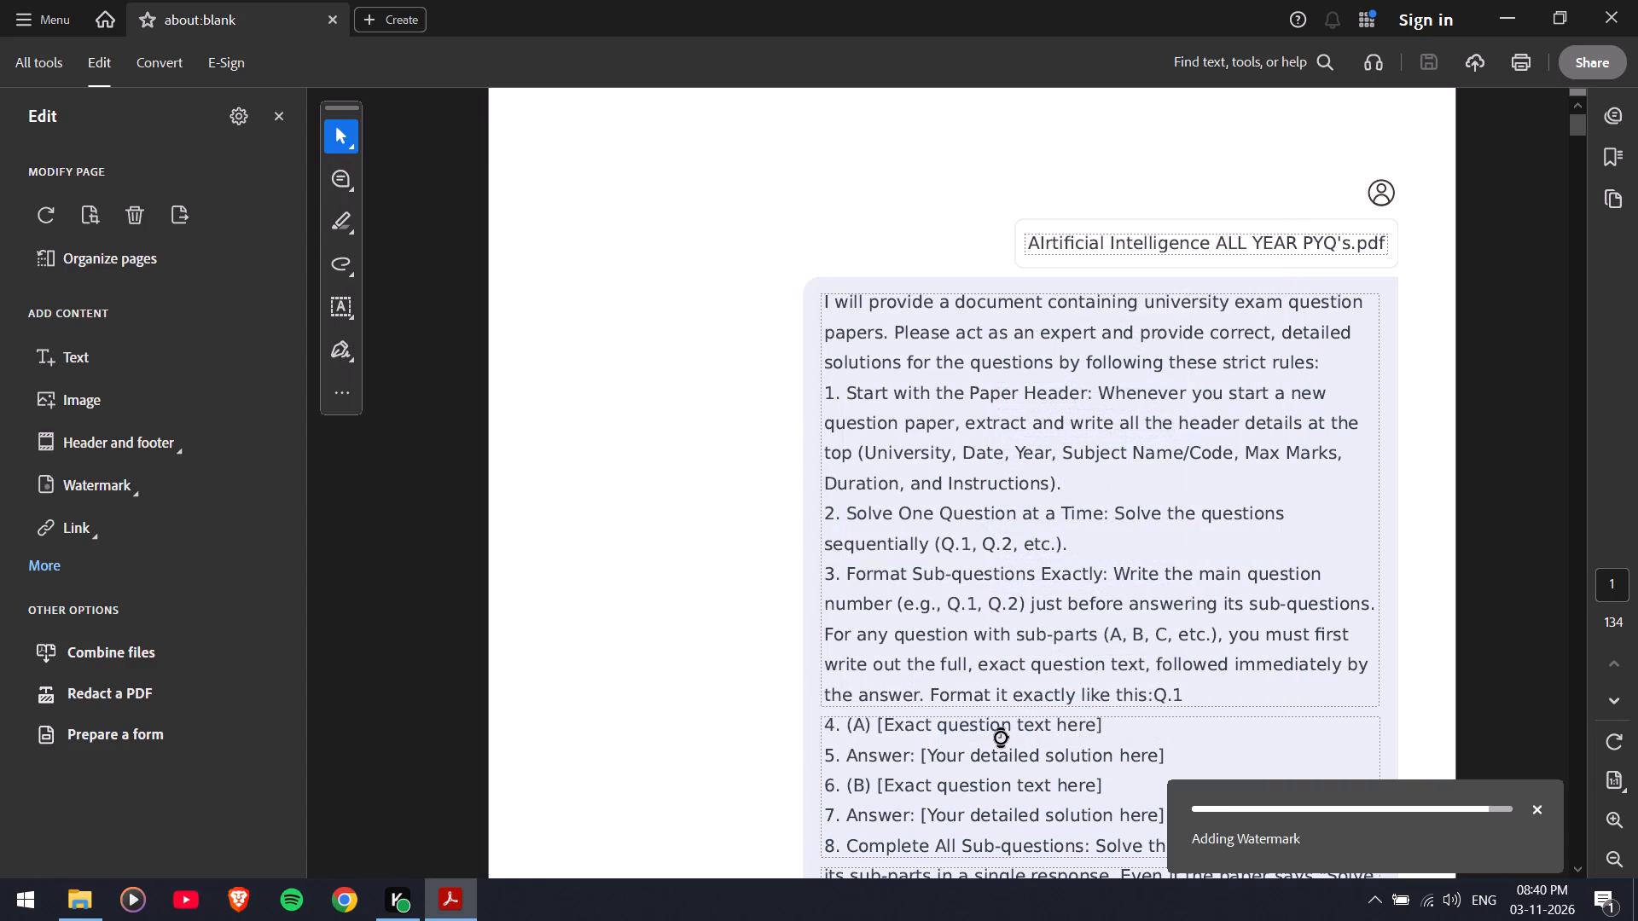
Check the Townfilms watermark on the first page and try to save the PDF.
scroll(1001, 738, "down", 5)
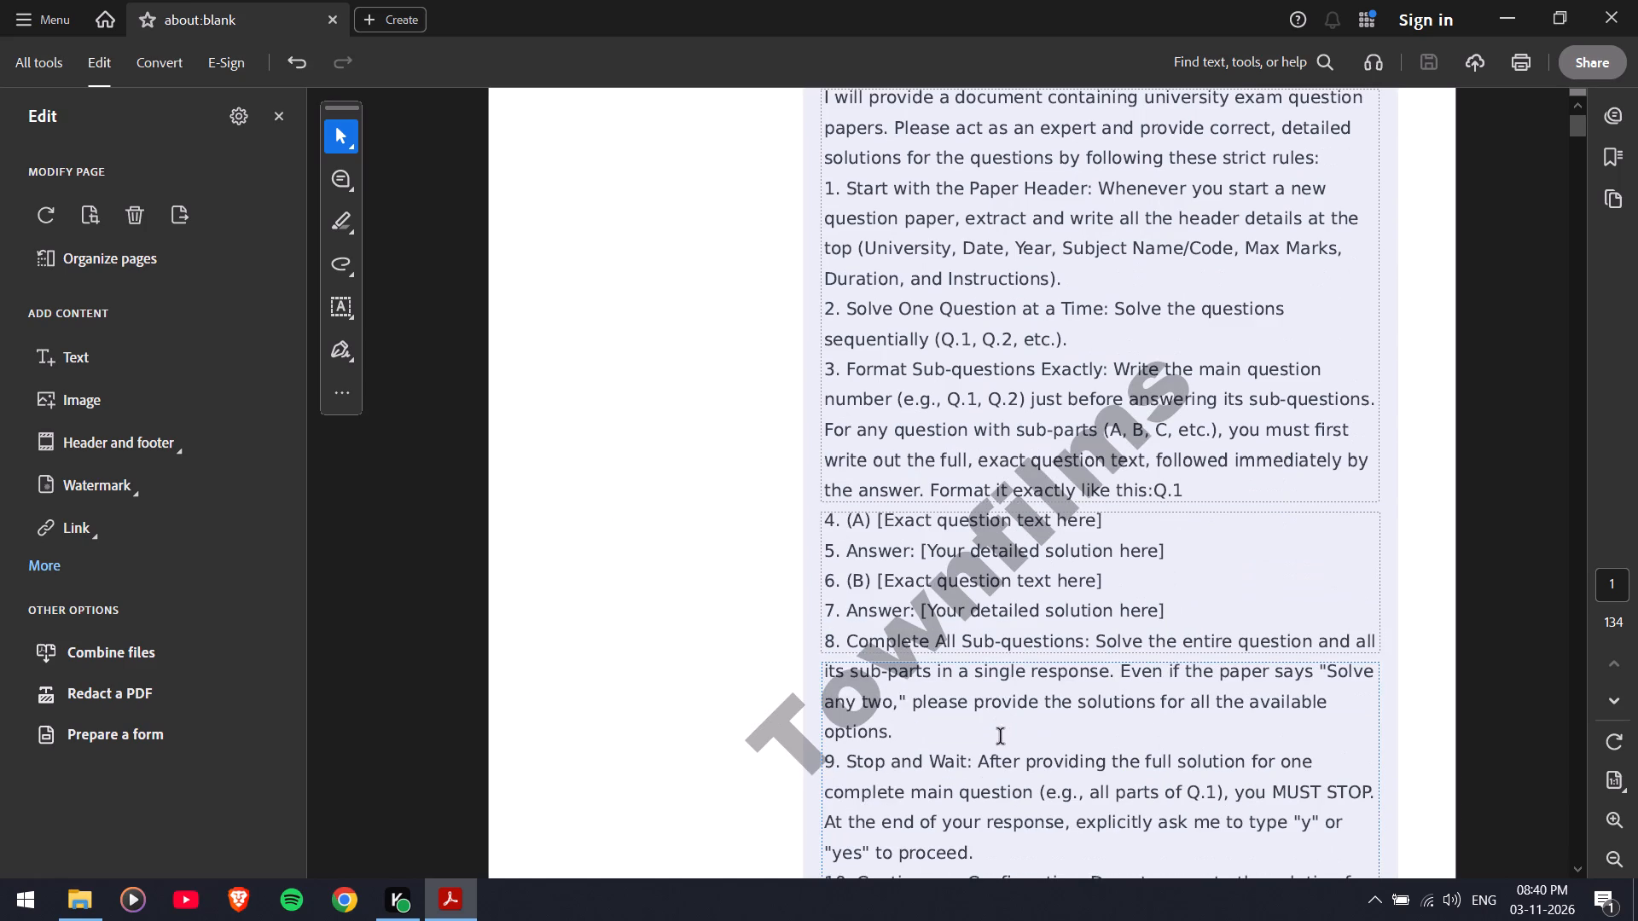
scroll(1001, 738, "down", 5)
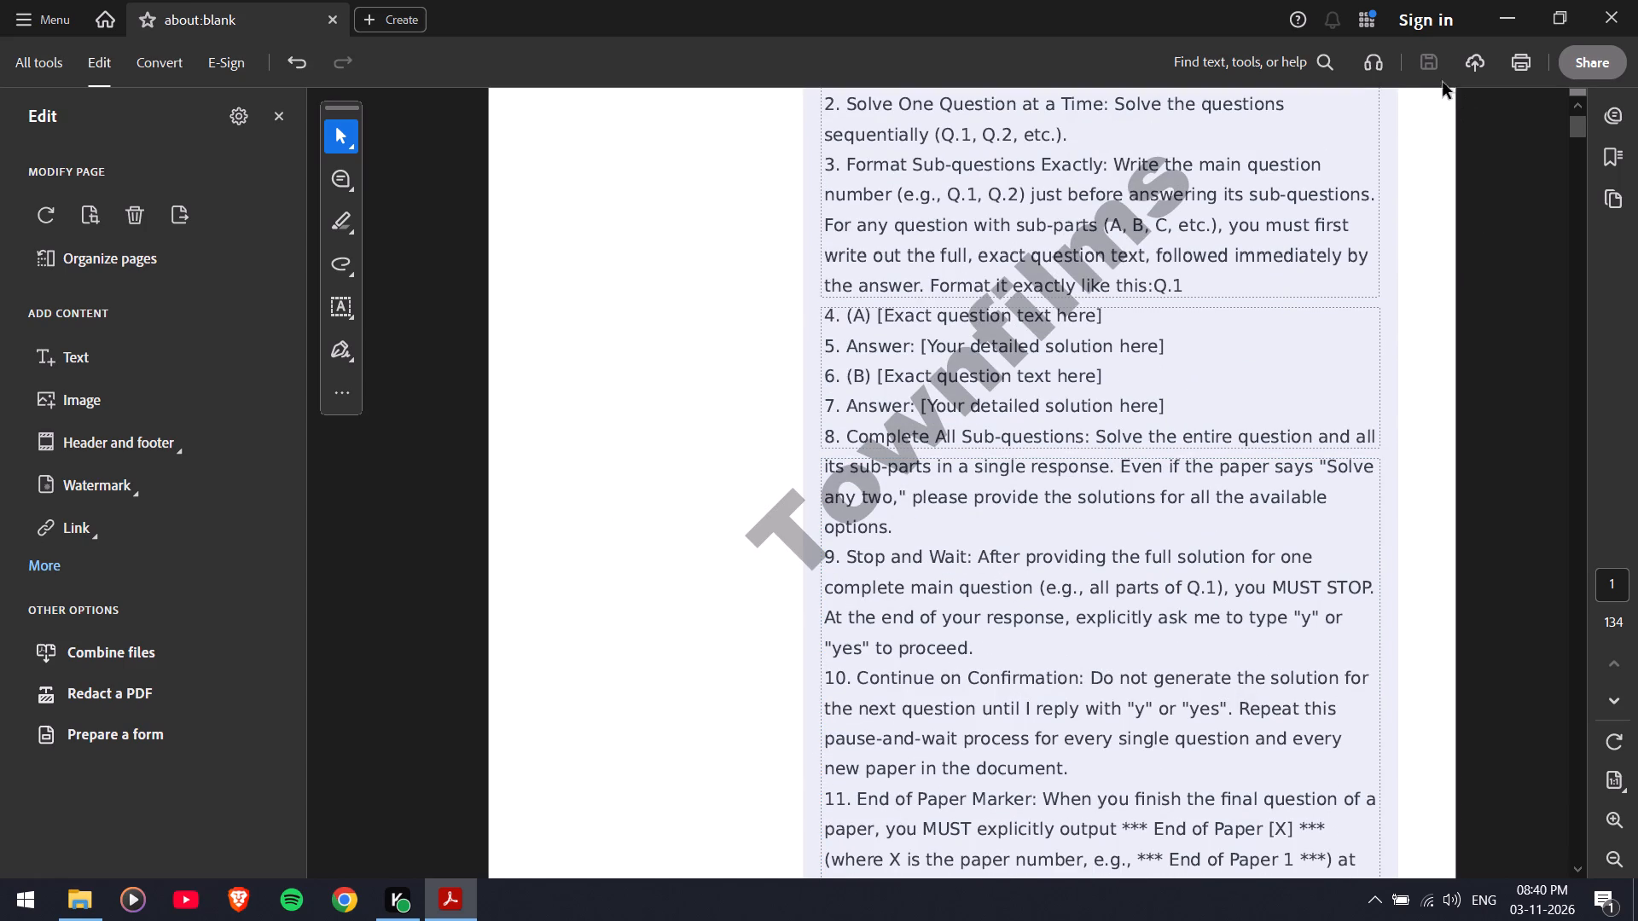
left_click(1434, 74)
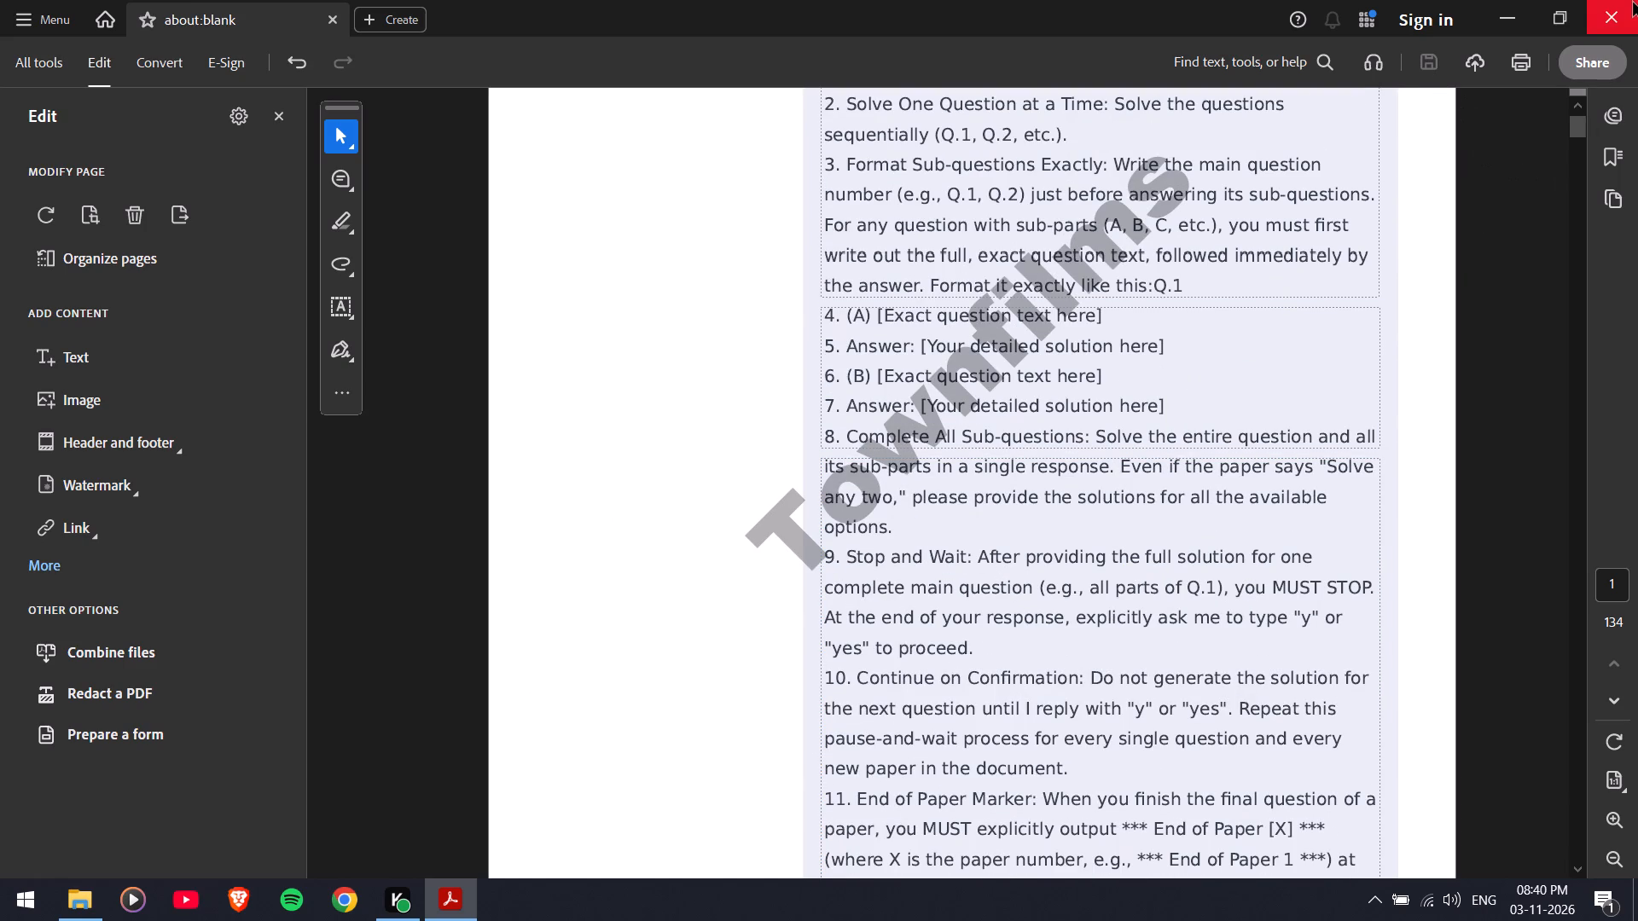
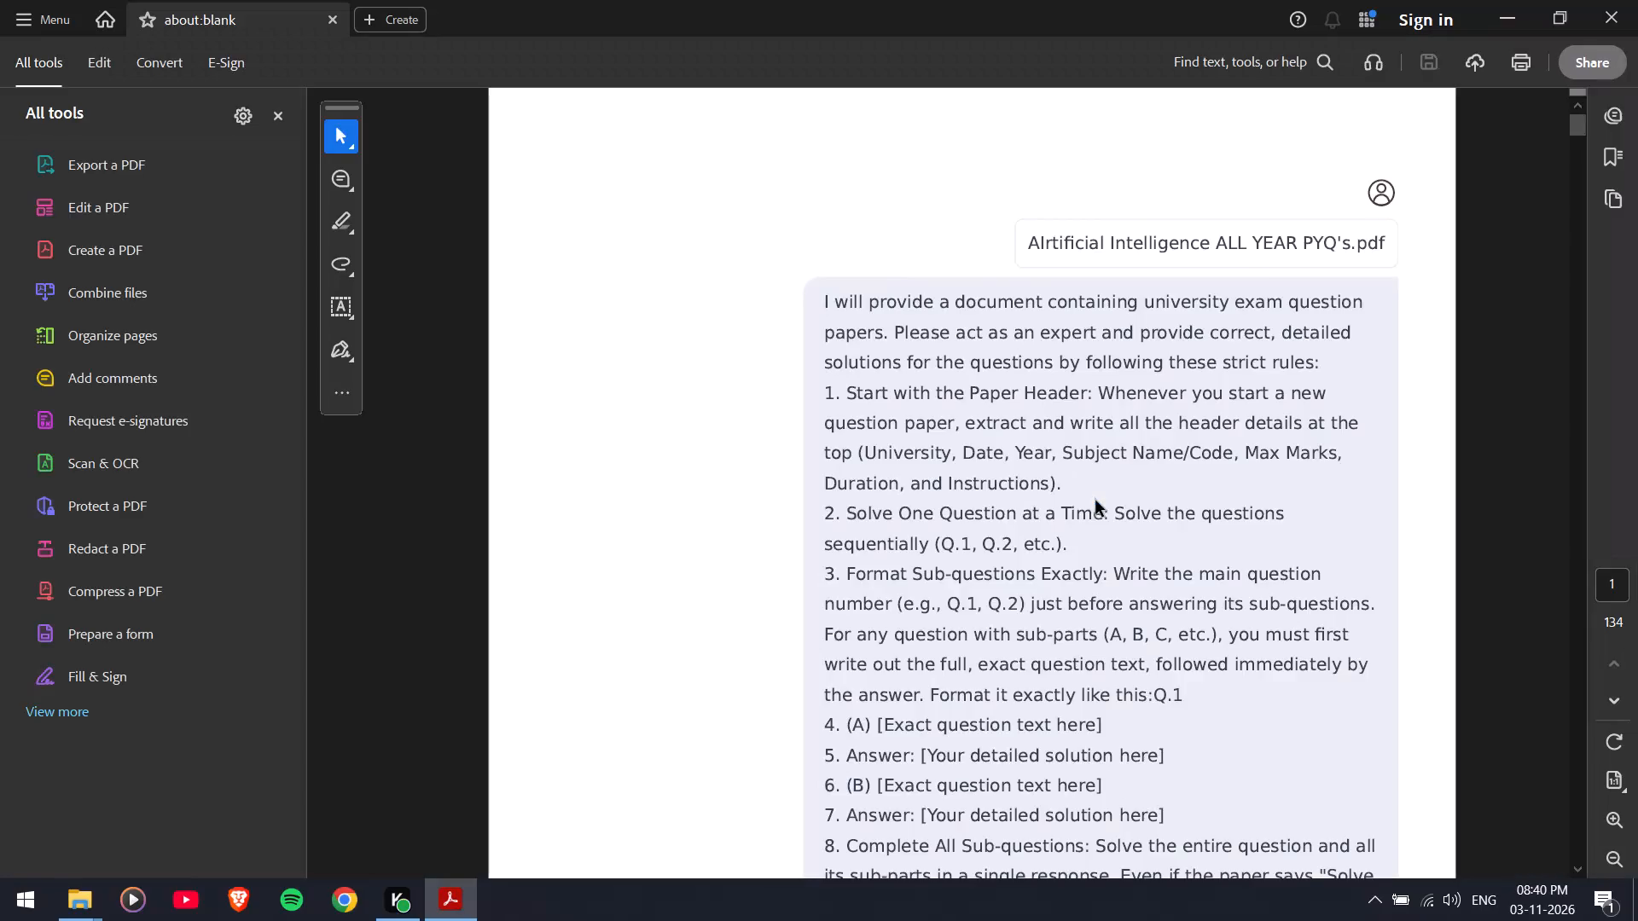
Look through the opening pages of Ai ALL PYQS ANSWERS GEMINI for the watermark, and close the PDF.
scroll(1095, 501, "down", 20)
scroll(1095, 501, "down", 1)
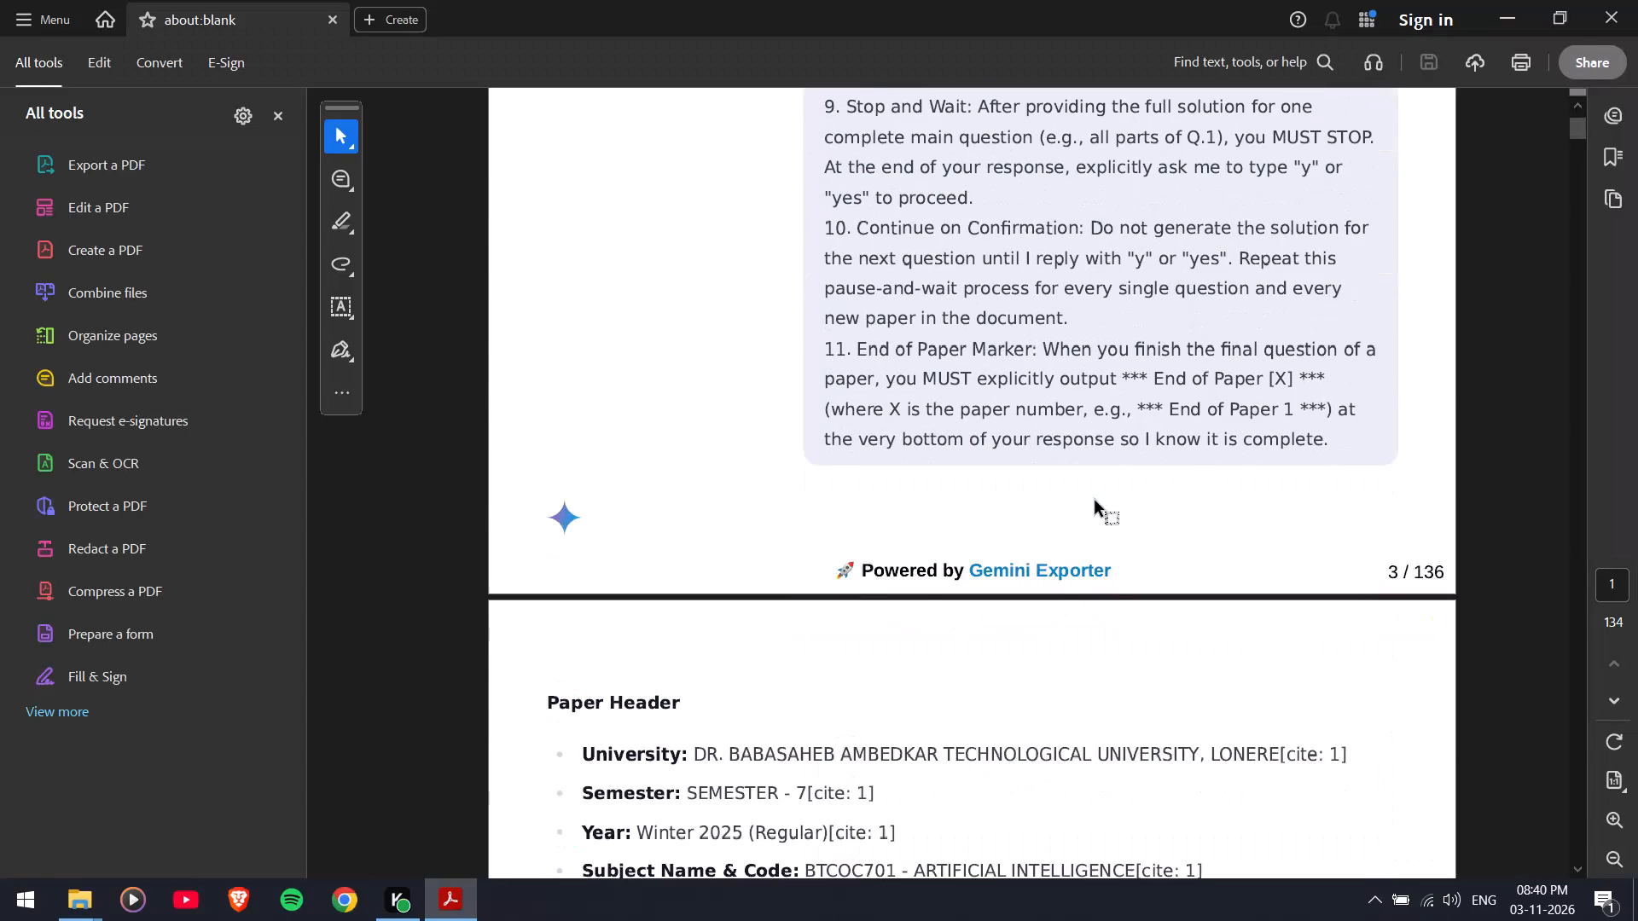
scroll(1096, 501, "down", 10)
scroll(1096, 501, "up", 1)
scroll(1096, 501, "down", 10)
scroll(1096, 501, "up", 1)
scroll(1096, 501, "down", 9)
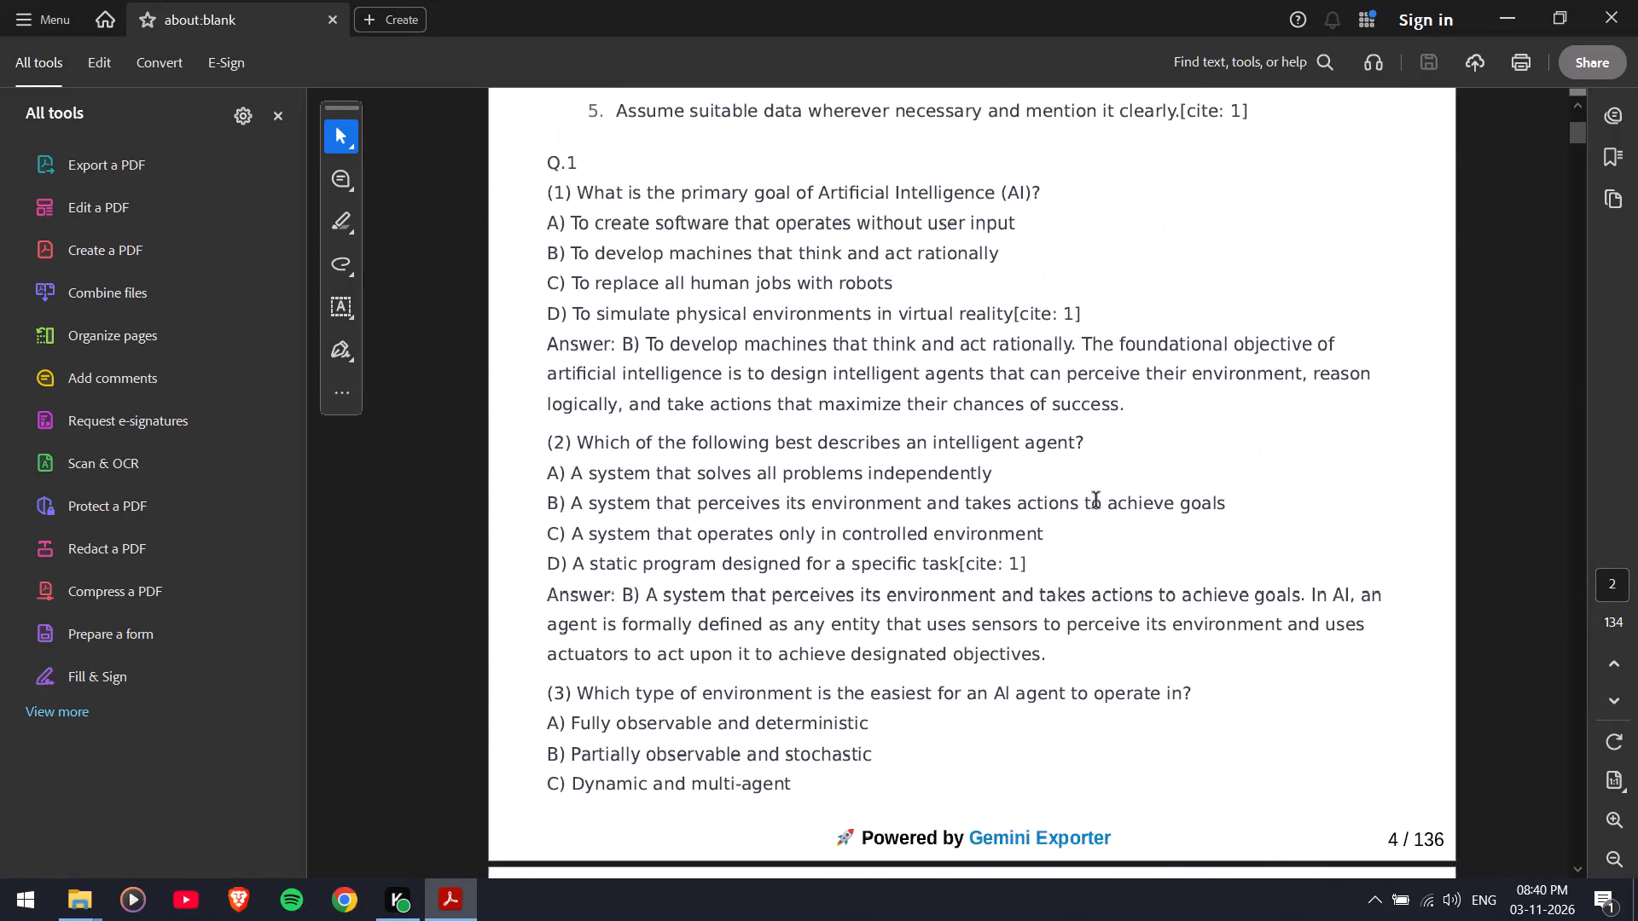
scroll(1060, 502, "down", 20)
scroll(1060, 502, "down", 9)
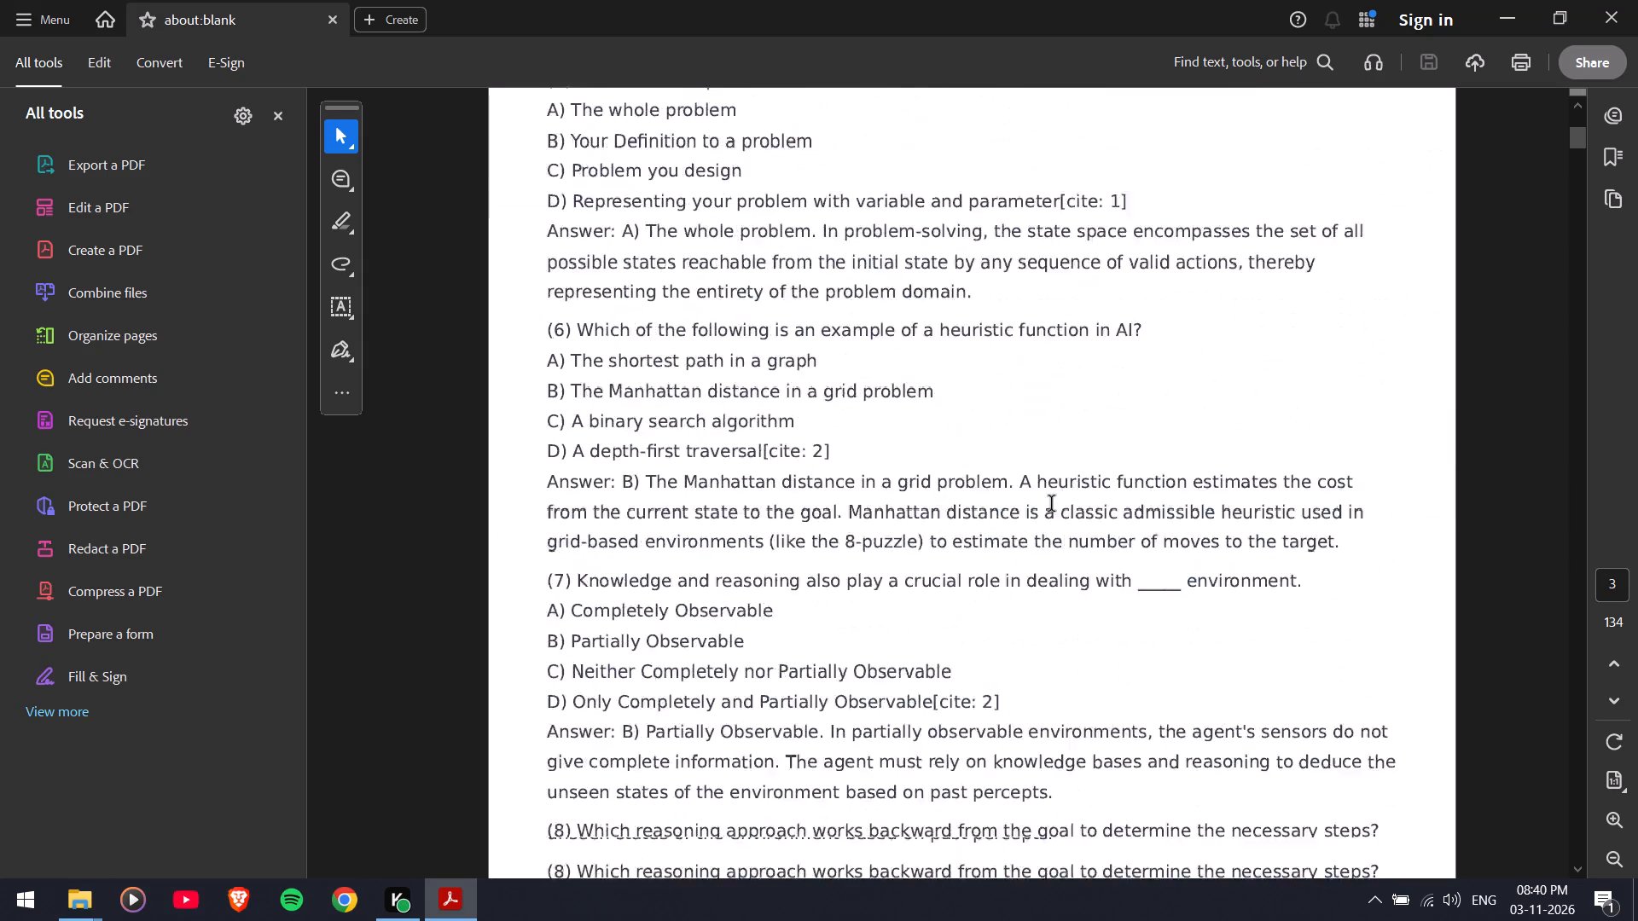
scroll(1052, 505, "down", 13)
left_click(1637, 84)
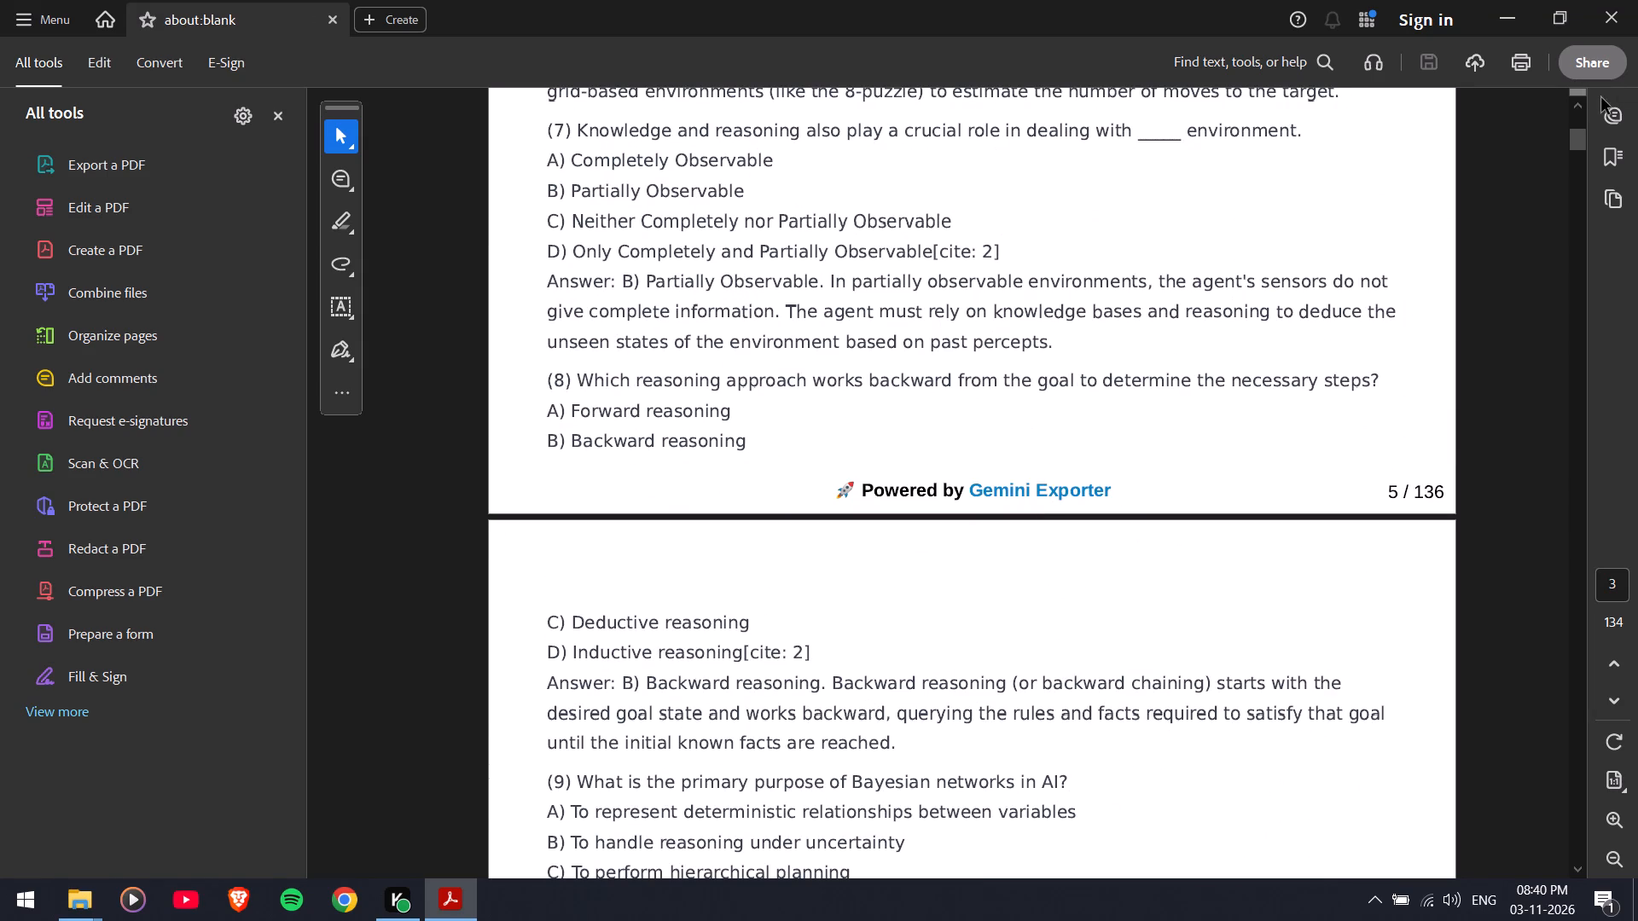
left_click(1637, 0)
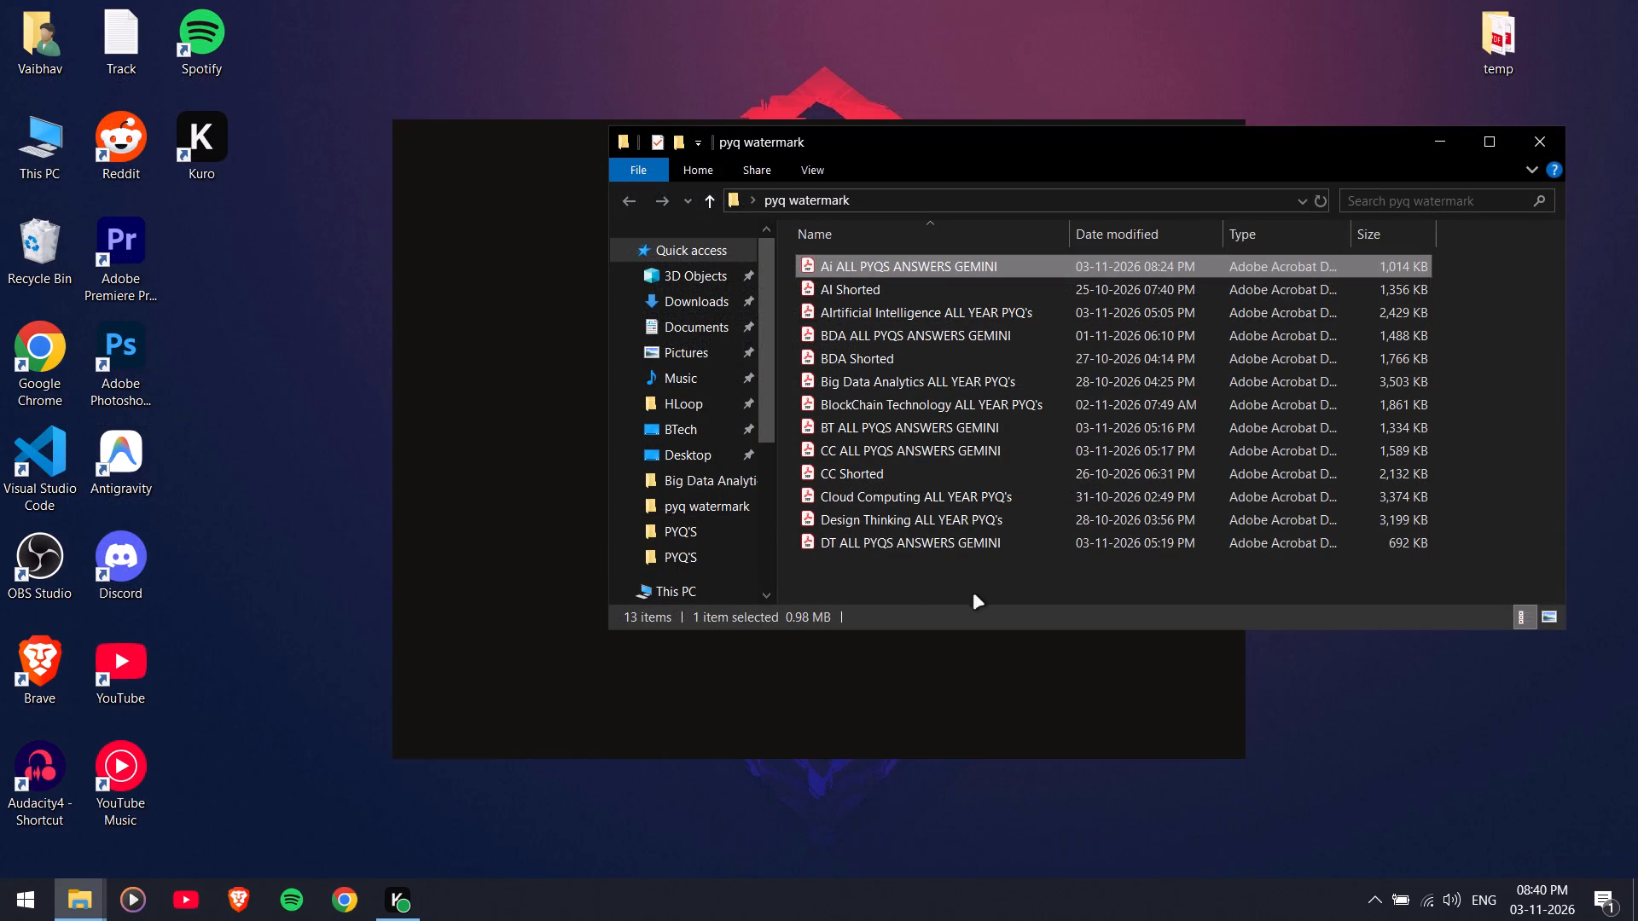
Open AIrtificial Intelligence ALL YEAR PYQ's from the Artificial Intelligence folder in Downloads > PYQ'S, check it for a watermark, and close it.
left_click(972, 581)
left_click(692, 299)
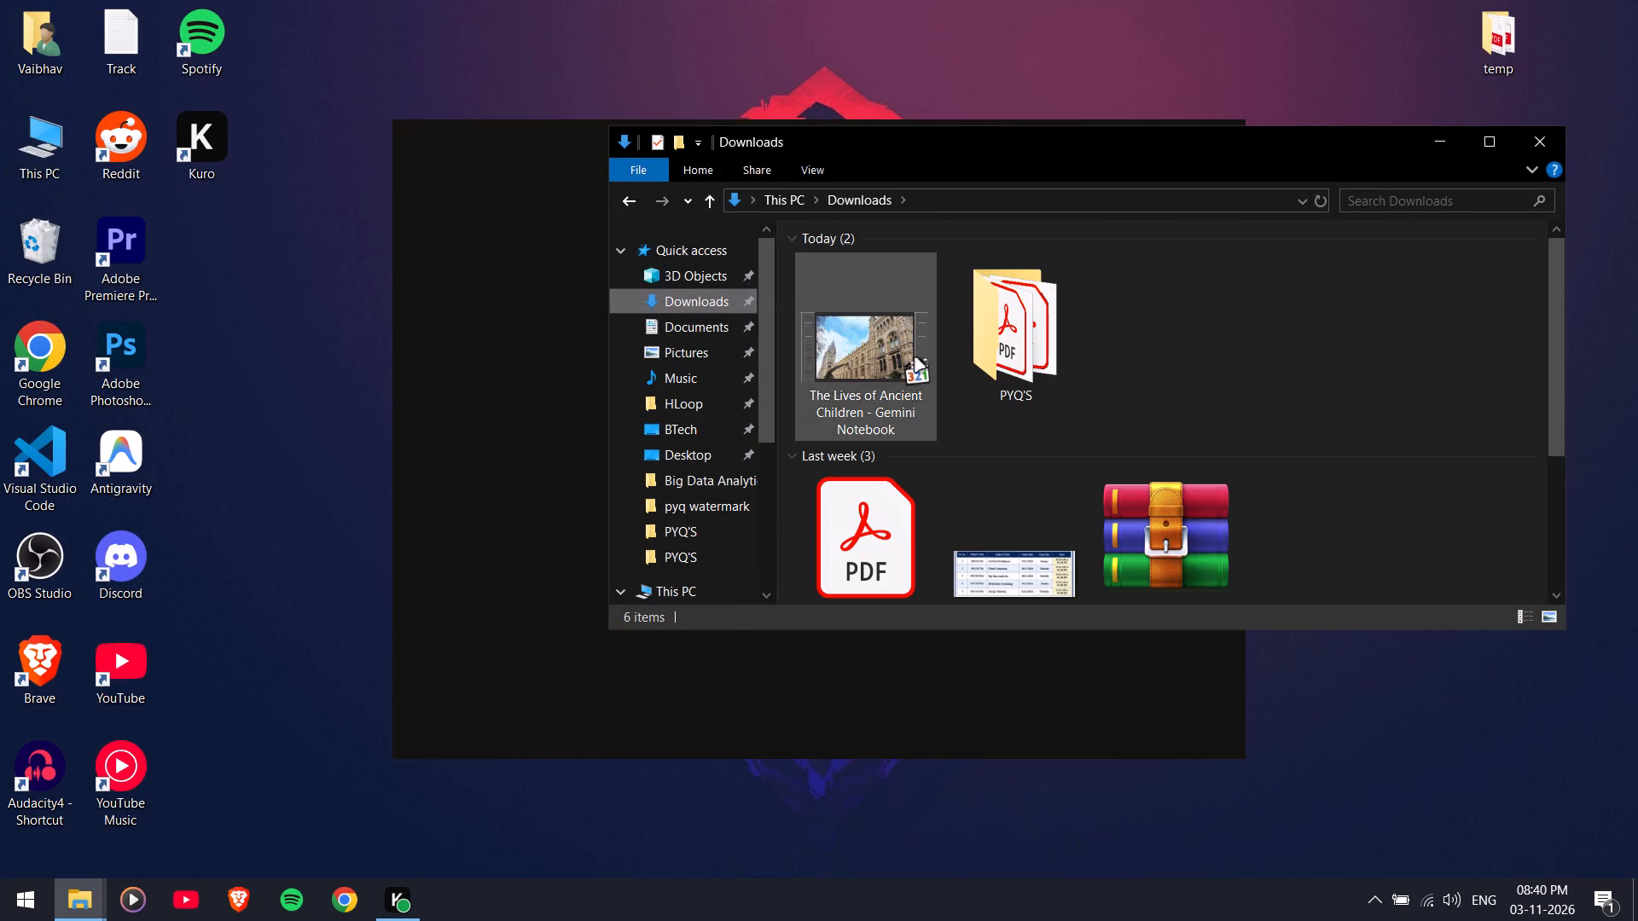
double_click(1018, 358)
double_click(845, 330)
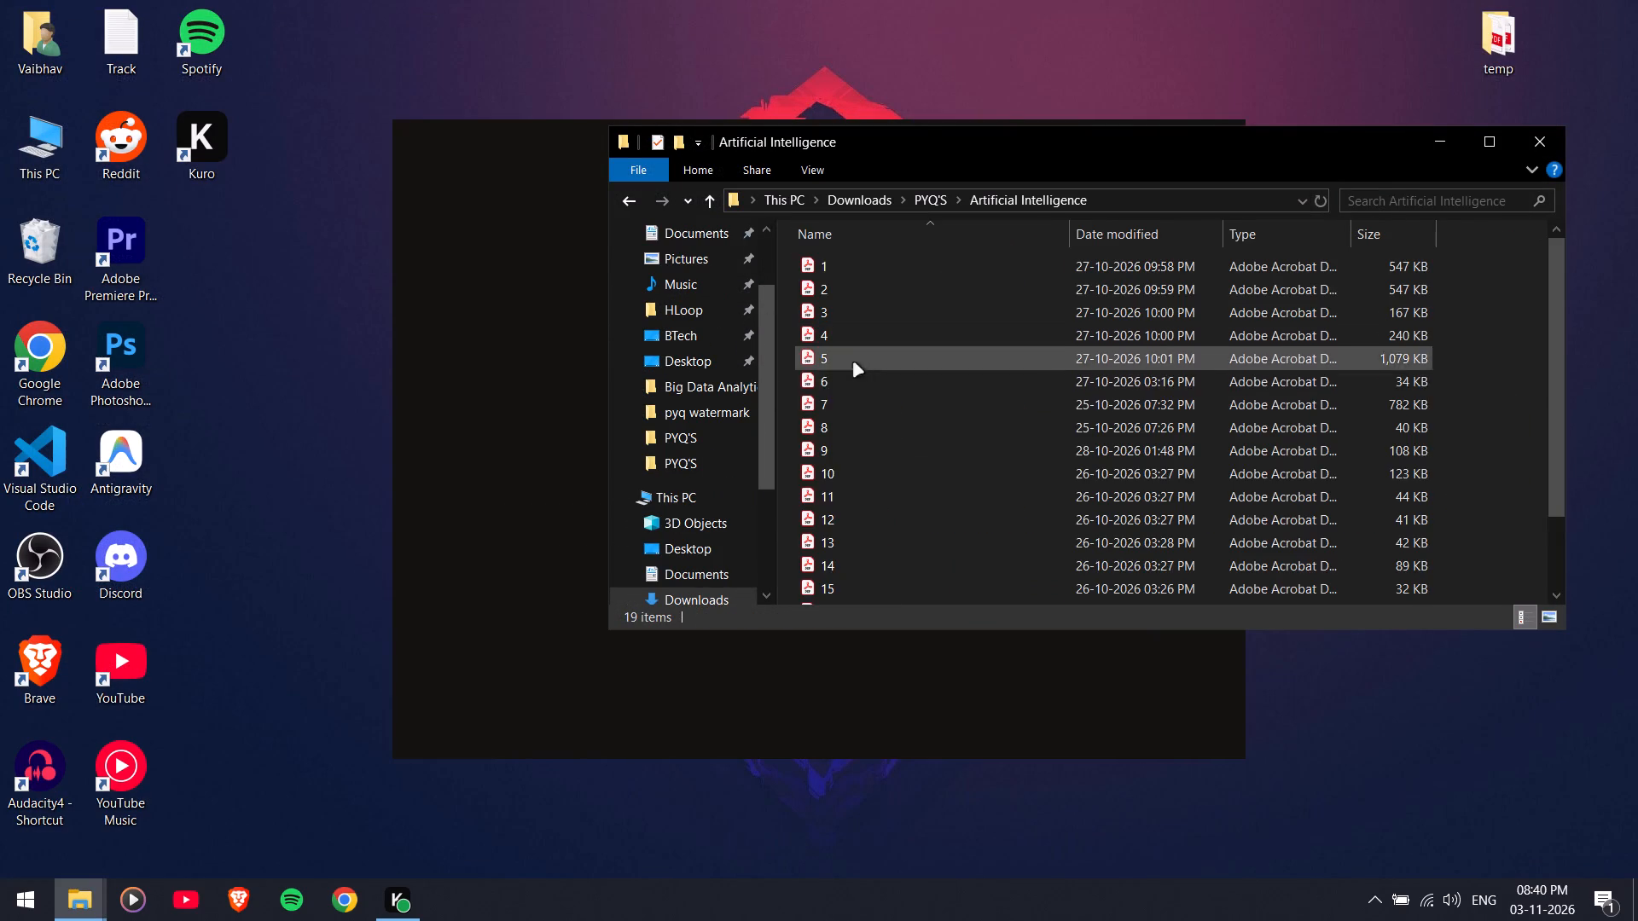
scroll(876, 510, "down", 12)
double_click(888, 551)
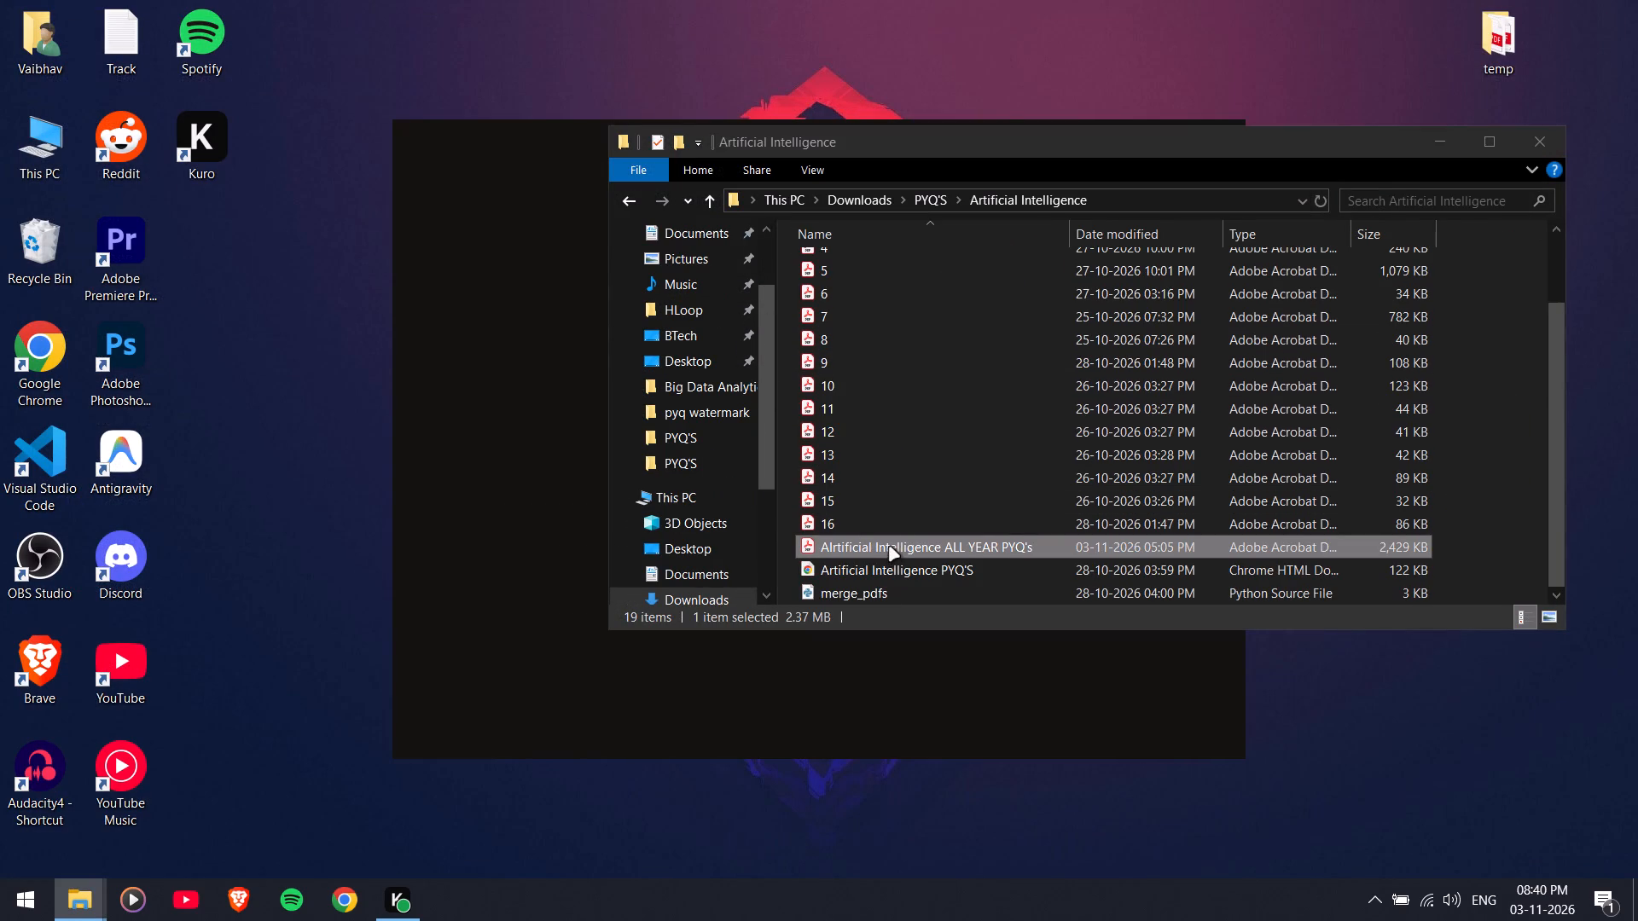
scroll(889, 547, "down", 13)
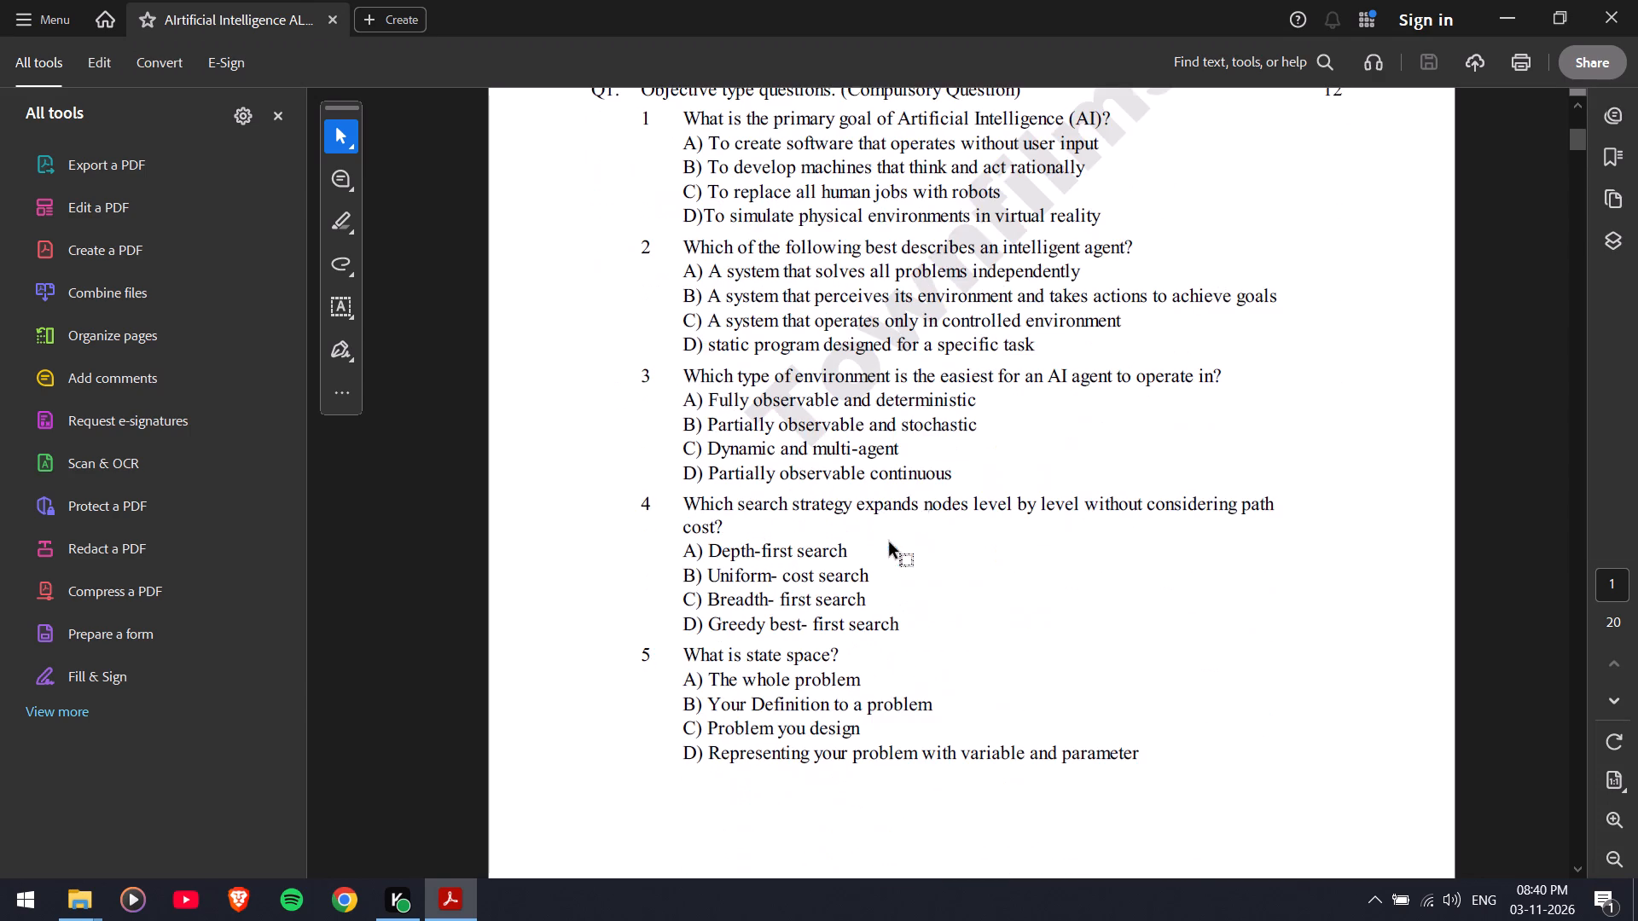
left_click(1637, 0)
Open Big Data Analytics ALL YEAR PYQ's from the Big Data Analytics folder in PYQ'S, check its pages for a watermark, and close it.
left_click(1498, 147)
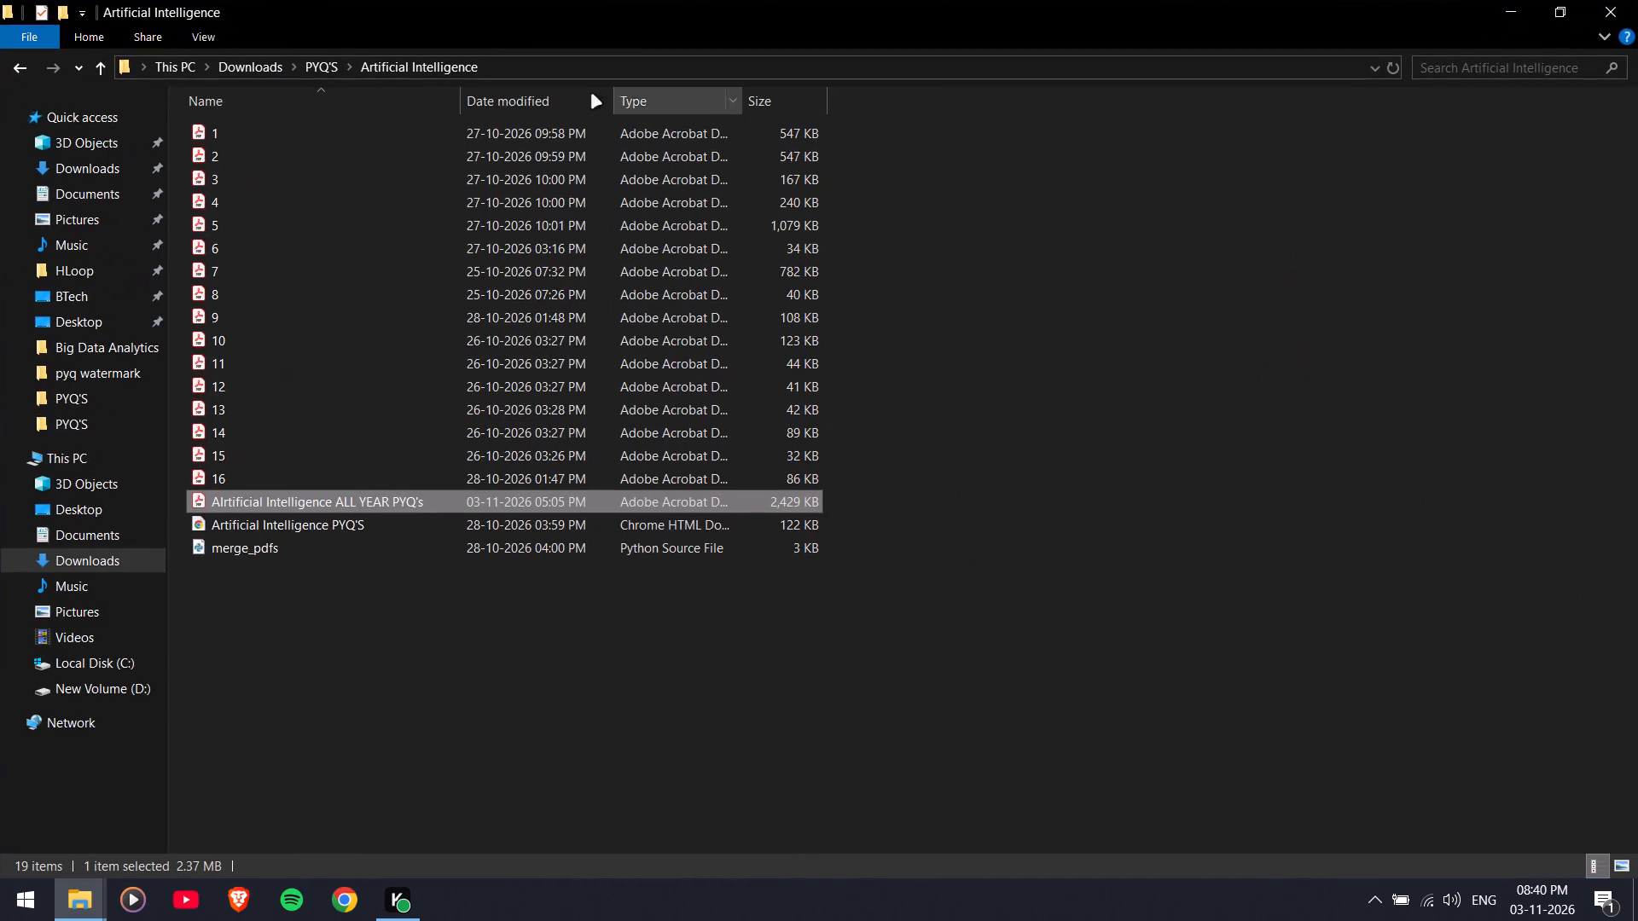
left_click(322, 70)
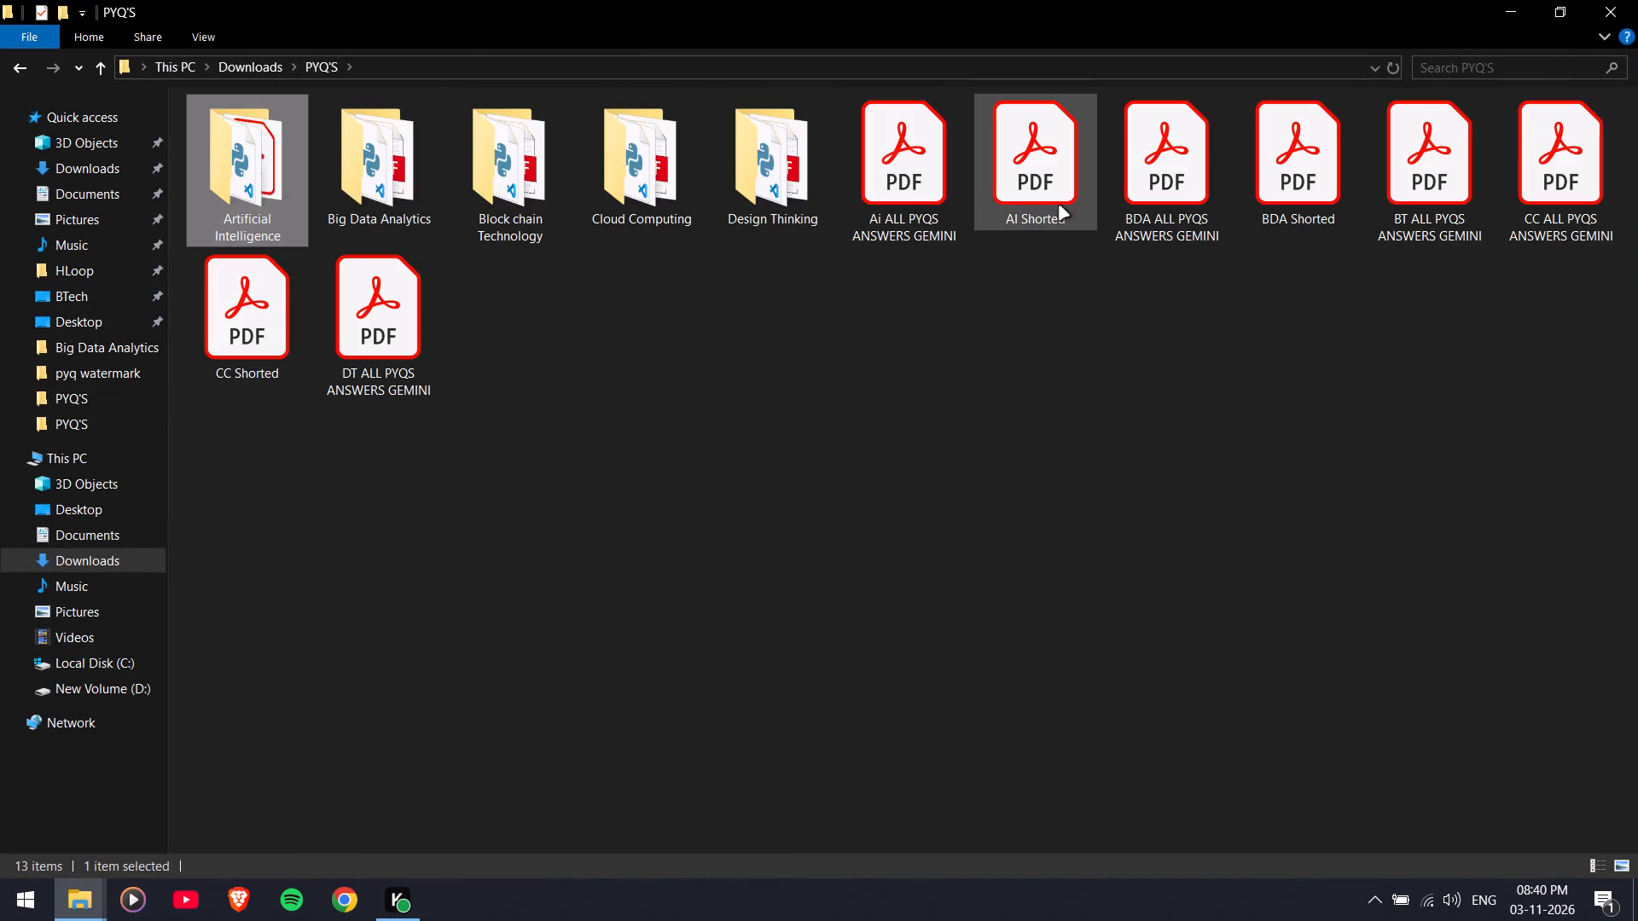
double_click(345, 182)
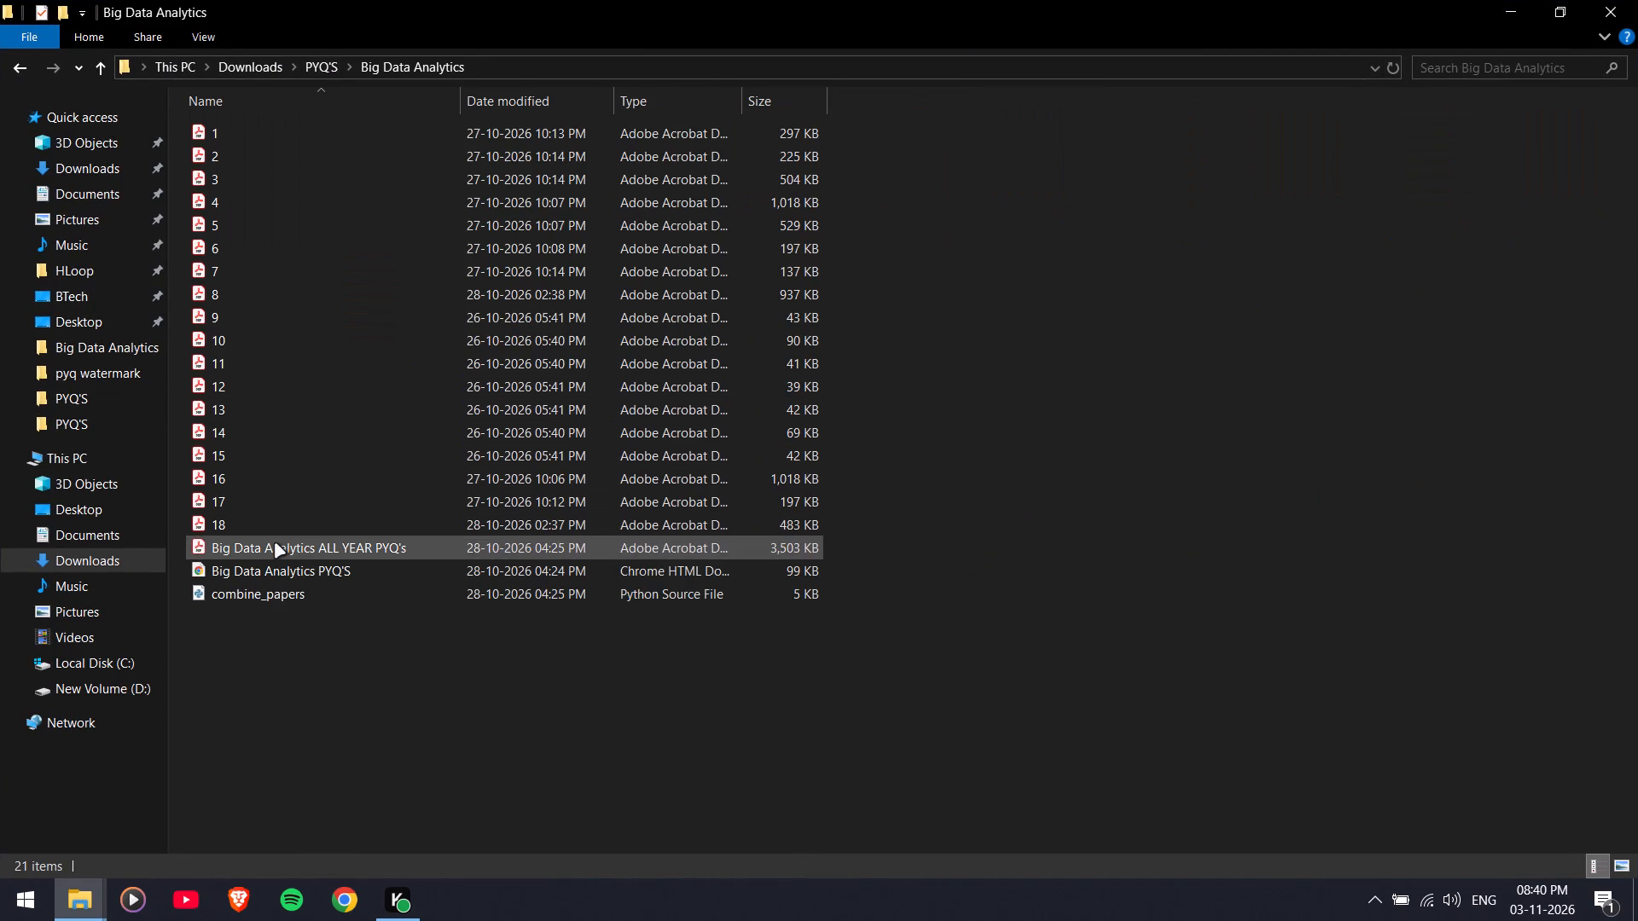
double_click(275, 543)
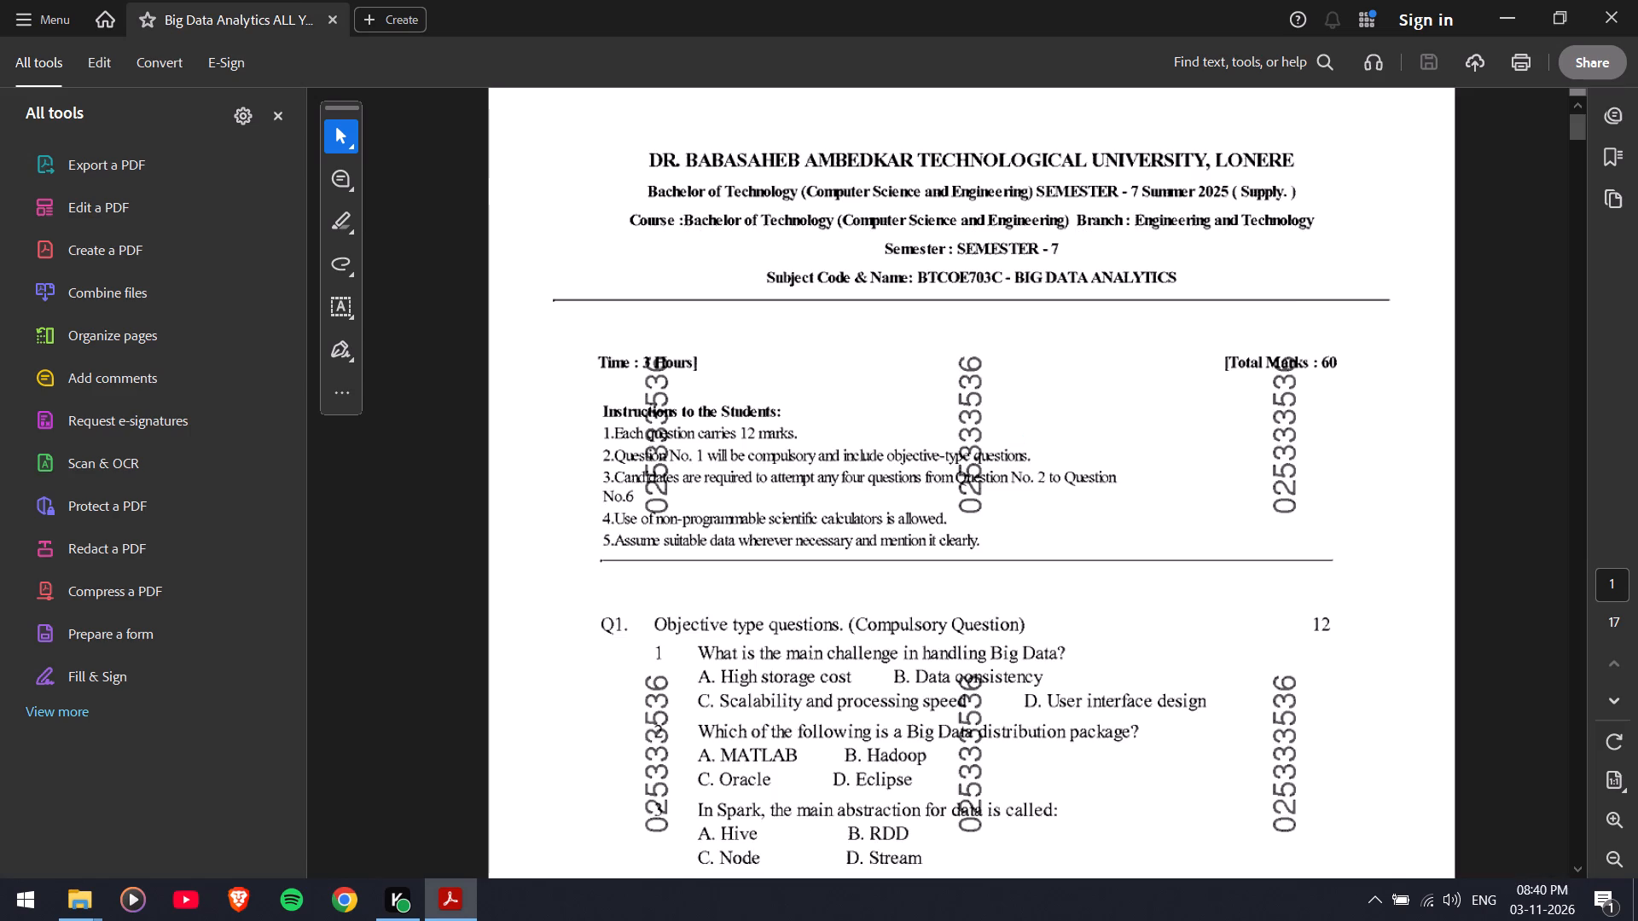
scroll(1027, 437, "down", 6)
scroll(1027, 437, "down", 20)
scroll(1027, 437, "down", 6)
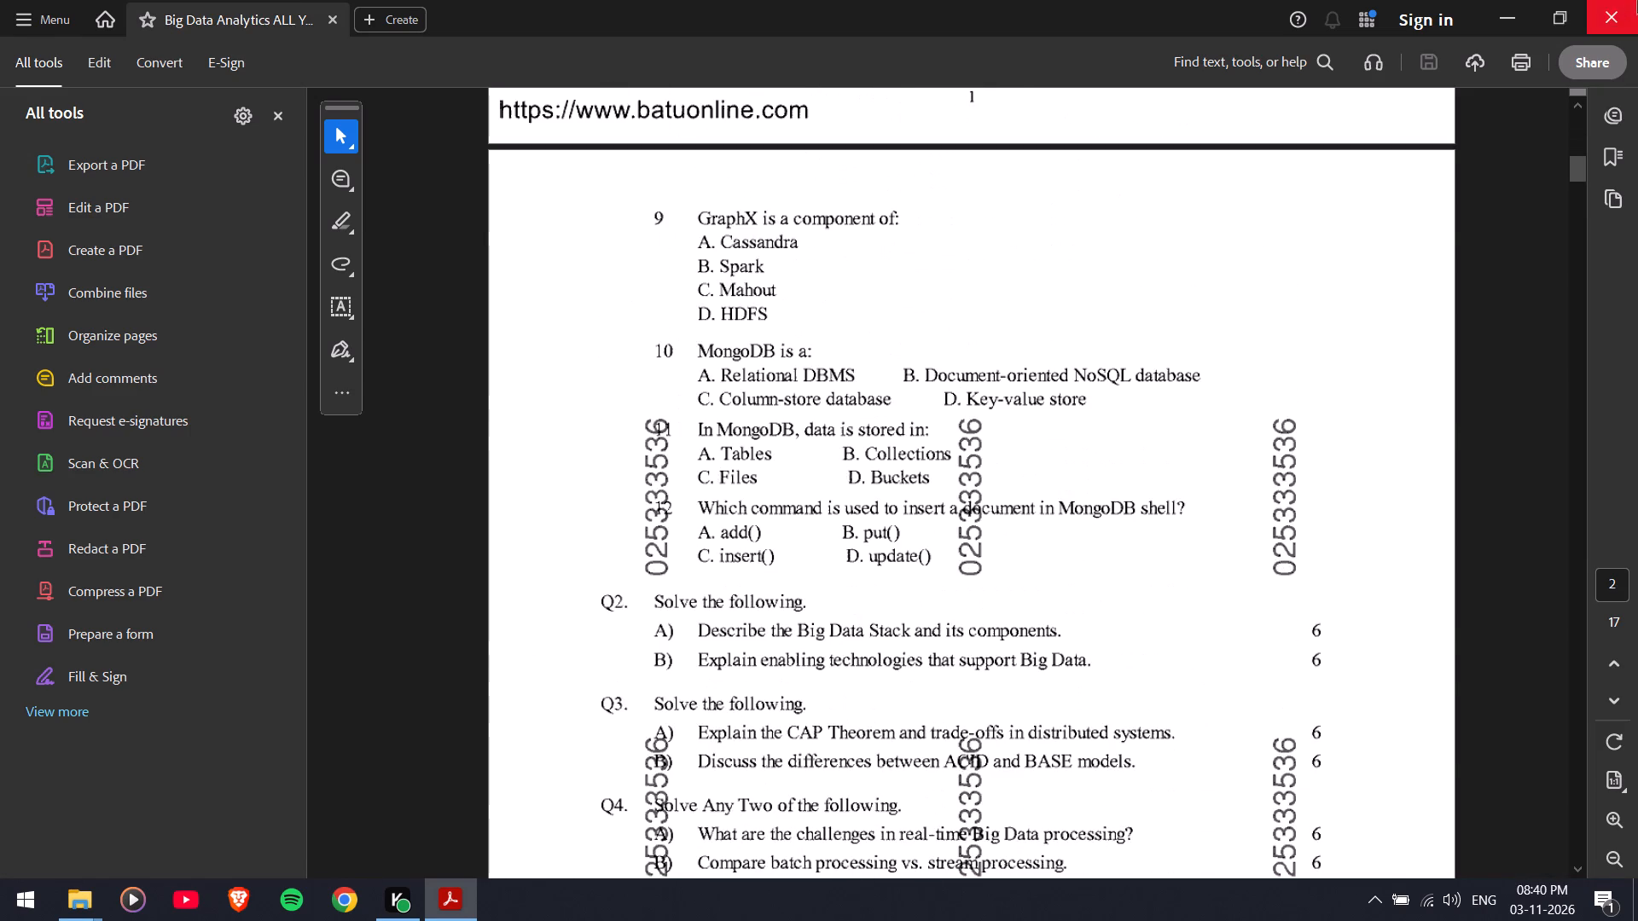
left_click(1637, 0)
Return to Downloads, examine the contents of the SEM 7 PYQ'S archive in WinRAR, and close the archive.
left_click(309, 68)
left_click(266, 72)
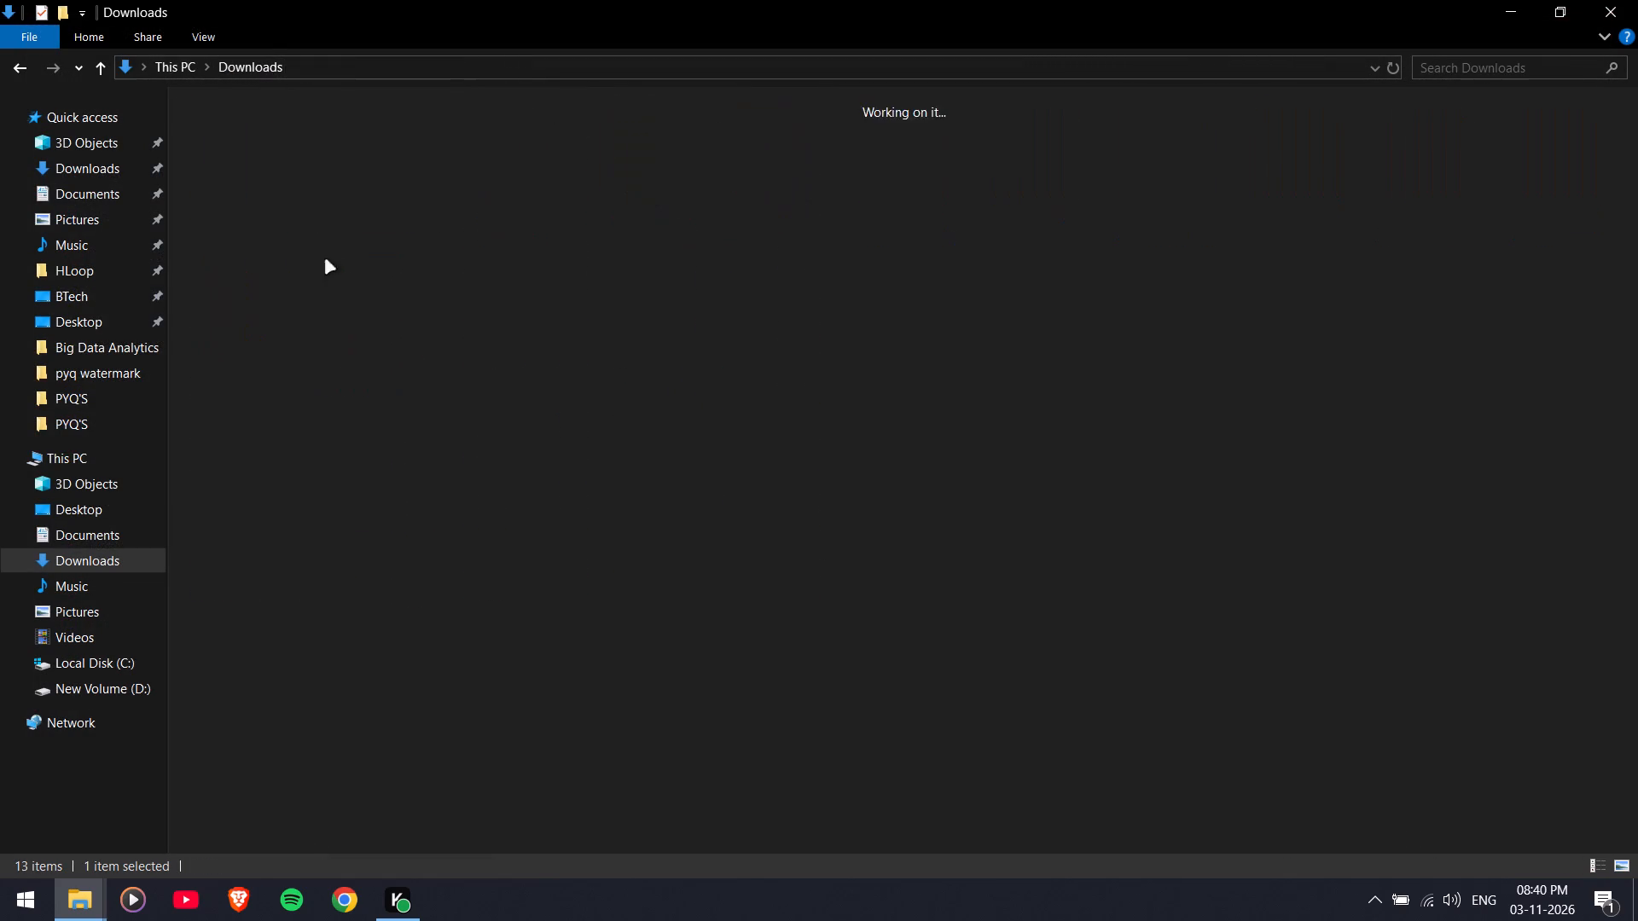
left_click(781, 461)
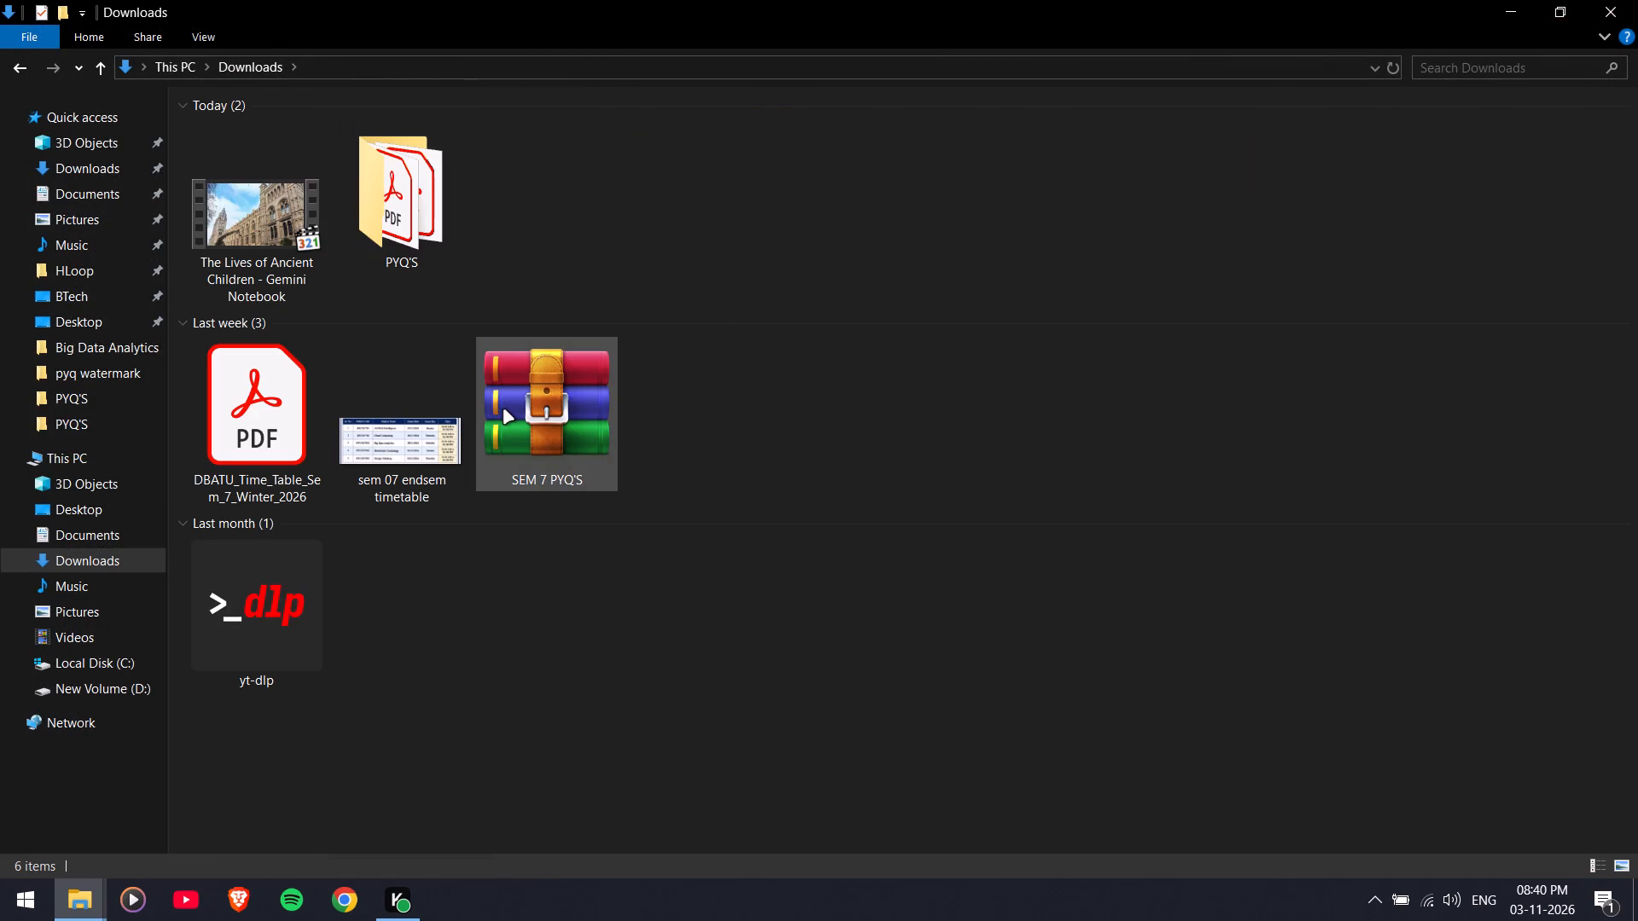
left_click(941, 443)
double_click(618, 429)
double_click(577, 425)
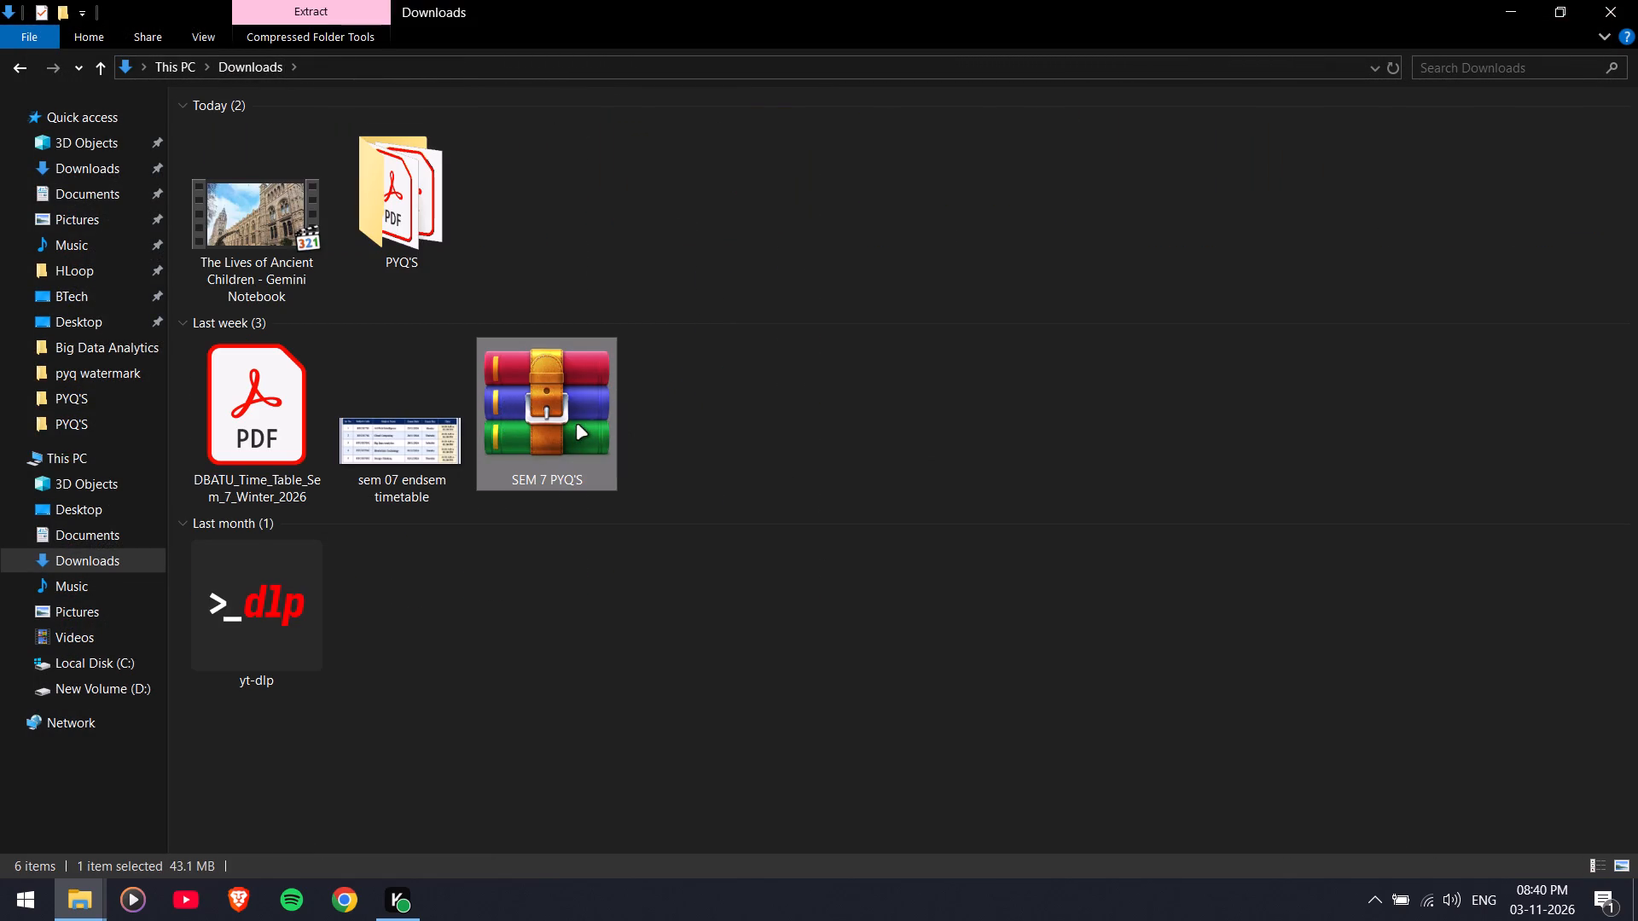
left_click(1222, 119)
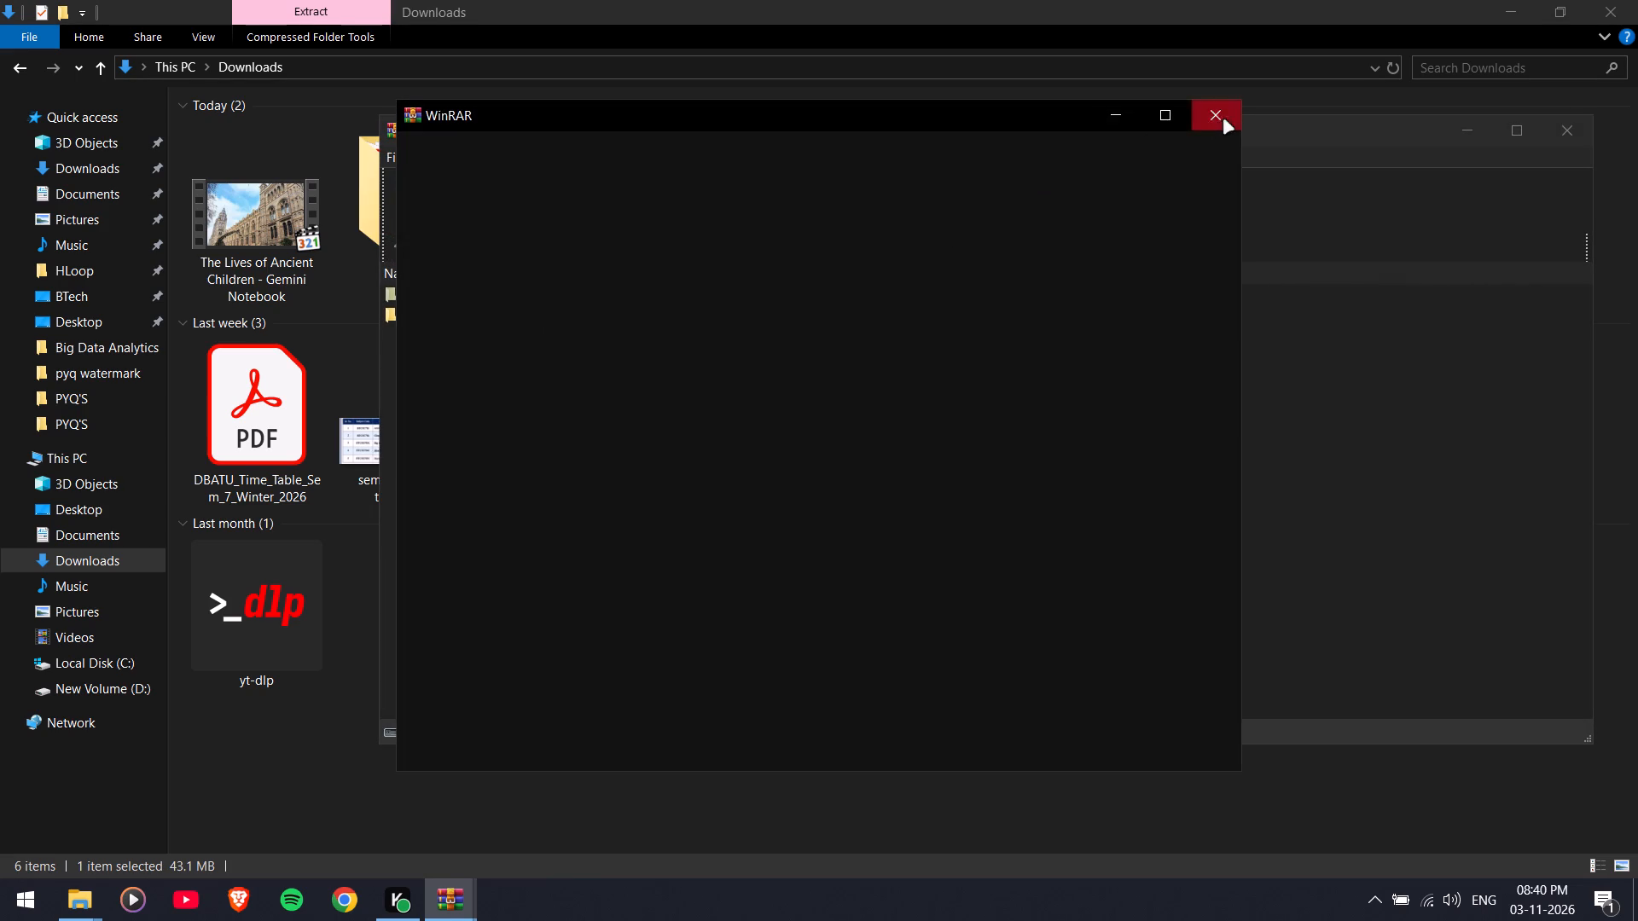
double_click(476, 321)
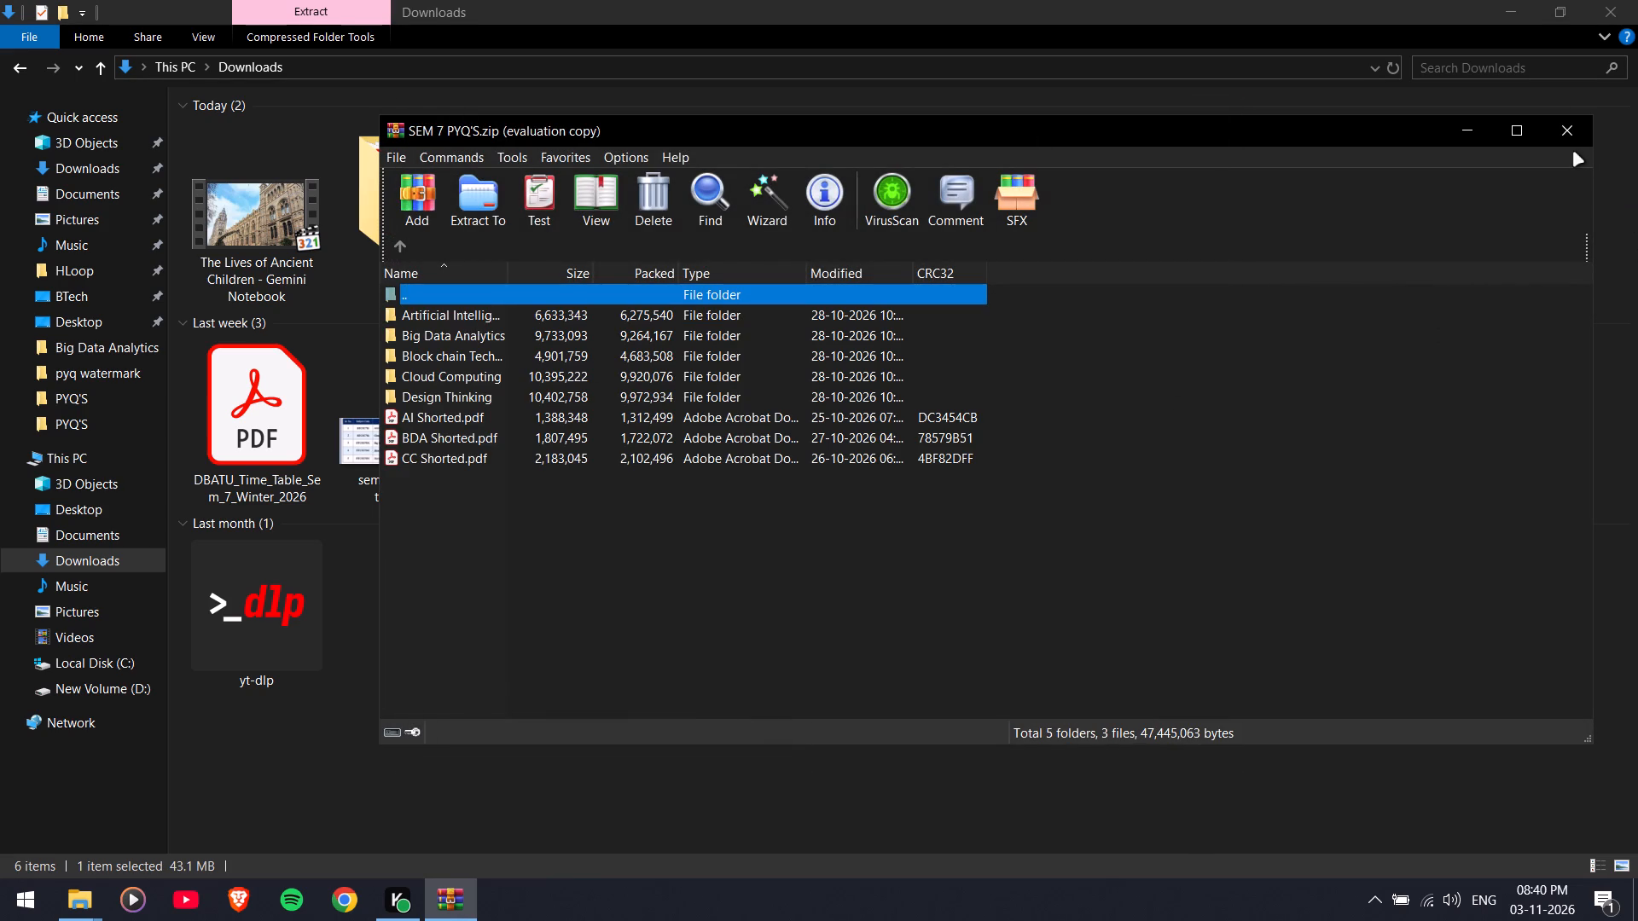
left_click(1570, 146)
left_click(686, 202)
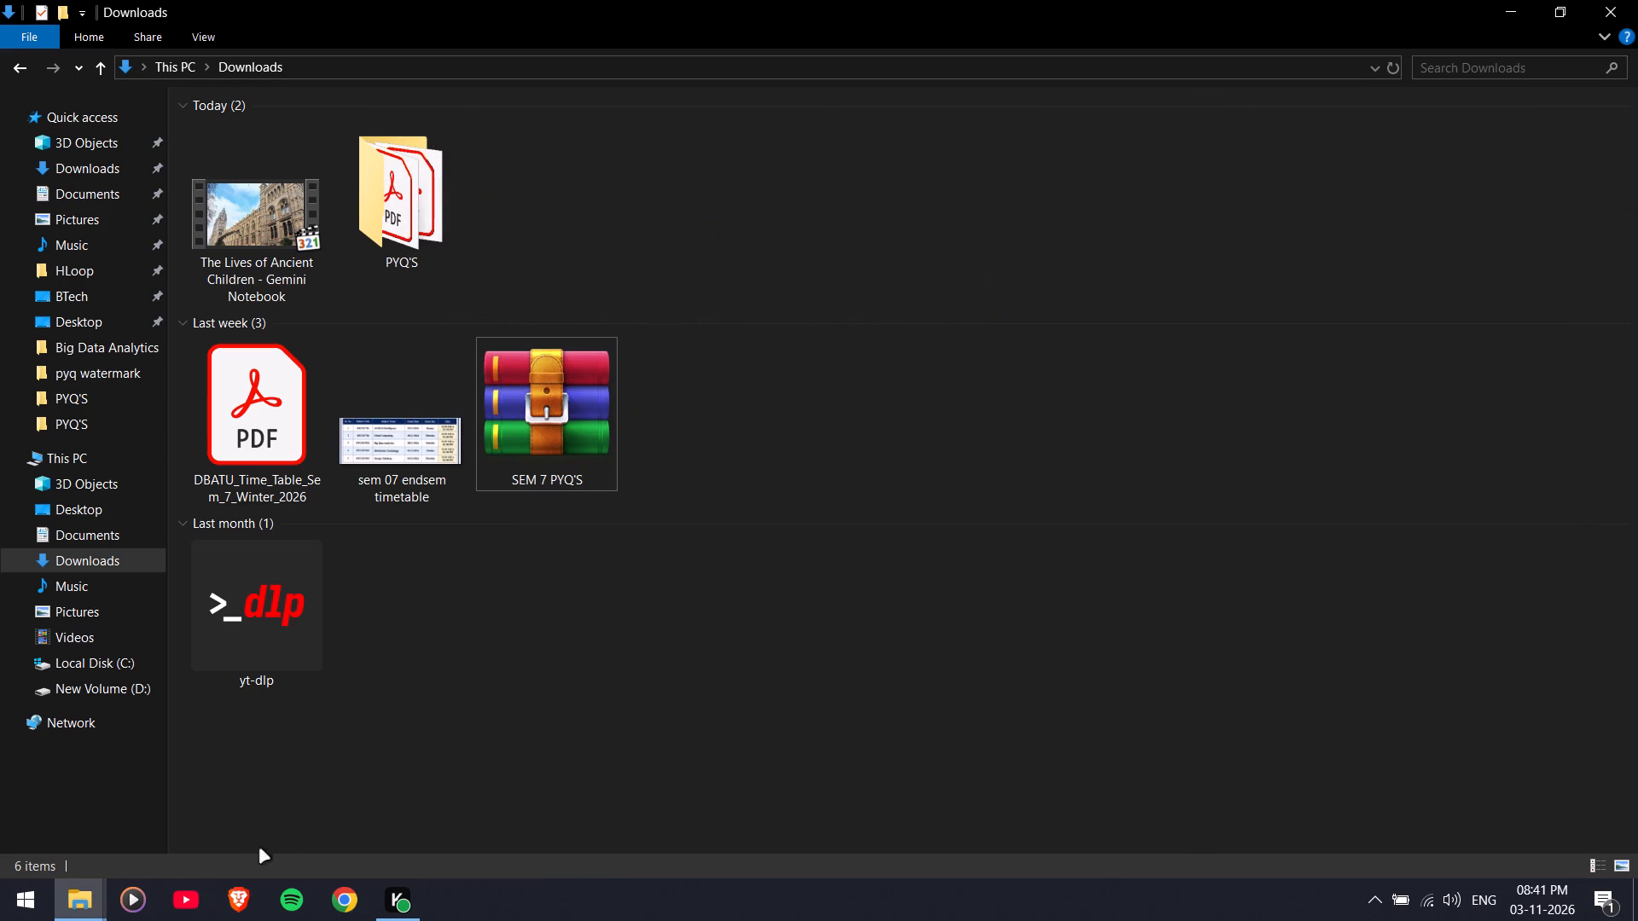
Close the Music folder window and return to the Downloads window.
left_click(88, 899)
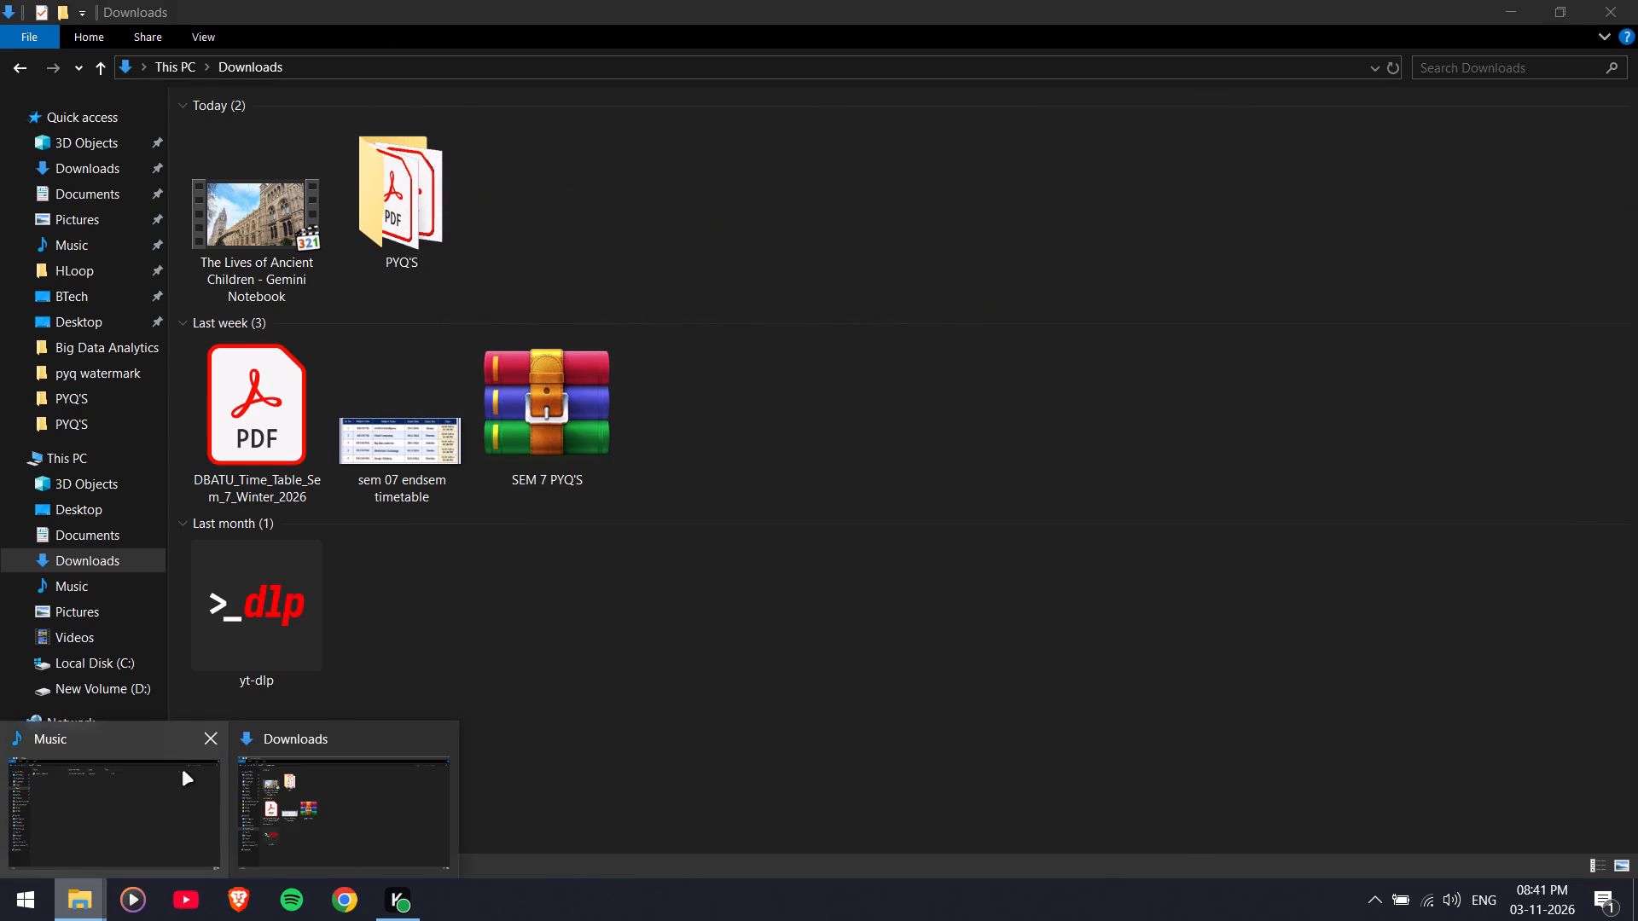
left_click(206, 753)
left_click(126, 786)
left_click(653, 681)
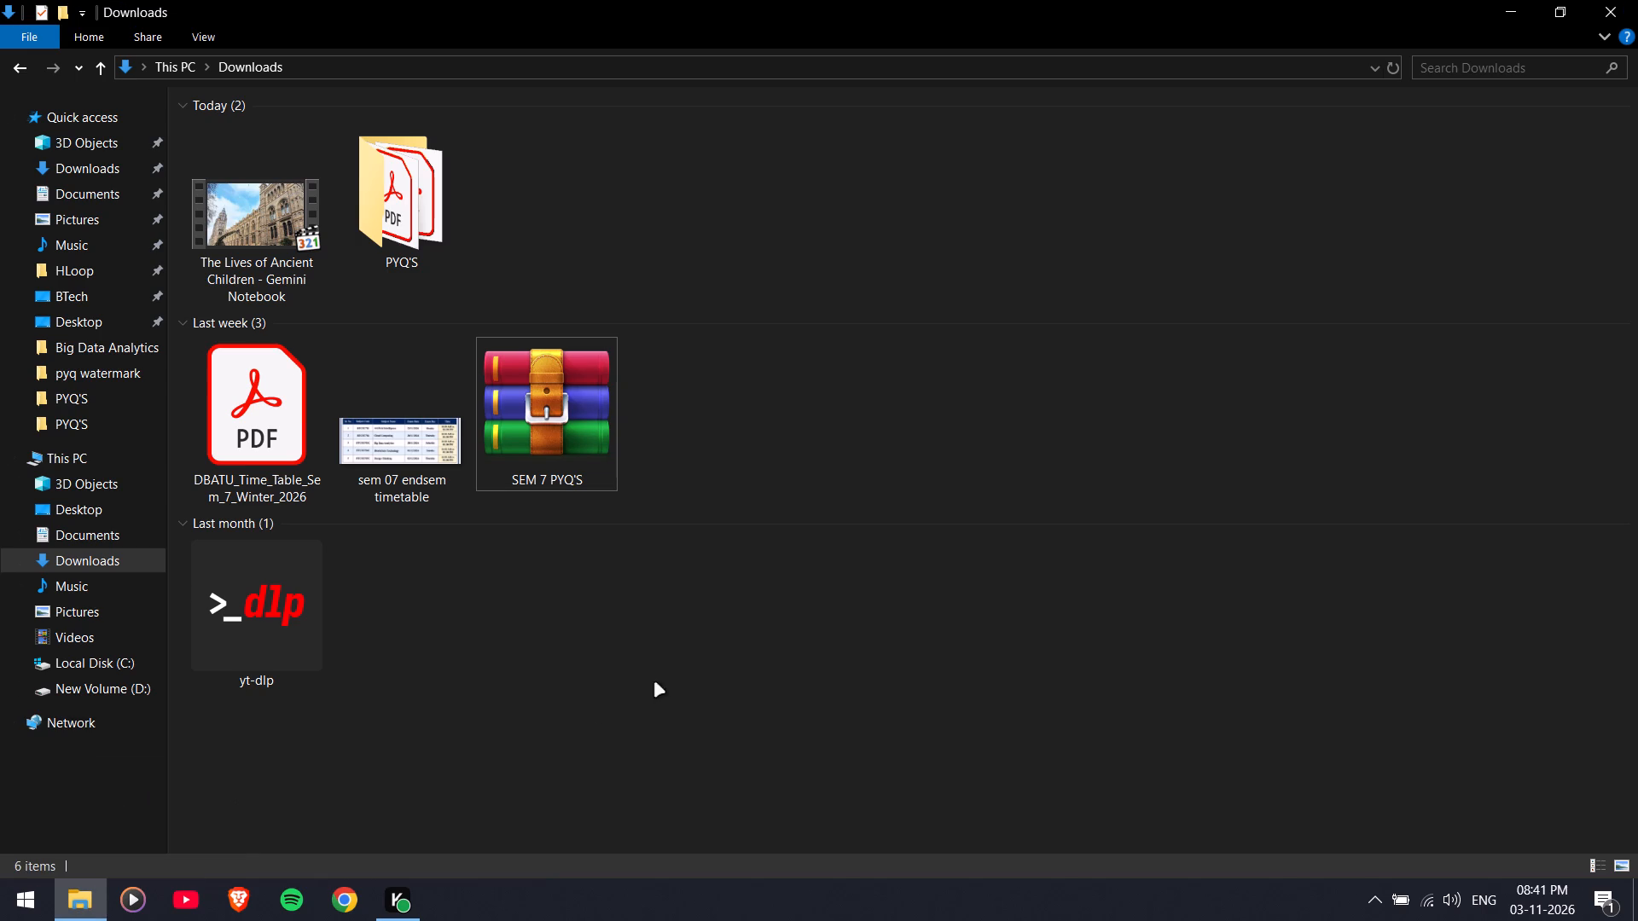
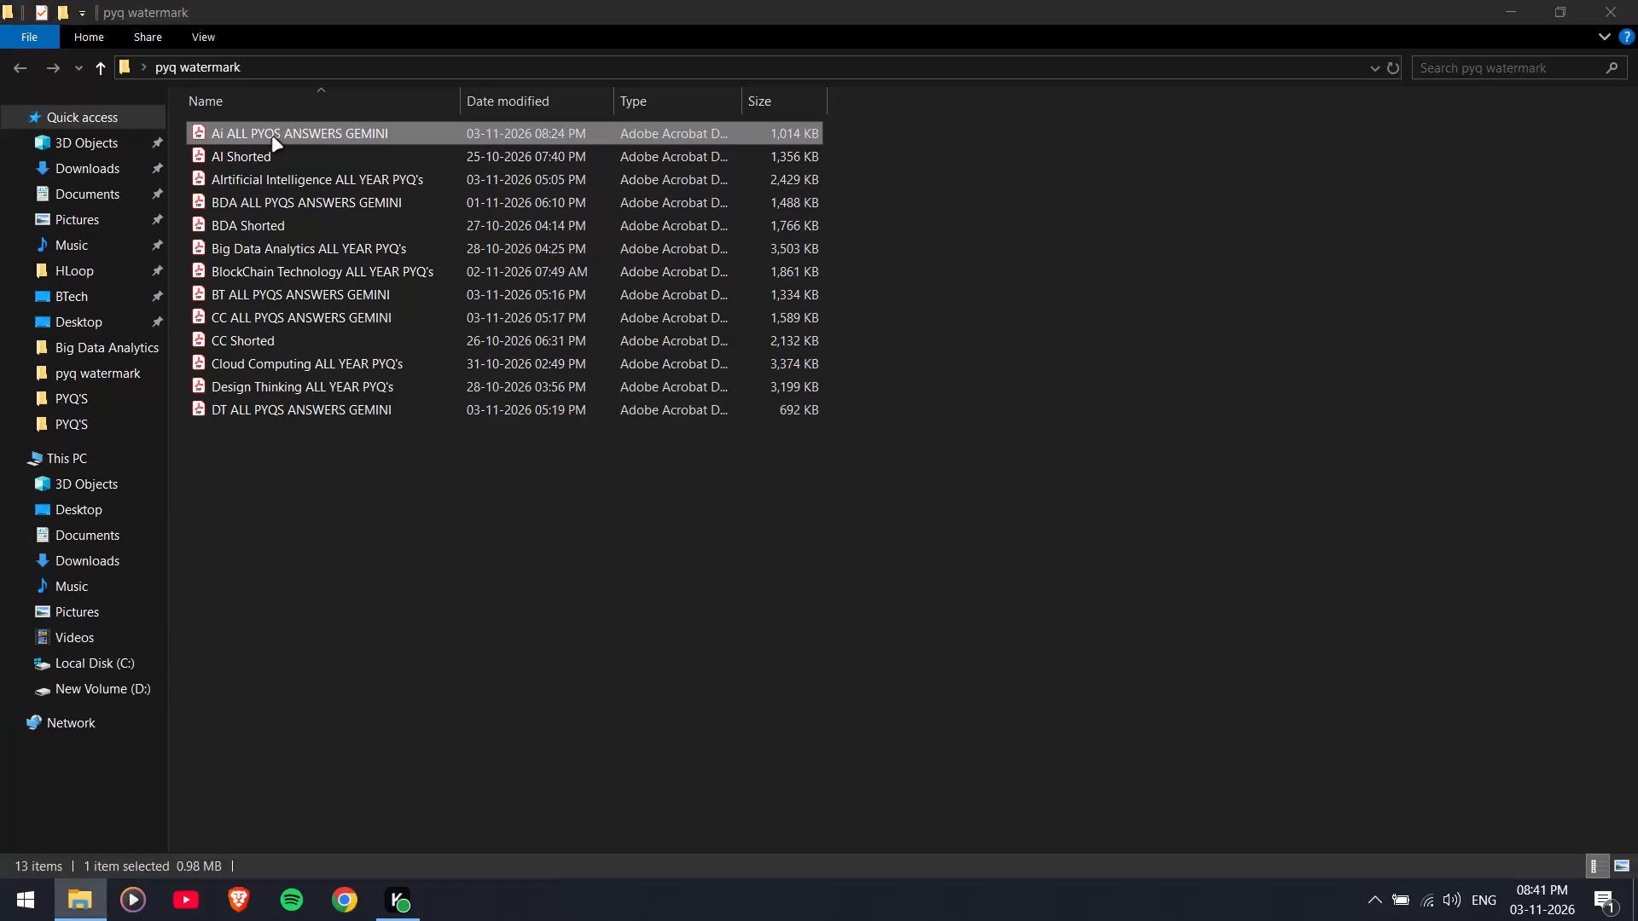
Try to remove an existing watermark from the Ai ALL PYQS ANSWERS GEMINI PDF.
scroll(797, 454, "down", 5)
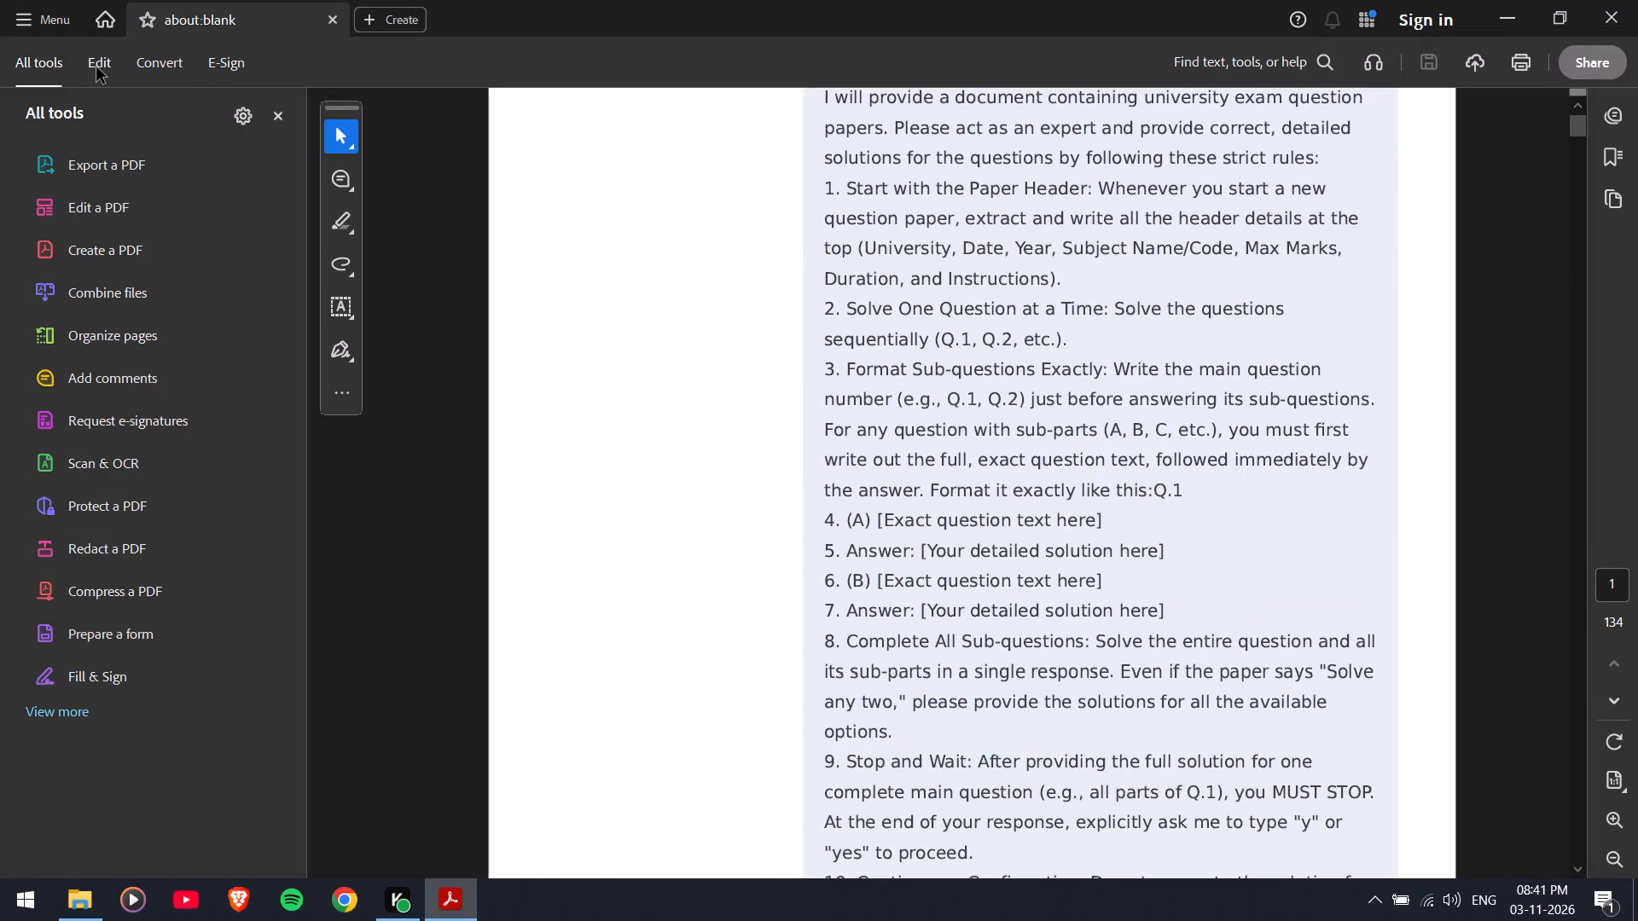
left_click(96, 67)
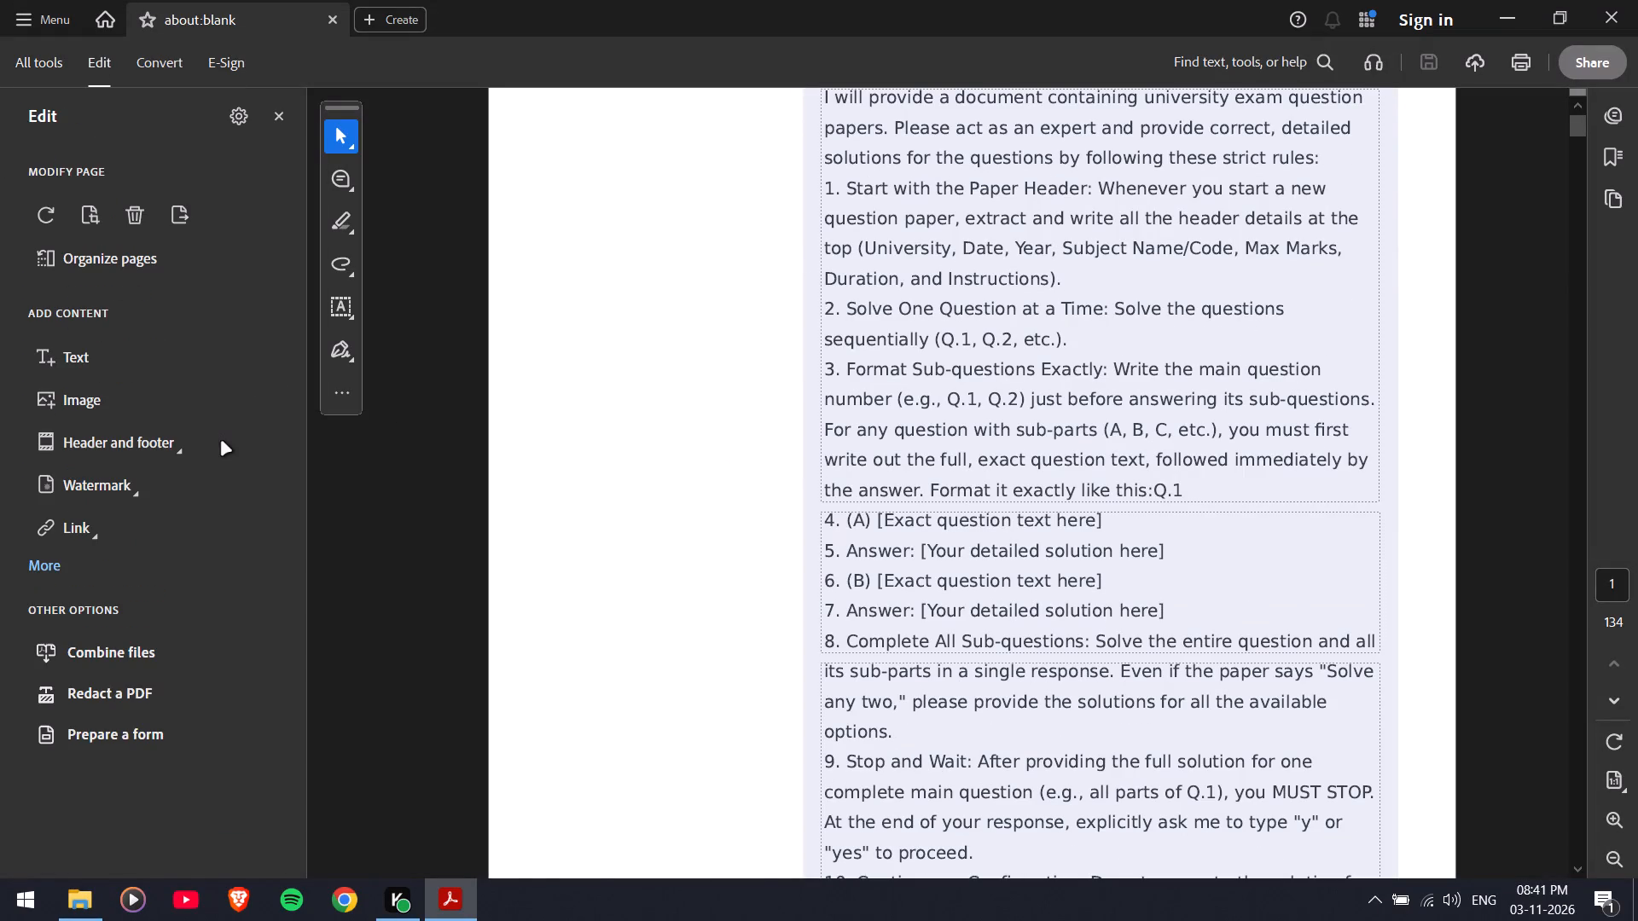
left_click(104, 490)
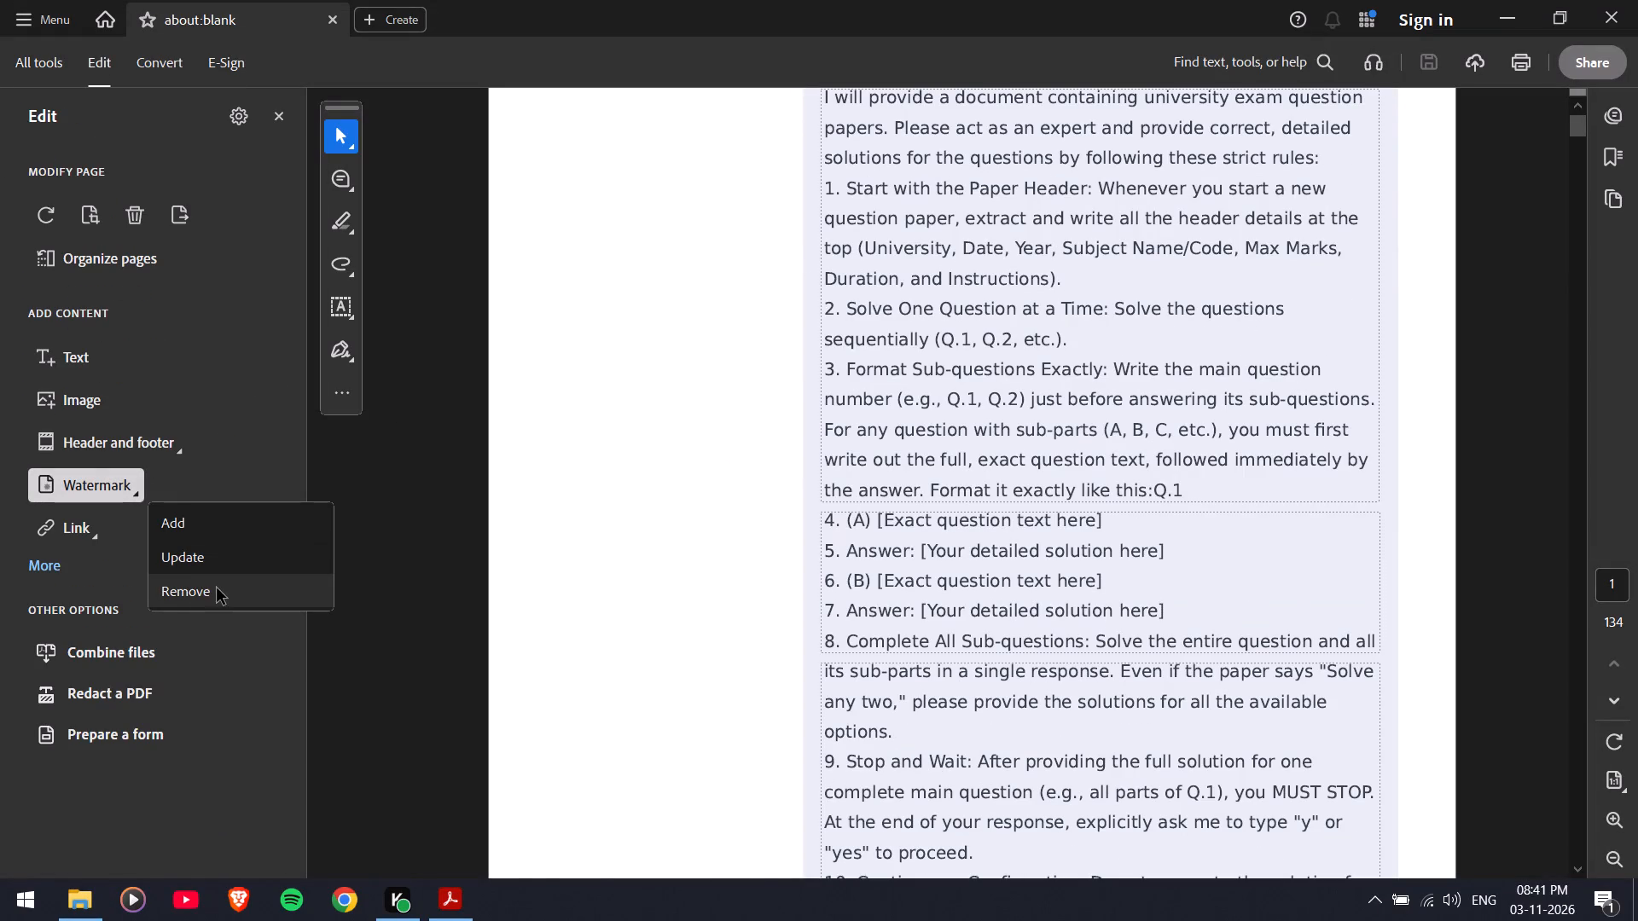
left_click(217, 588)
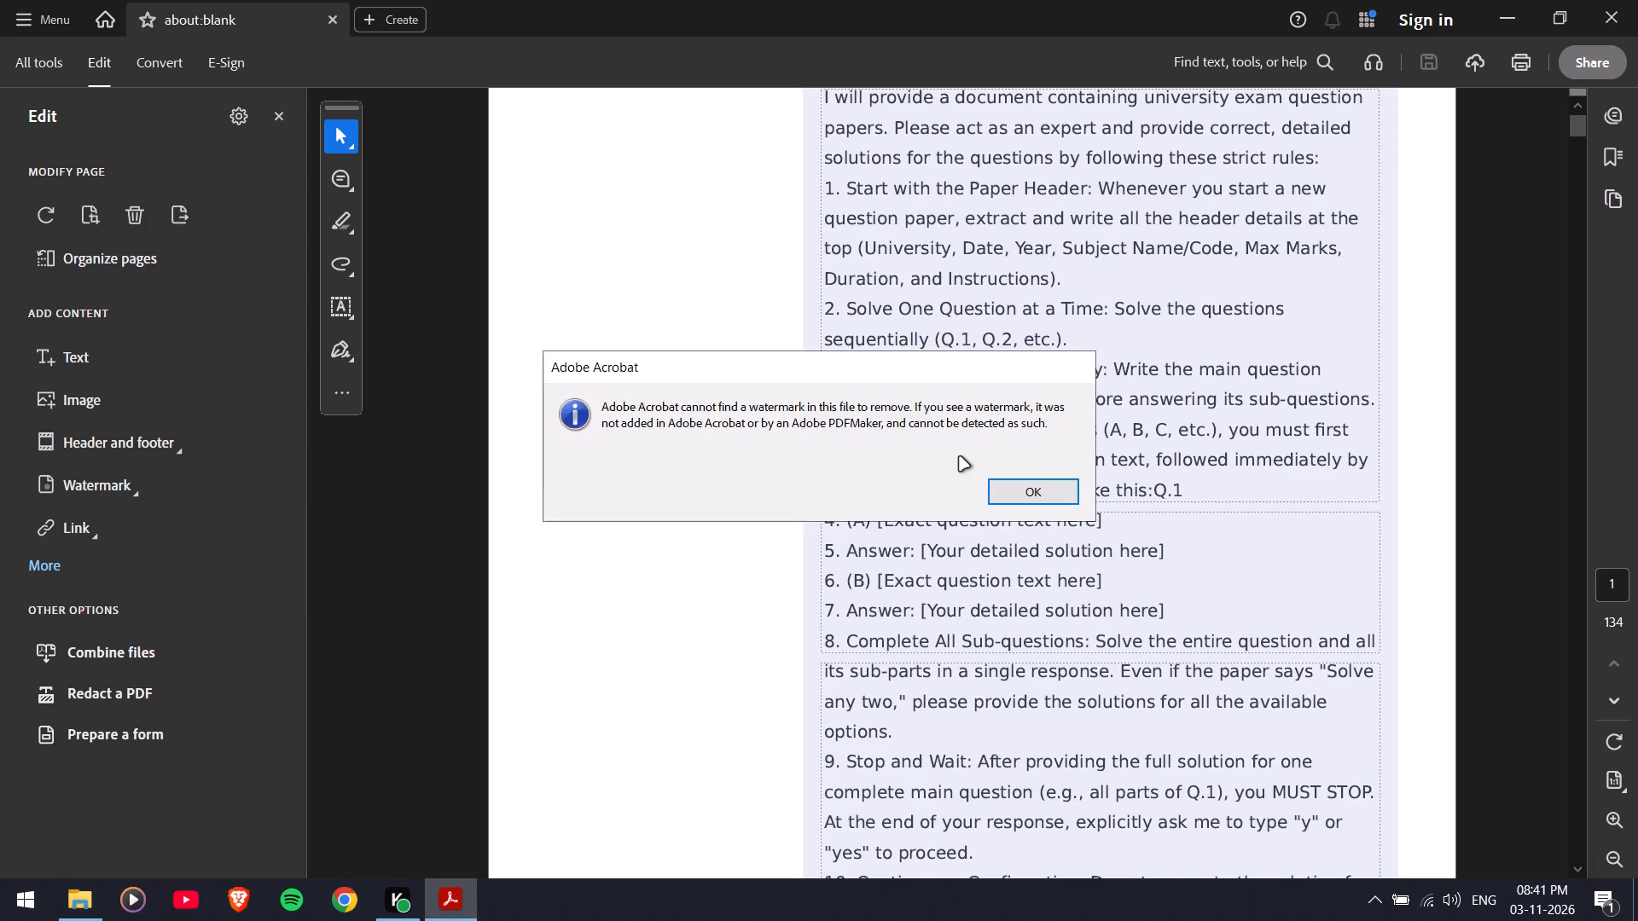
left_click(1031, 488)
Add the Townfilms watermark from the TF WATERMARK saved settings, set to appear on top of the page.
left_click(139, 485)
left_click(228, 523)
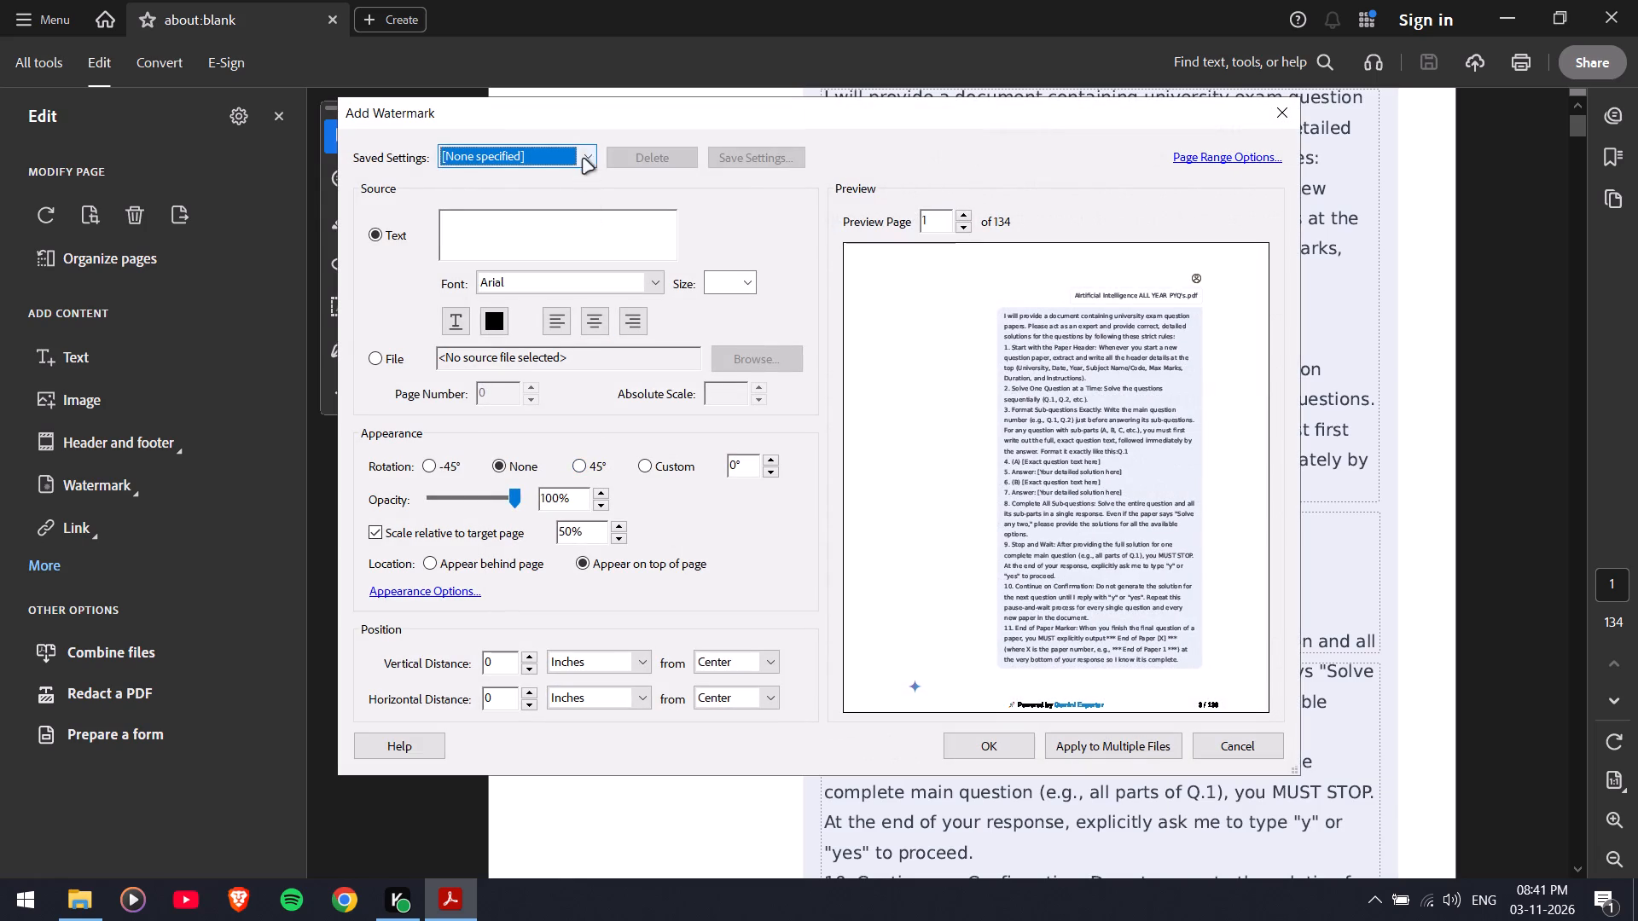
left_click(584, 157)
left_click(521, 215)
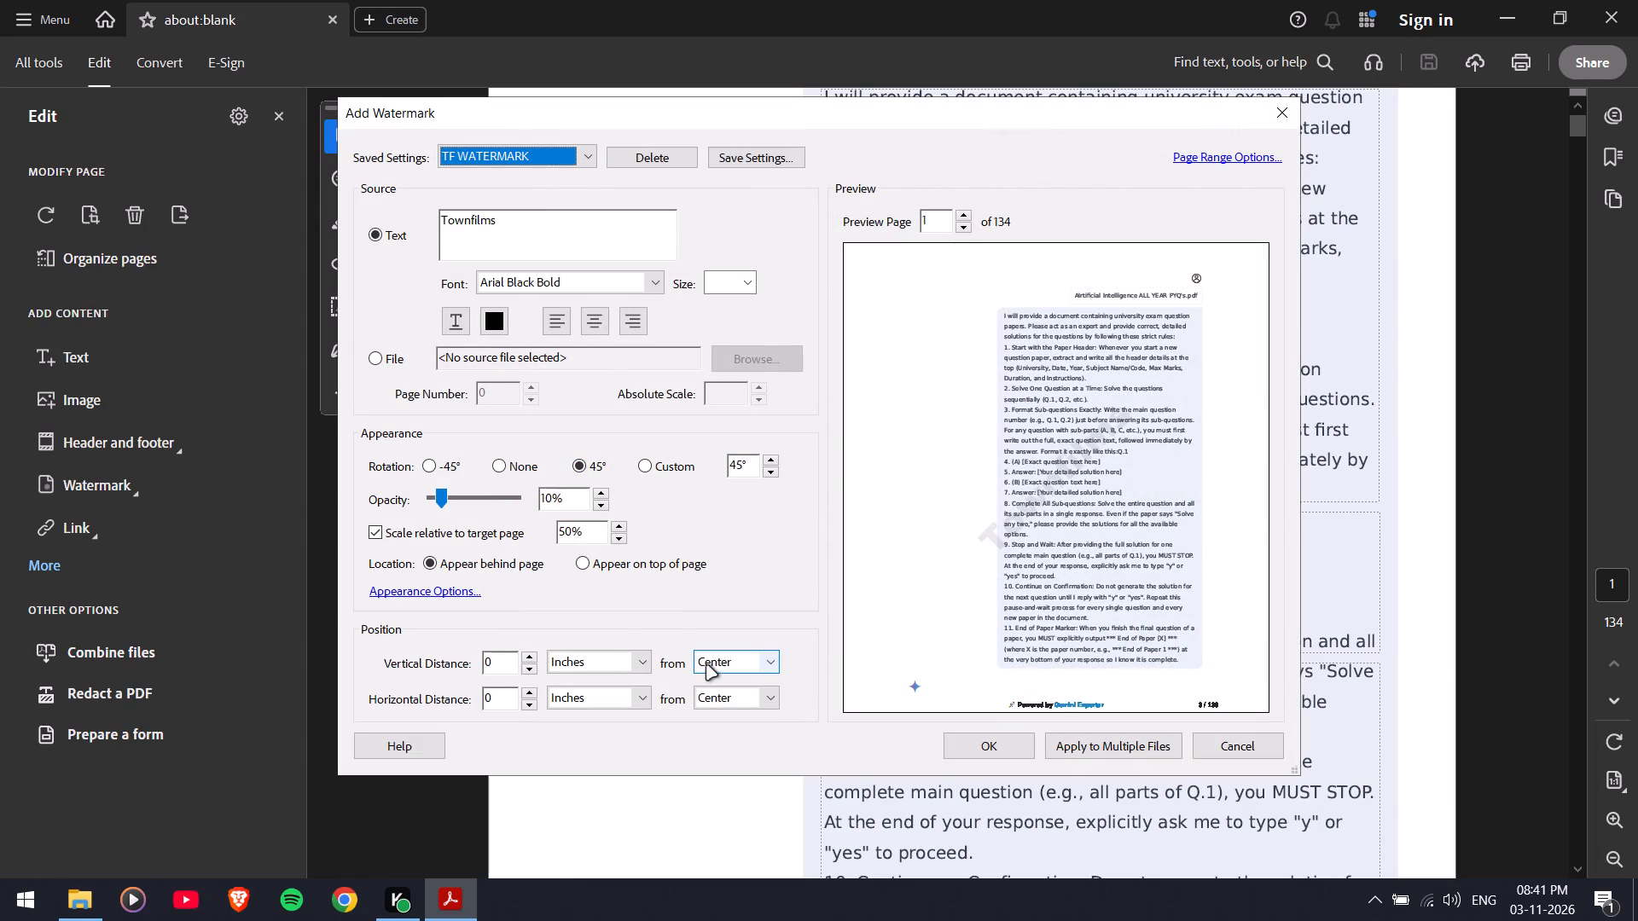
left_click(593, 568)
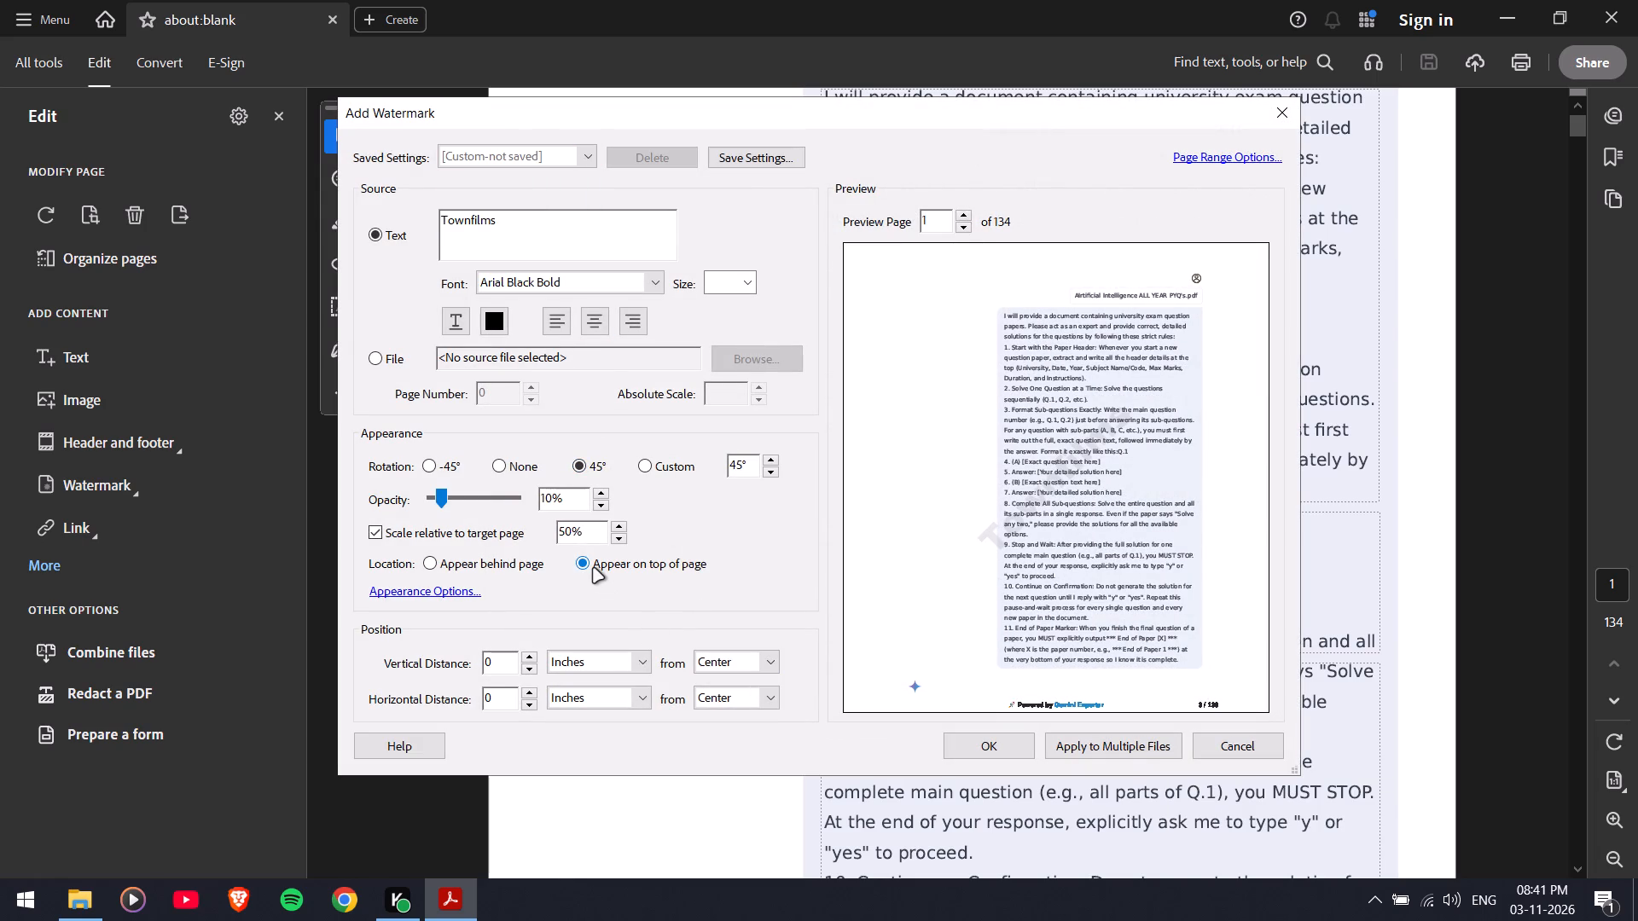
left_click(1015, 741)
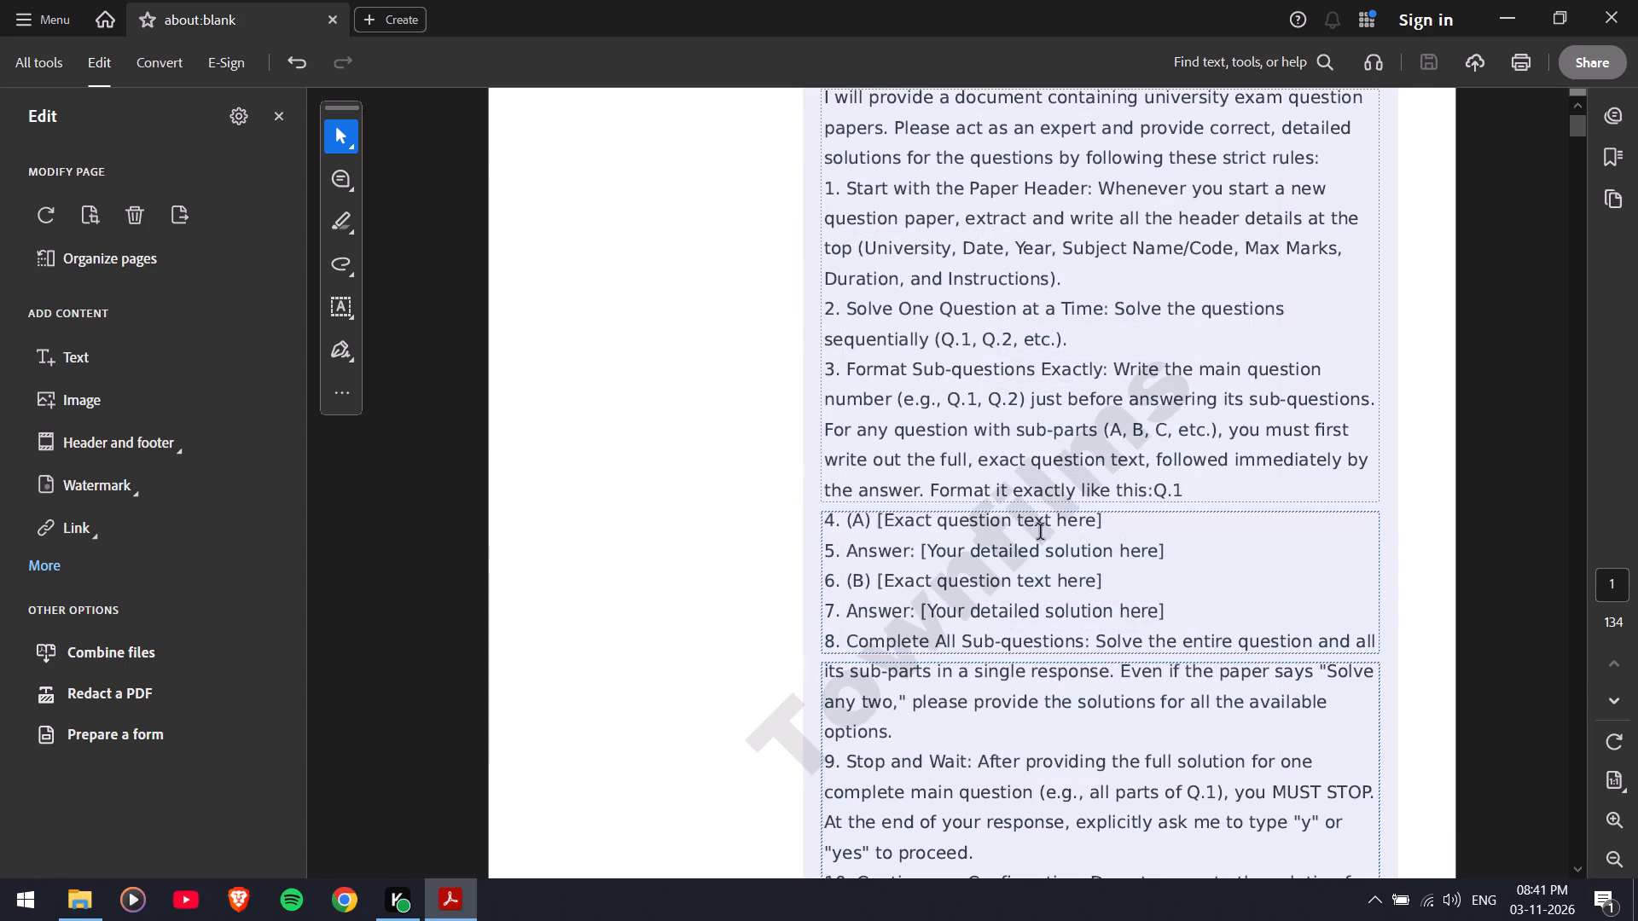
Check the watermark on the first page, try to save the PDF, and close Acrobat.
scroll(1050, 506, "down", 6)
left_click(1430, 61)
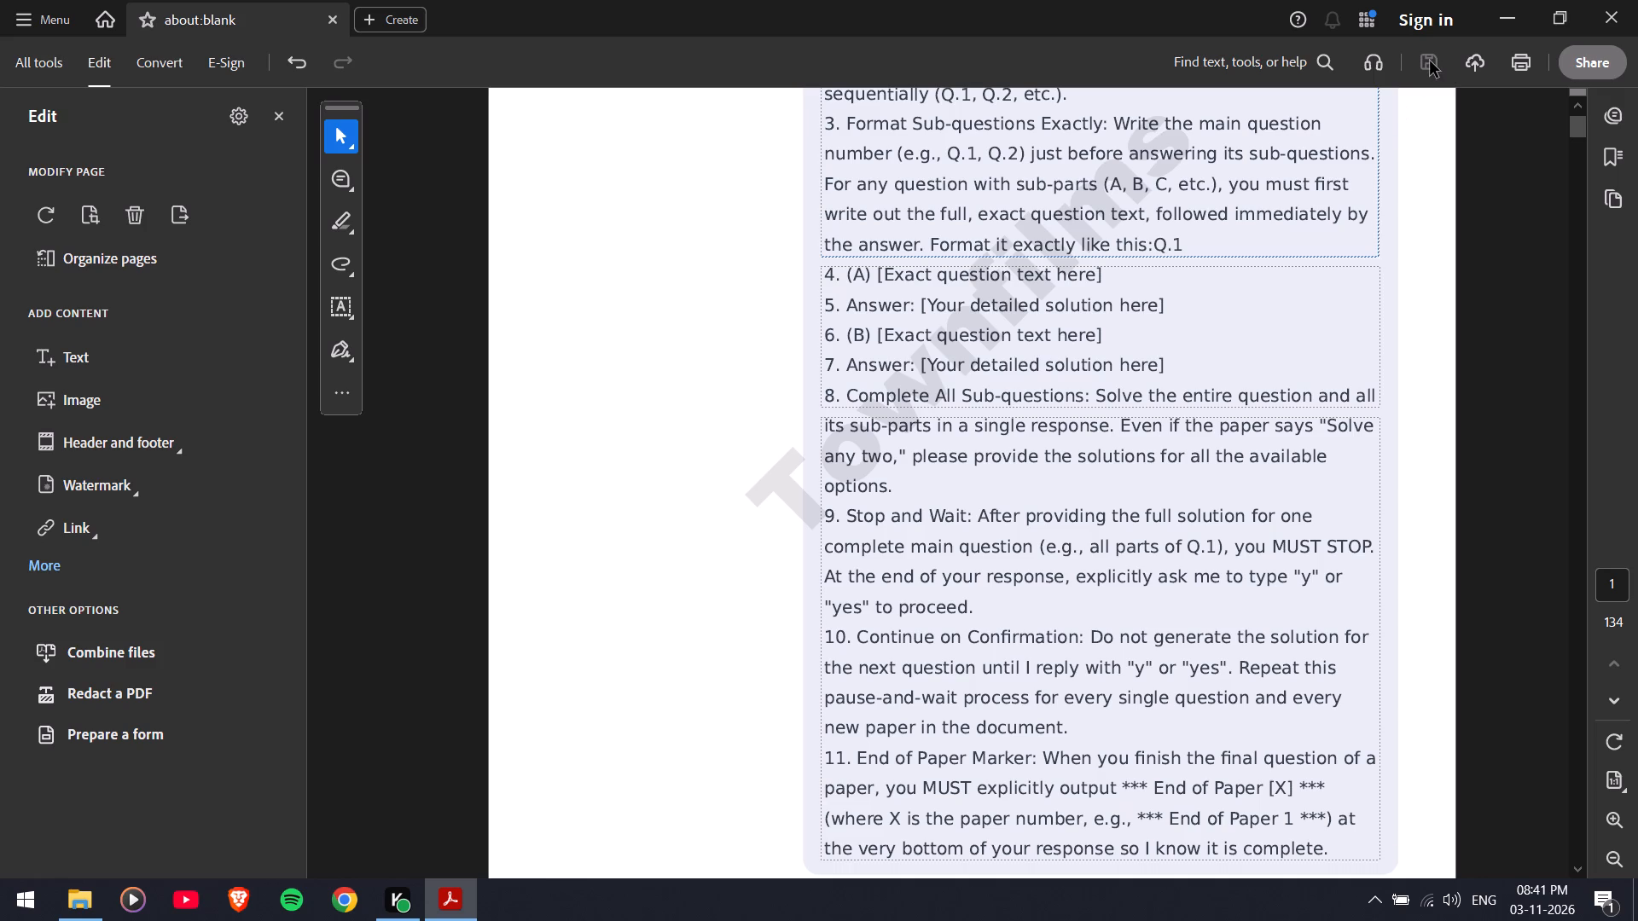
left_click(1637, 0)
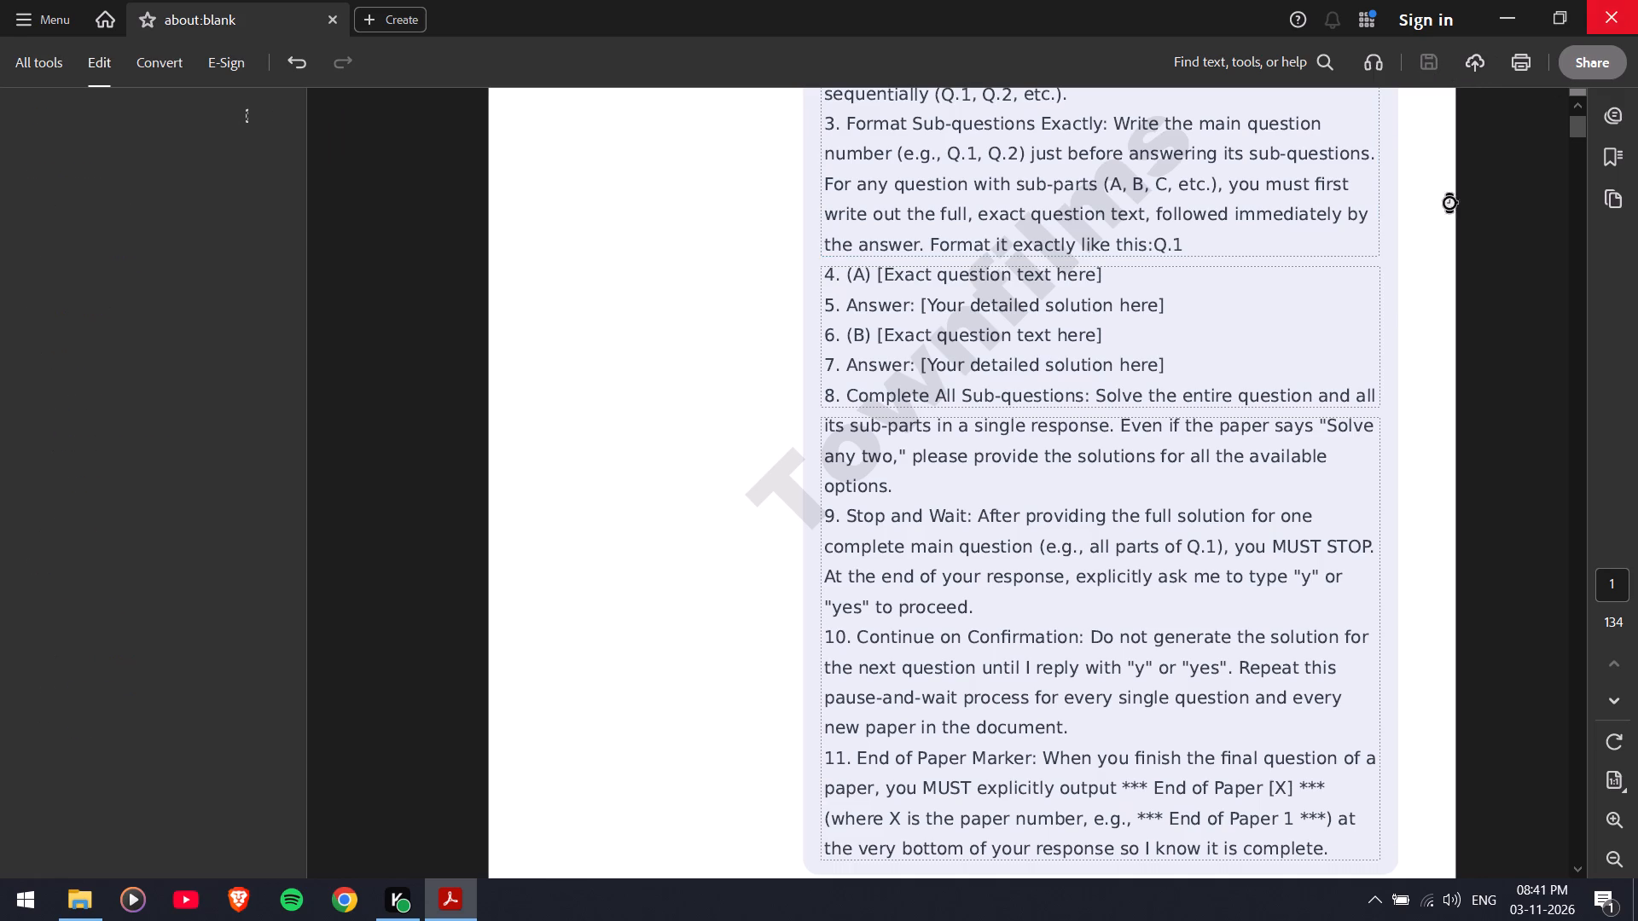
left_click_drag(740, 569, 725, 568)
Reopen Ai ALL PYQS ANSWERS GEMINI from the pyq watermark folder and check its first page for the watermark.
double_click(302, 127)
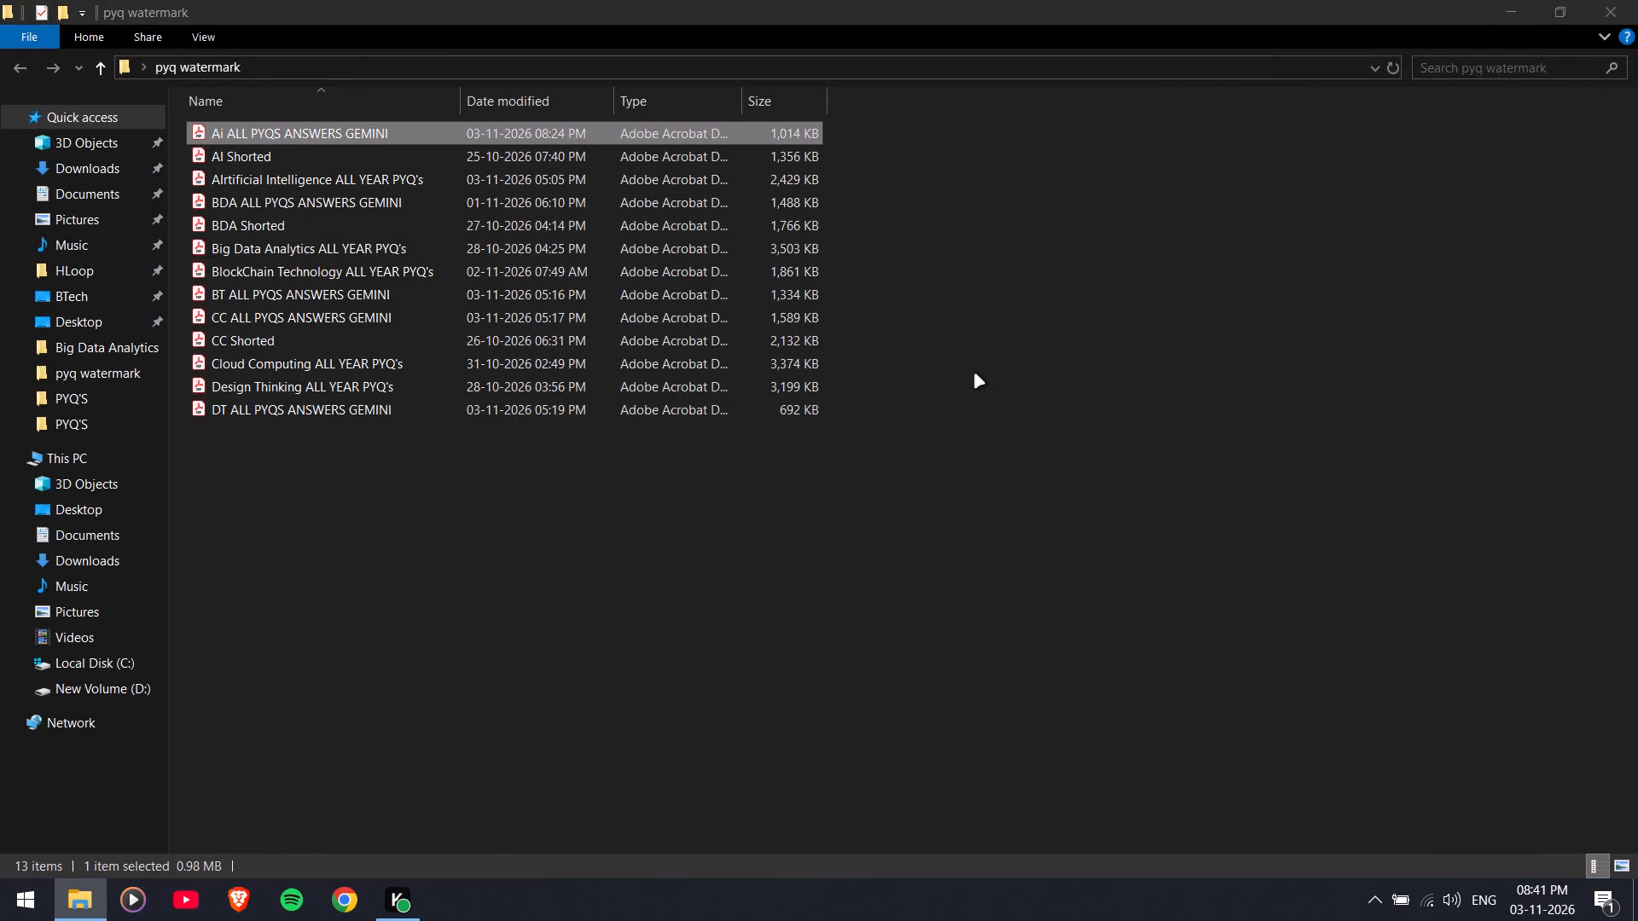
scroll(862, 285, "down", 8)
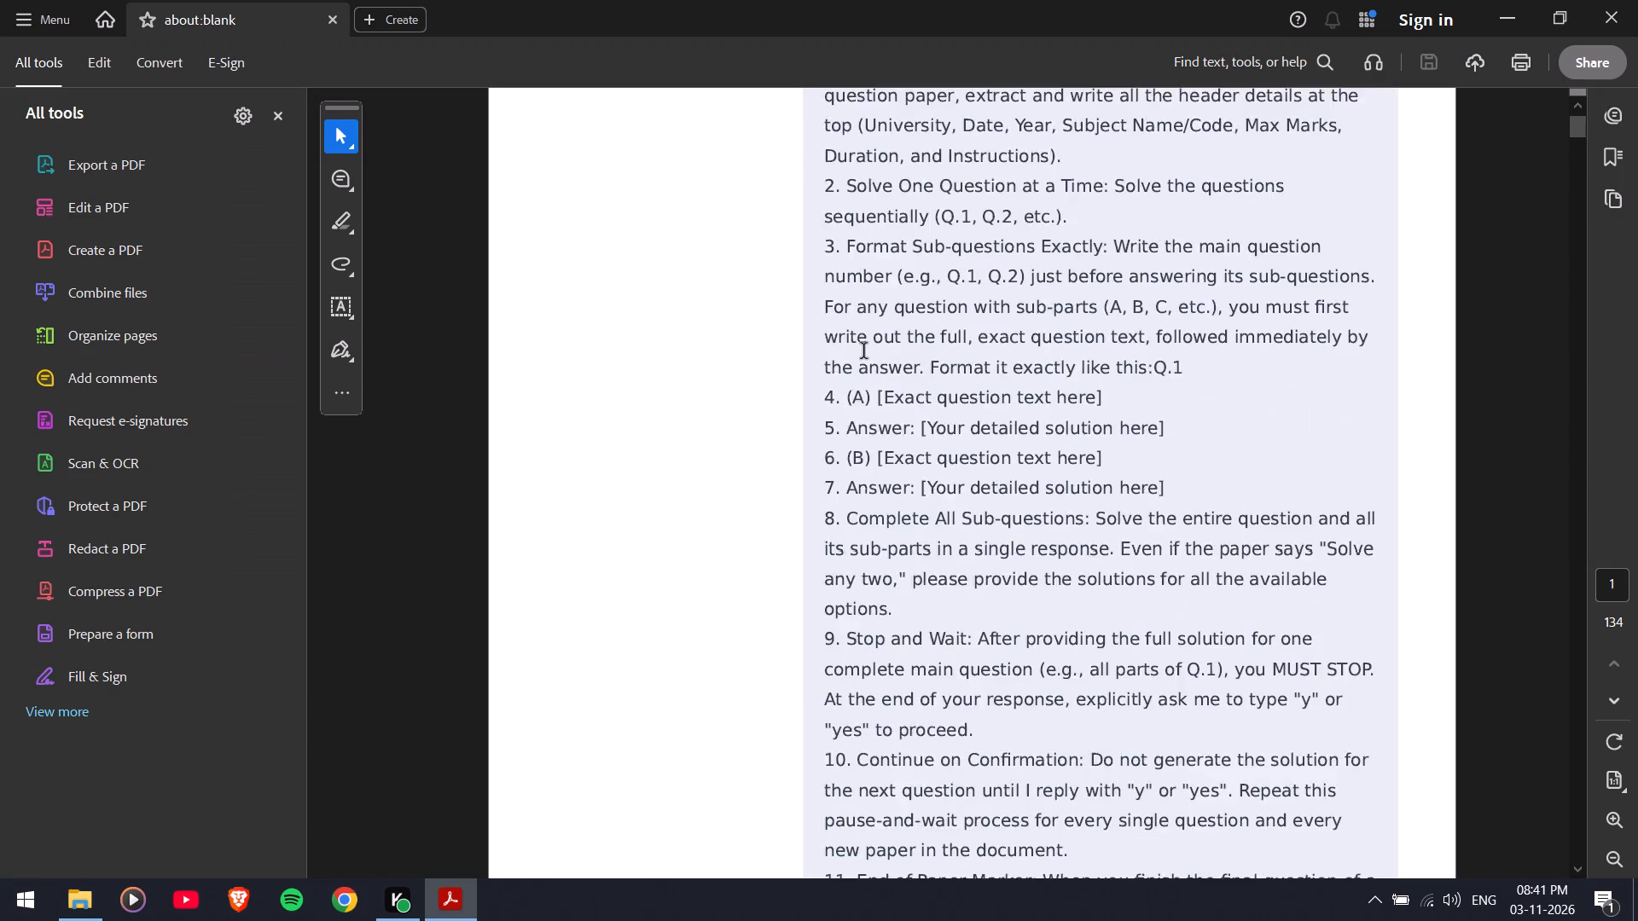
scroll(864, 352, "down", 12)
scroll(859, 385, "up", 7)
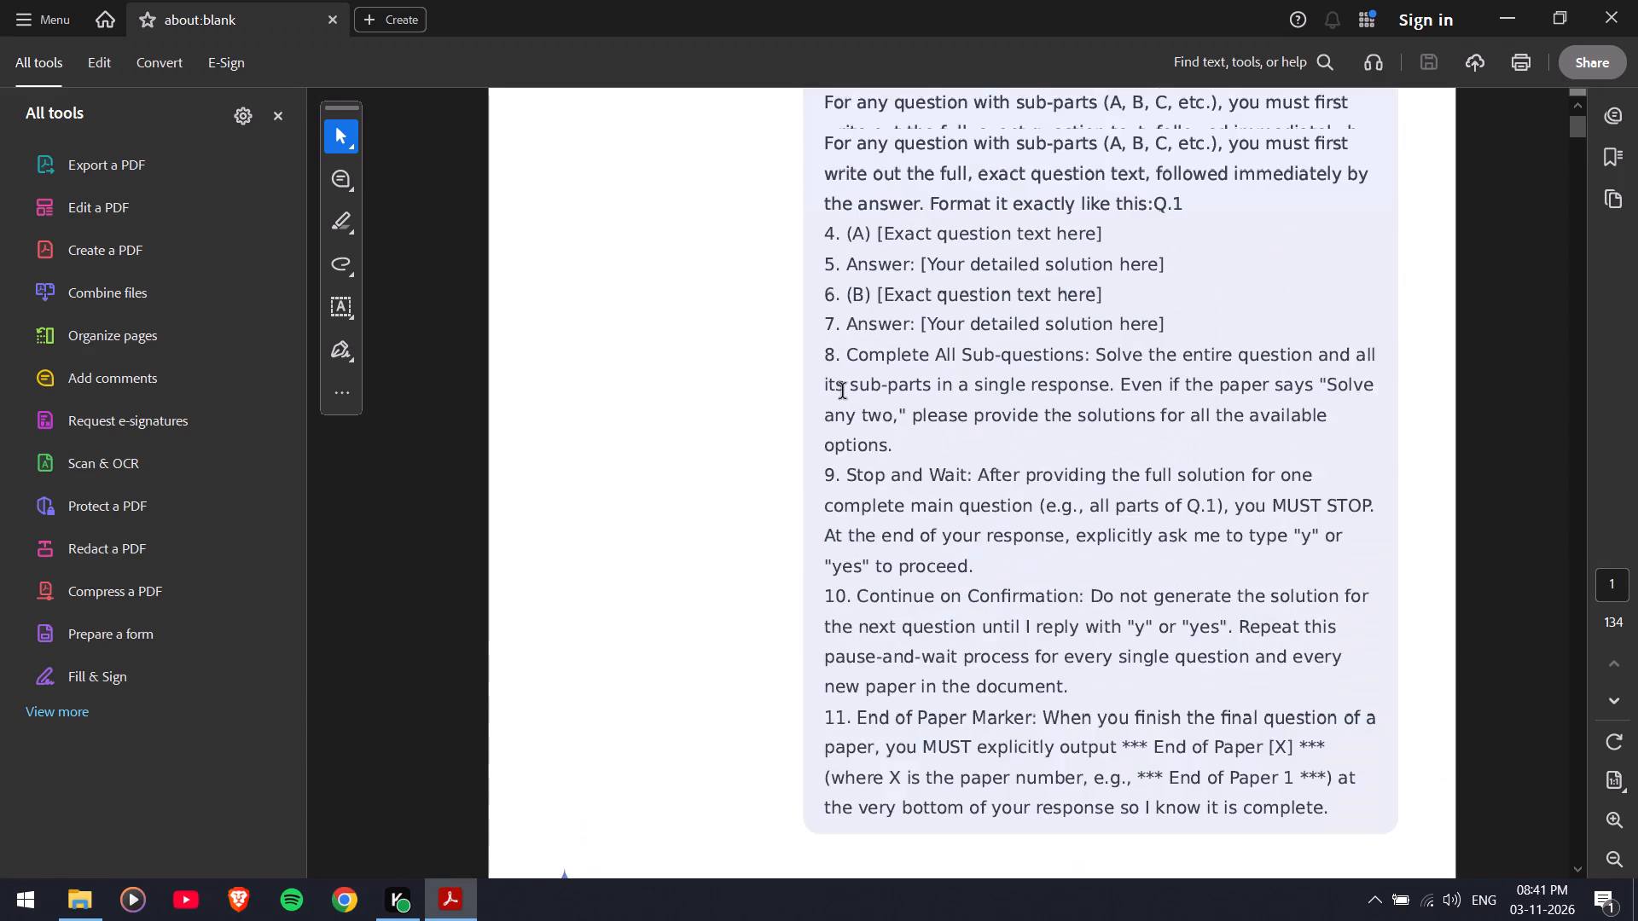
scroll(843, 392, "up", 2)
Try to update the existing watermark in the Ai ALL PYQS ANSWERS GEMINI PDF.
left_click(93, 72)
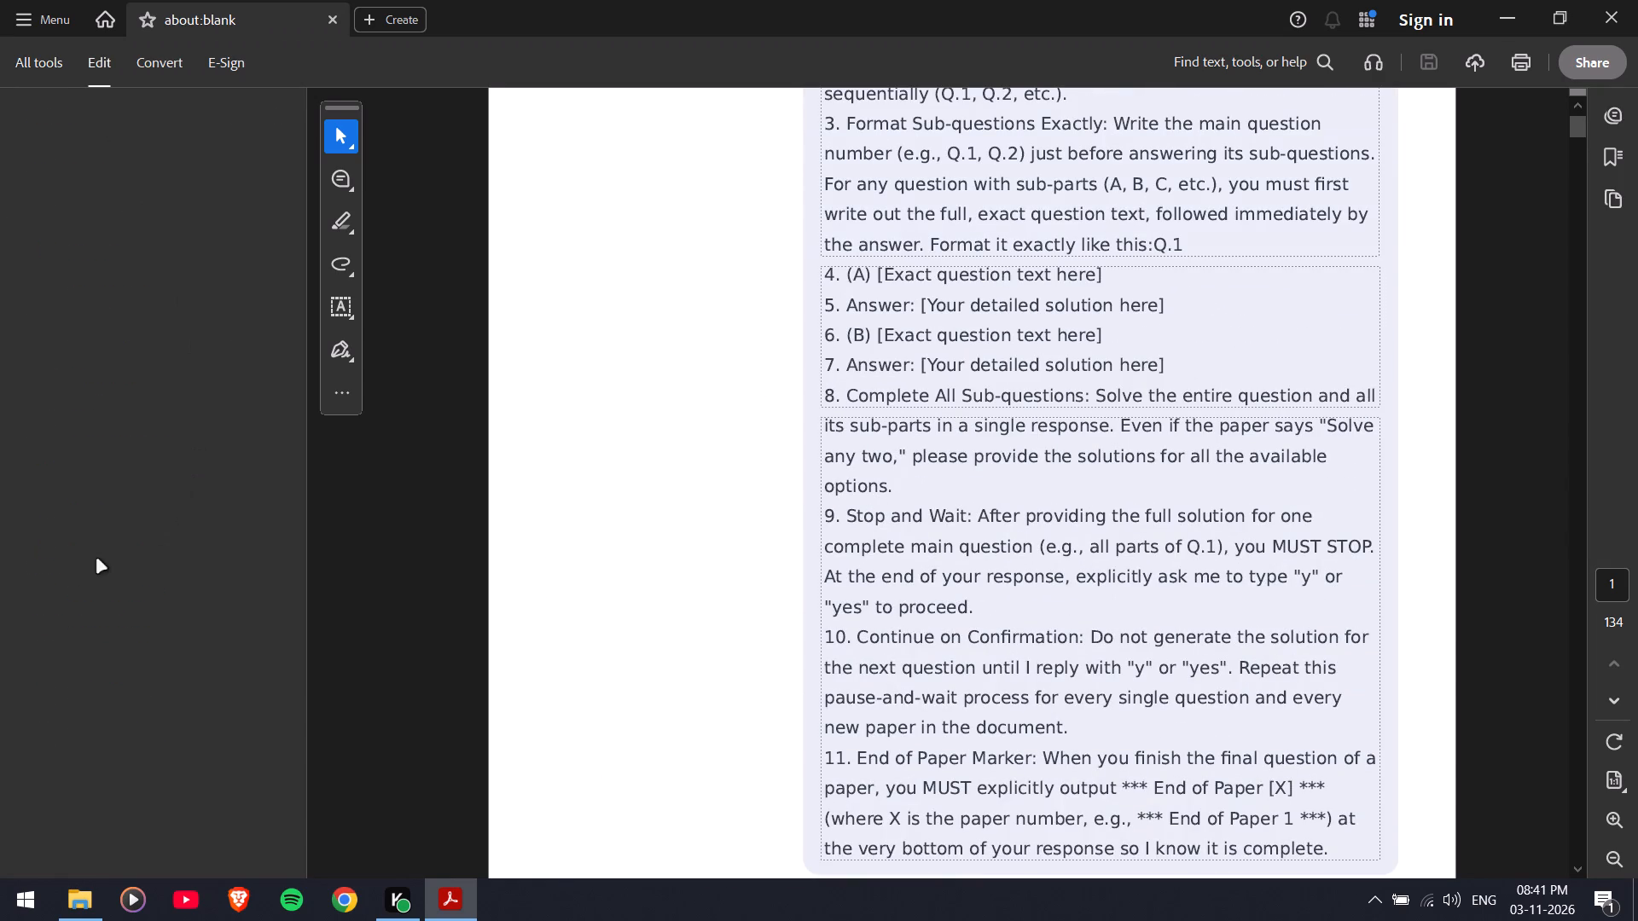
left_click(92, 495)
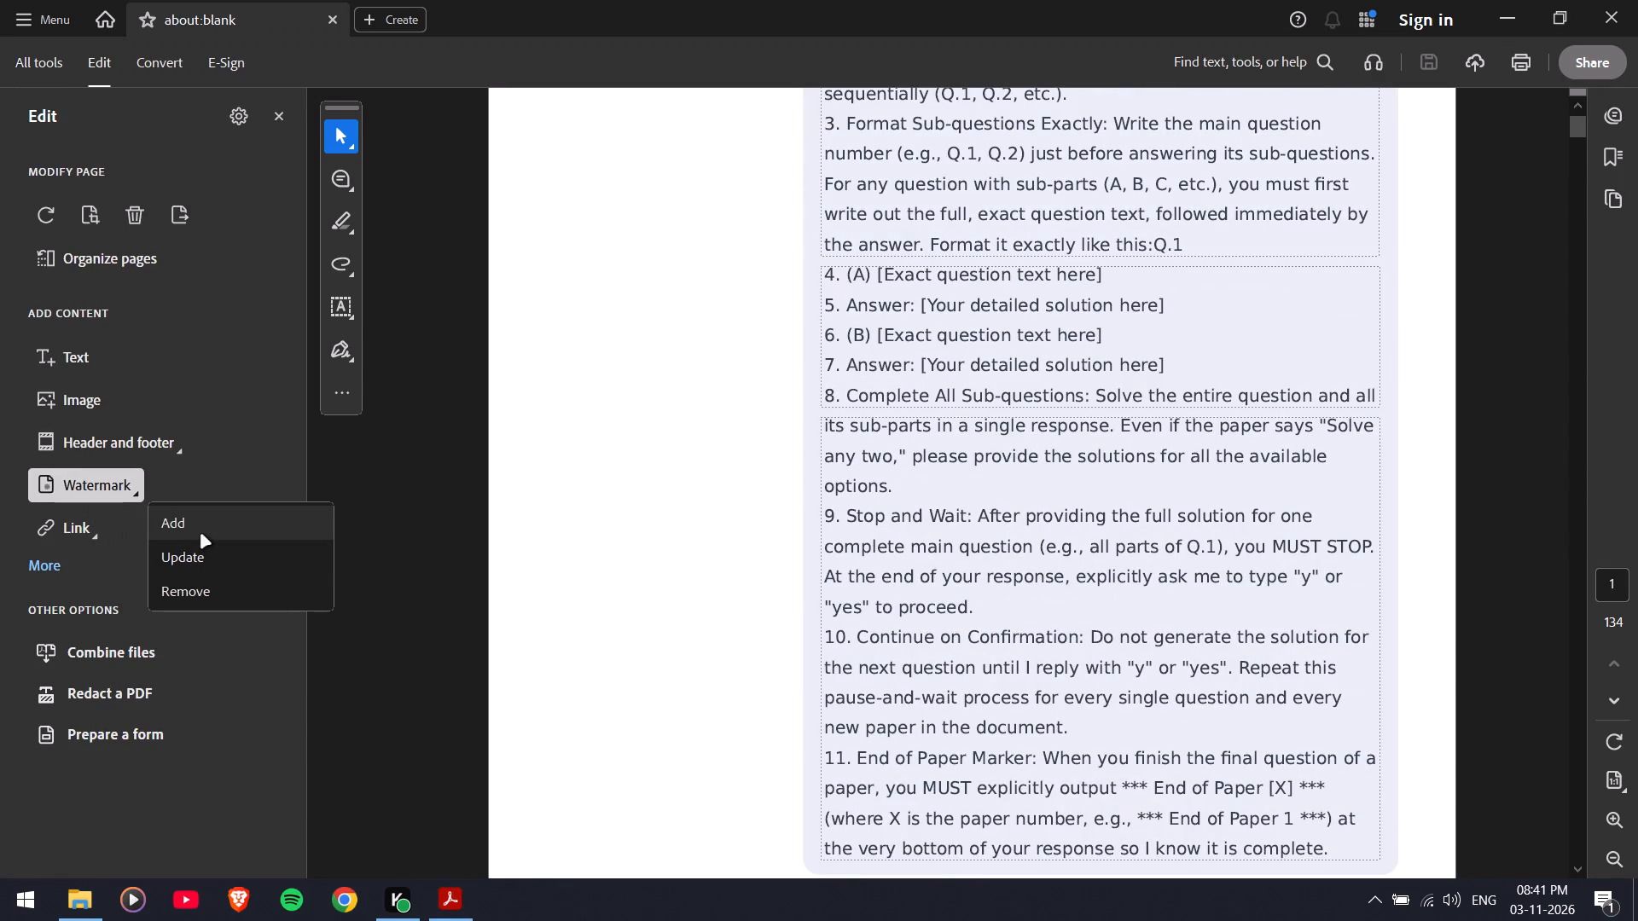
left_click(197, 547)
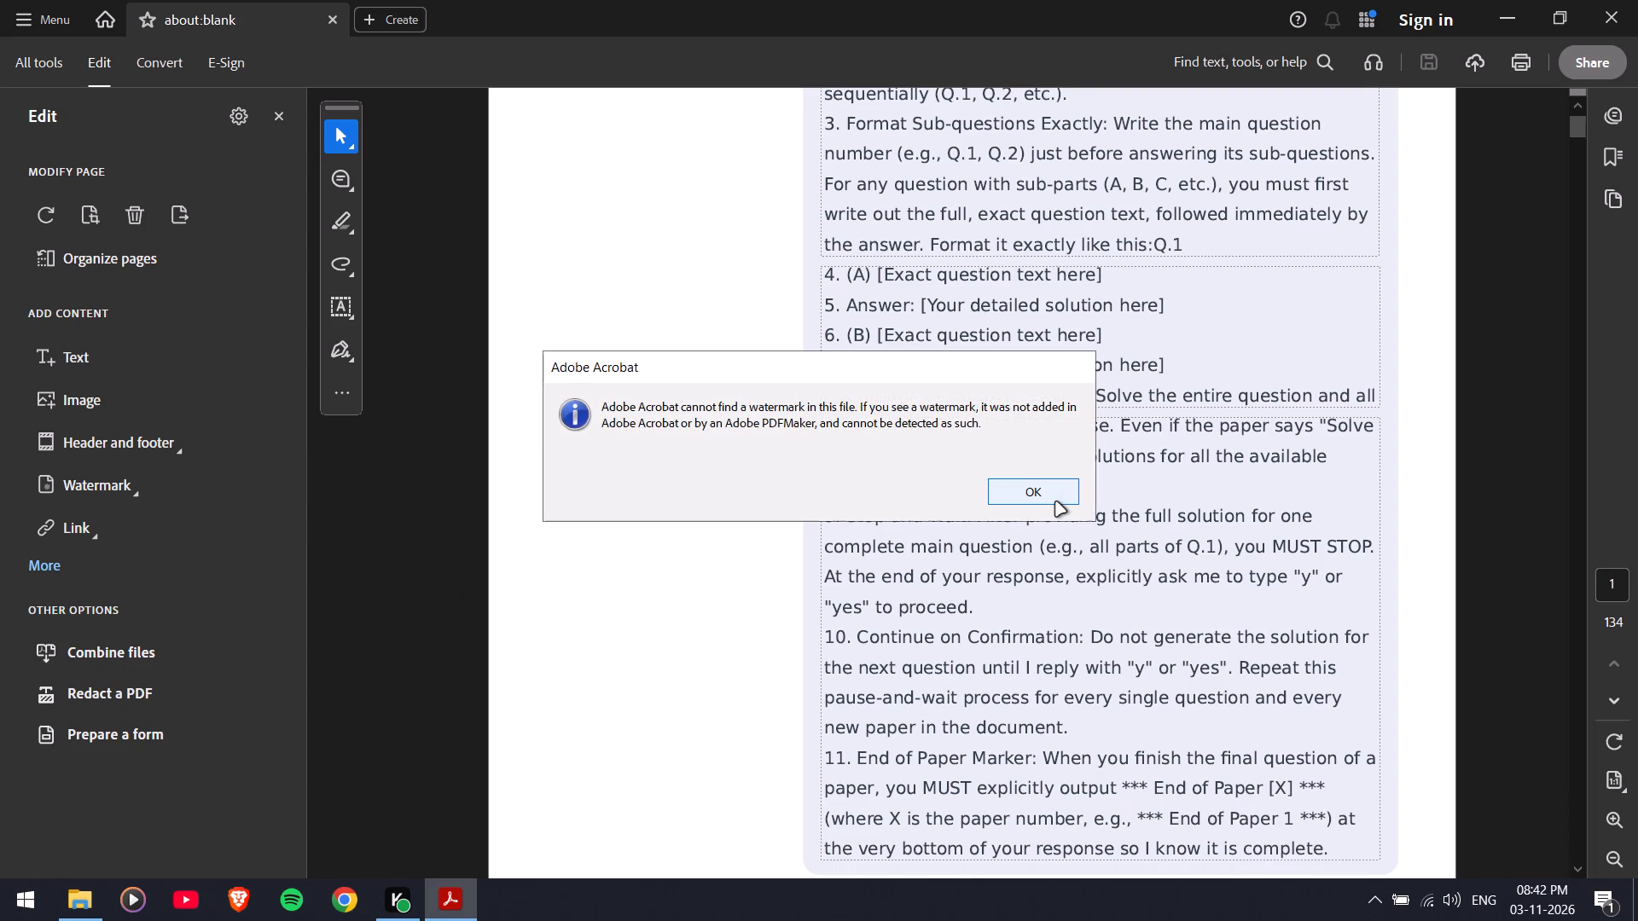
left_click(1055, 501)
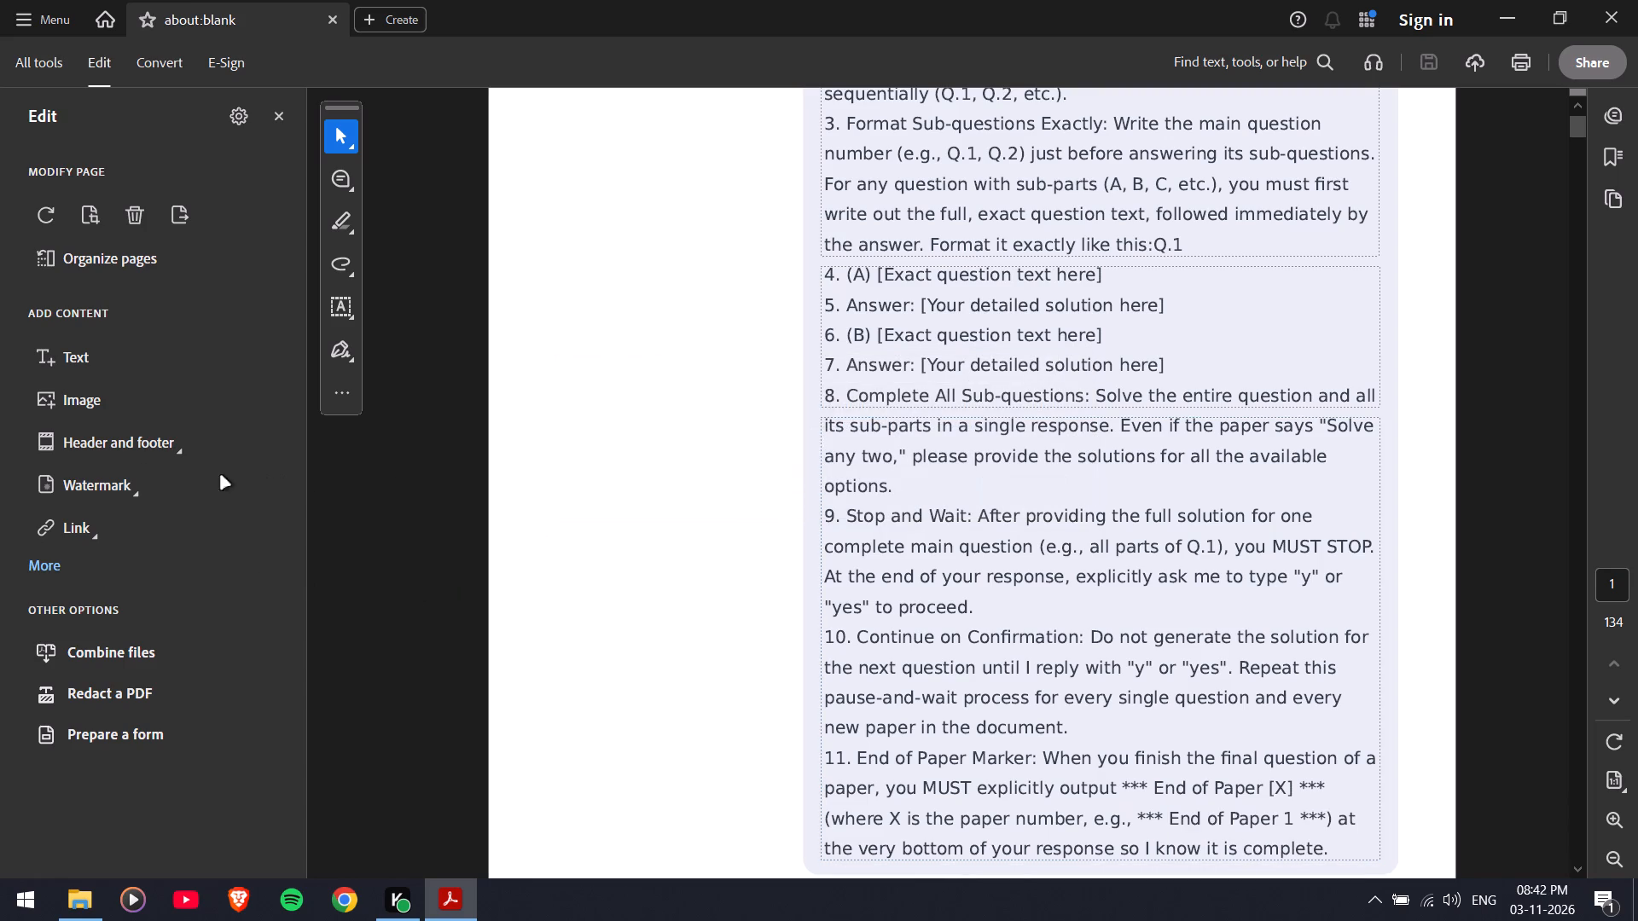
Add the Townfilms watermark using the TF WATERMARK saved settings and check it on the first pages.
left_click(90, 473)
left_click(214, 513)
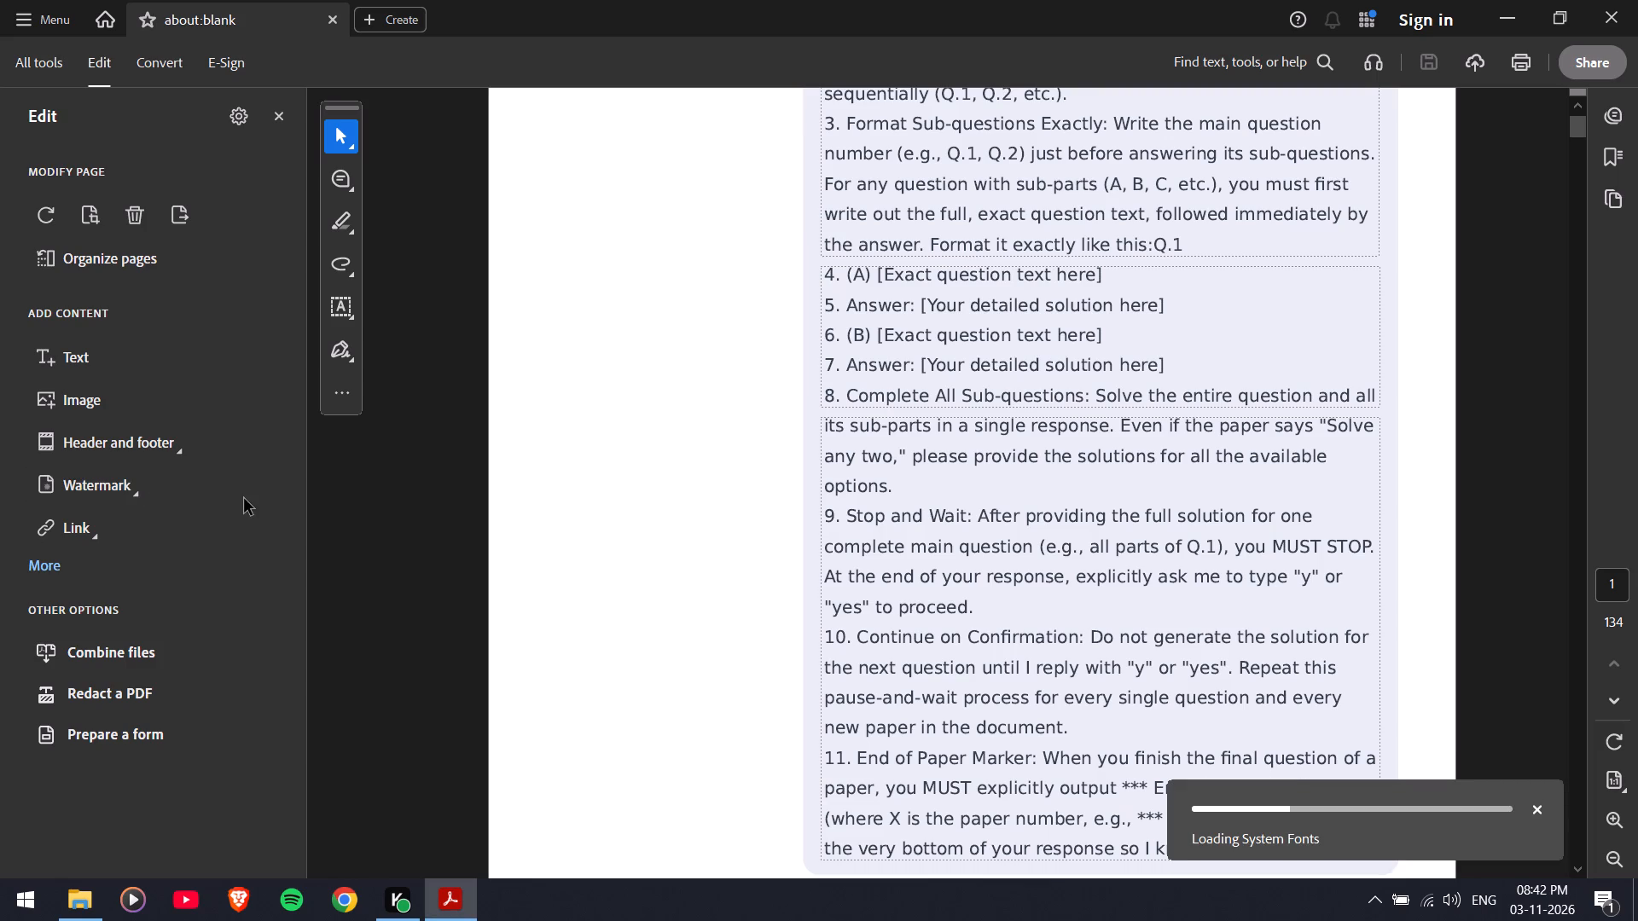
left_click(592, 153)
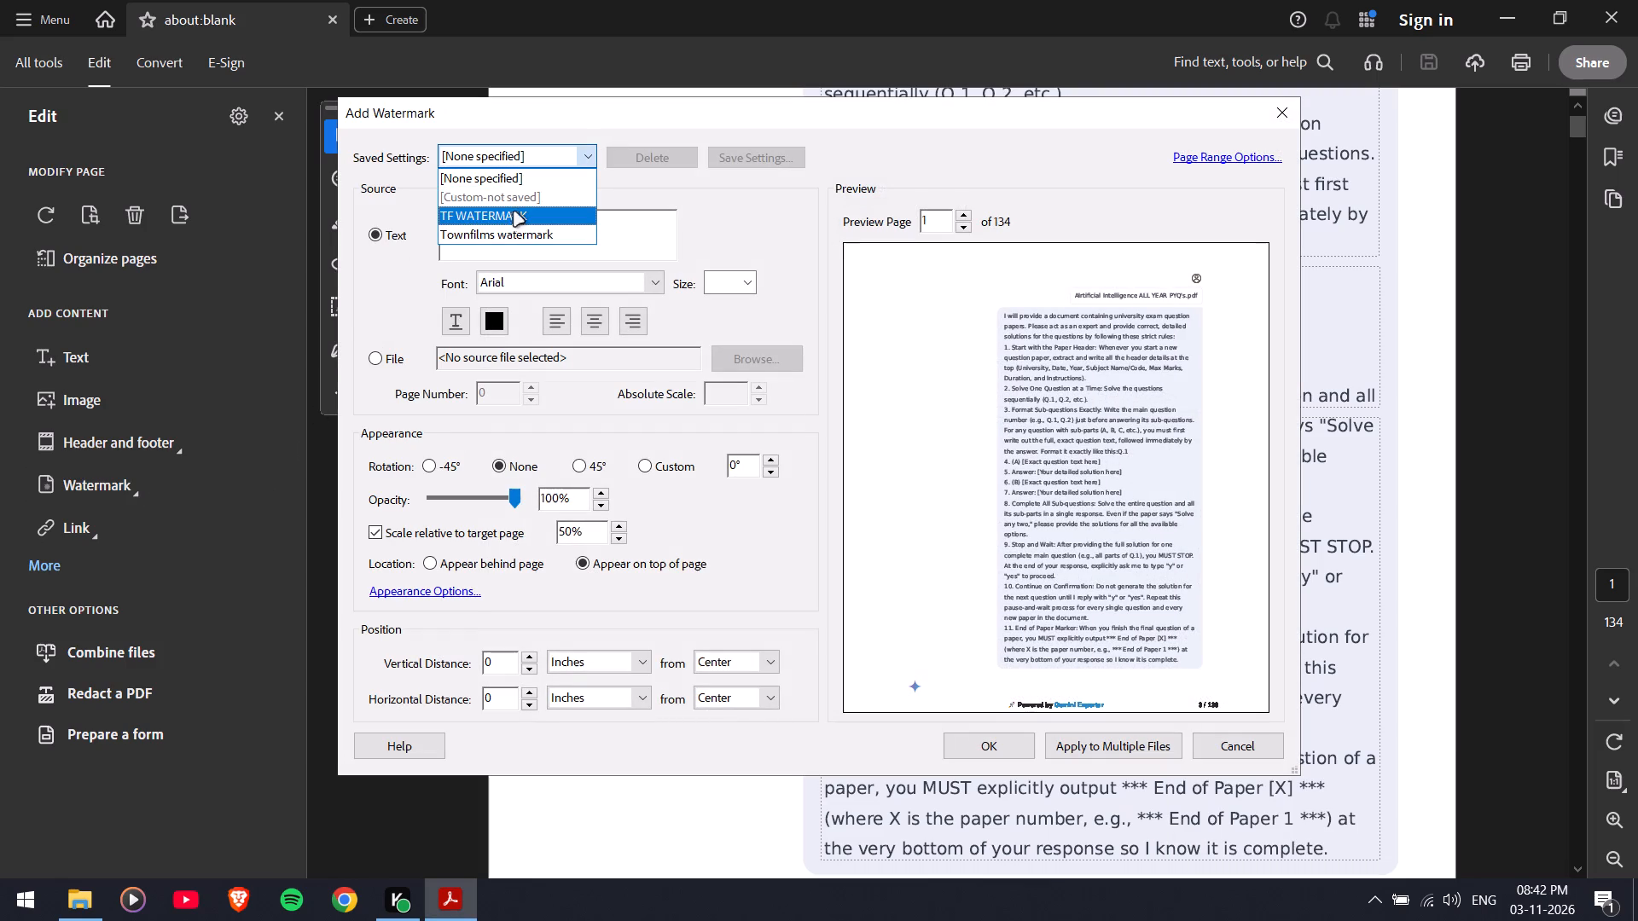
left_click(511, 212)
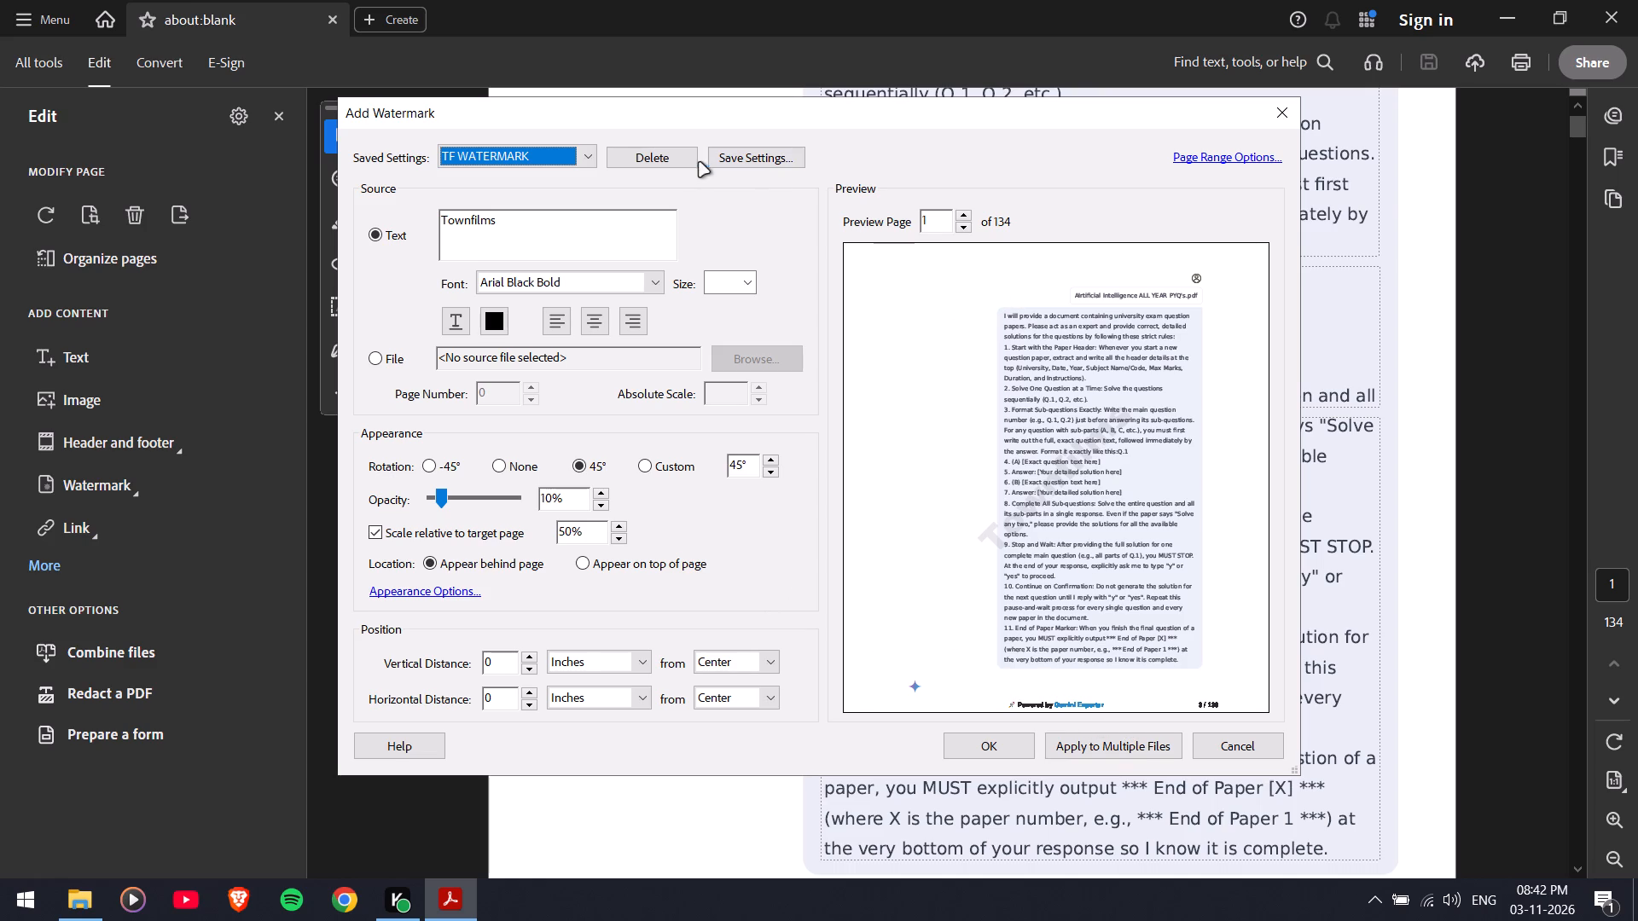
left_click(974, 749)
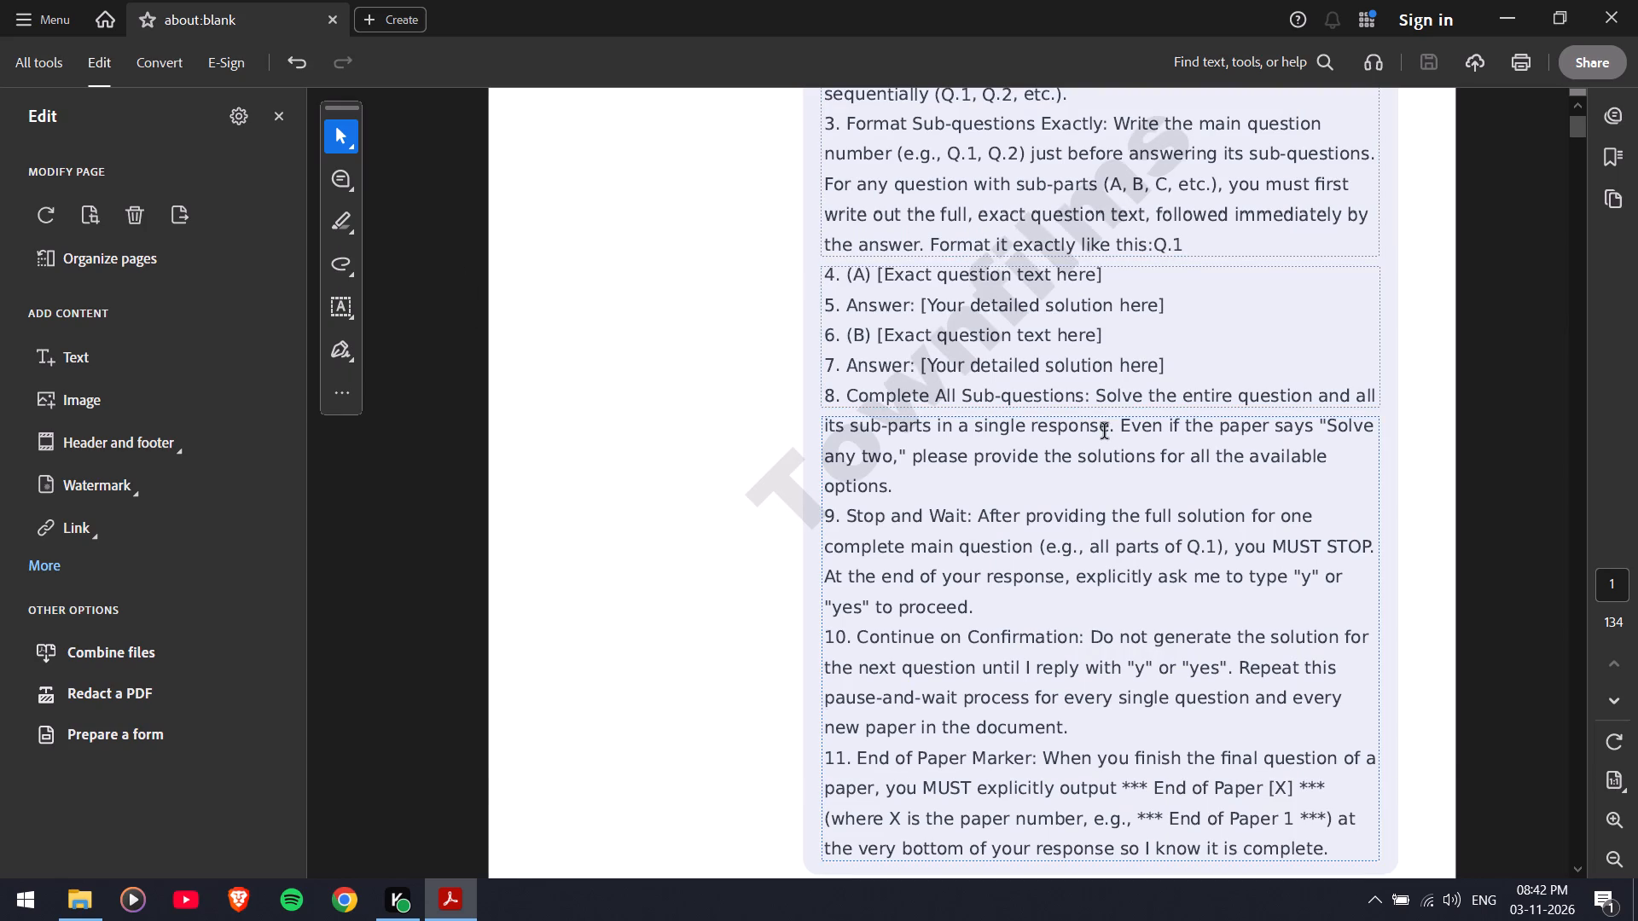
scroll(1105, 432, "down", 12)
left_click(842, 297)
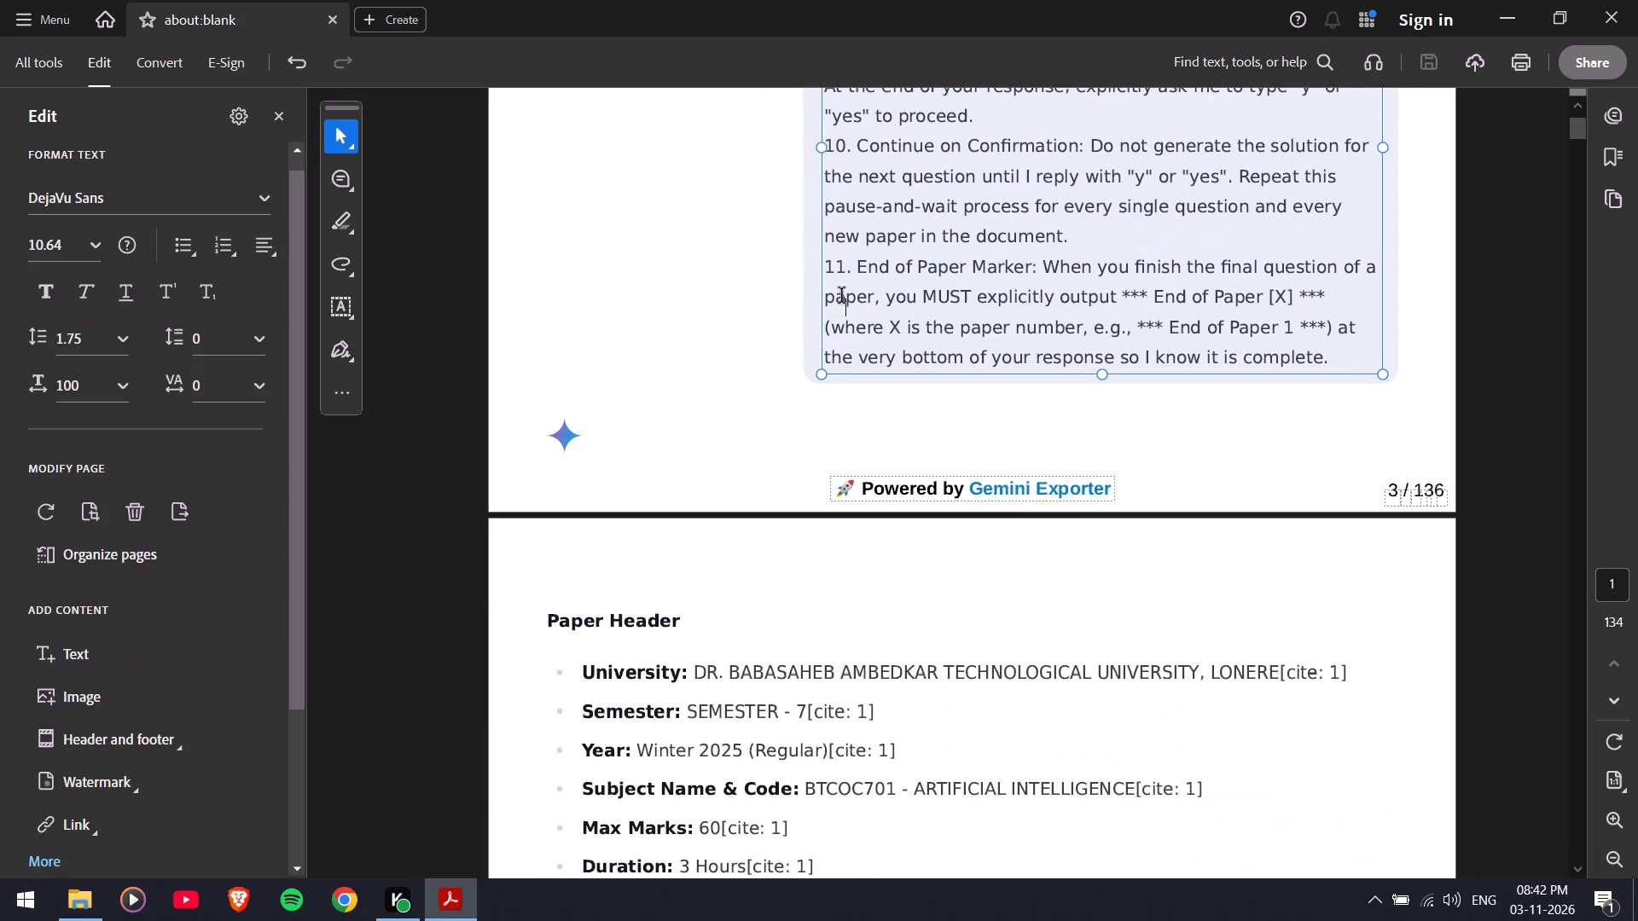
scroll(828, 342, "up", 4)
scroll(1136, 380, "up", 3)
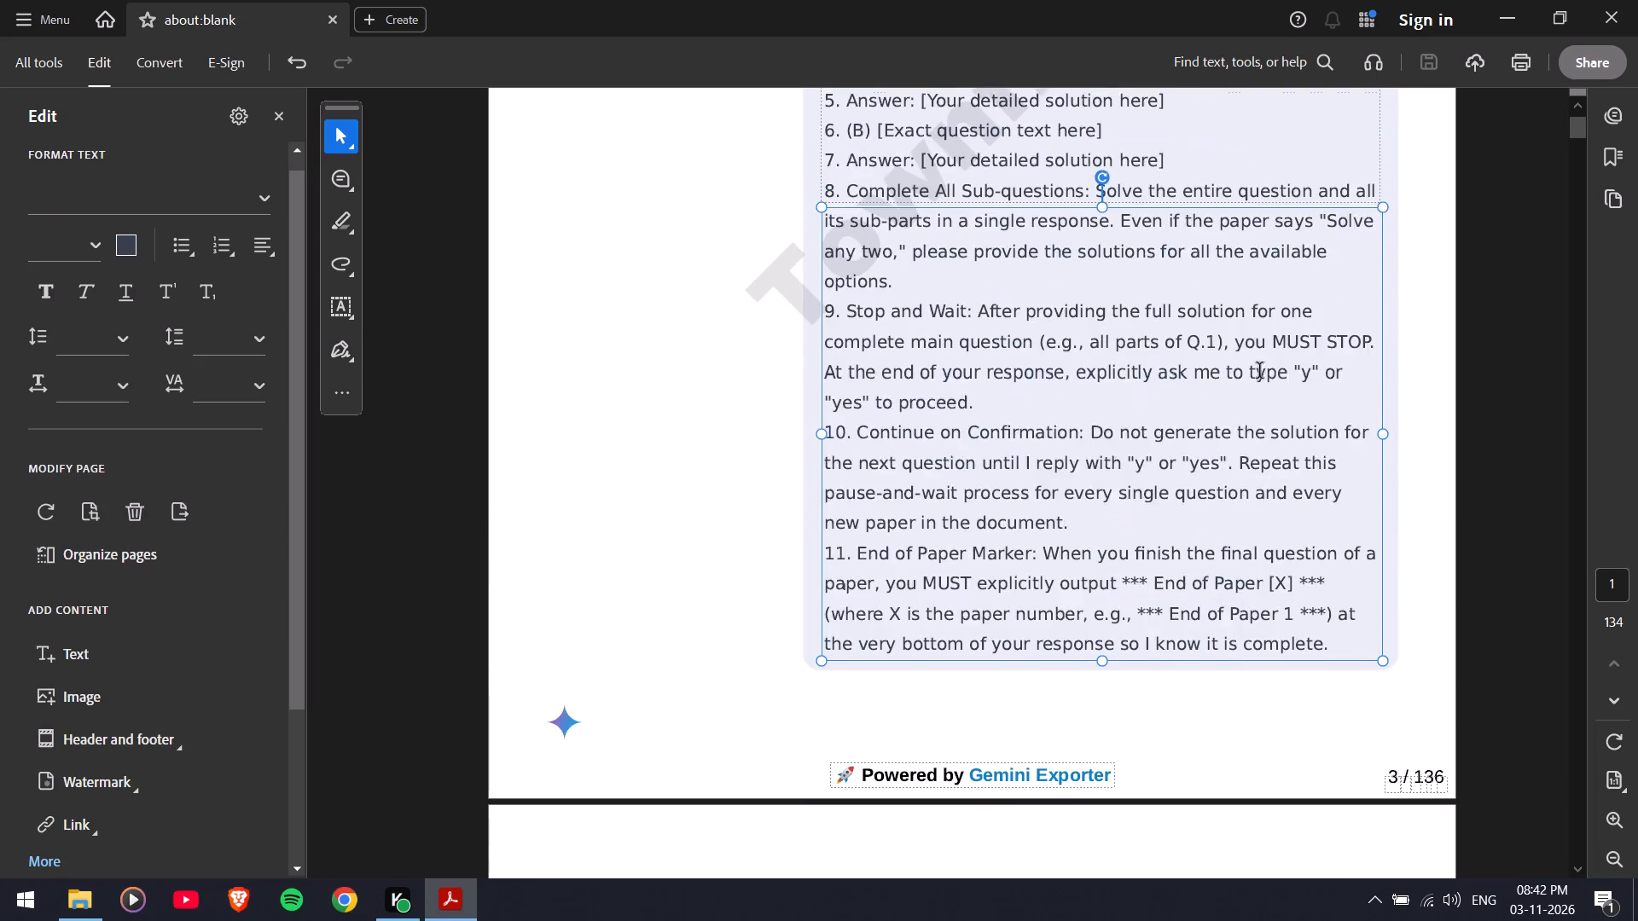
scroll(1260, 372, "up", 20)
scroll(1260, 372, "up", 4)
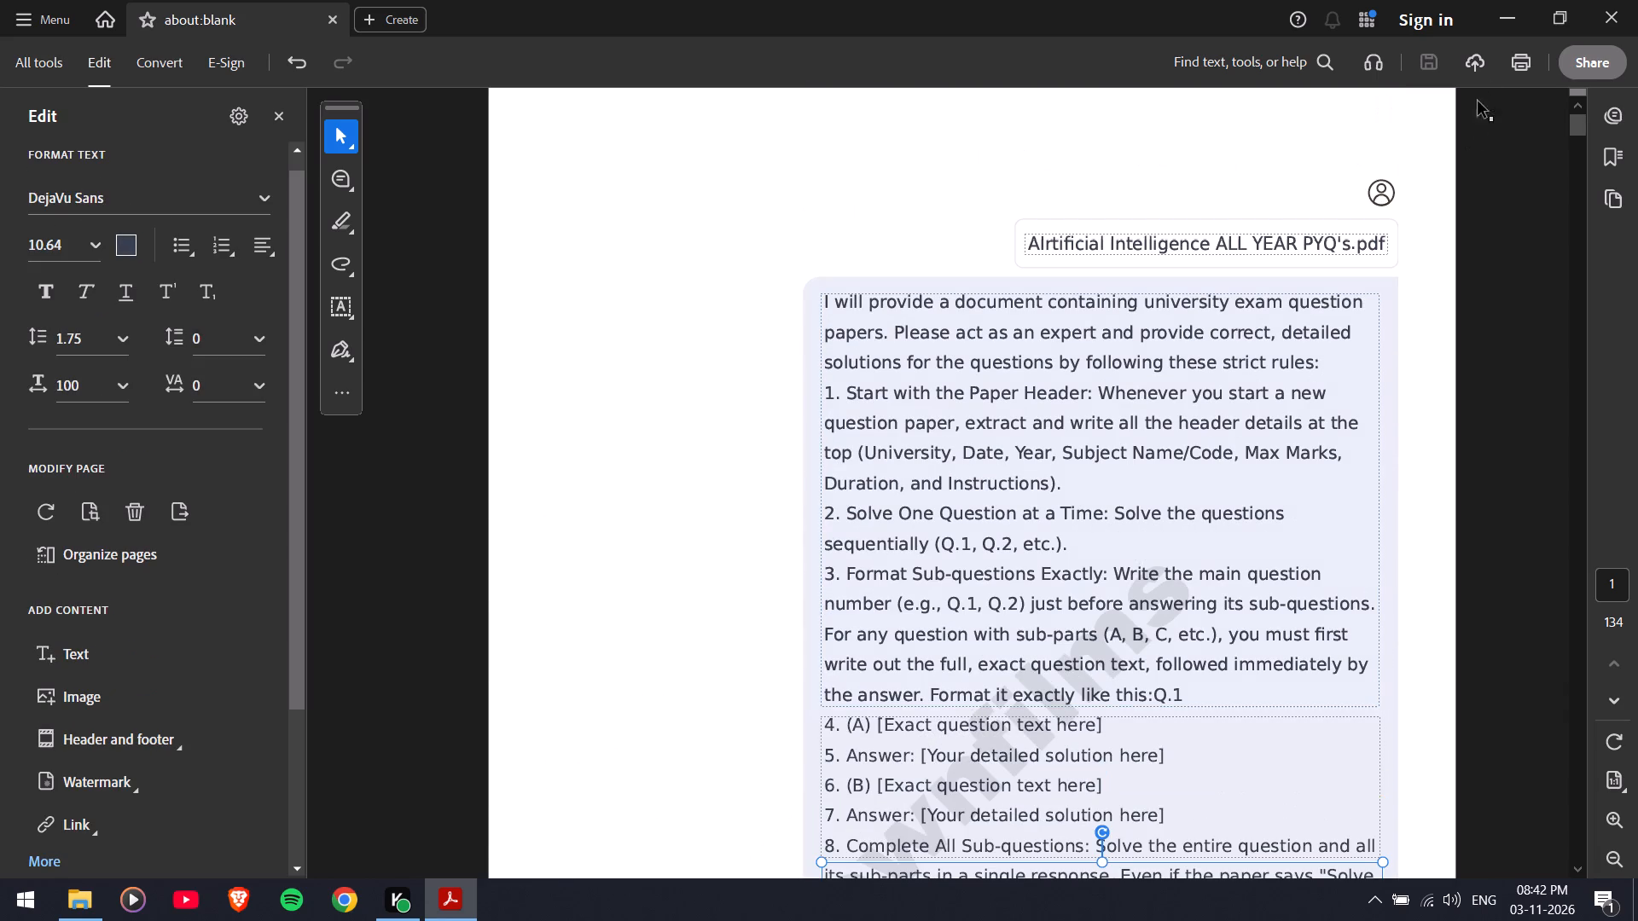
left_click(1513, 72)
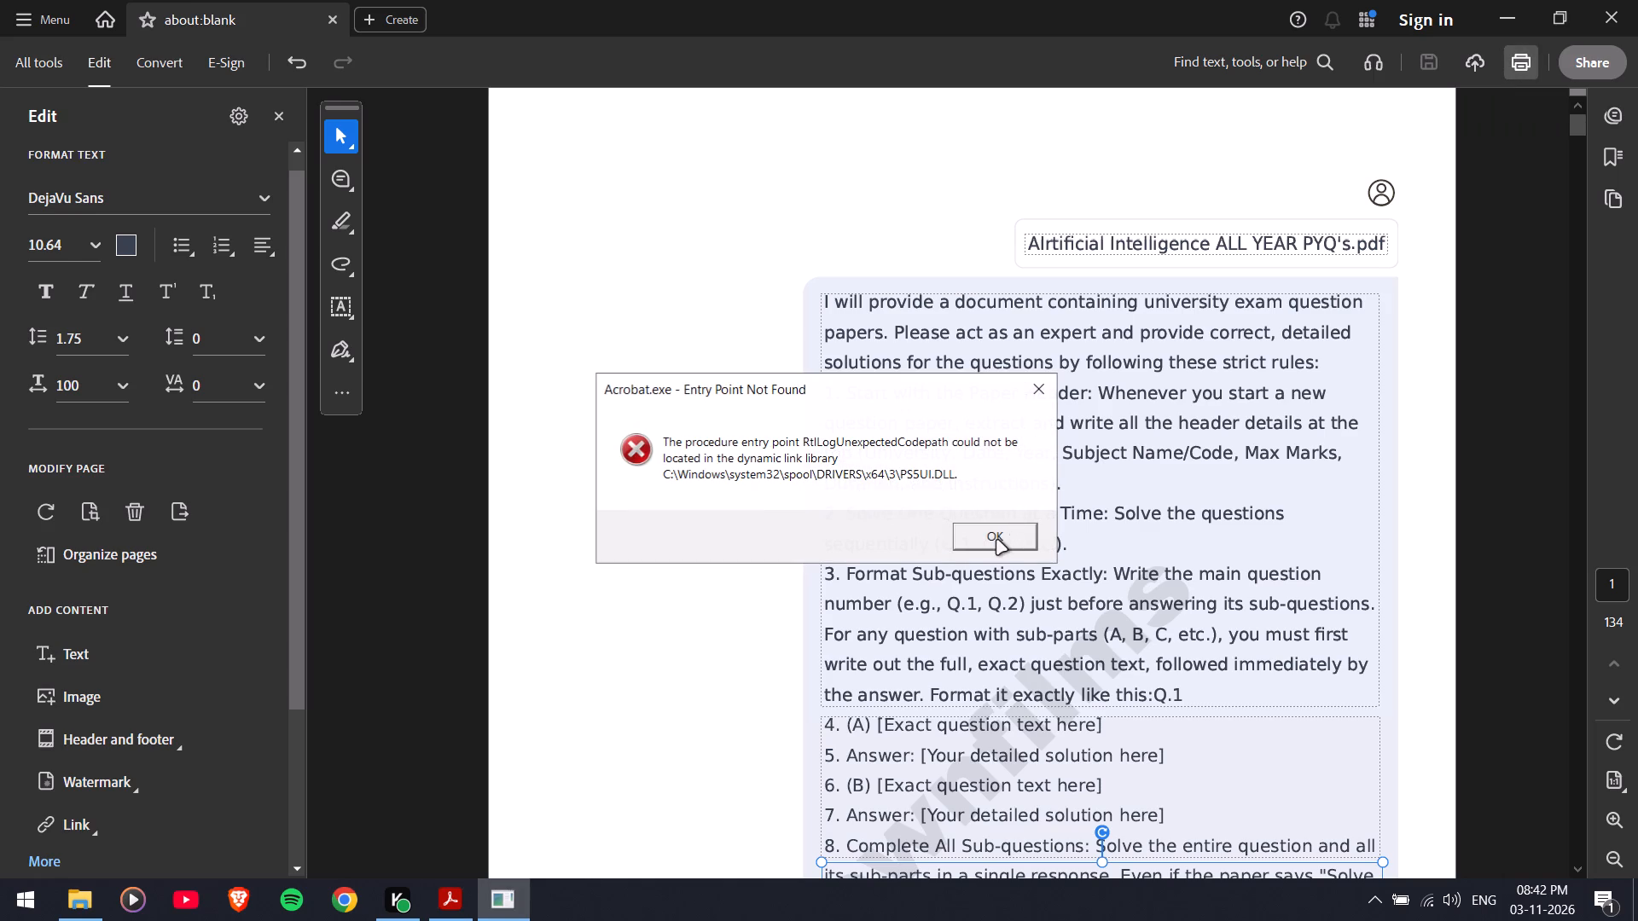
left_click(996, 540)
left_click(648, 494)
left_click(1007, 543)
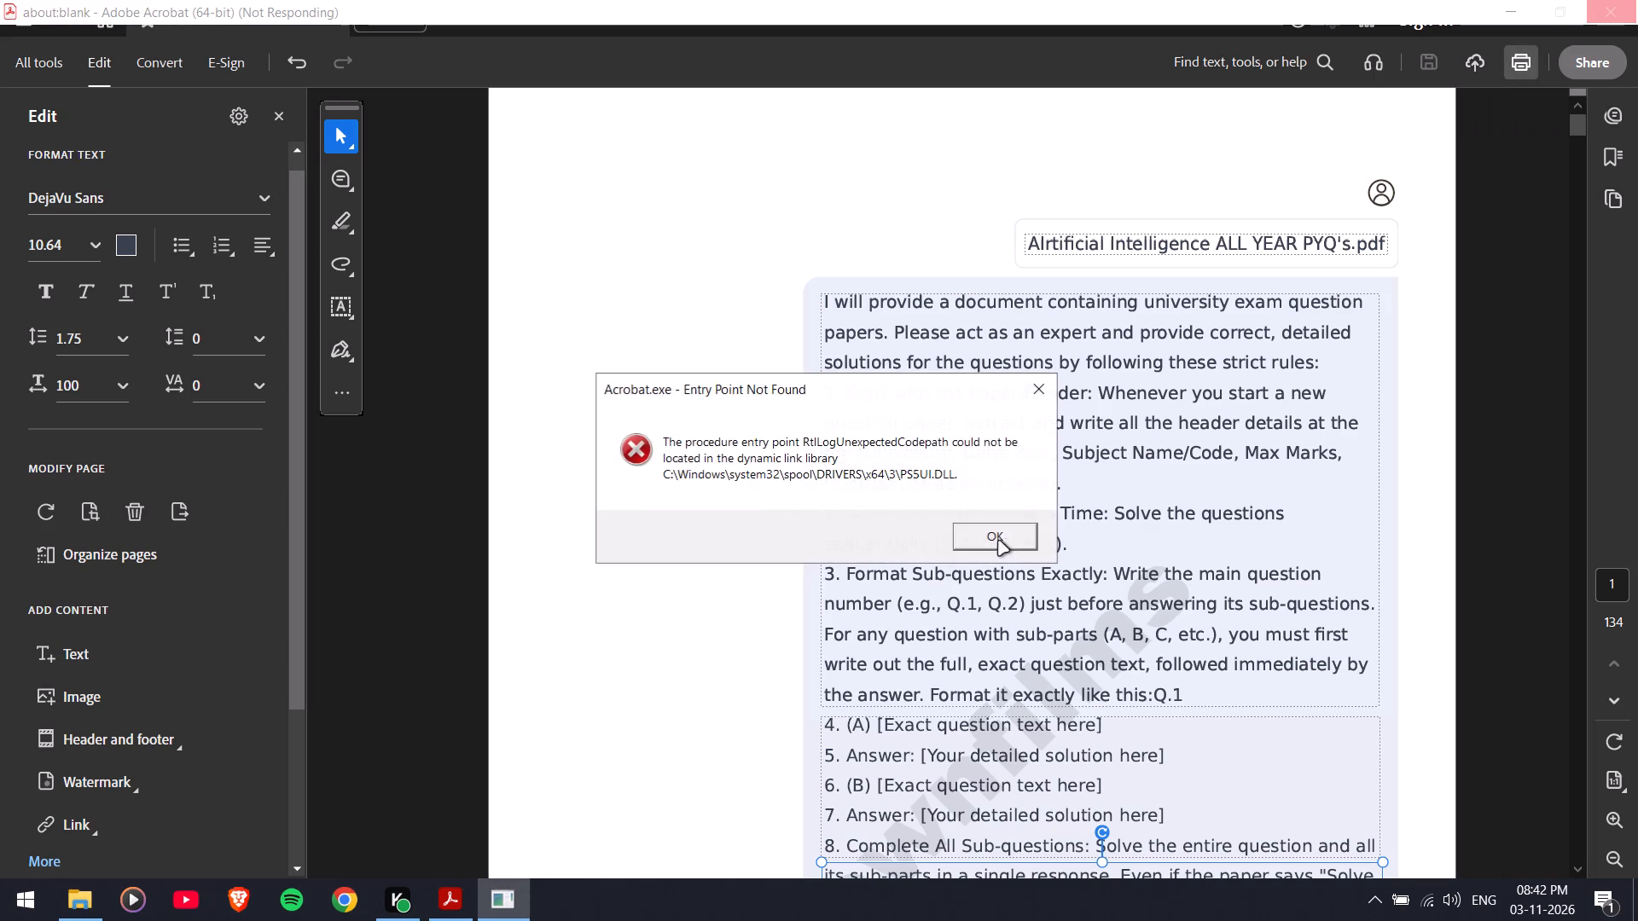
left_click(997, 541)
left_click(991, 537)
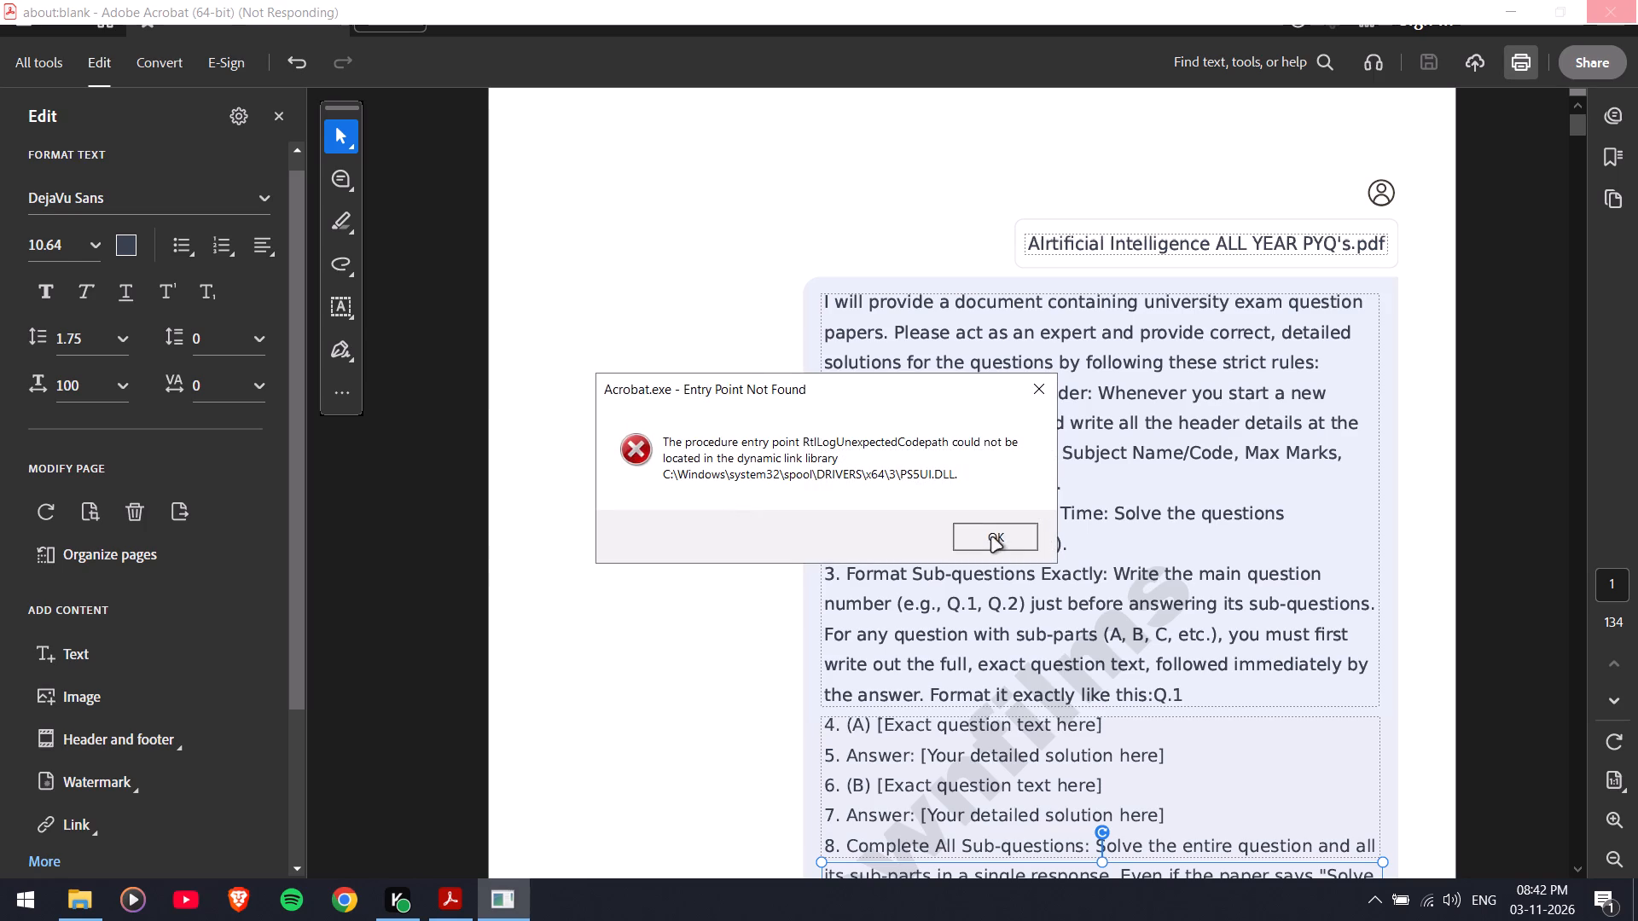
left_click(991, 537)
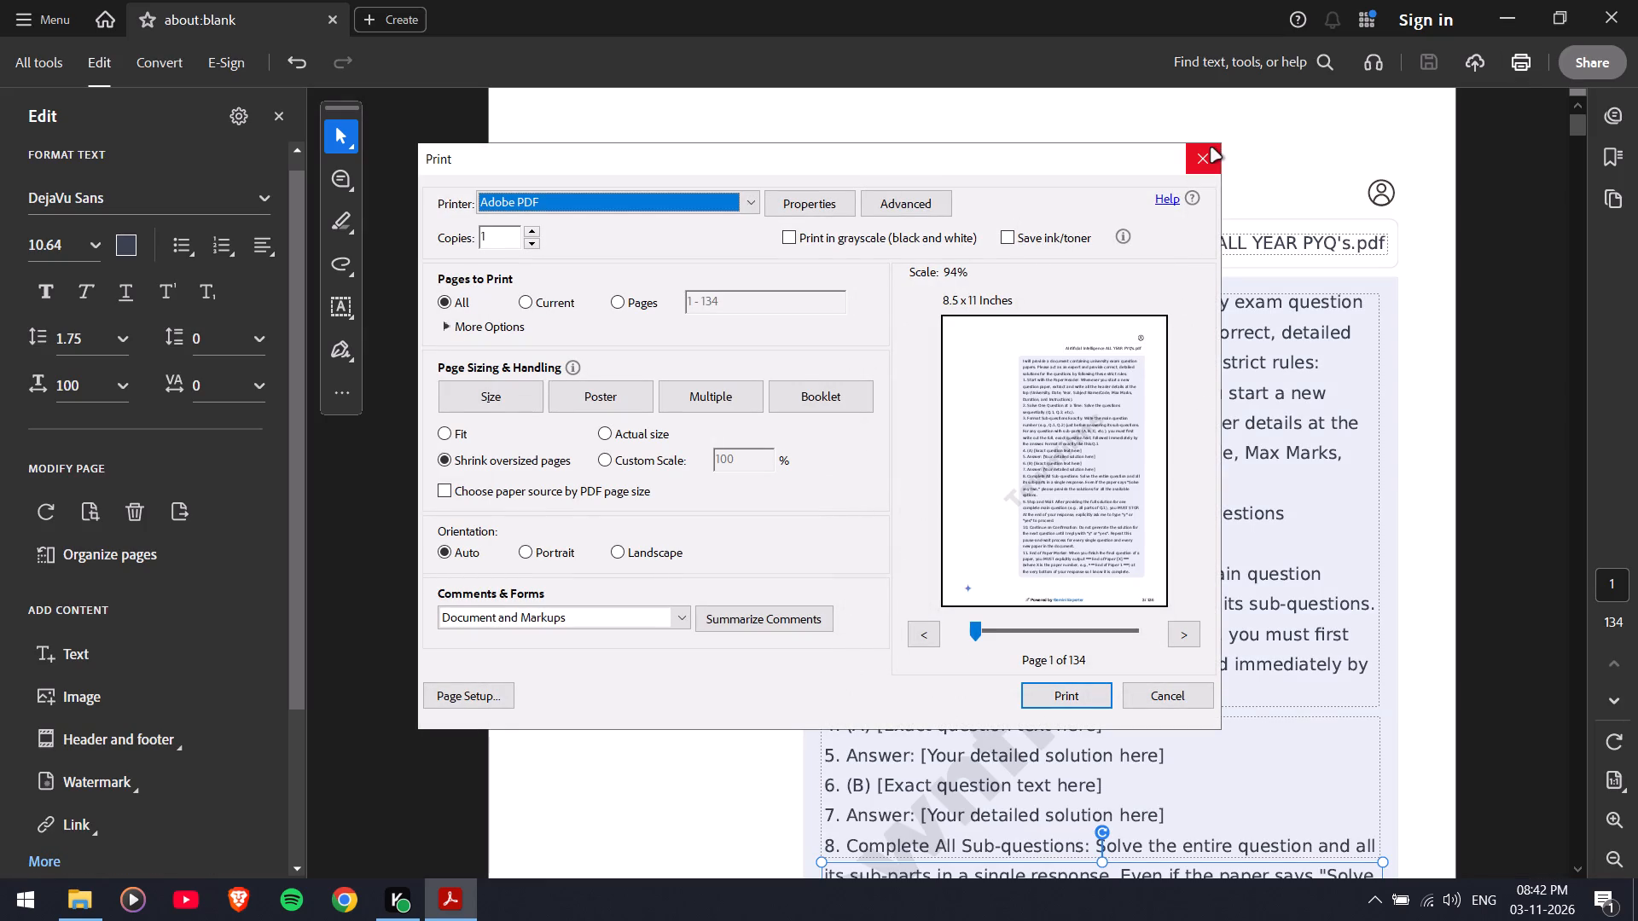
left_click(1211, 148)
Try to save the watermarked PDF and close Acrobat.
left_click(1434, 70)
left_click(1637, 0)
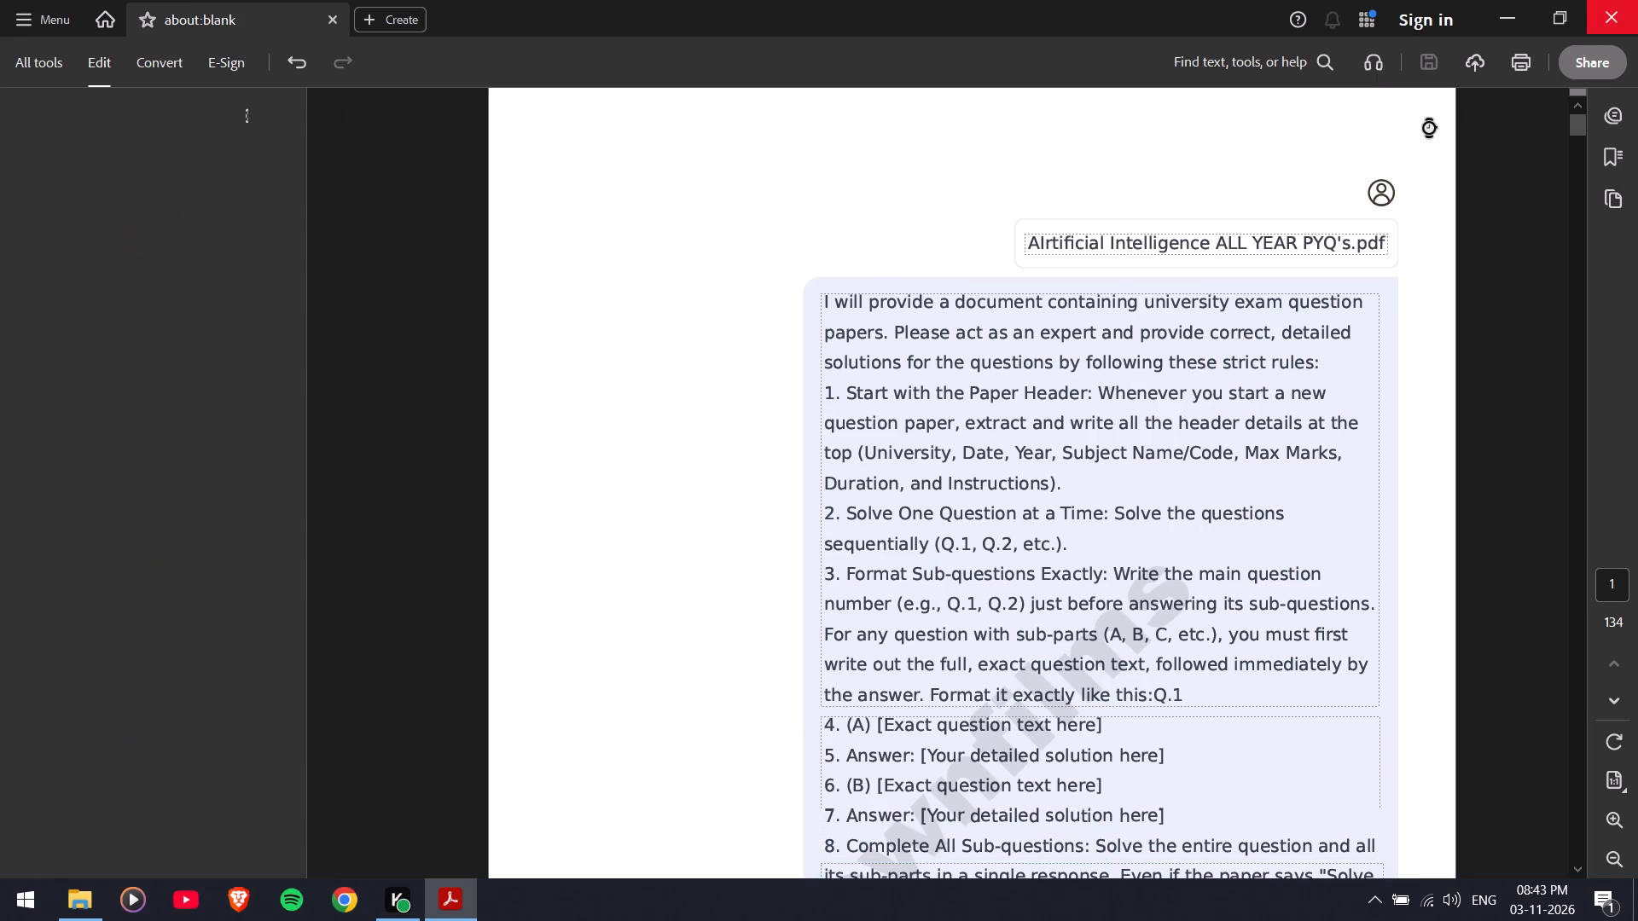
Reopen Ai ALL PYQS ANSWERS GEMINI, check its first page for the saved watermark, and close it.
double_click(274, 132)
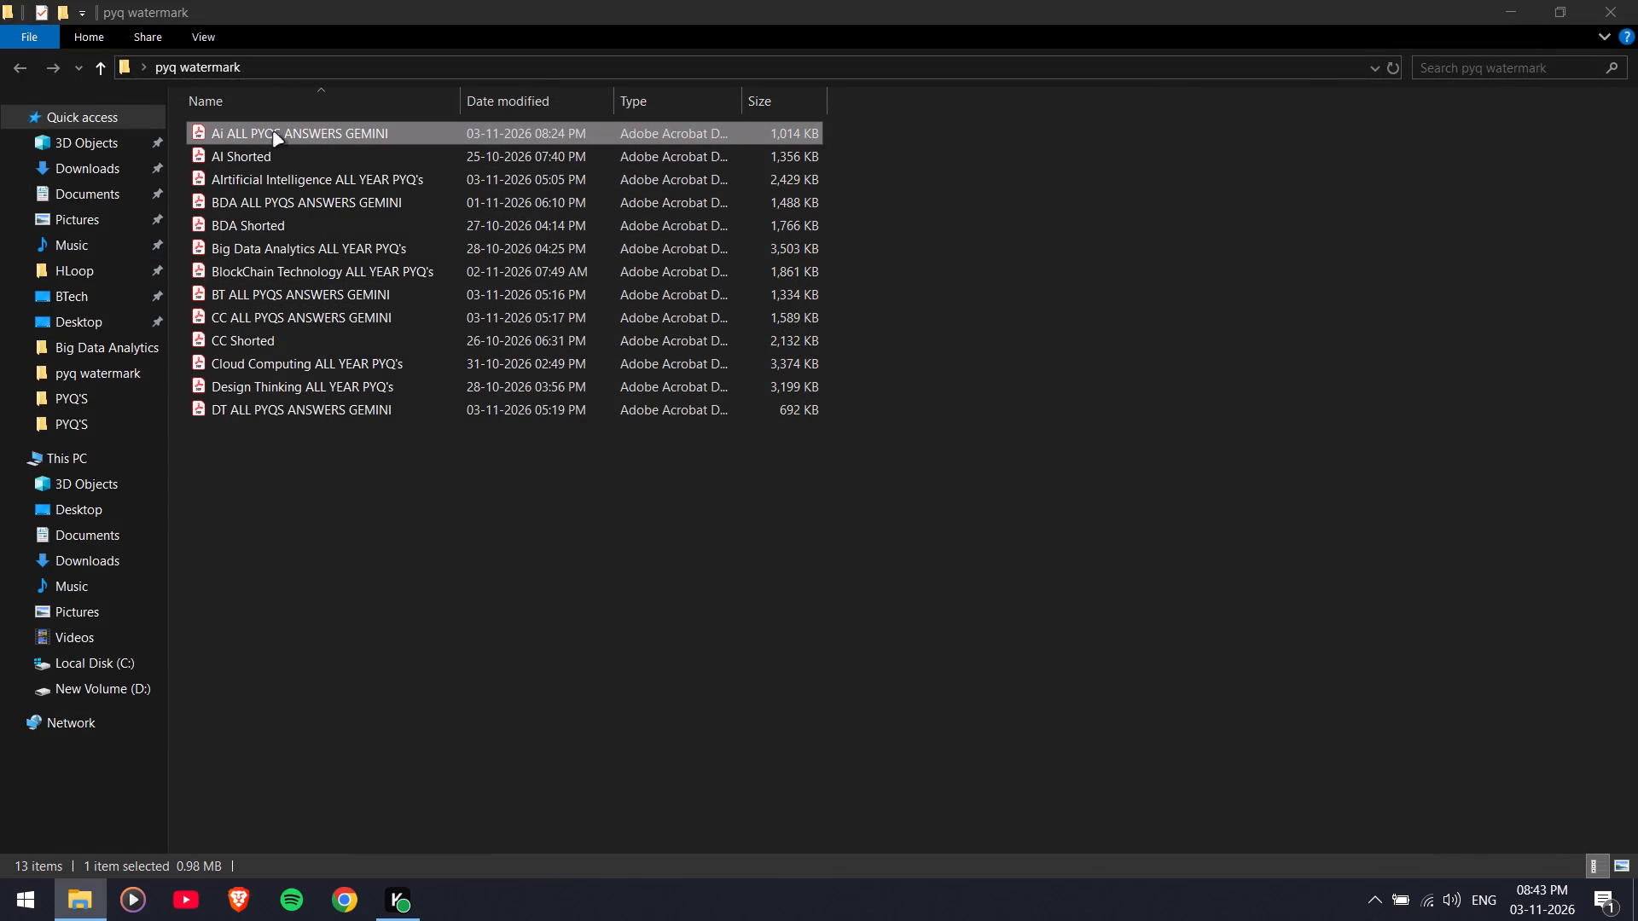
scroll(964, 349, "down", 13)
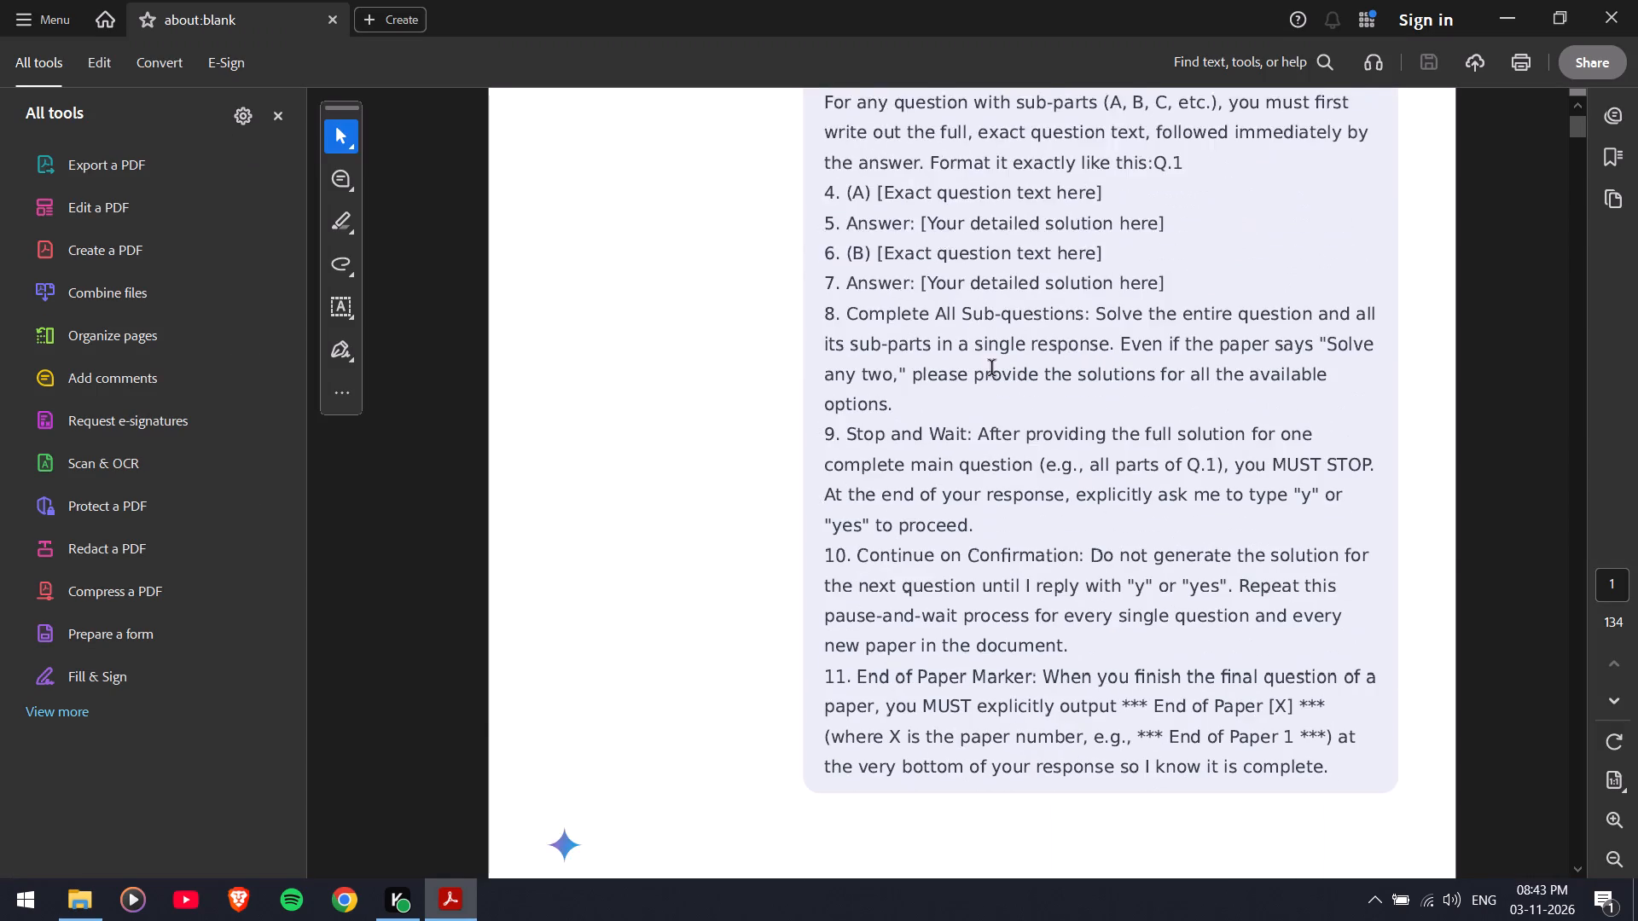
scroll(992, 369, "down", 13)
left_click(1637, 0)
left_click(578, 574)
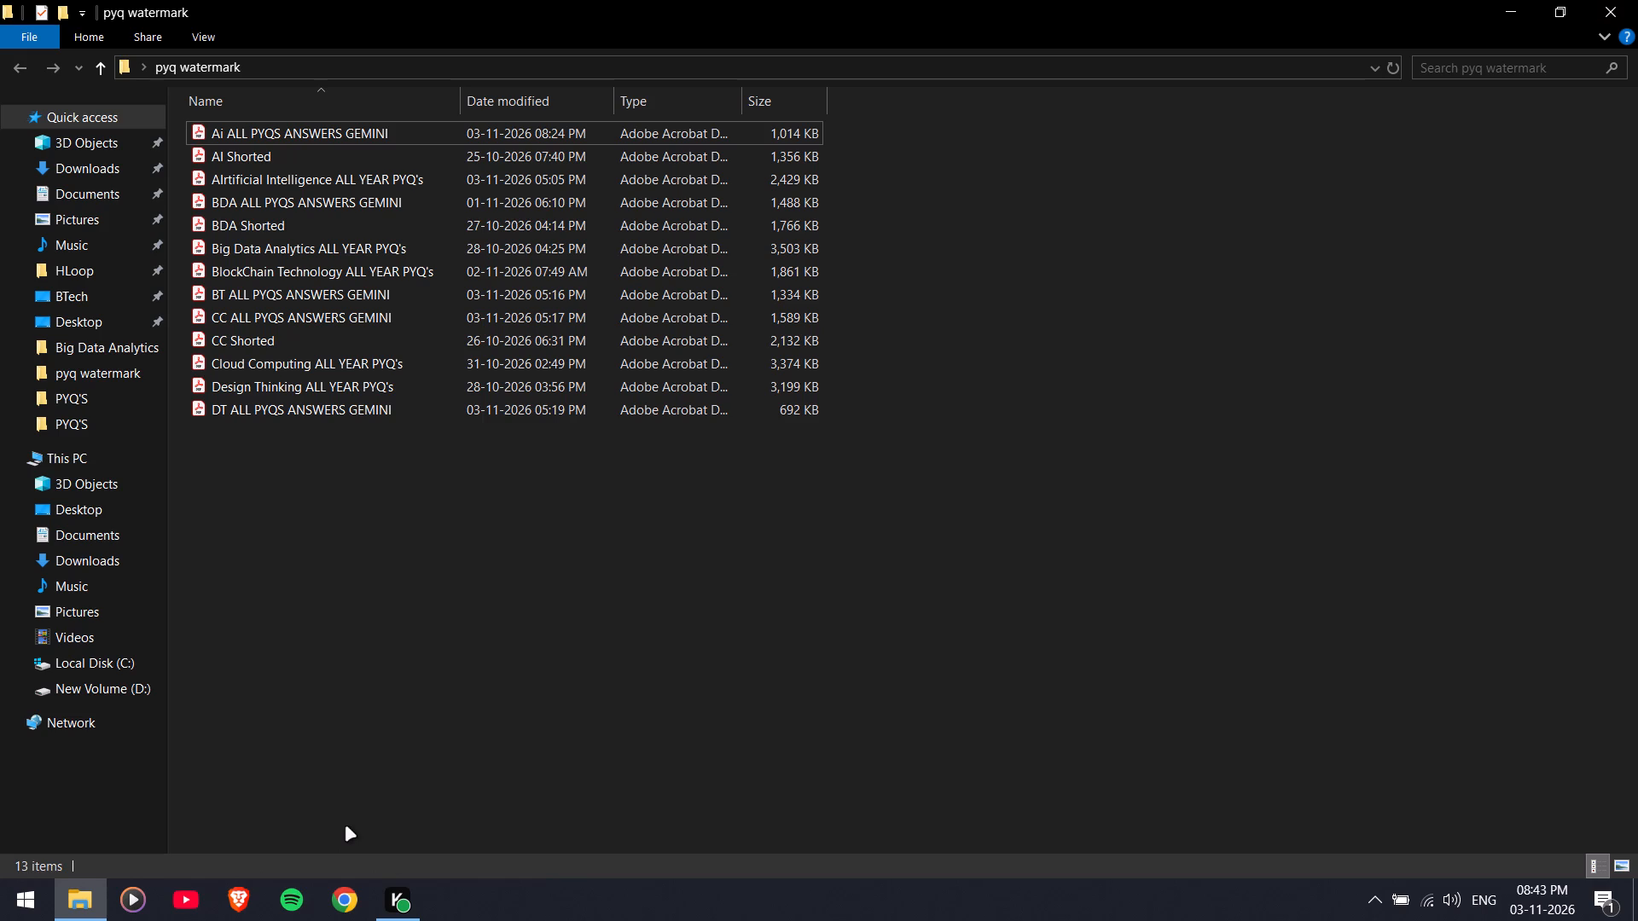
Switch to YouTube and search for "adobe acrobat watermark not vivisble".
left_click(177, 920)
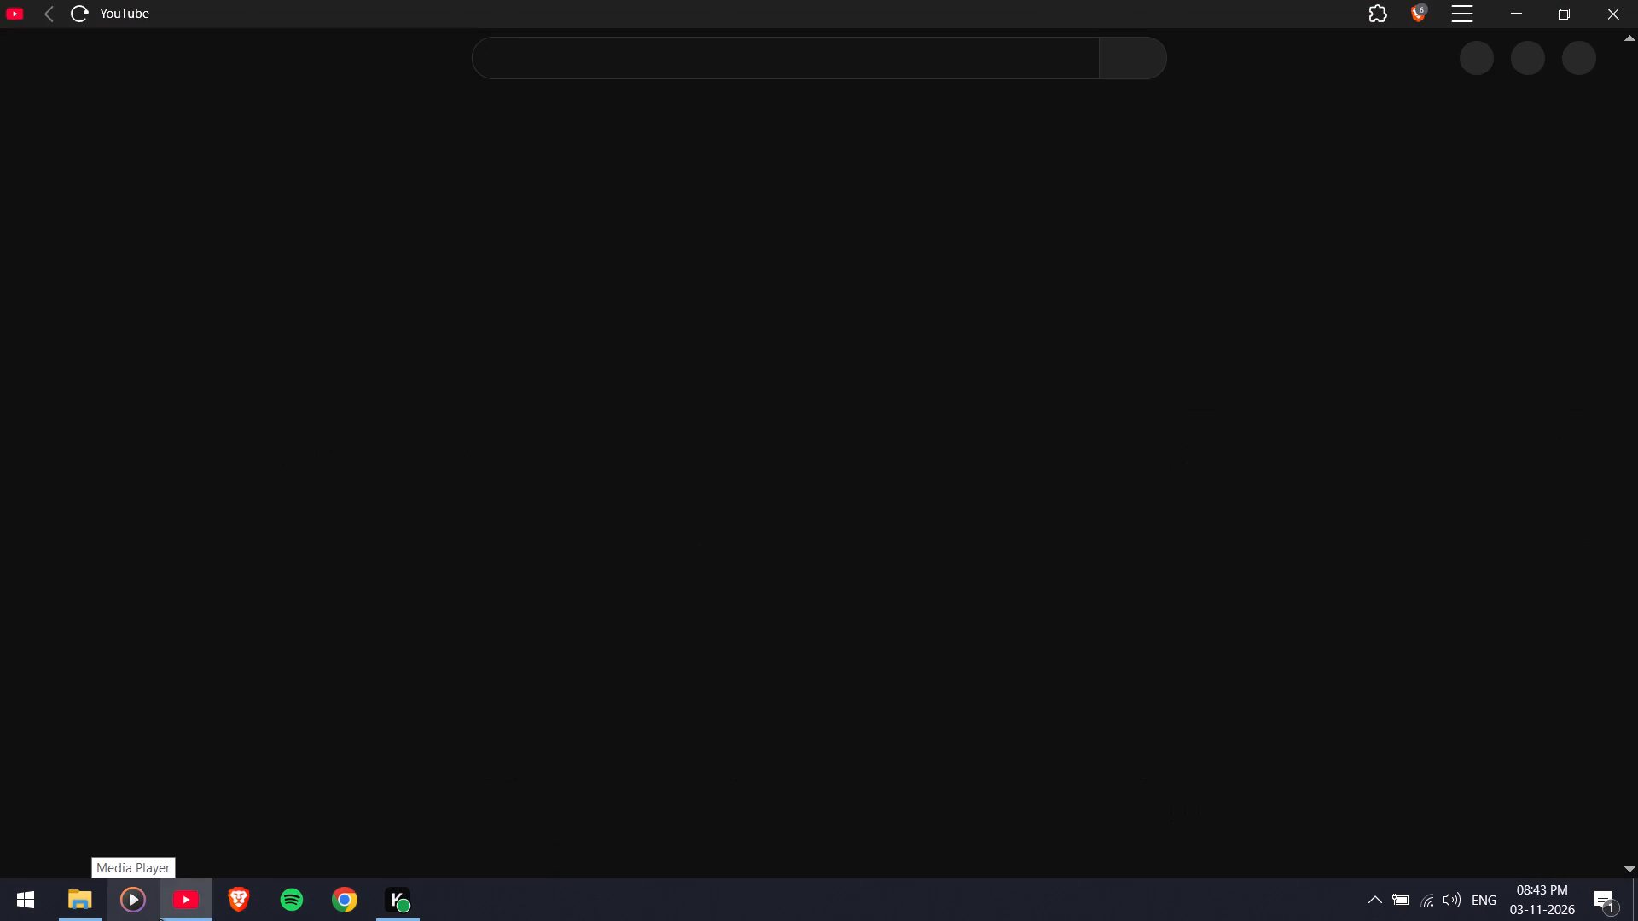
left_click(636, 59)
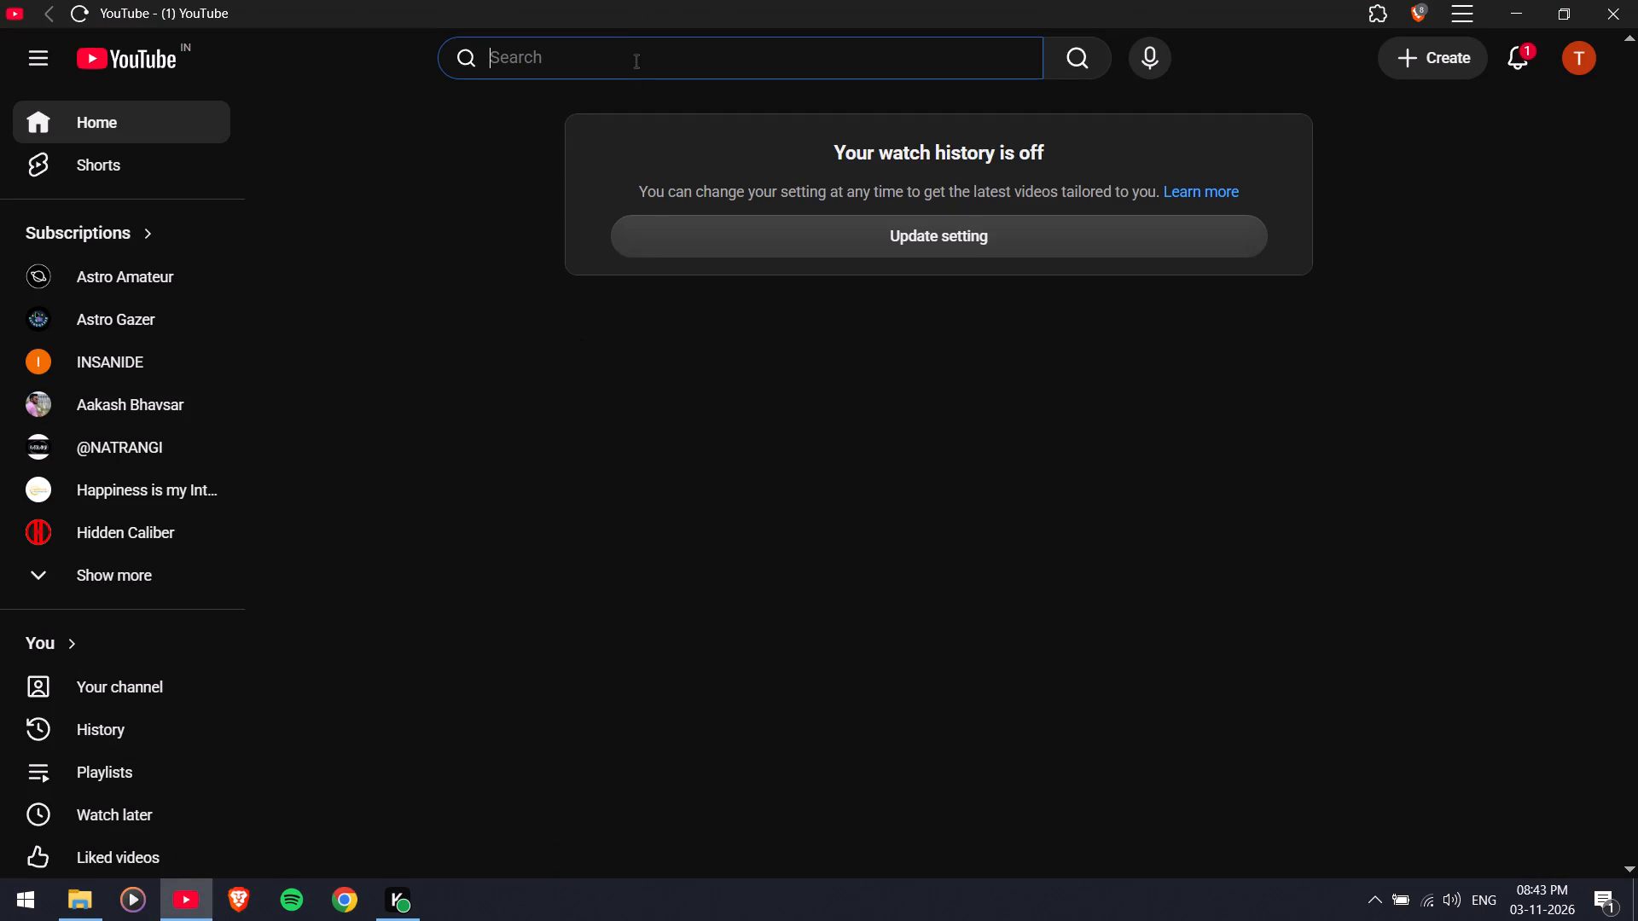
type("adobe acrobat")
key("space")
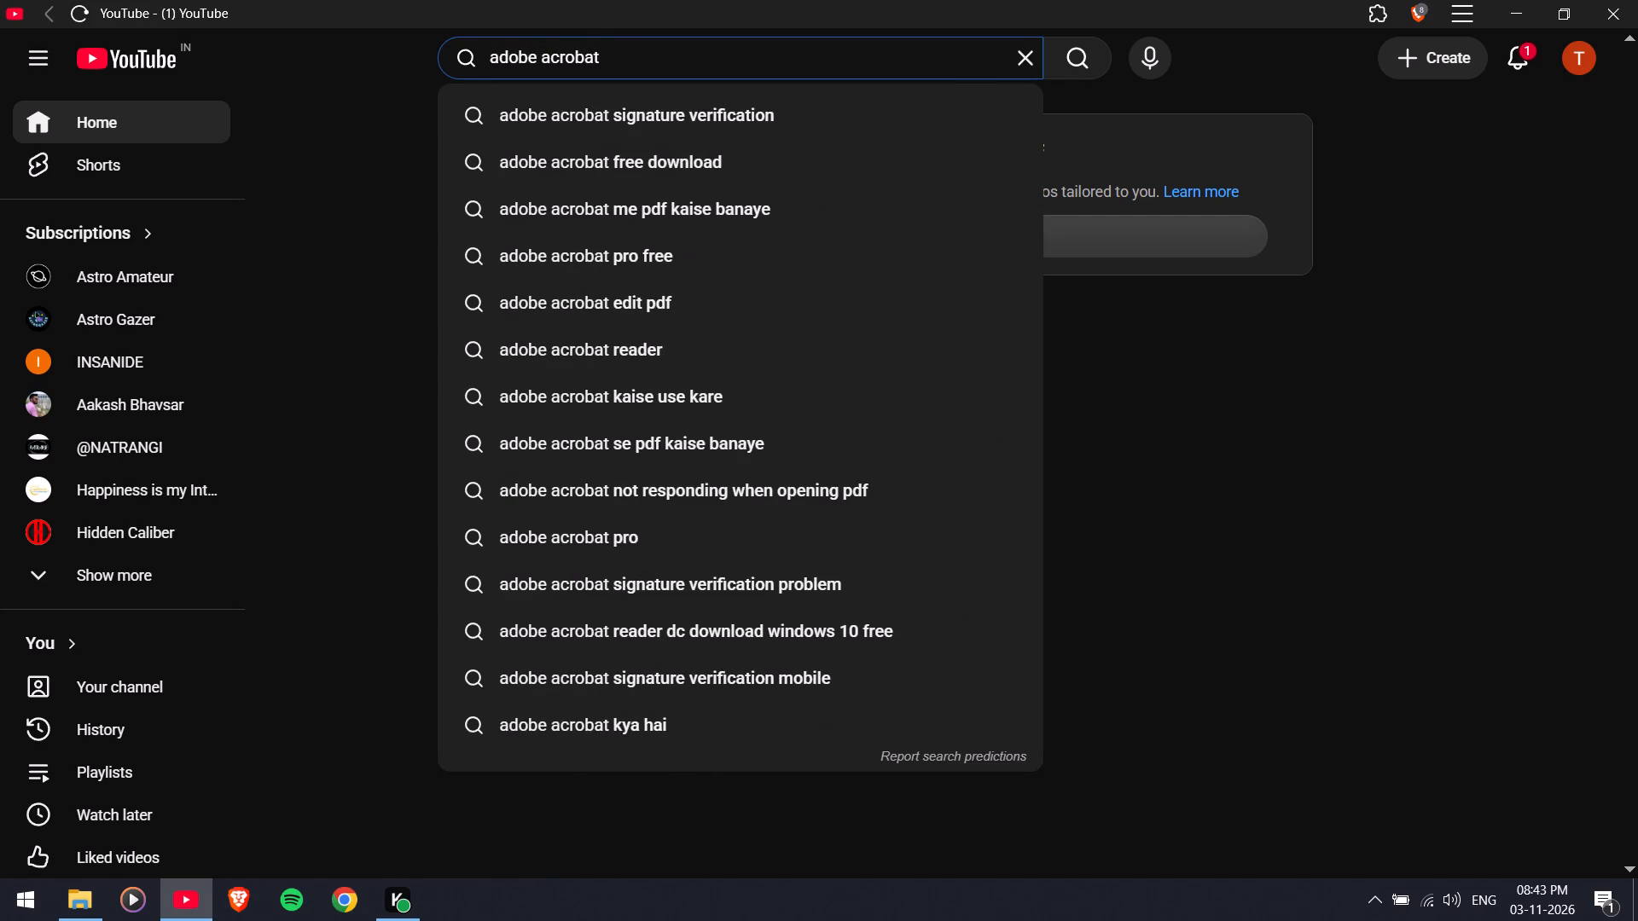
type("water")
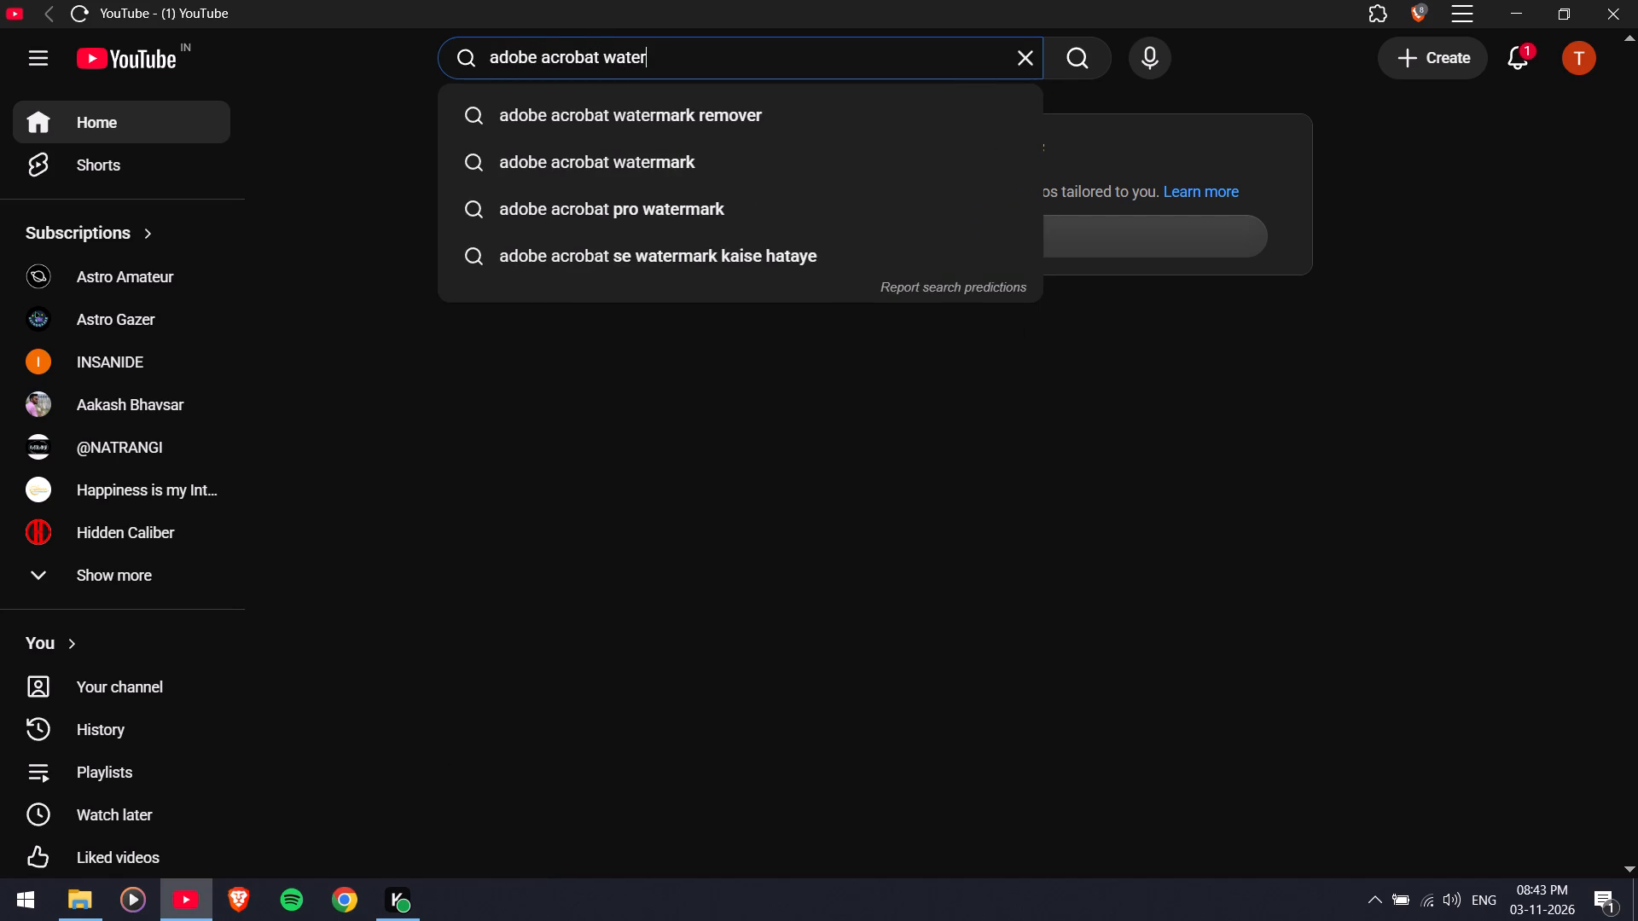
key("Down")
key("Down")
key("space")
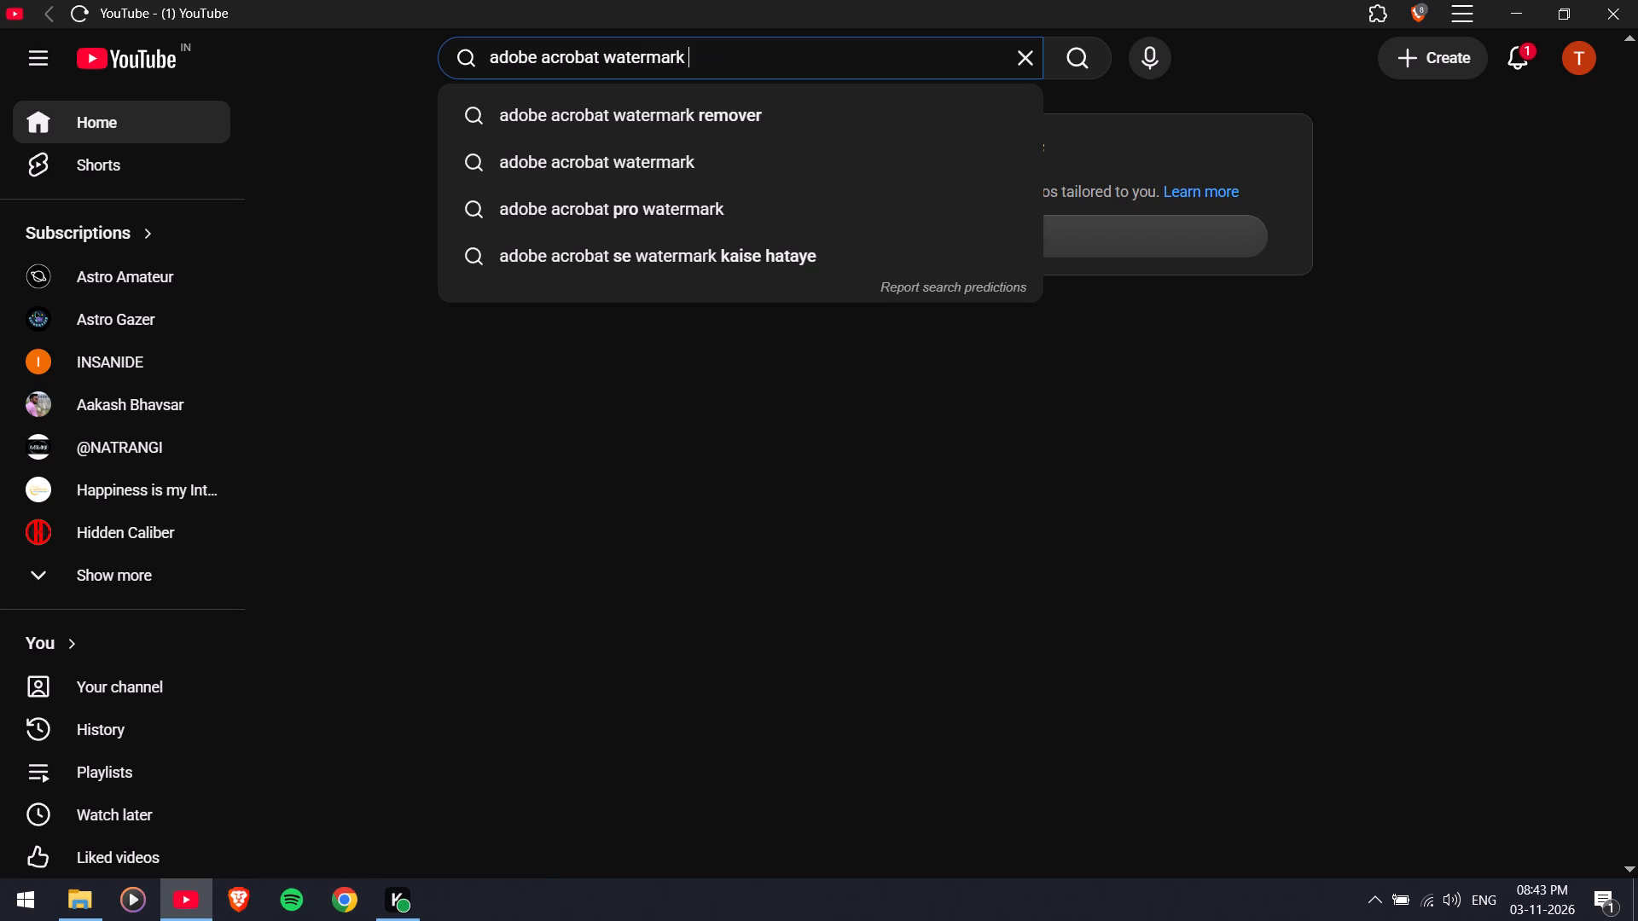
type("not vivisble")
key("Return")
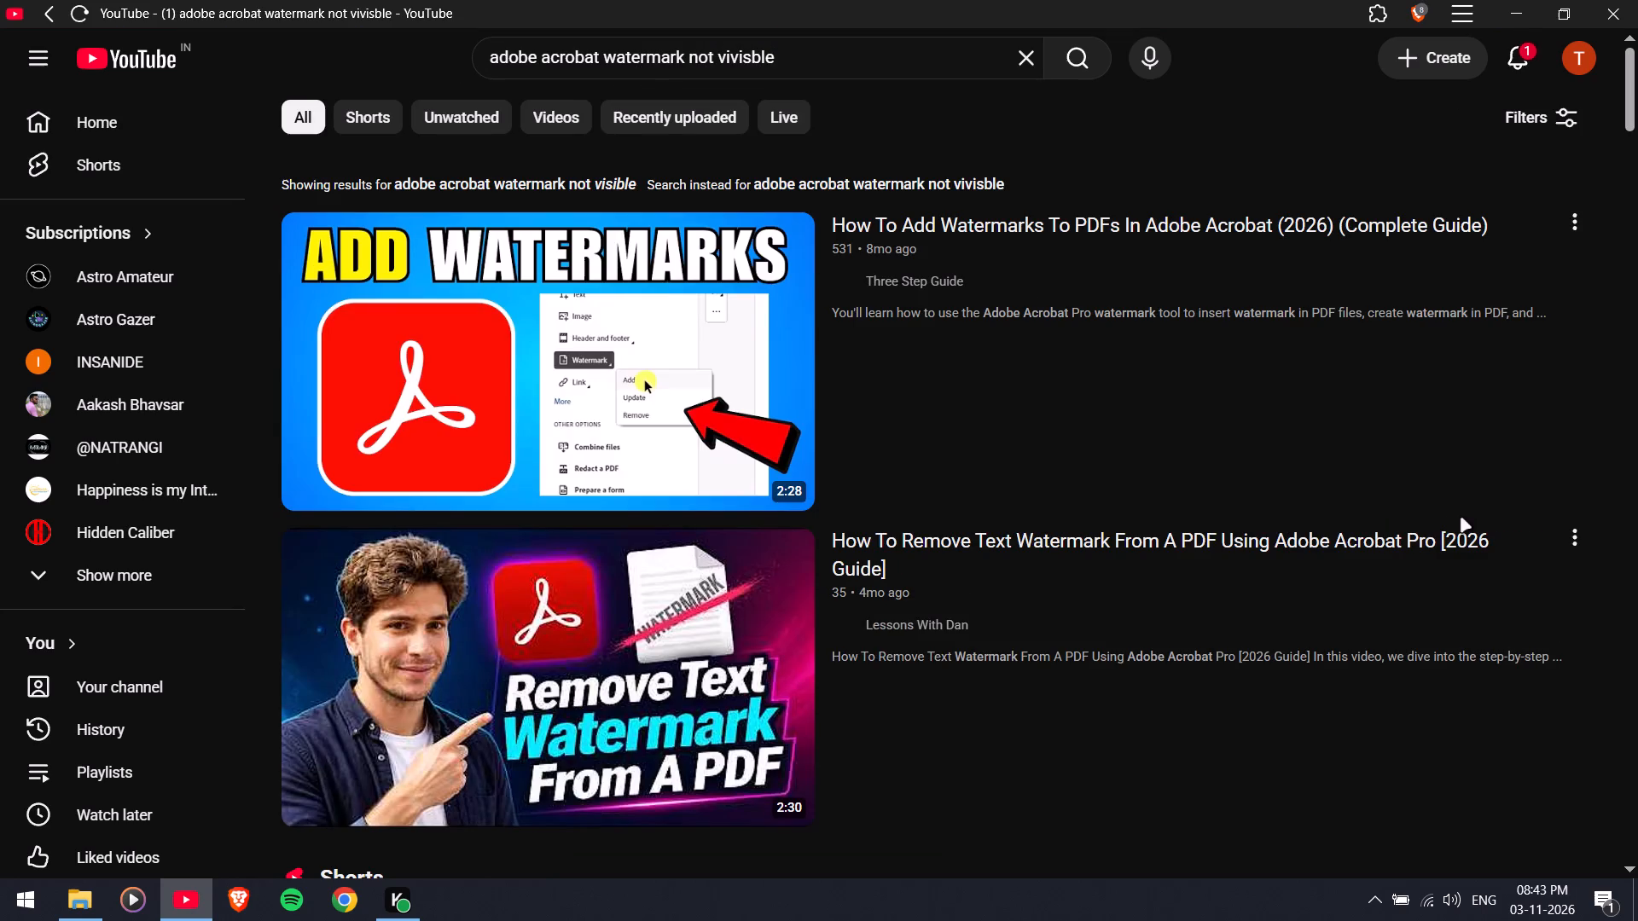
Play the video How To Add Watermarks To PDFs In Adobe Acrobat (2026) (Complete Guide) in full screen.
left_click(677, 429)
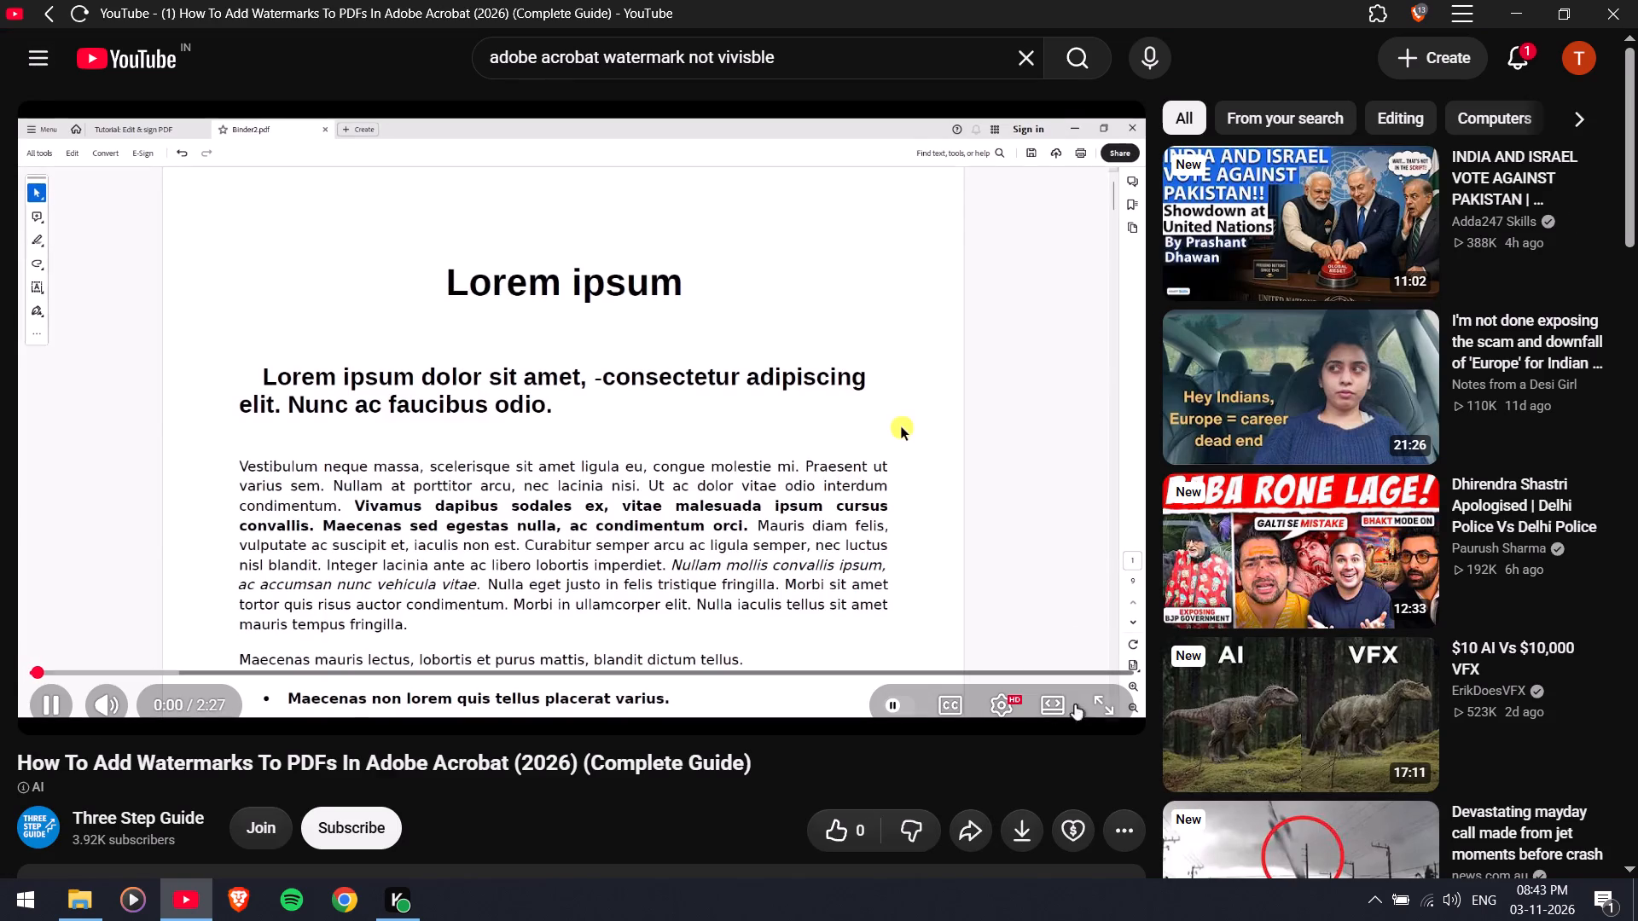
left_click(1007, 706)
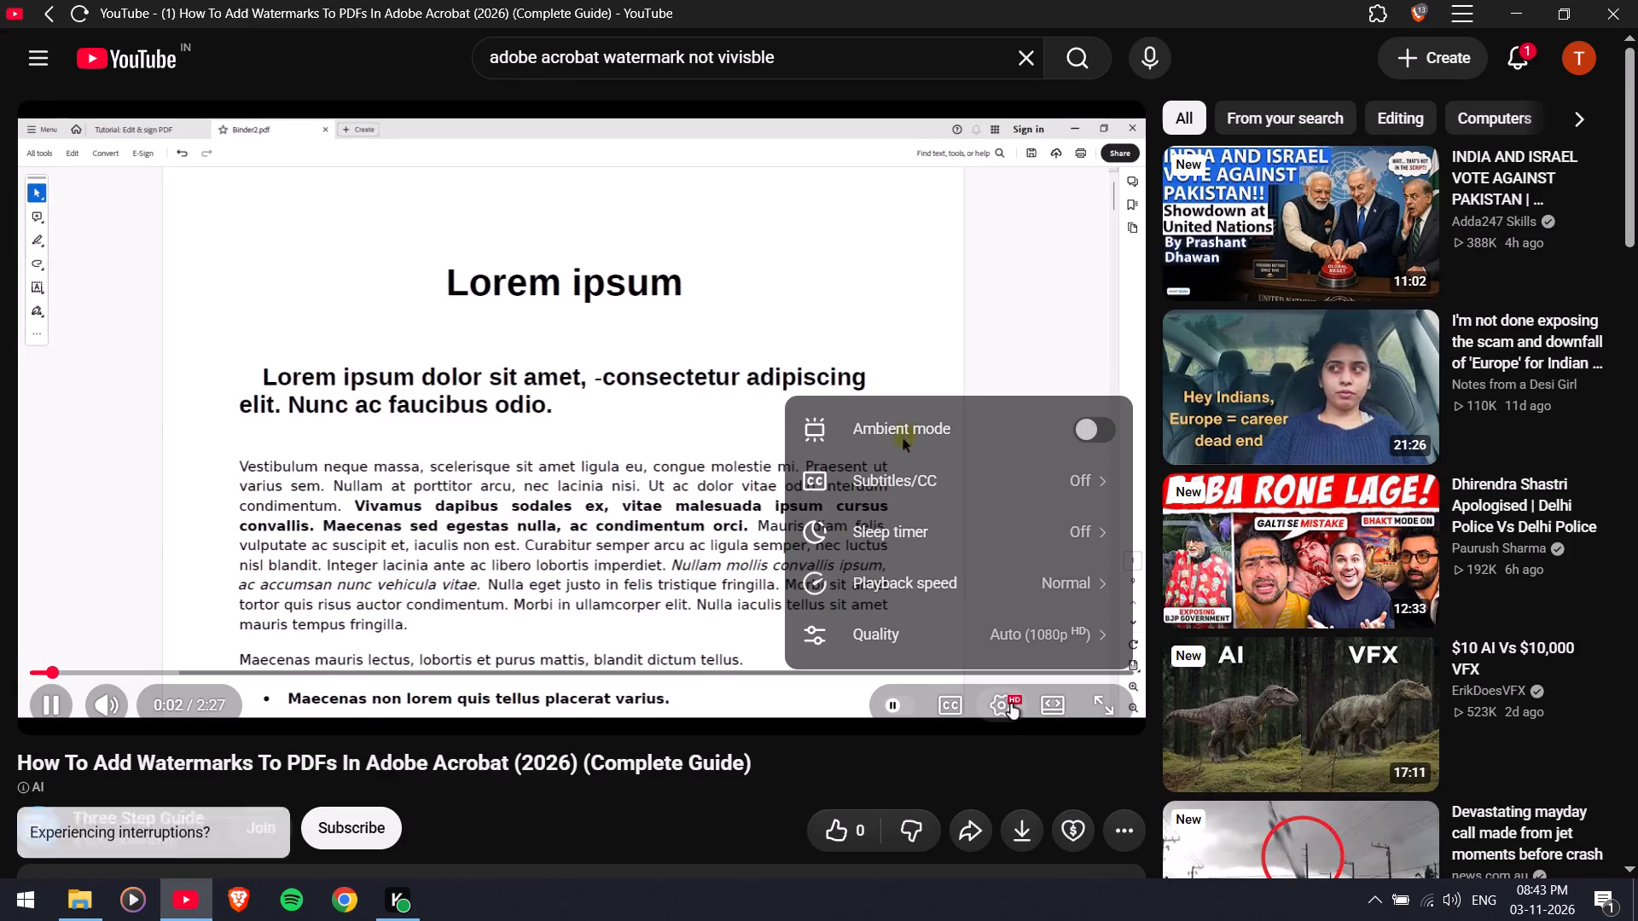
left_click(1001, 700)
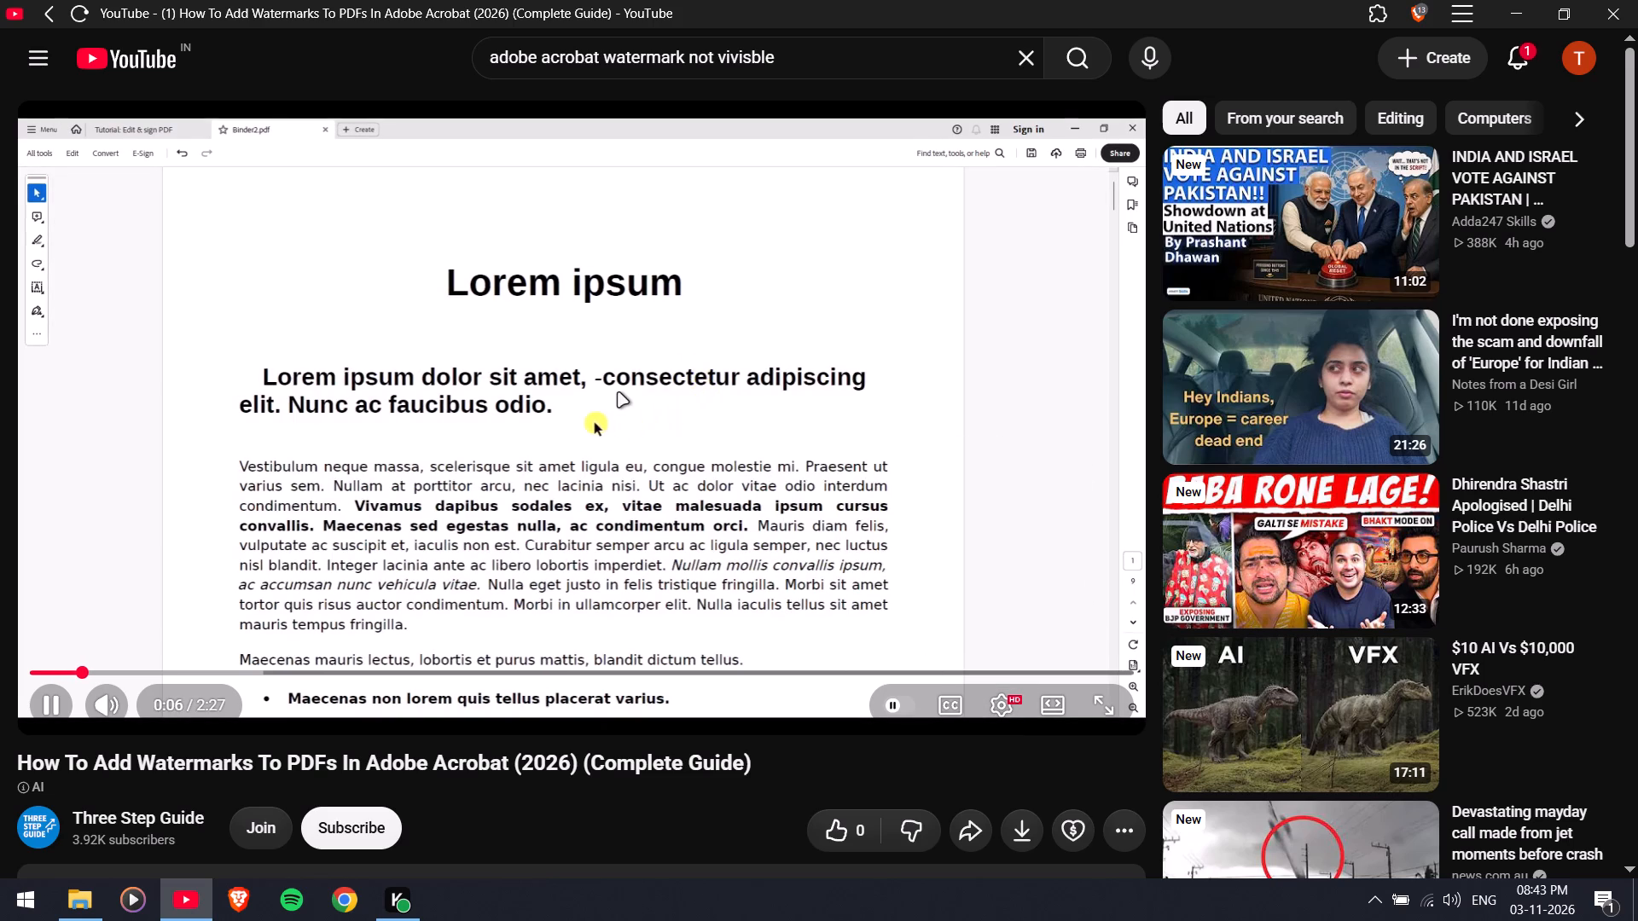
key("space")
key("space")
key("space")
key("space")
key("space")
key("space")
key("space")
key("space")
key("space")
key("space")
key("space")
key("space")
key("space")
key("space")
key("space")
key("space")
key("space")
key("space")
key("space")
key("space")
key("space")
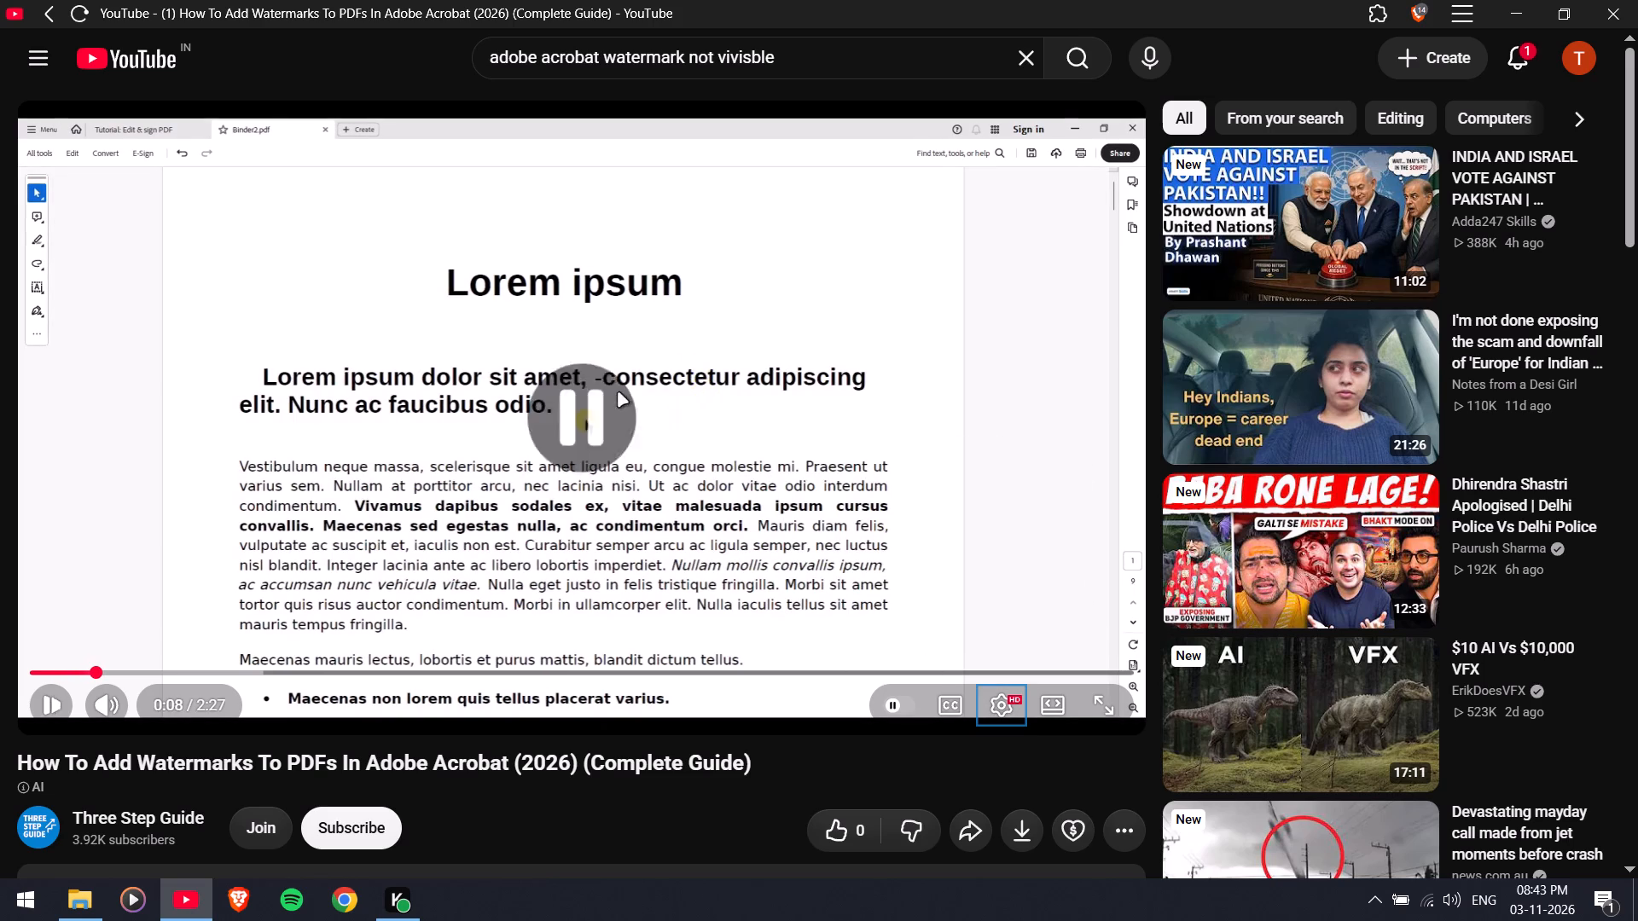
key("space")
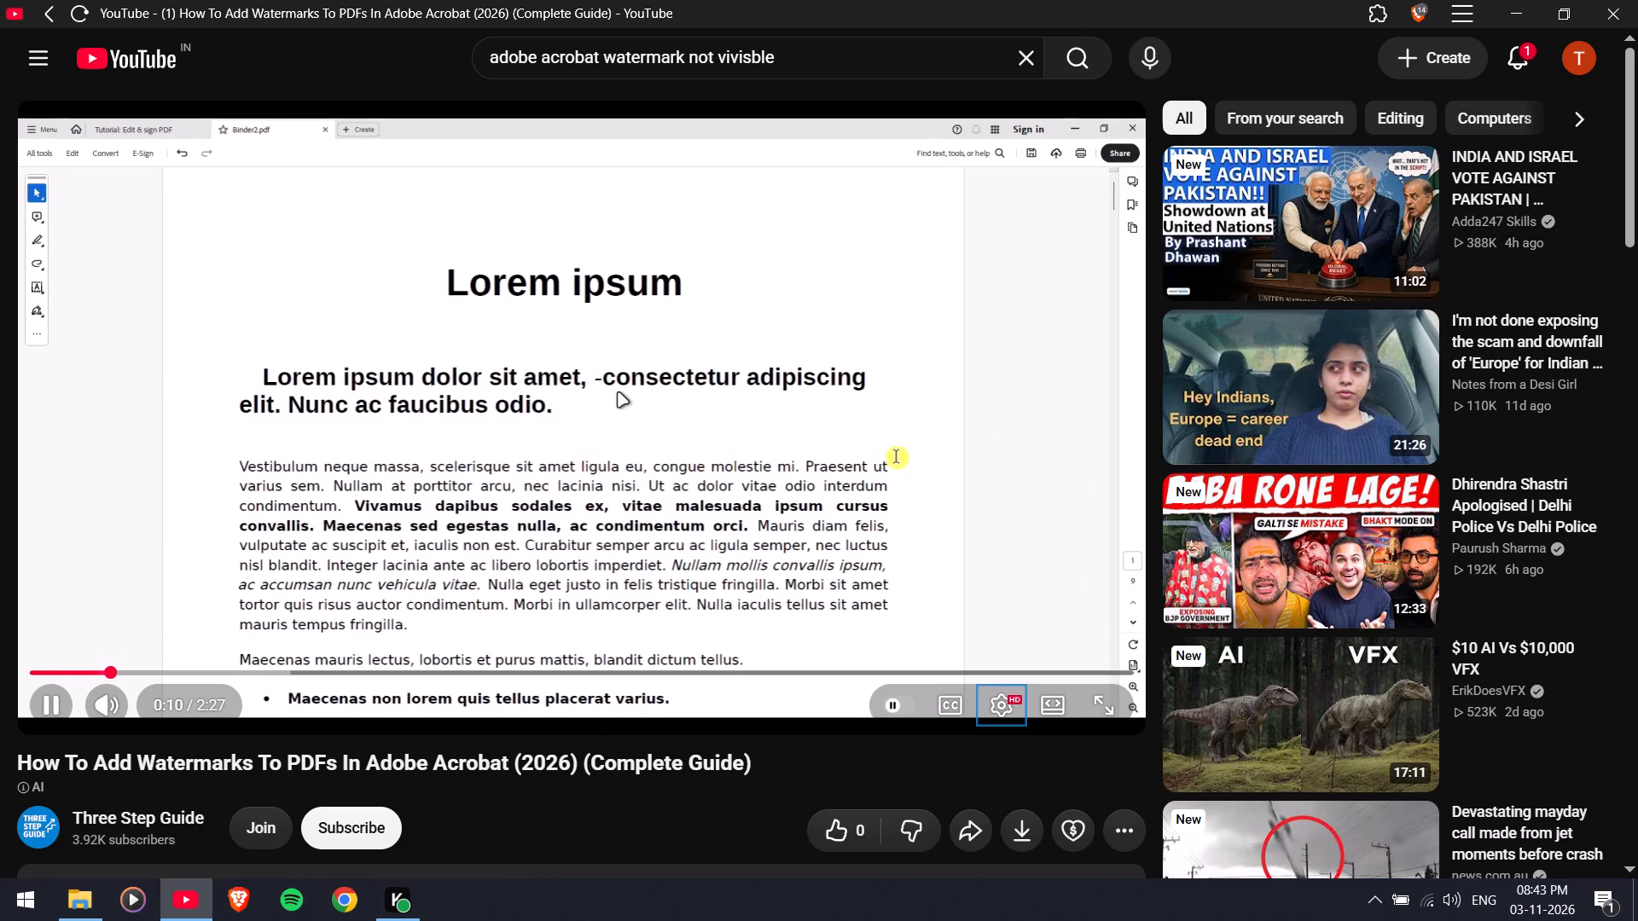
left_click(613, 385)
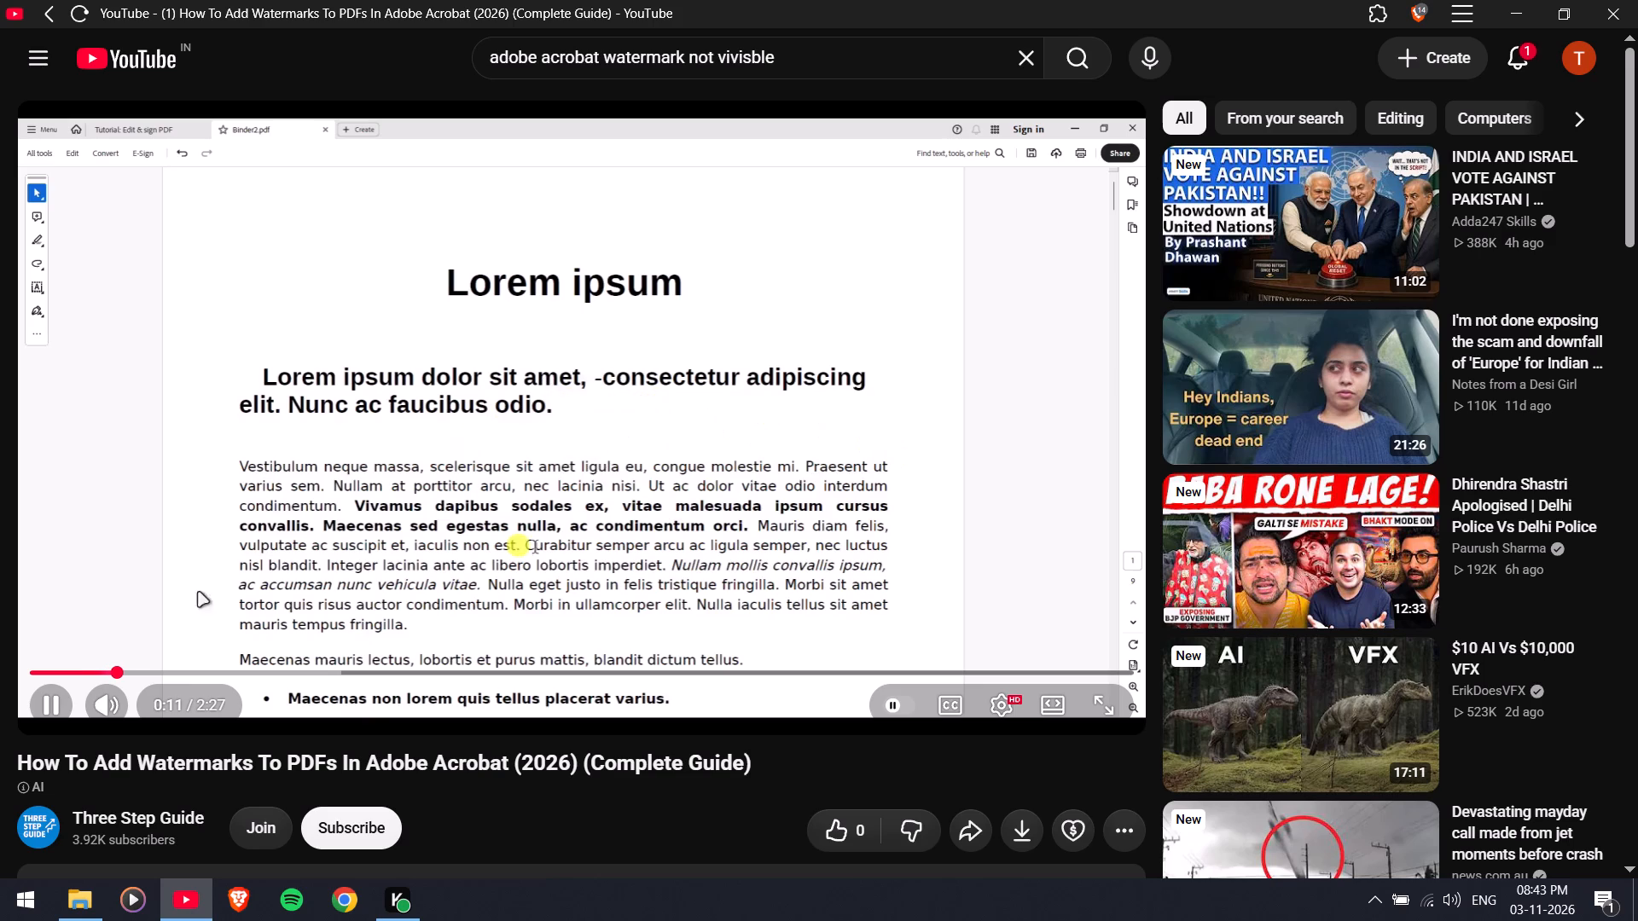
left_click(162, 665)
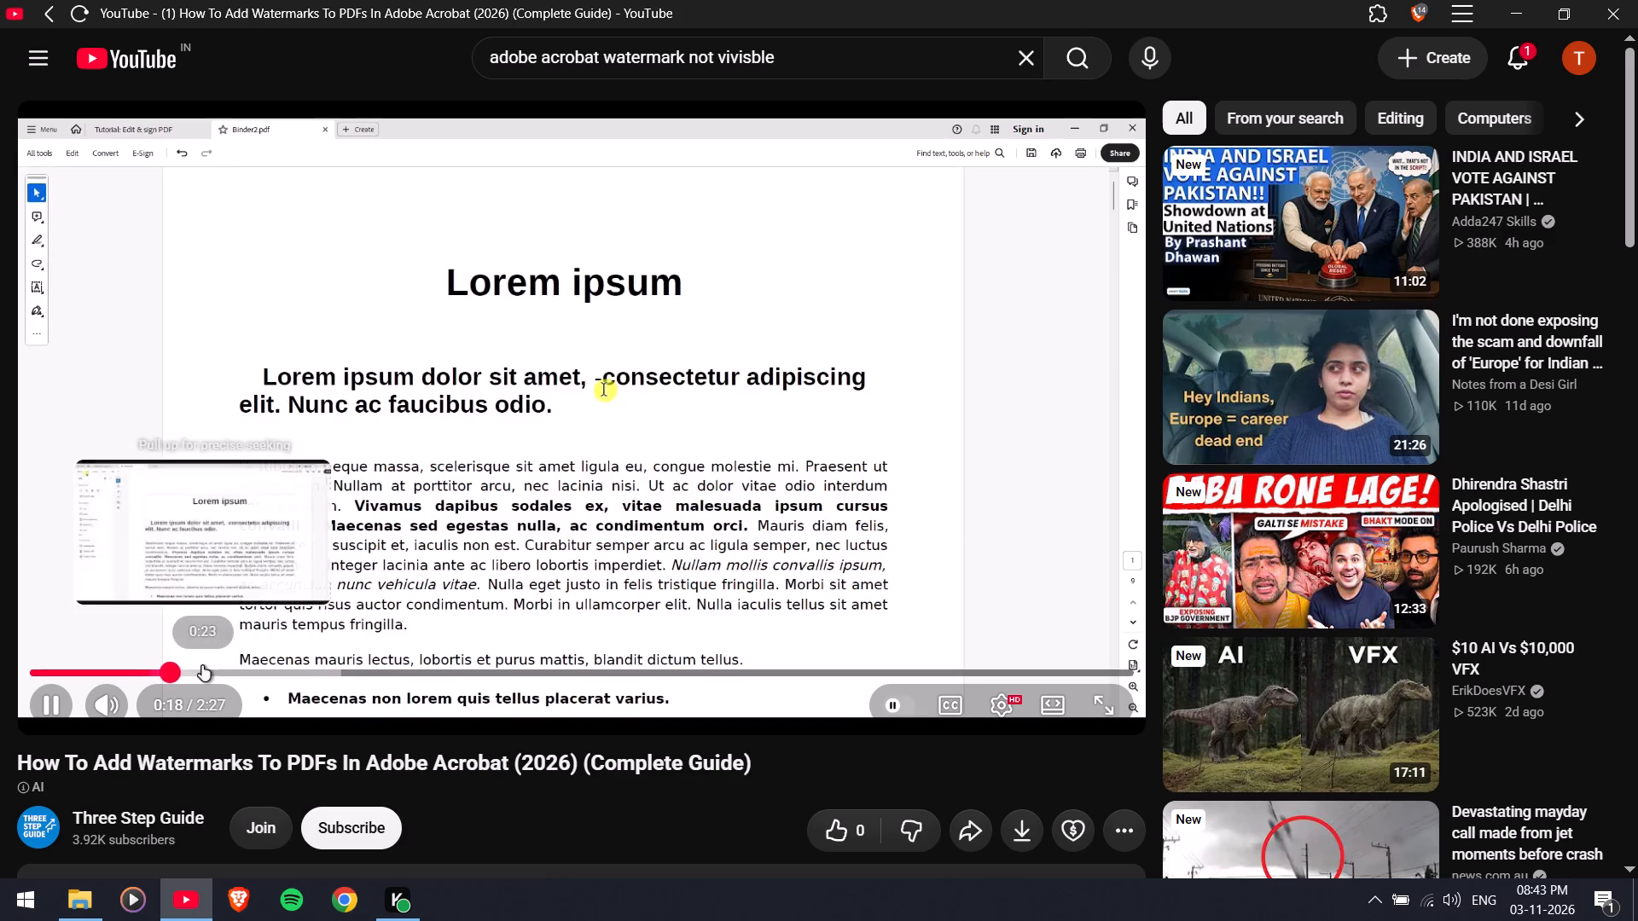
left_click(203, 665)
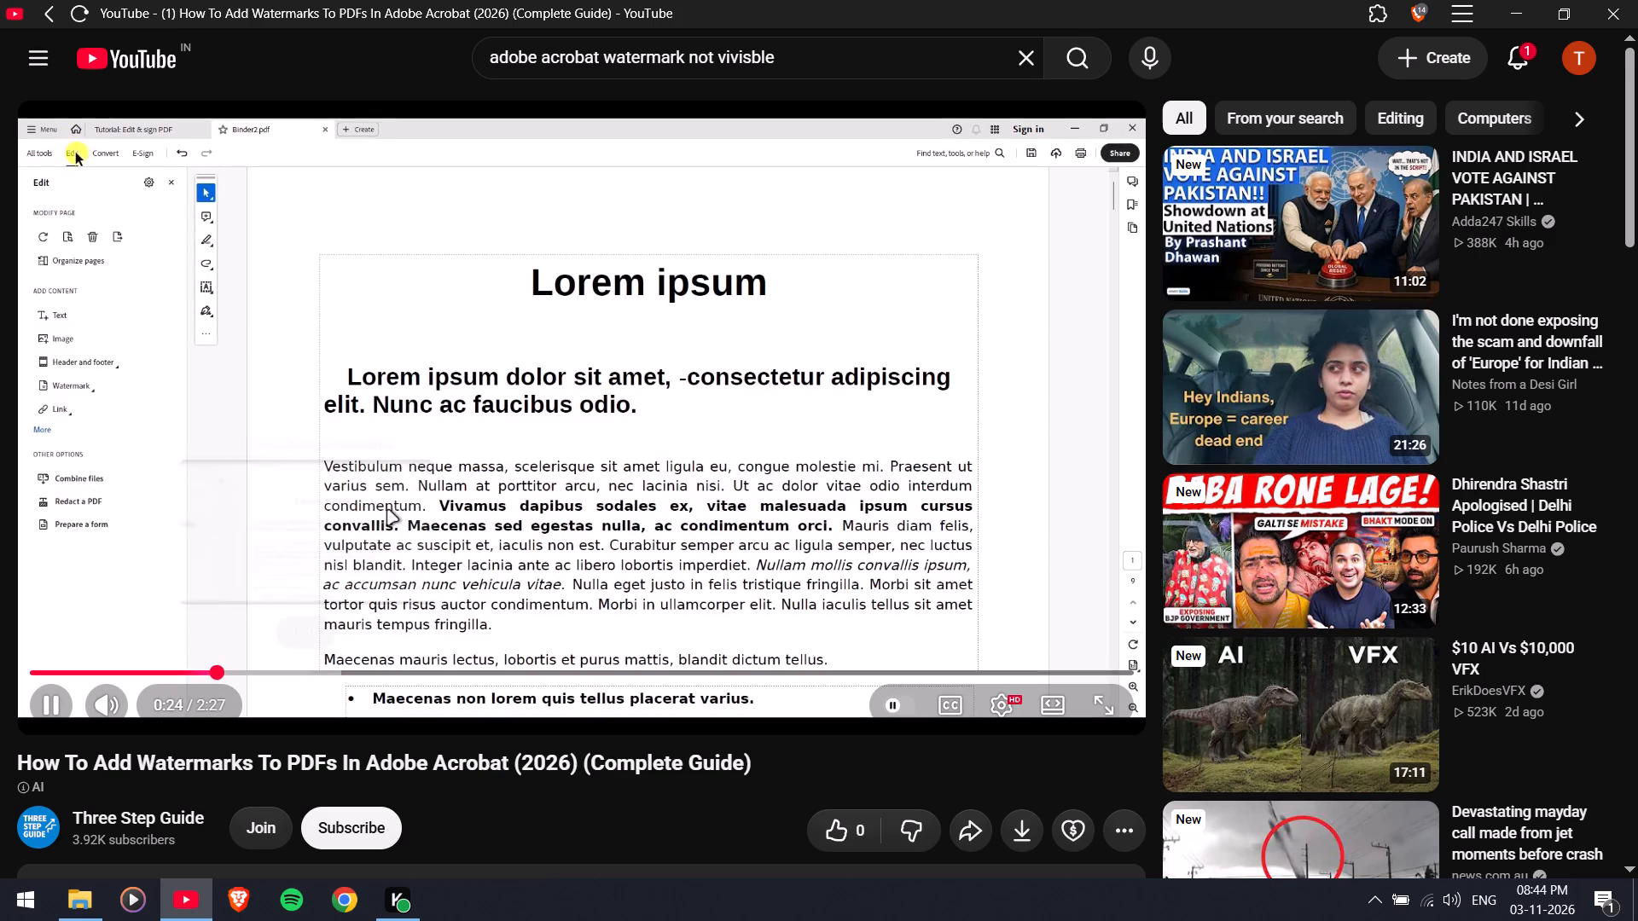
double_click(429, 433)
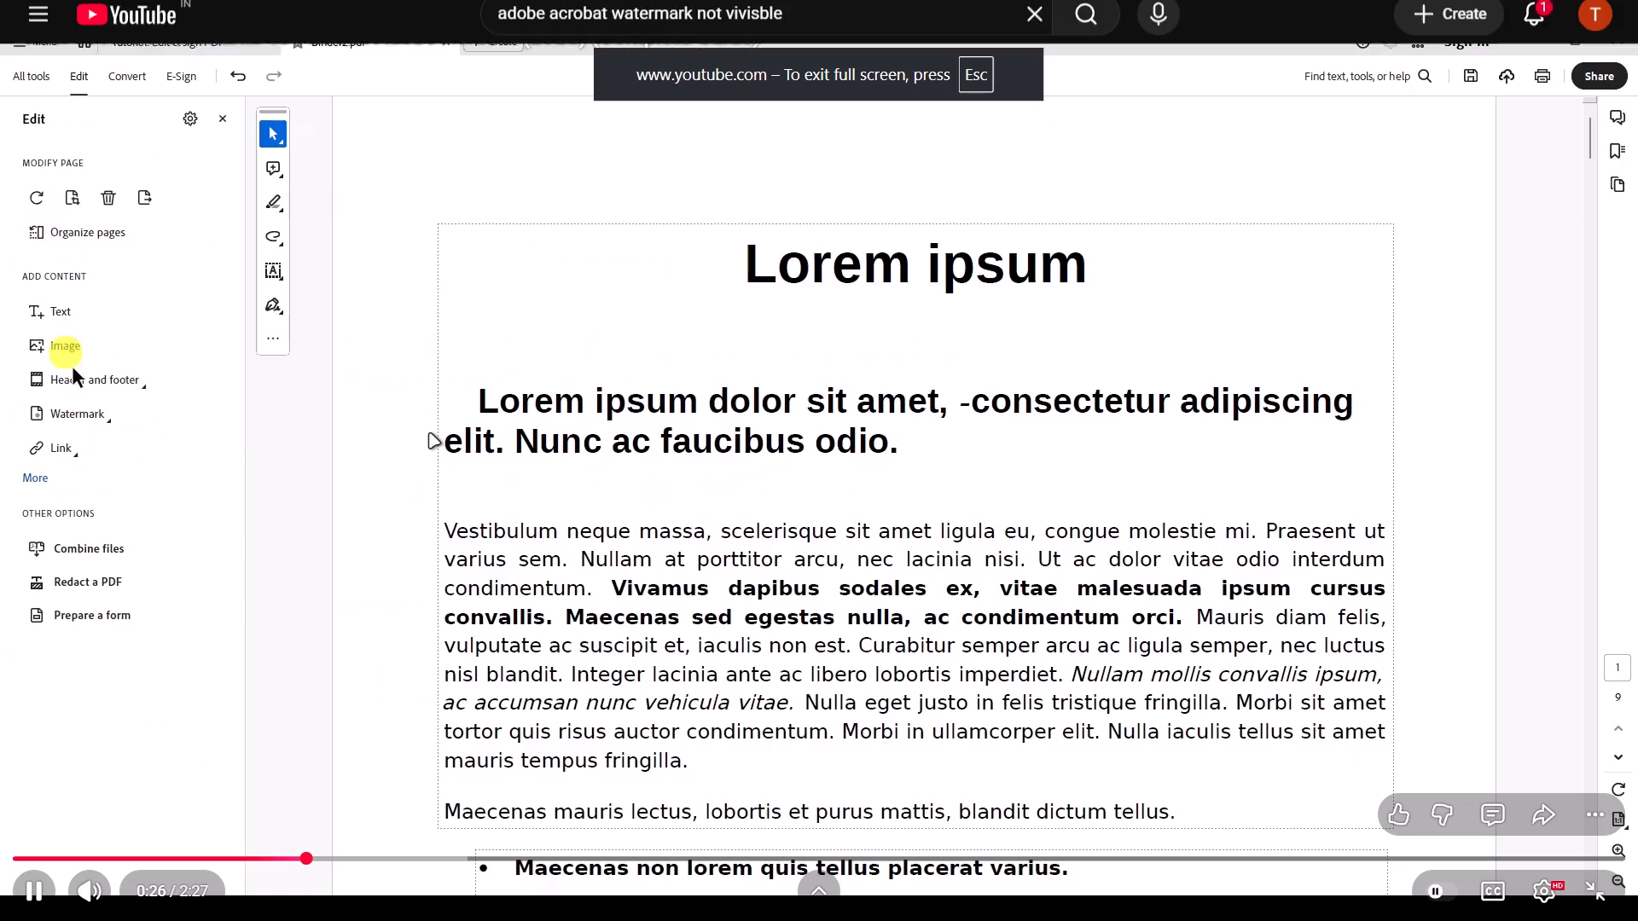
Skip through the tutorial to review how the watermark is added, then leave full screen and check the description and comments.
key("Right")
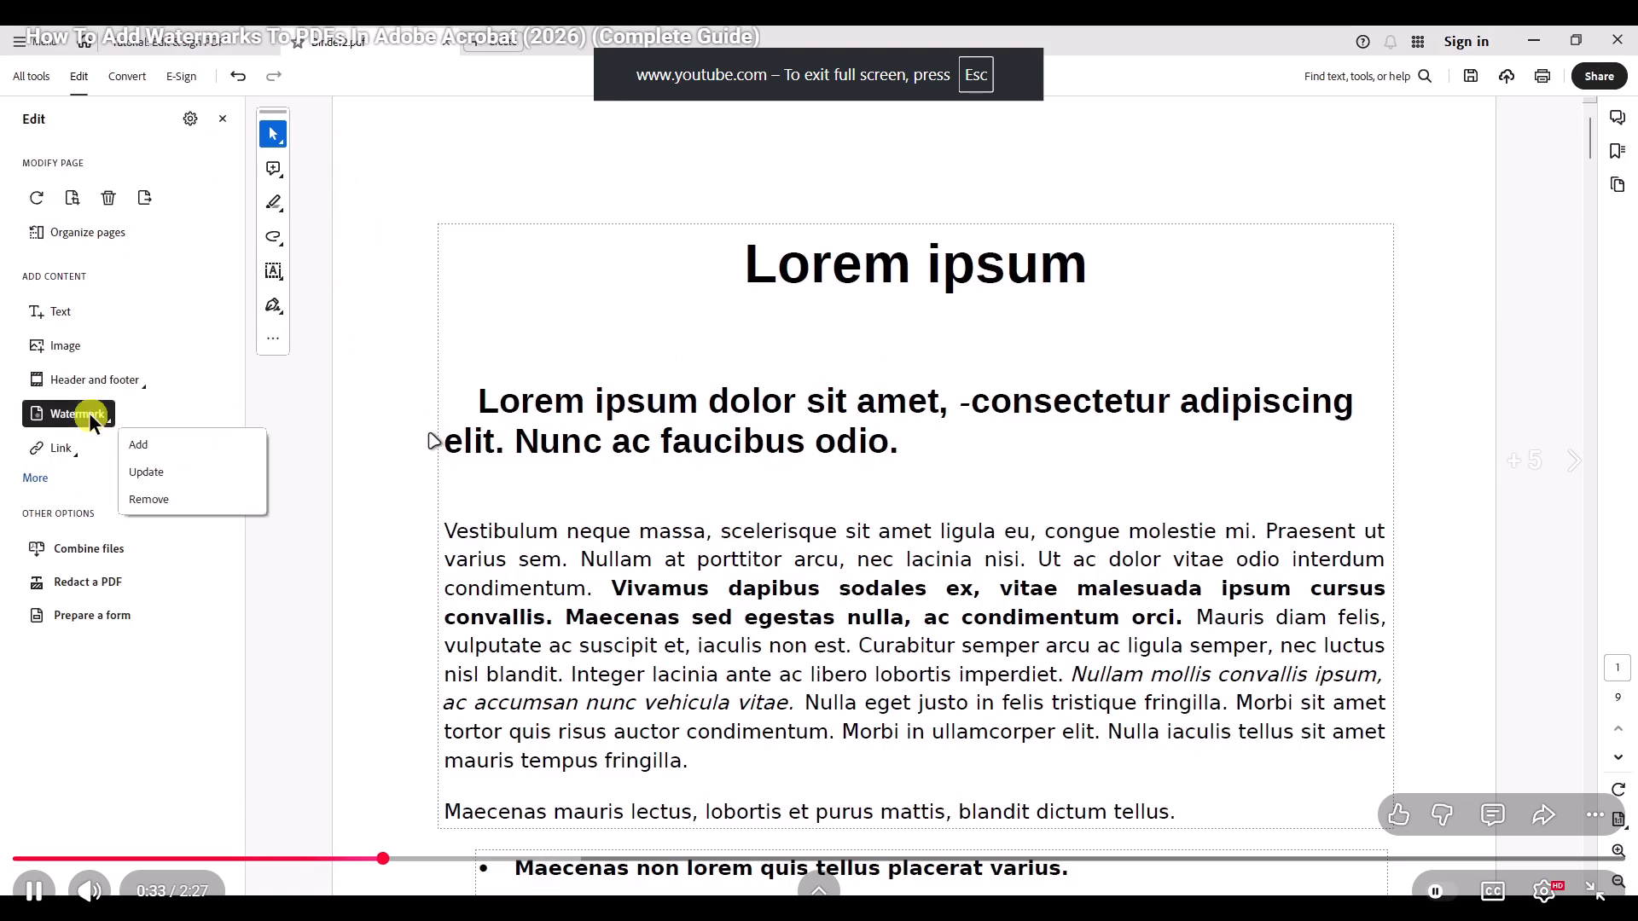
key("Right")
key("Right")
key("Right")
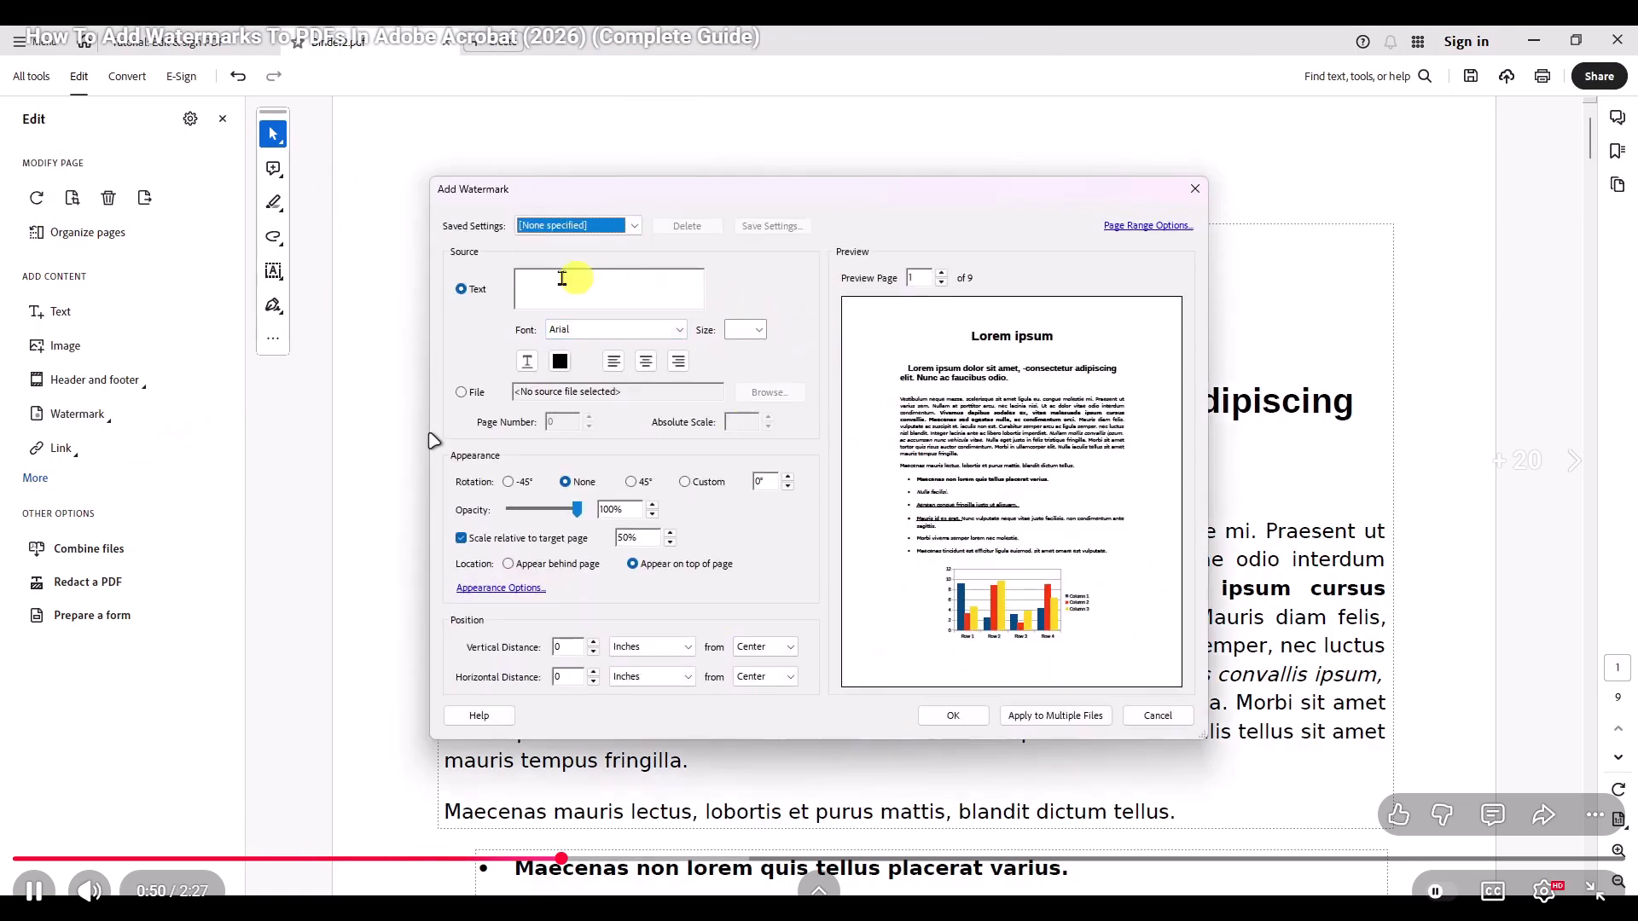
key("Right")
key("Right")
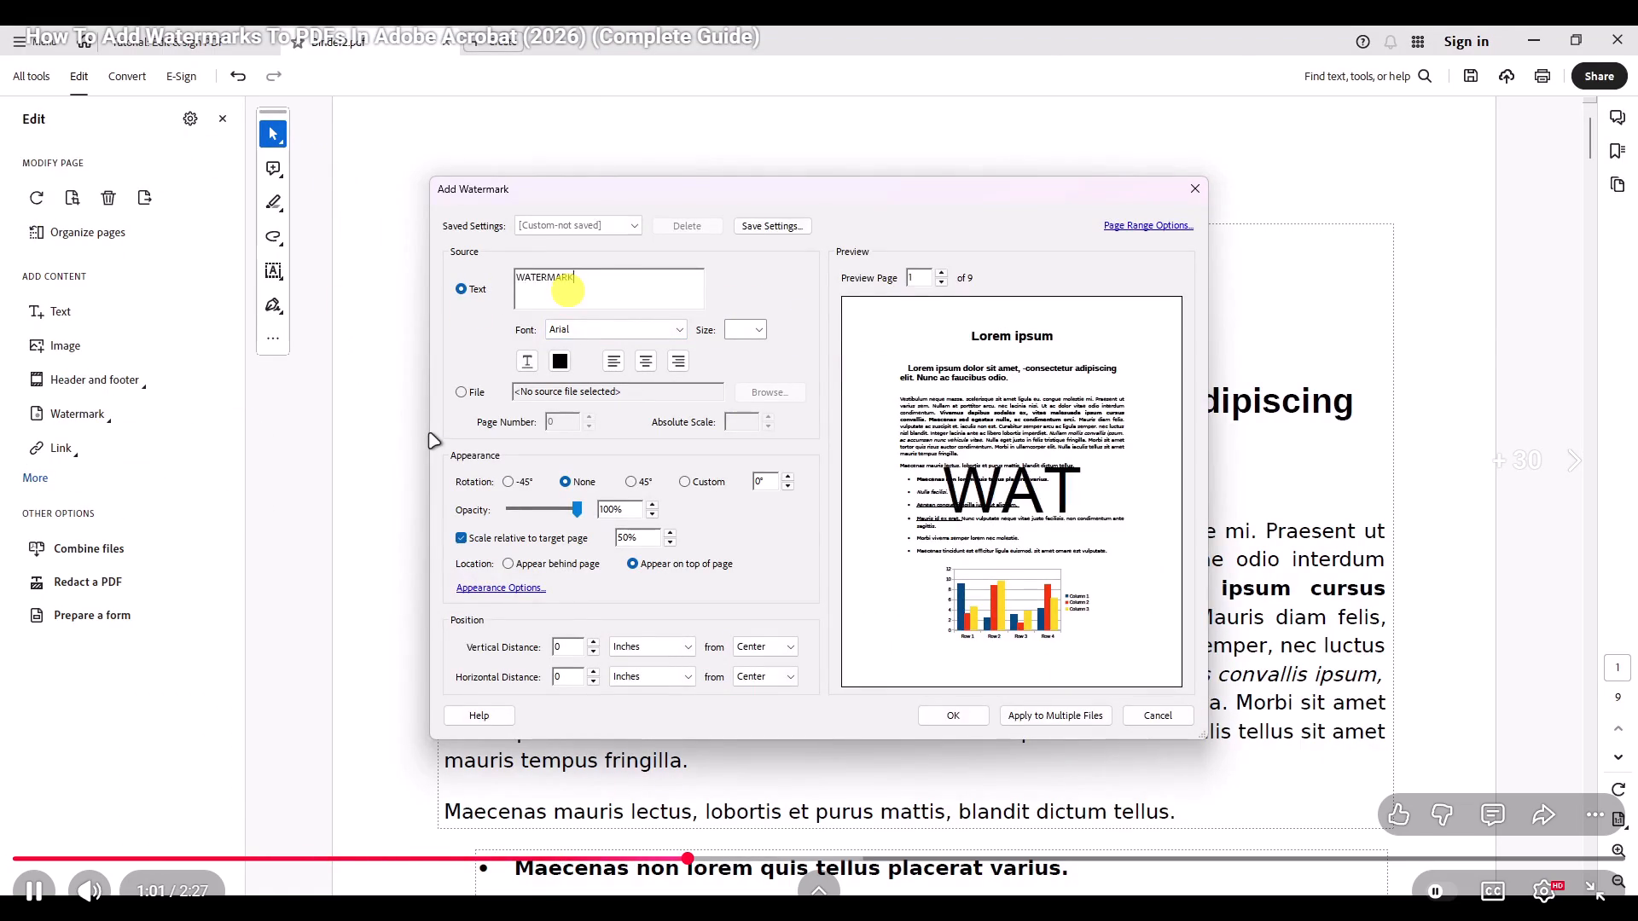
key("Right")
key("Right")
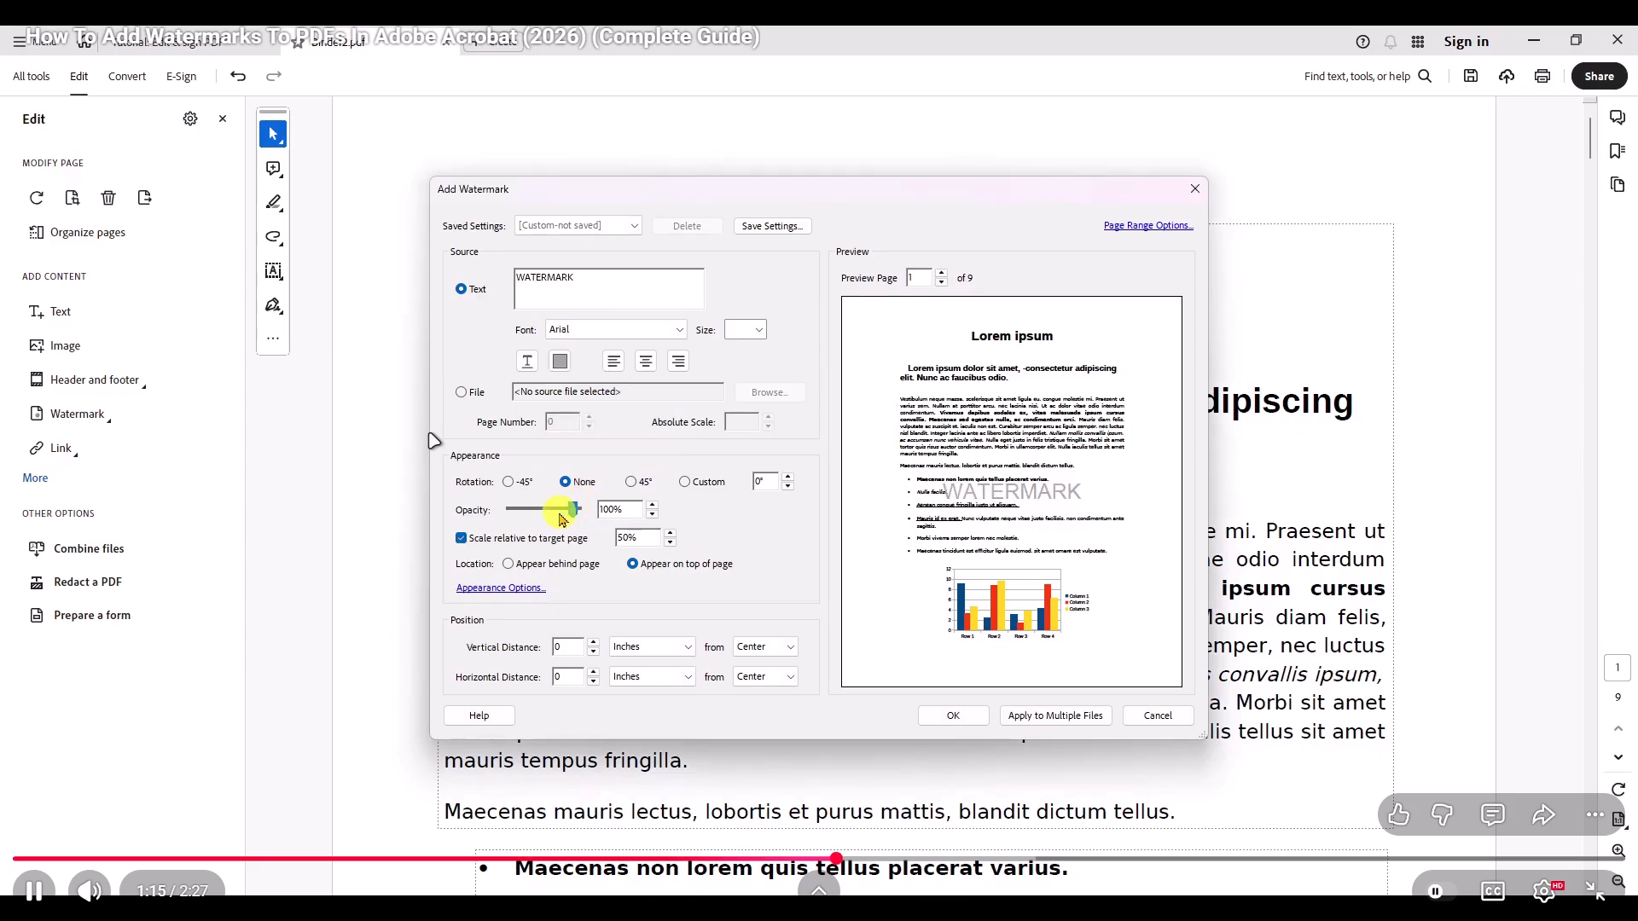
key("Right")
key("Right")
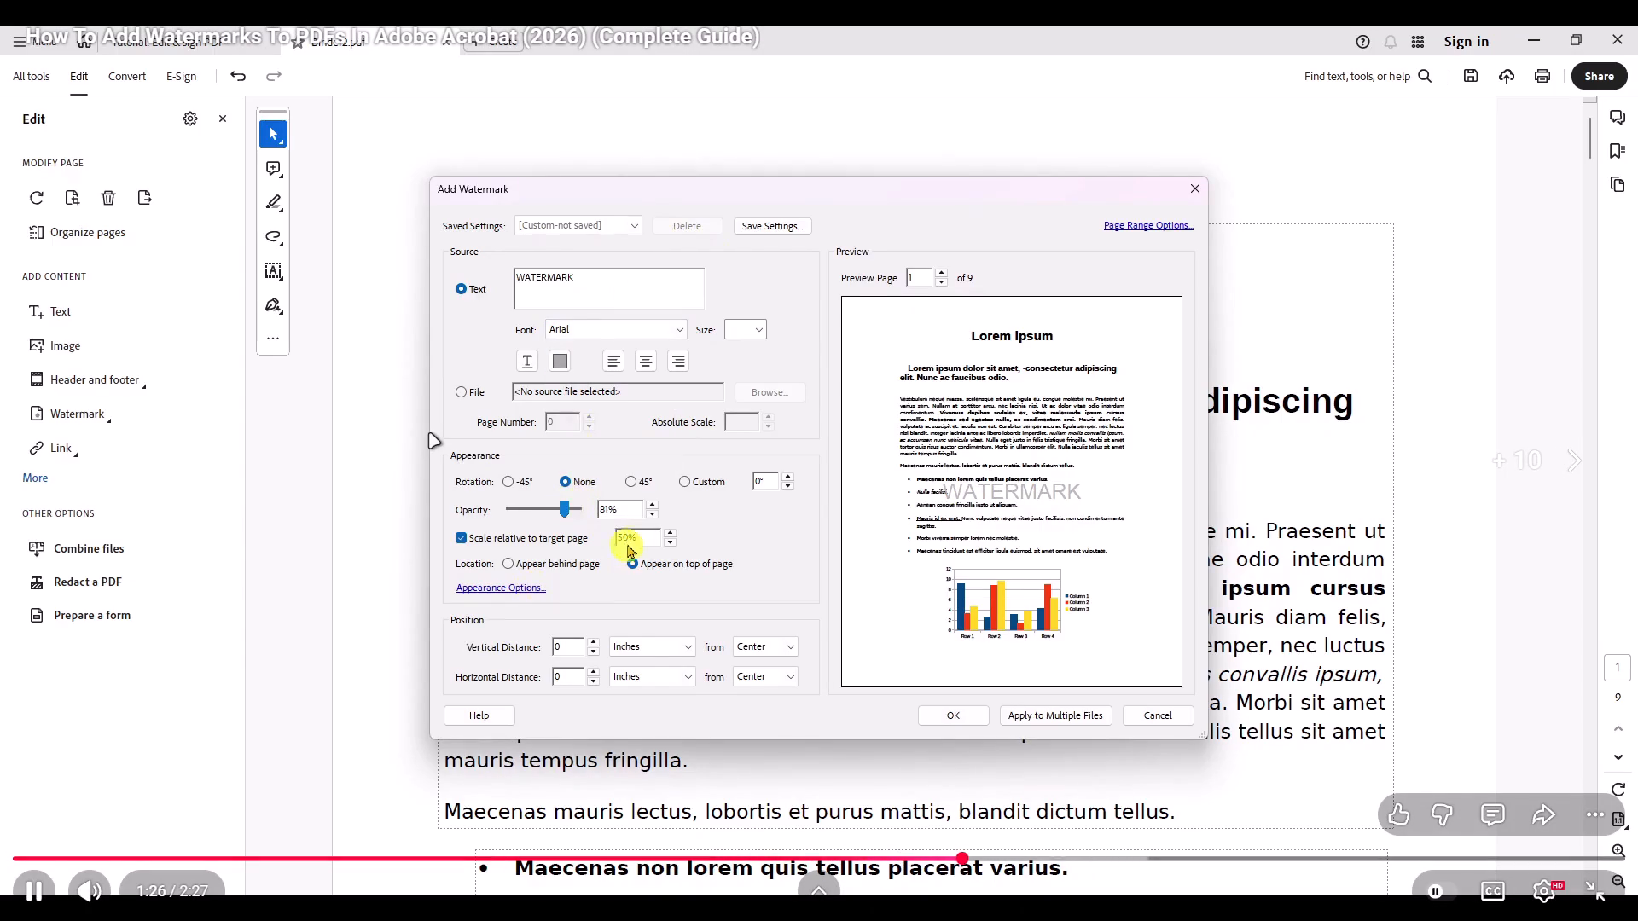
key("Right")
key("Right")
key("Right")
key("Right")
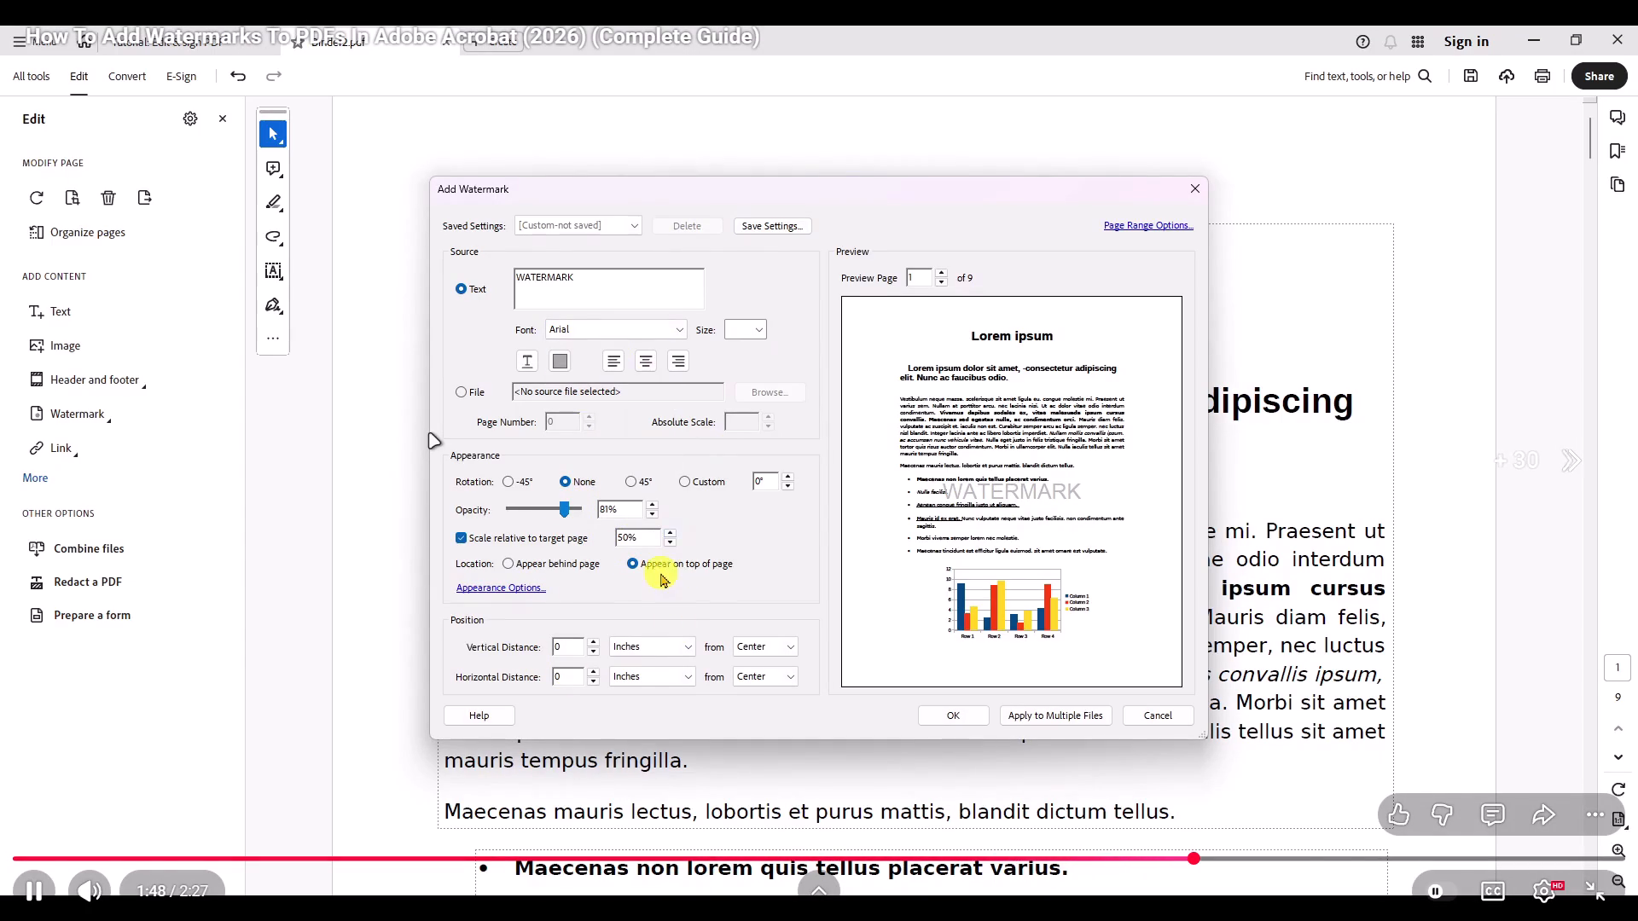
key("Right")
key("Right")
key("Right")
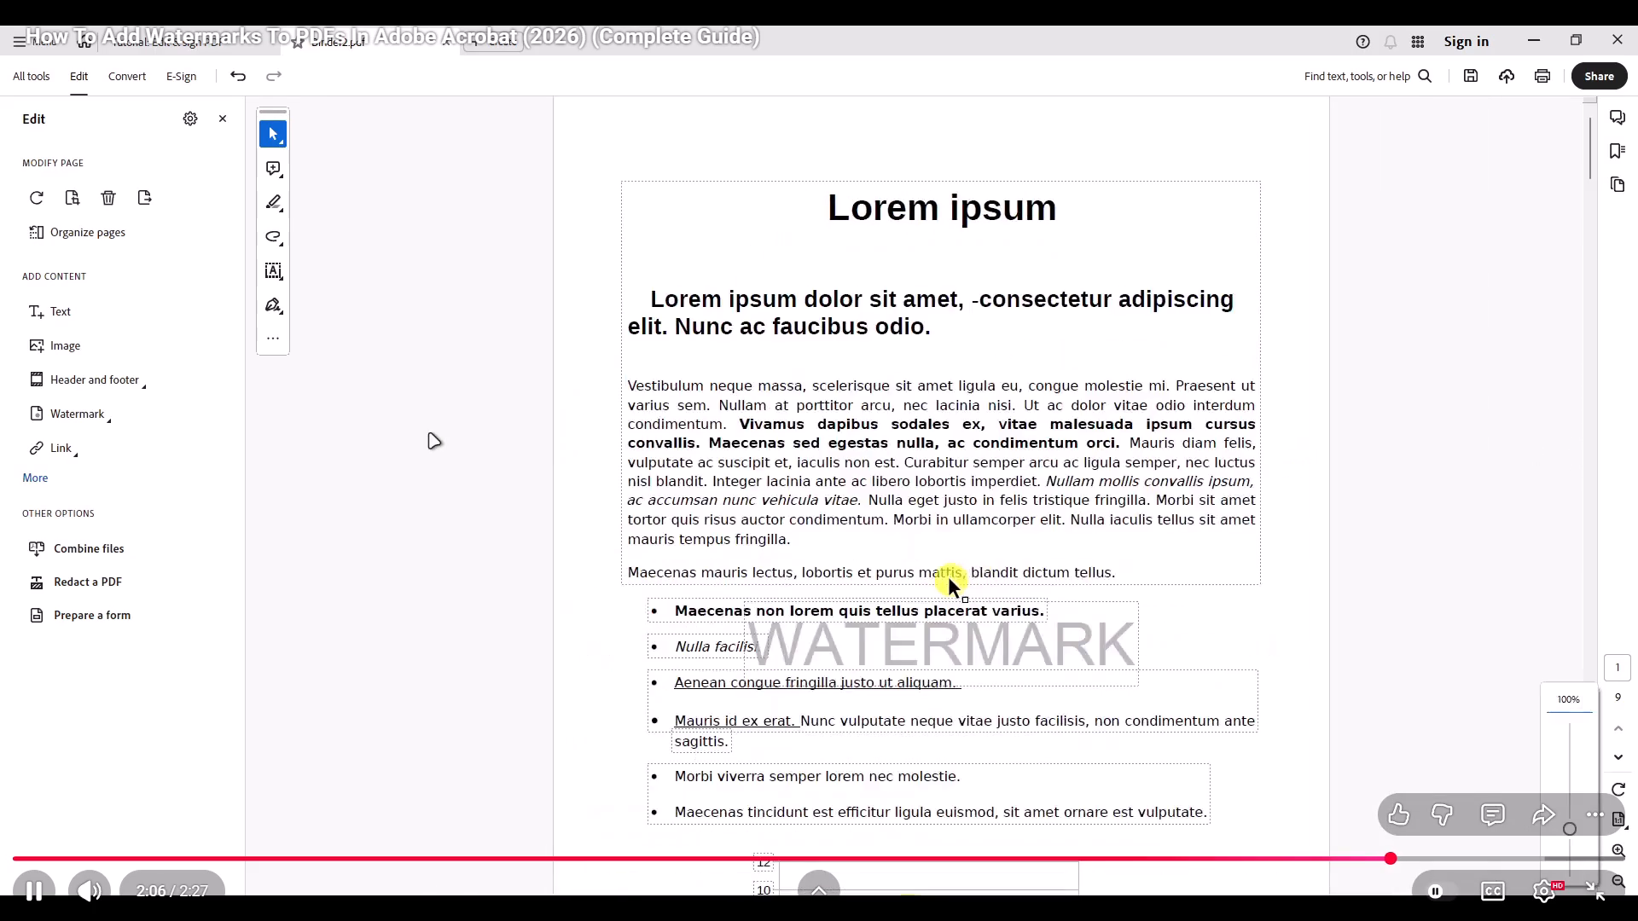
key("Left")
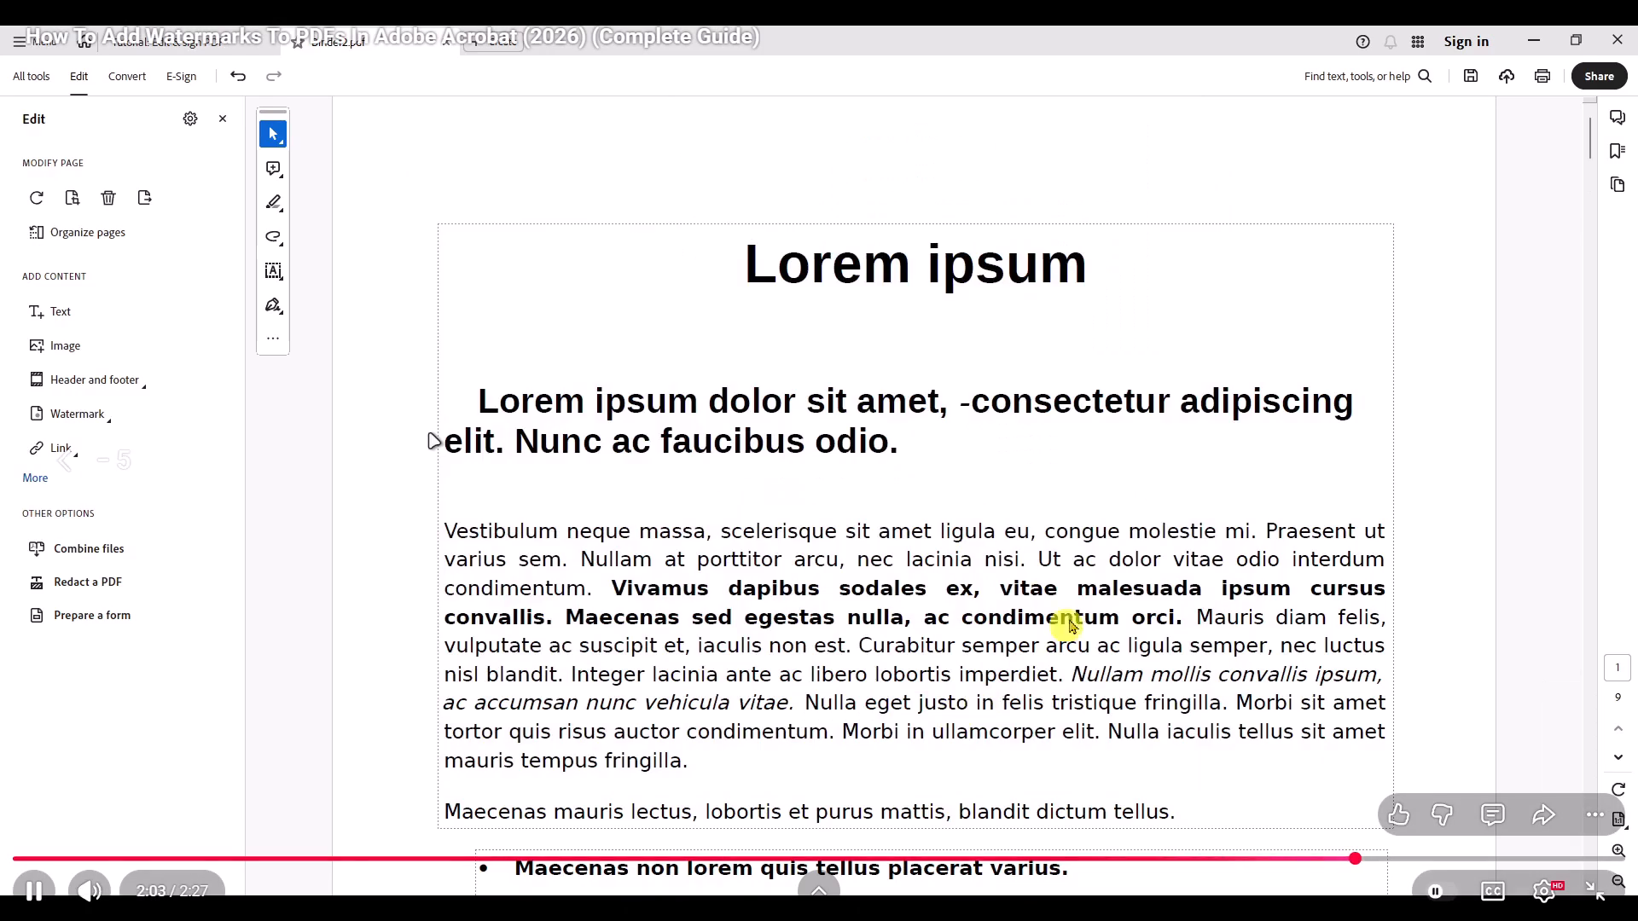
key("Left")
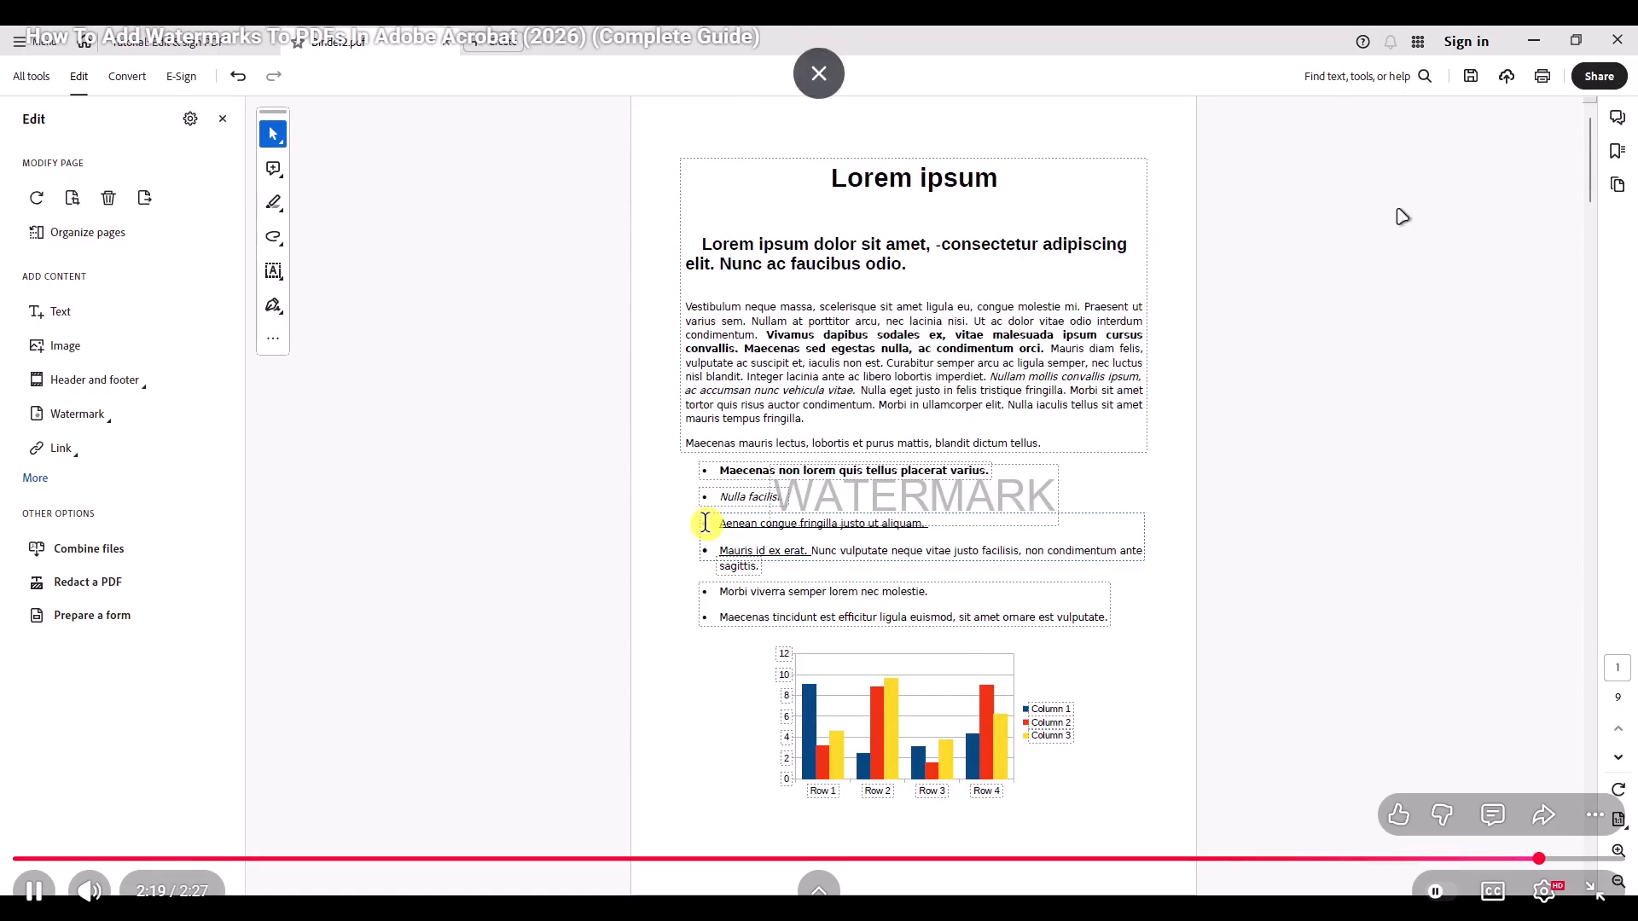
key("Right")
double_click(790, 464)
left_click(543, 431)
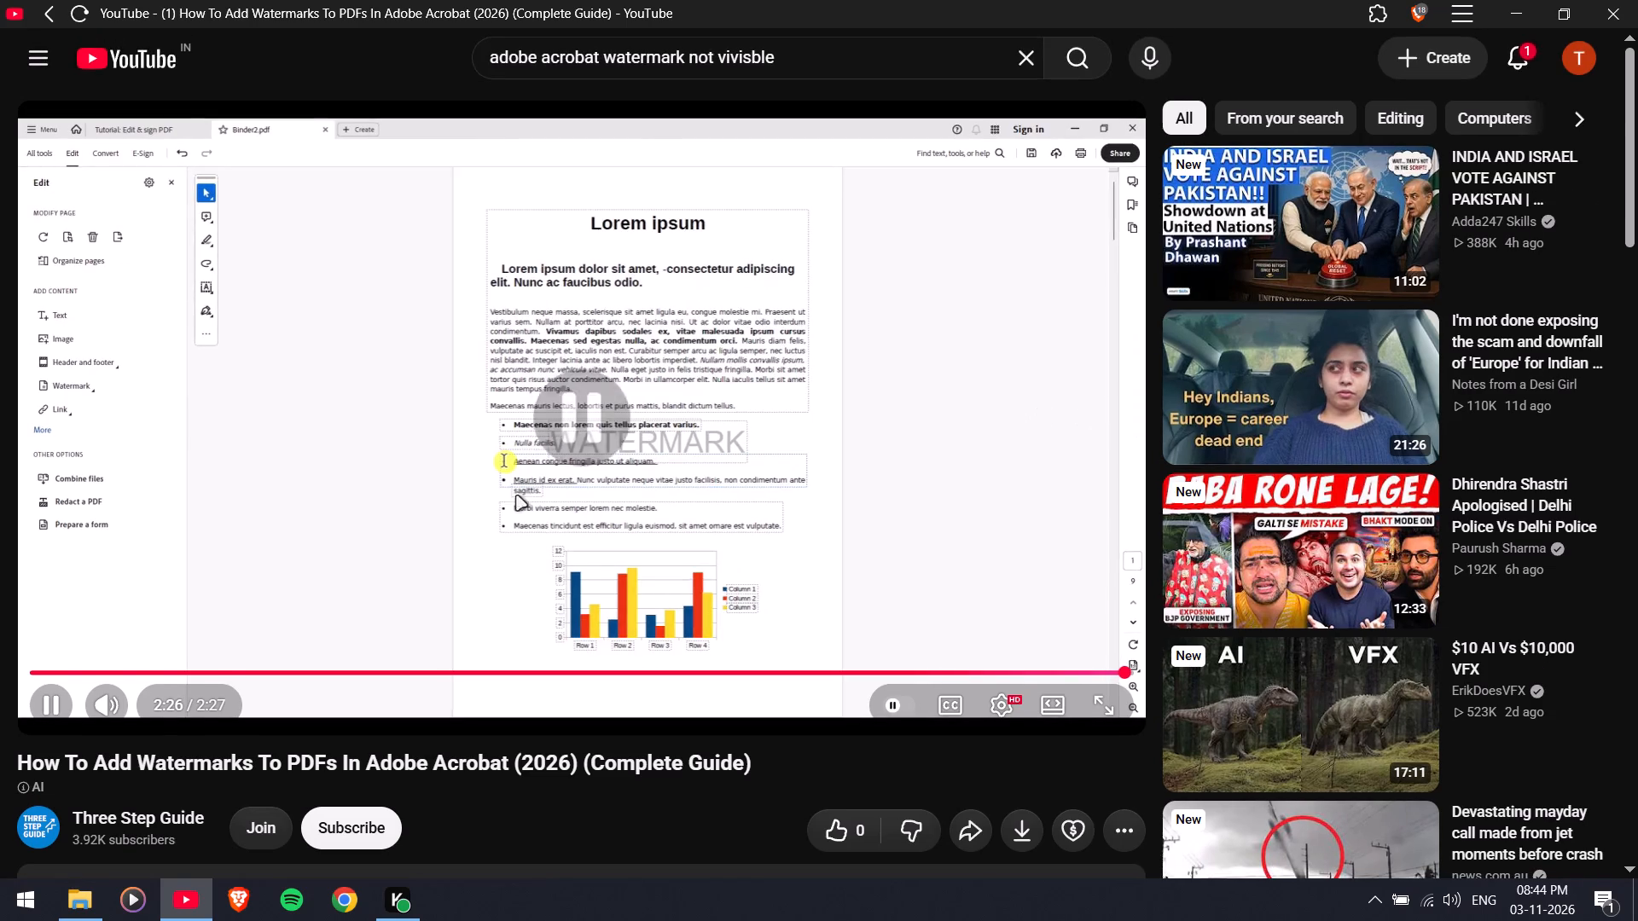
scroll(516, 515, "down", 4)
scroll(440, 575, "down", 4)
scroll(433, 583, "up", 5)
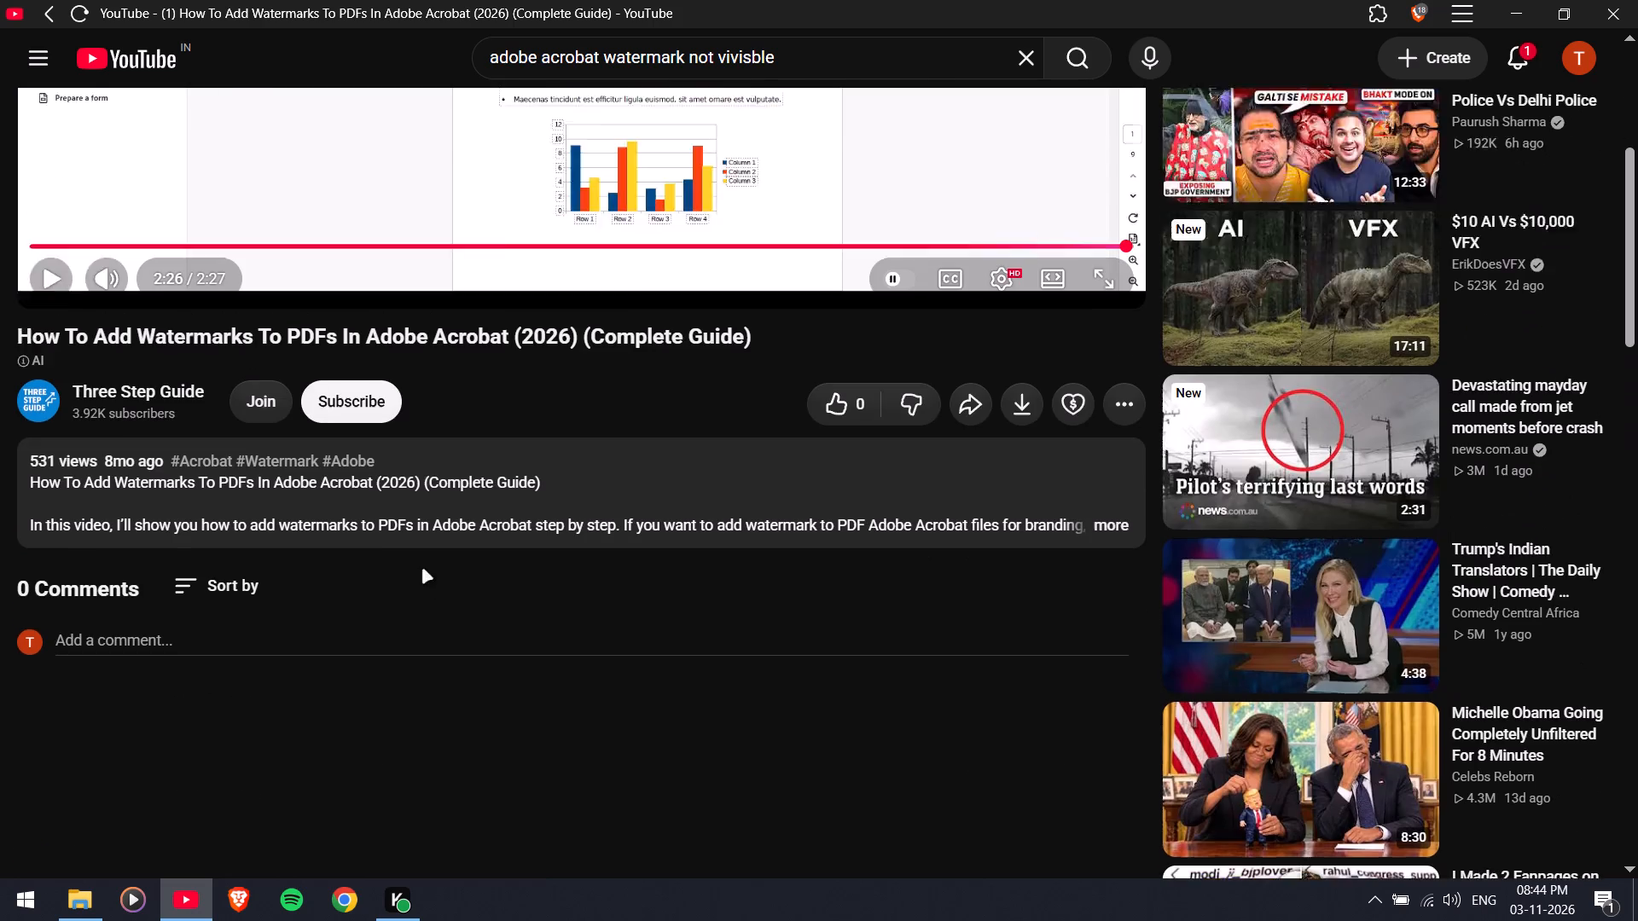
scroll(422, 569, "up", 1)
Rerun the same YouTube search, look over the results and close YouTube.
left_click(1074, 61)
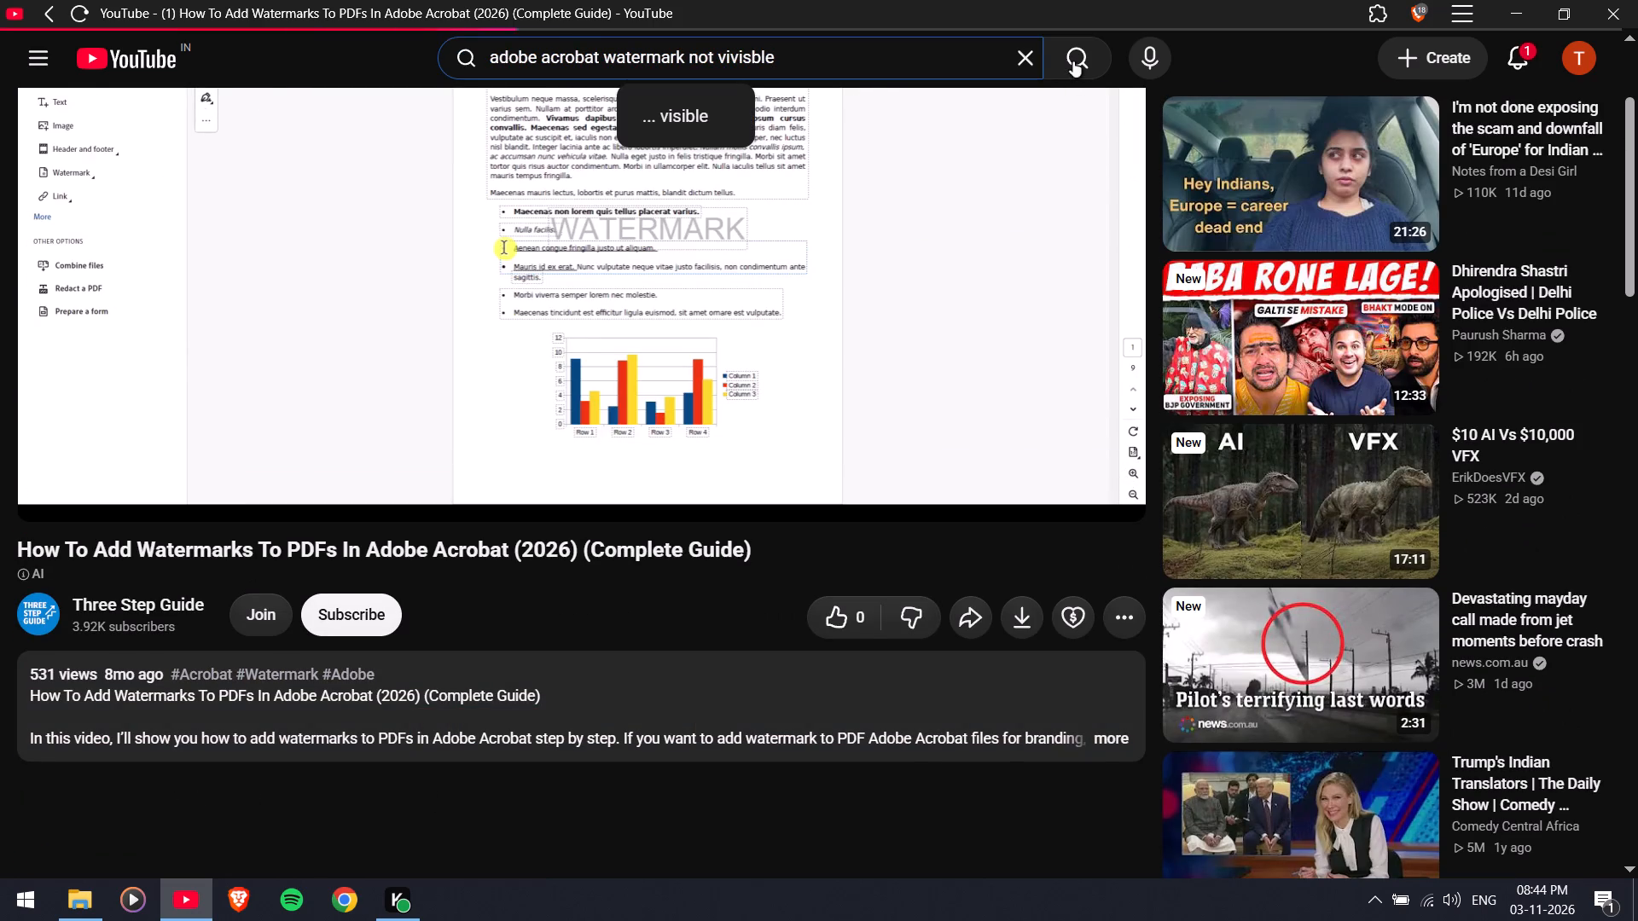
scroll(942, 454, "down", 4)
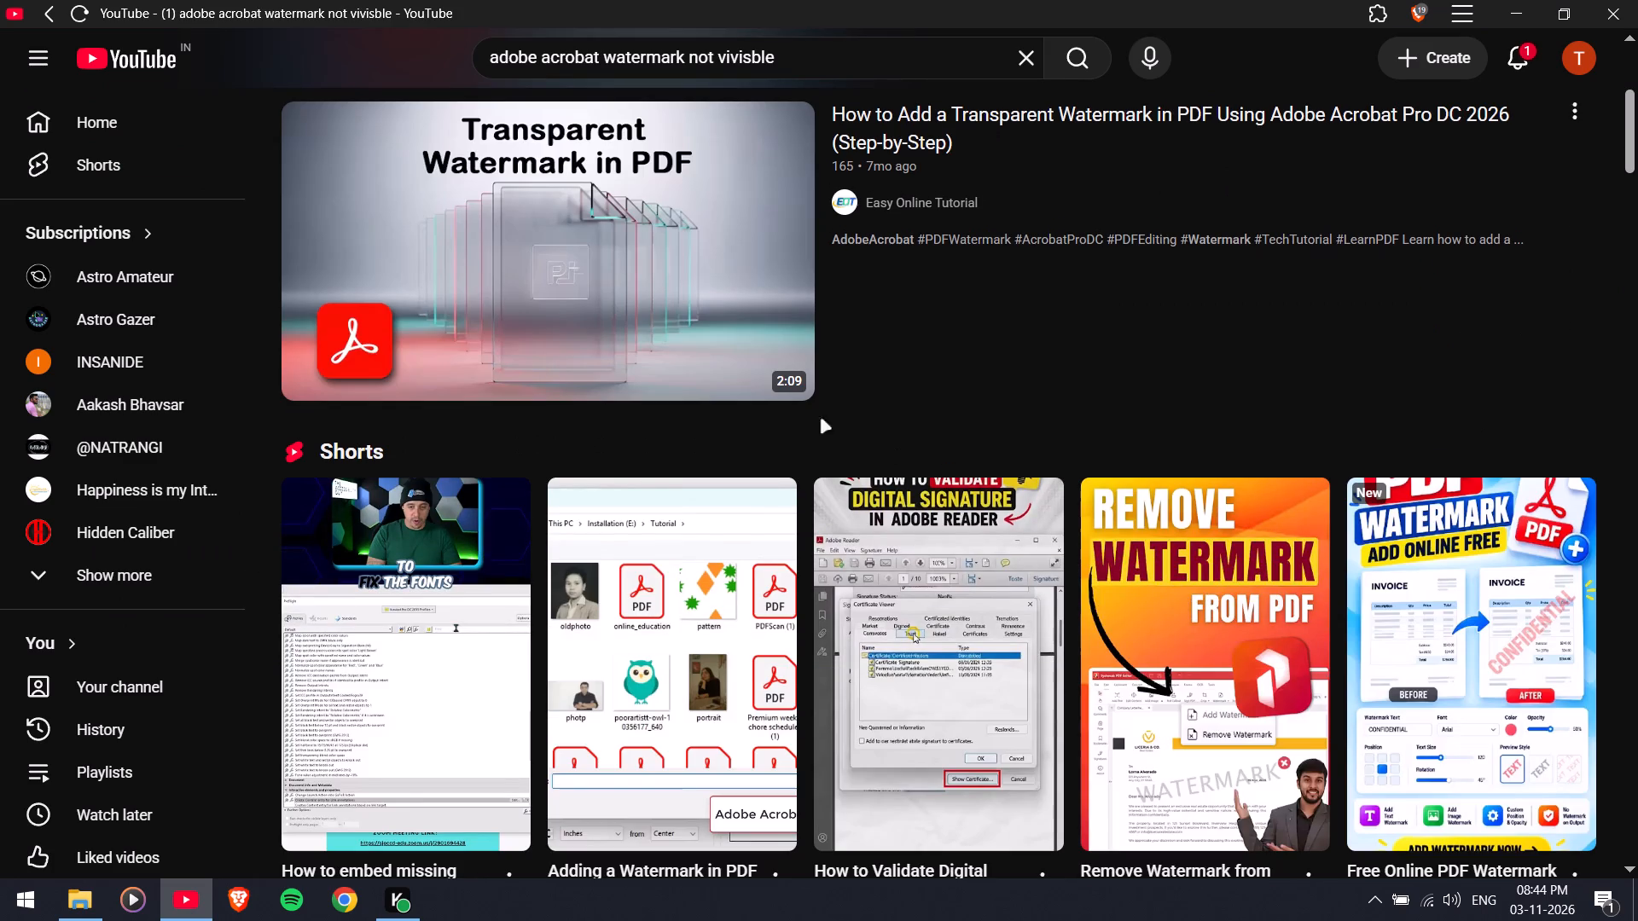
left_click(1637, 0)
Reopen the Ai ALL PYQS ANSWERS GEMINI PDF in Acrobat and check its first pages for the watermark.
left_click(1414, 385)
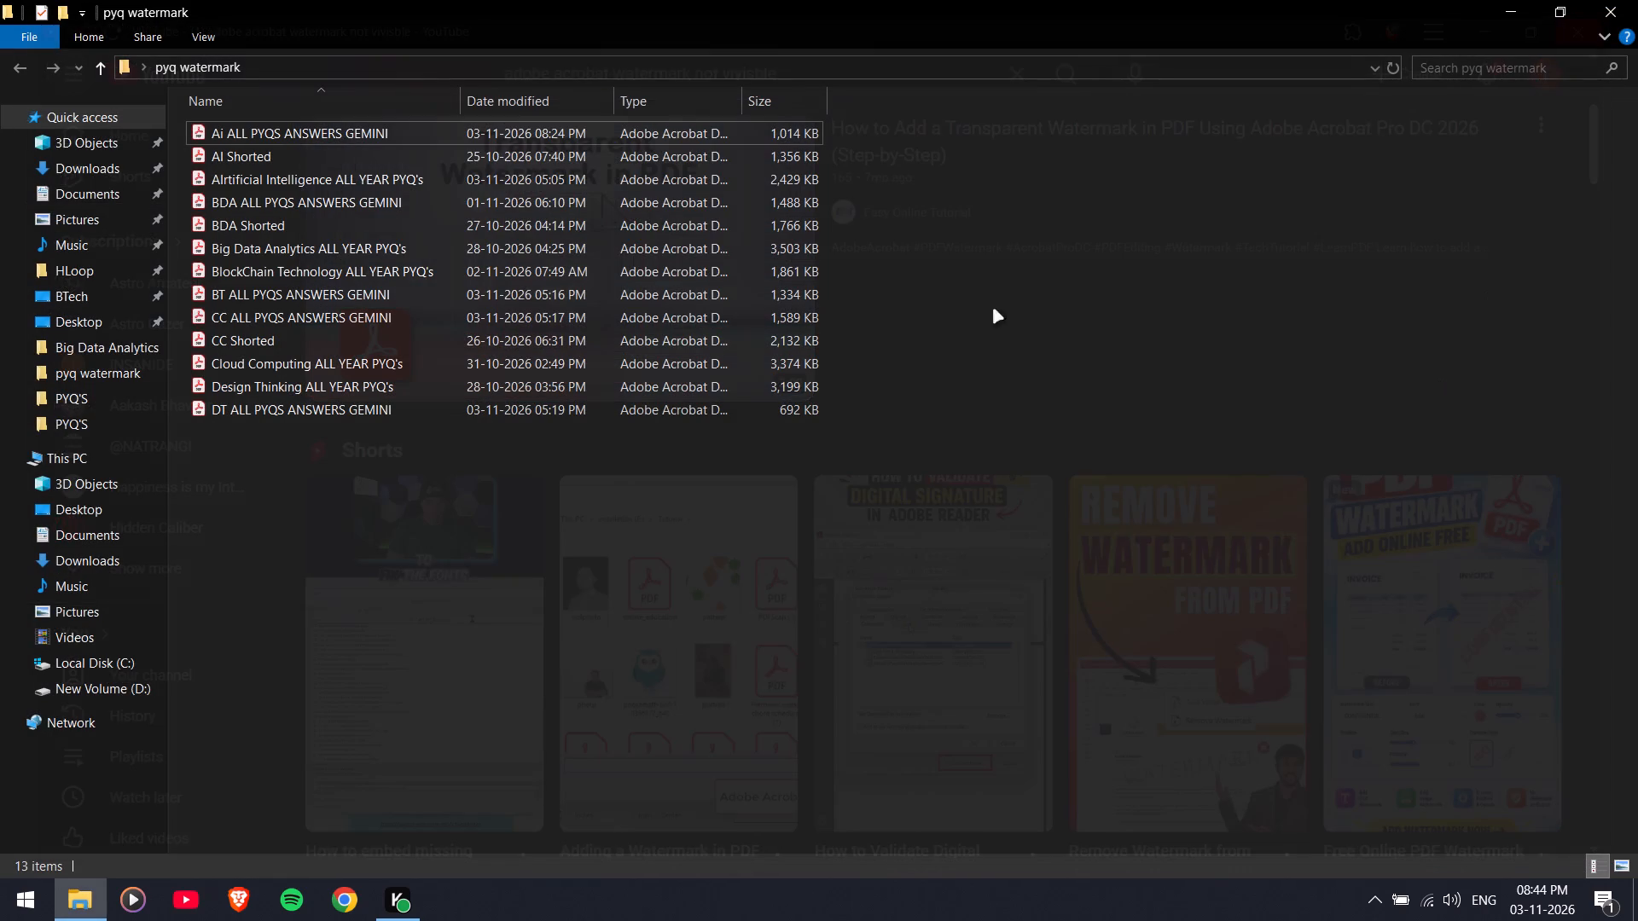
double_click(291, 131)
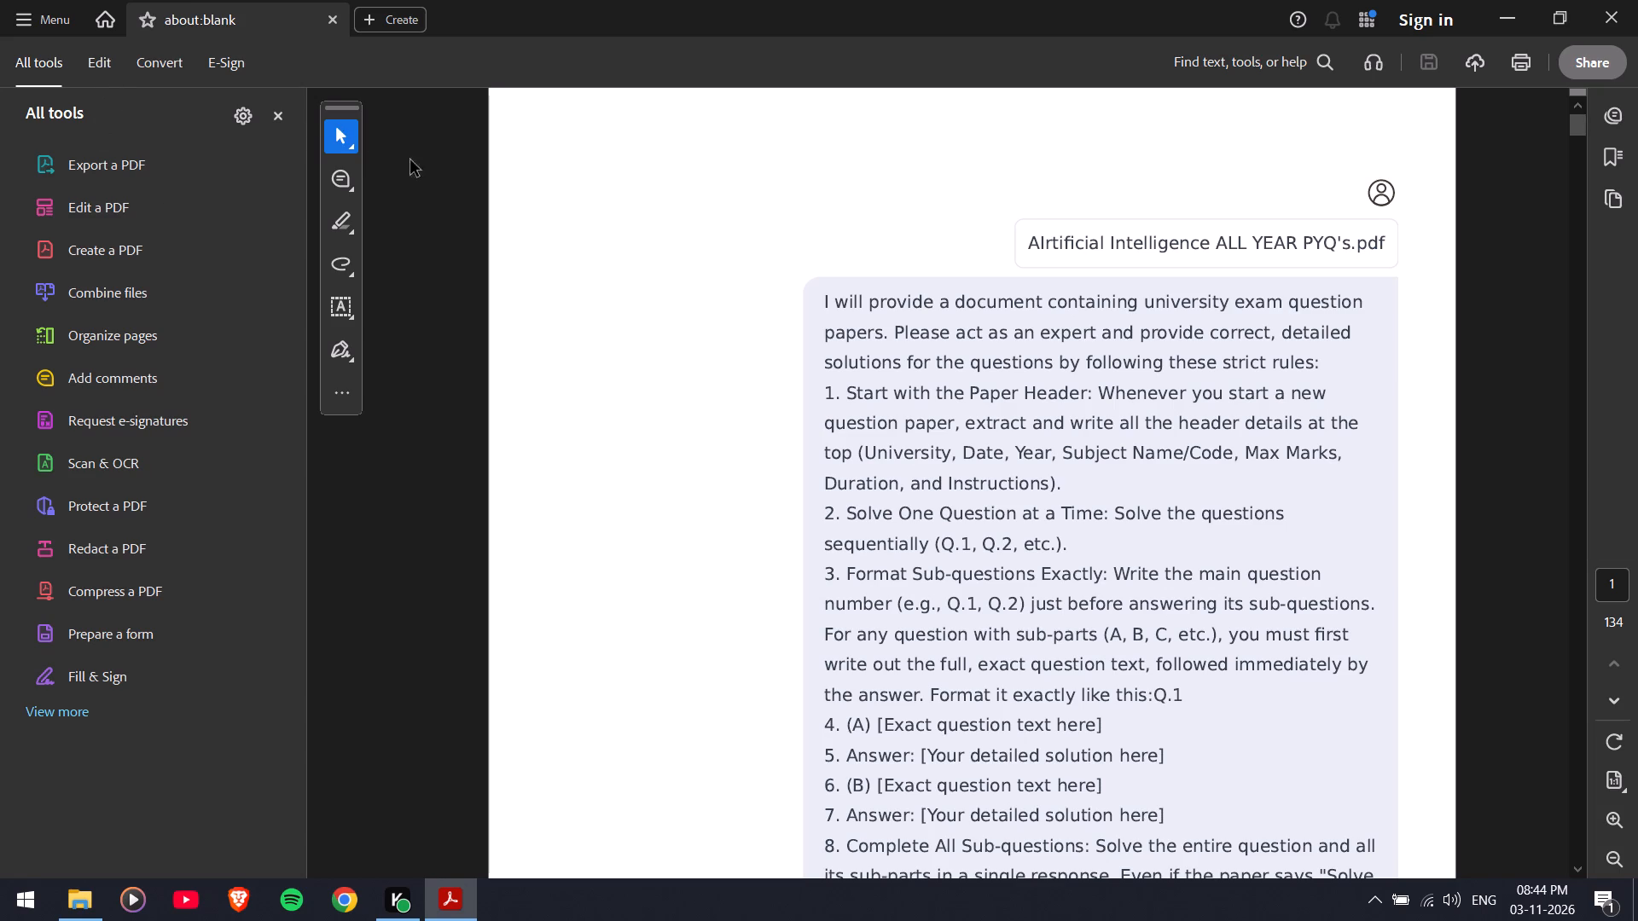
left_click(1617, 206)
left_click(1610, 211)
left_click(1617, 206)
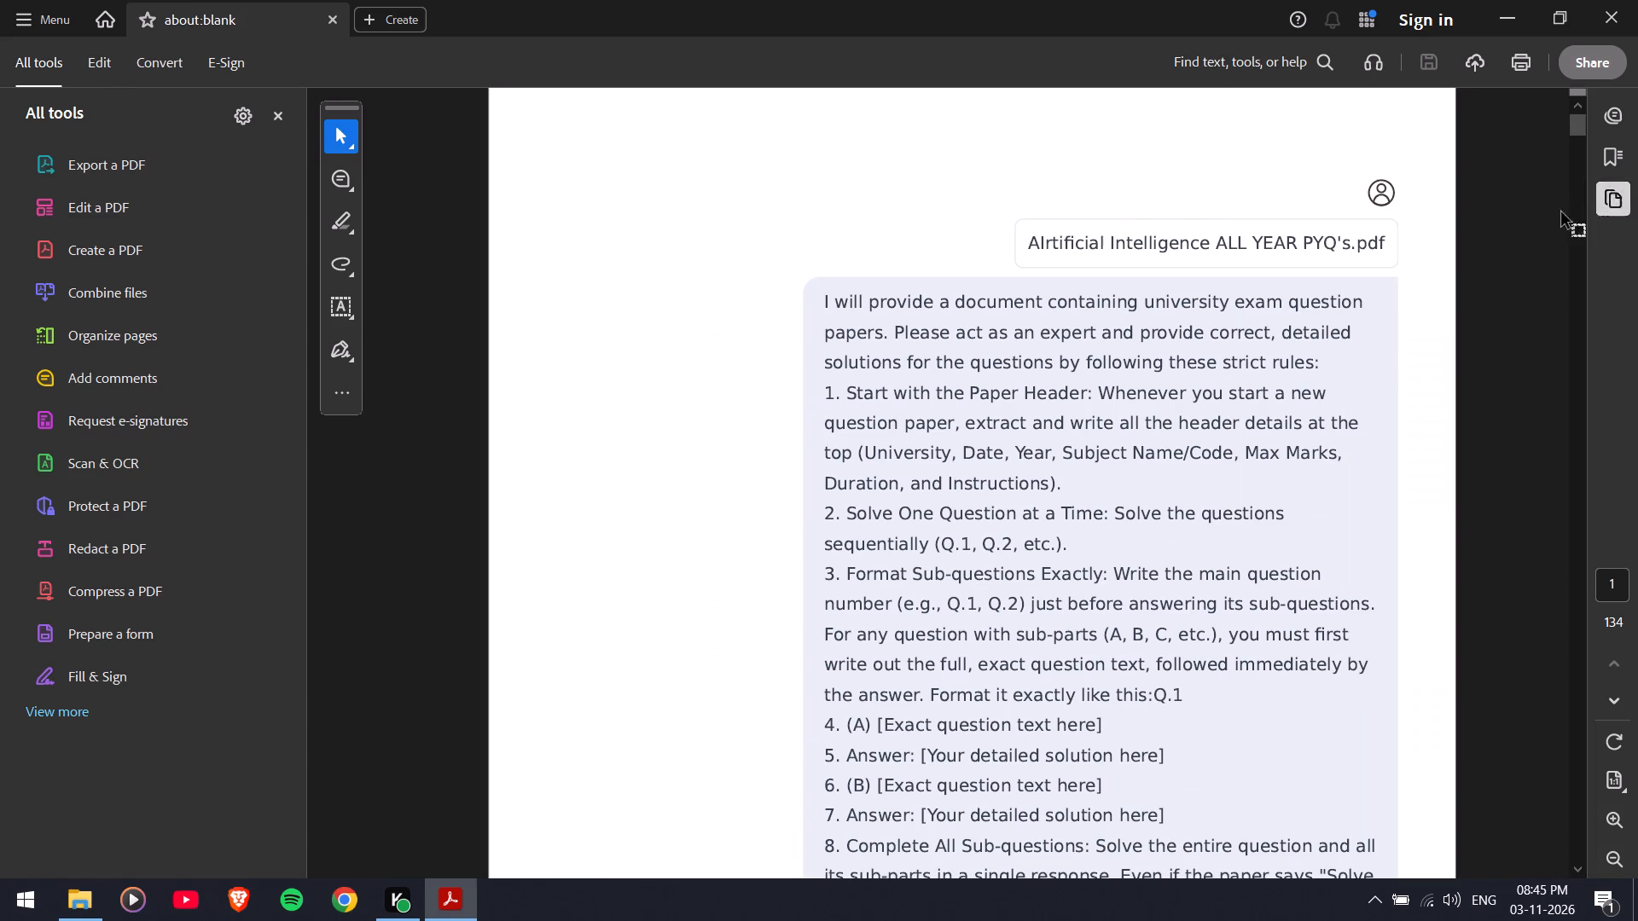
scroll(1384, 252, "up", 12)
scroll(1383, 191, "down", 20)
scroll(1383, 191, "down", 3)
scroll(1026, 319, "down", 6)
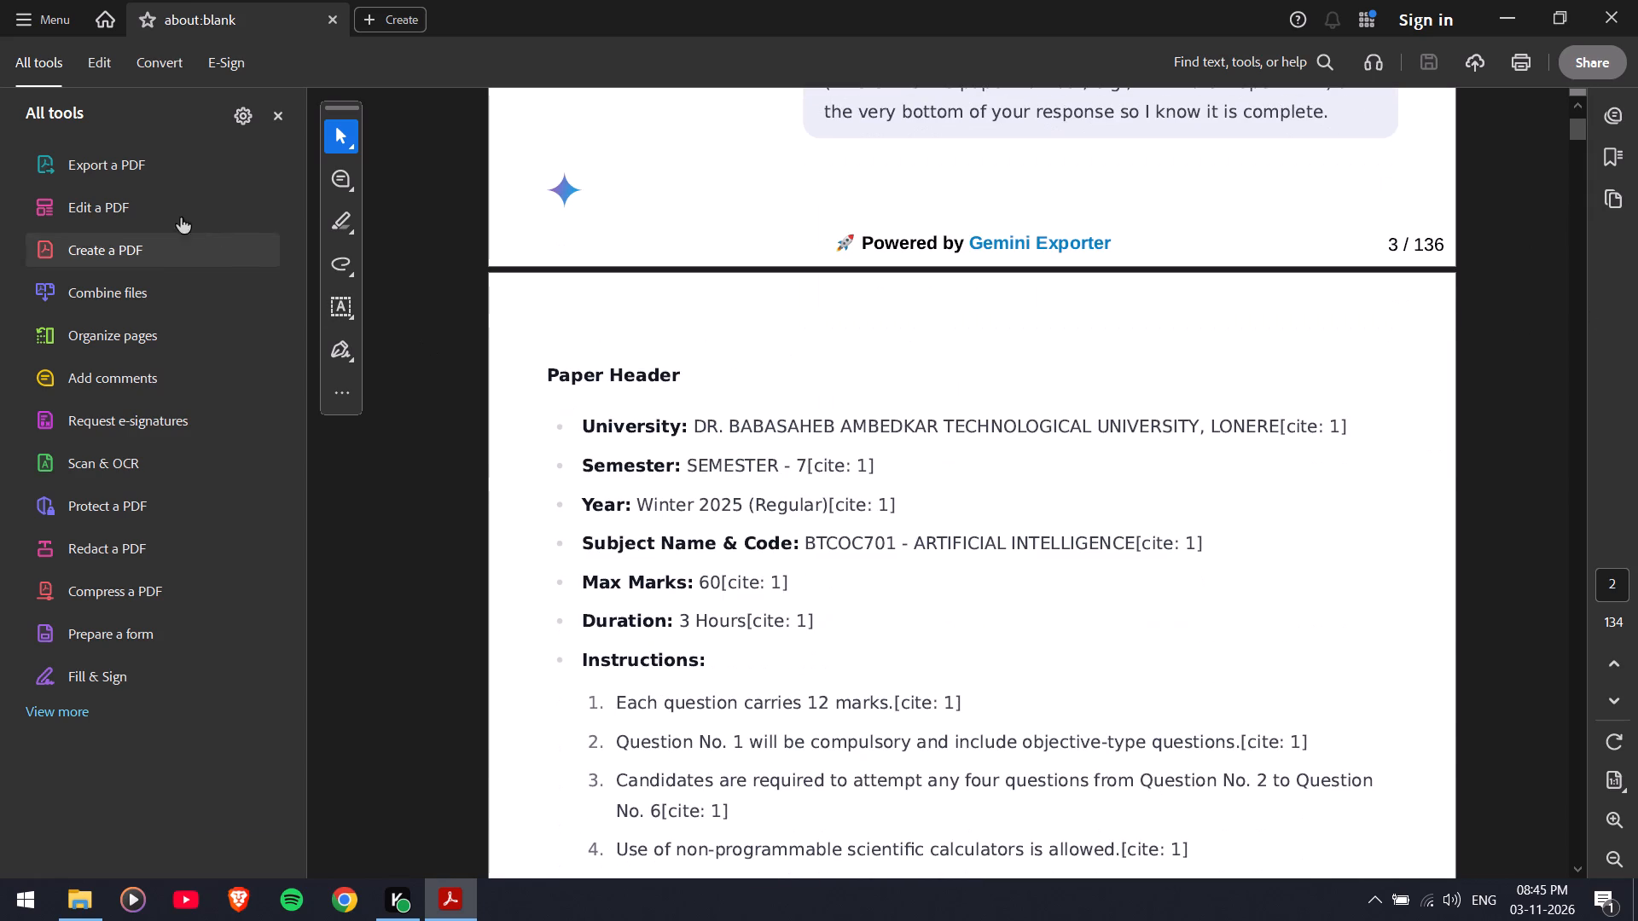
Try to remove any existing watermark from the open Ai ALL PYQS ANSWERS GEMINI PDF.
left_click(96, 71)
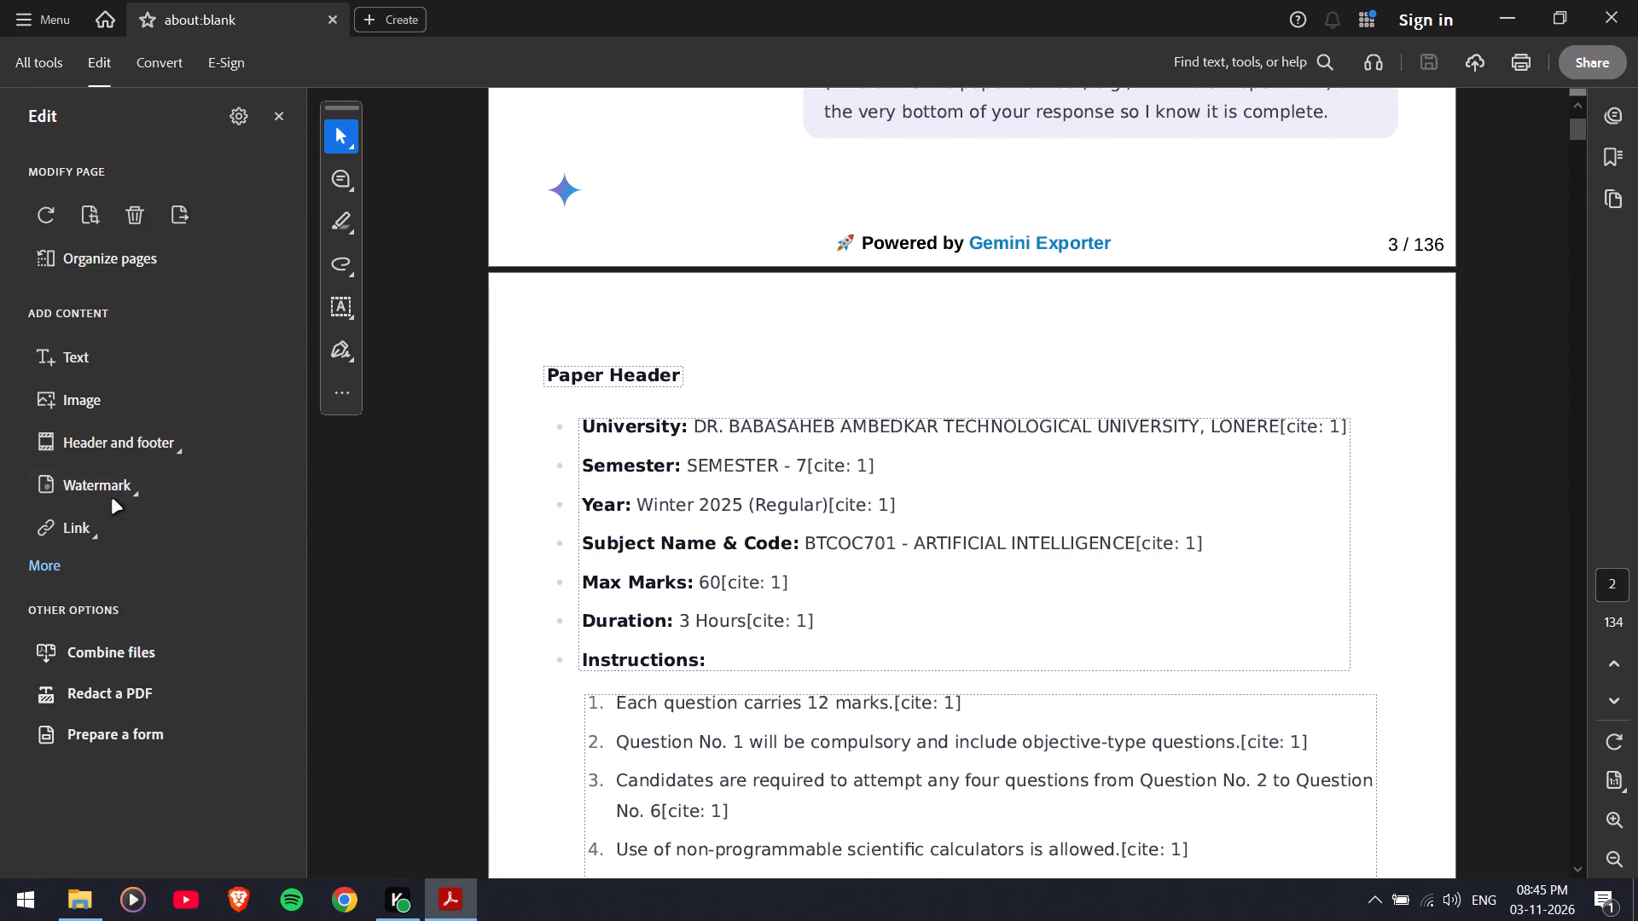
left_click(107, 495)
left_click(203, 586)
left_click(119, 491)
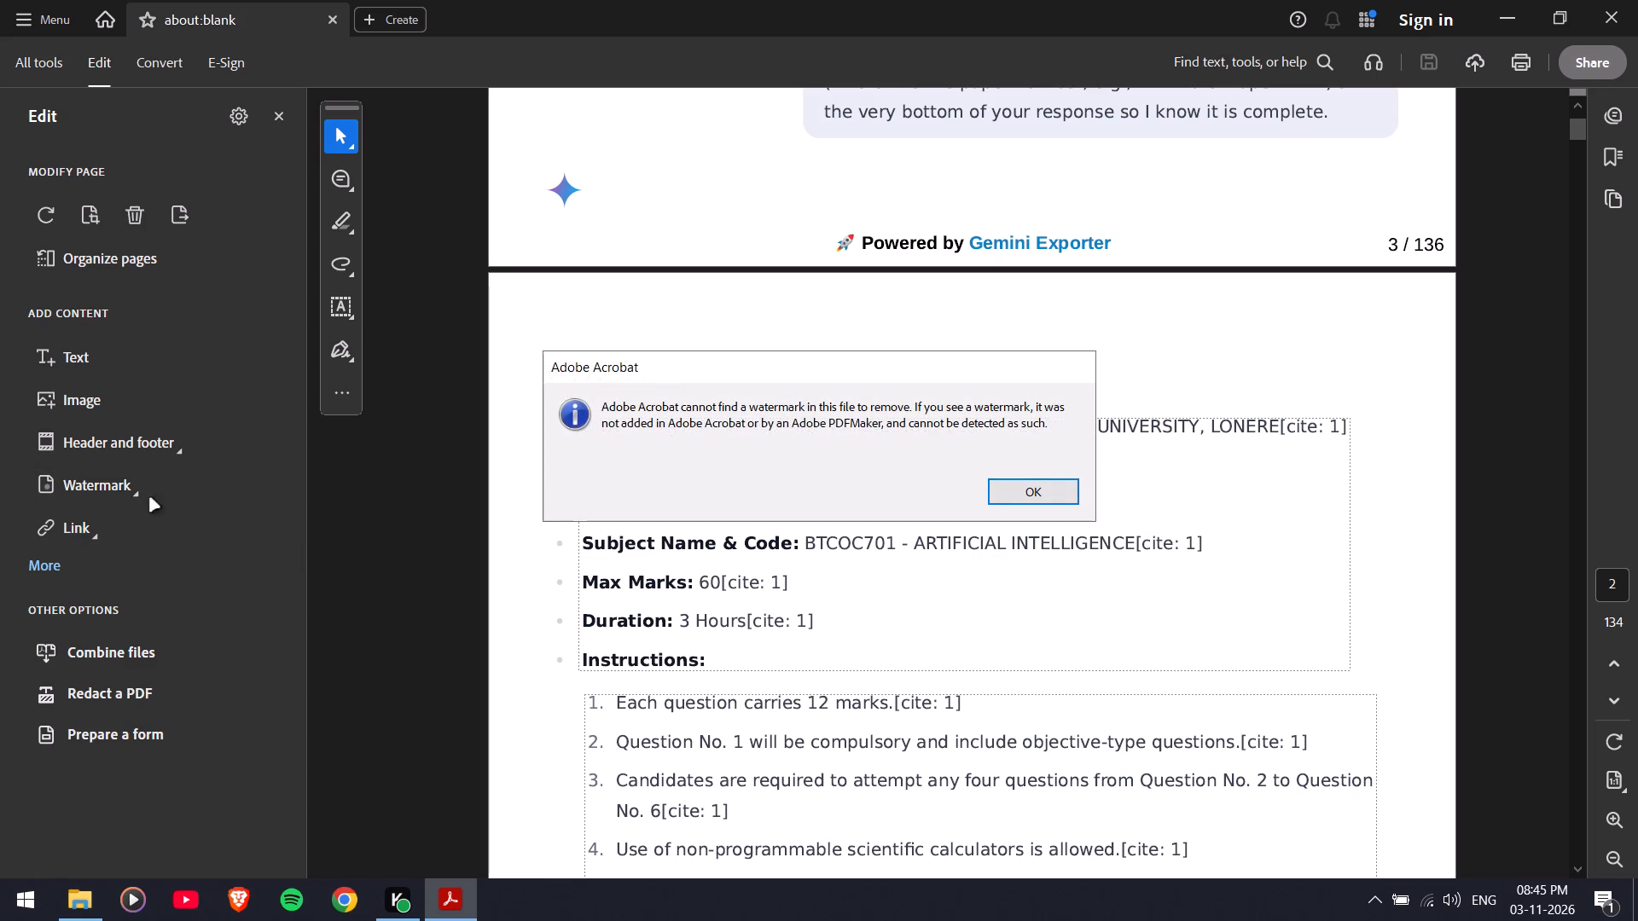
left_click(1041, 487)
Add a watermark to the PDF using the saved TF WATERMARK settings.
left_click(117, 495)
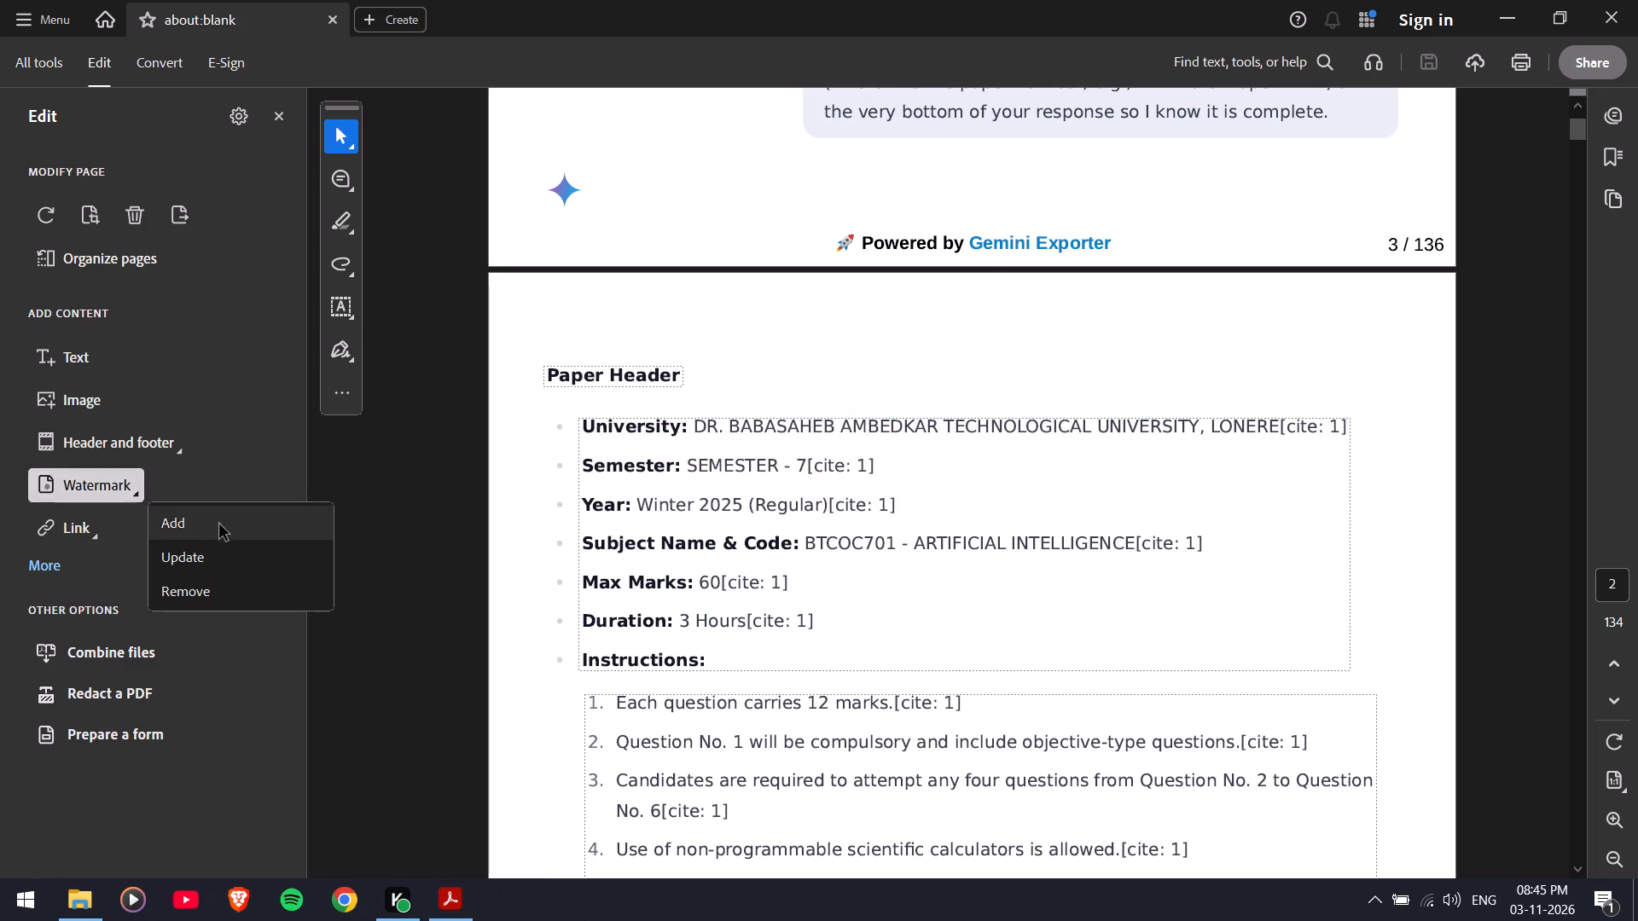
left_click(220, 524)
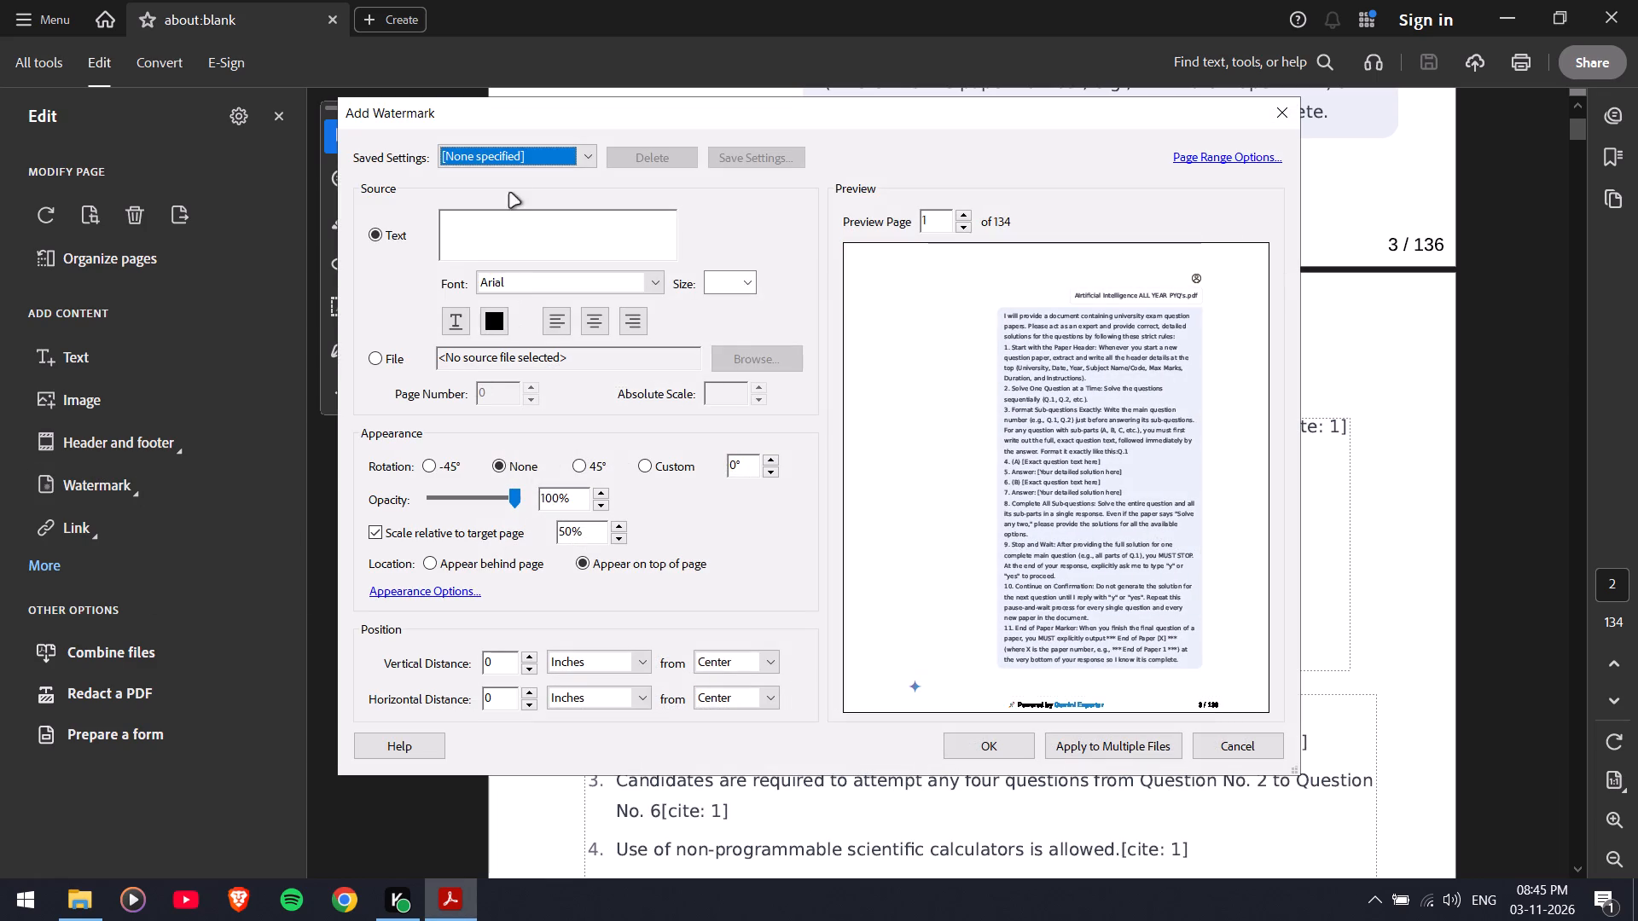
left_click(577, 156)
left_click(506, 212)
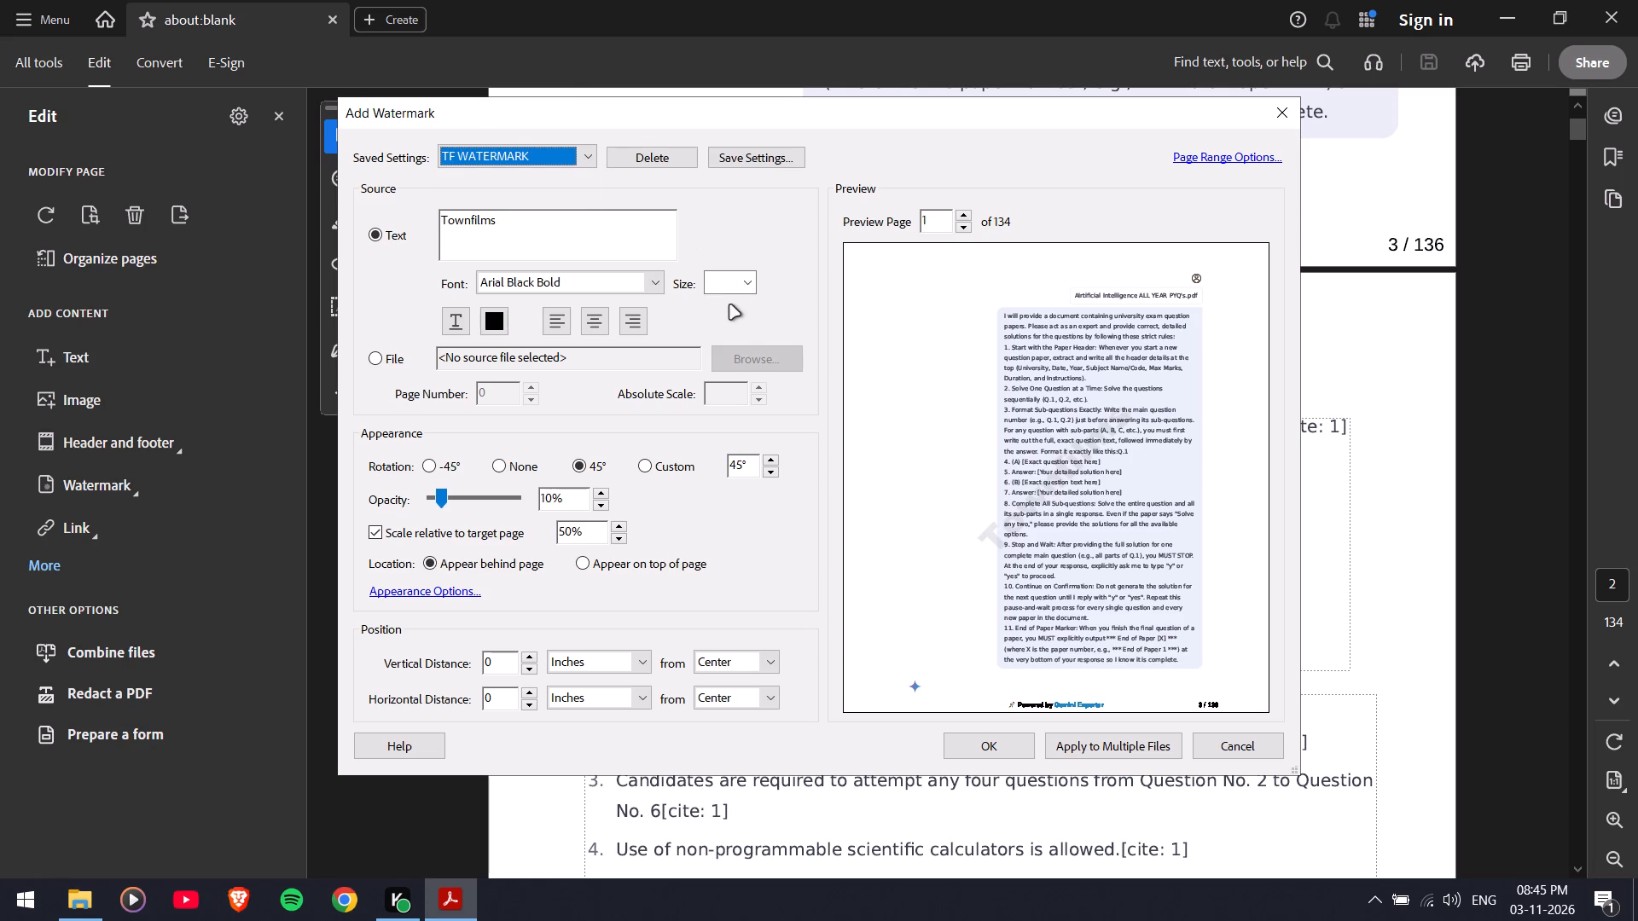
left_click(990, 739)
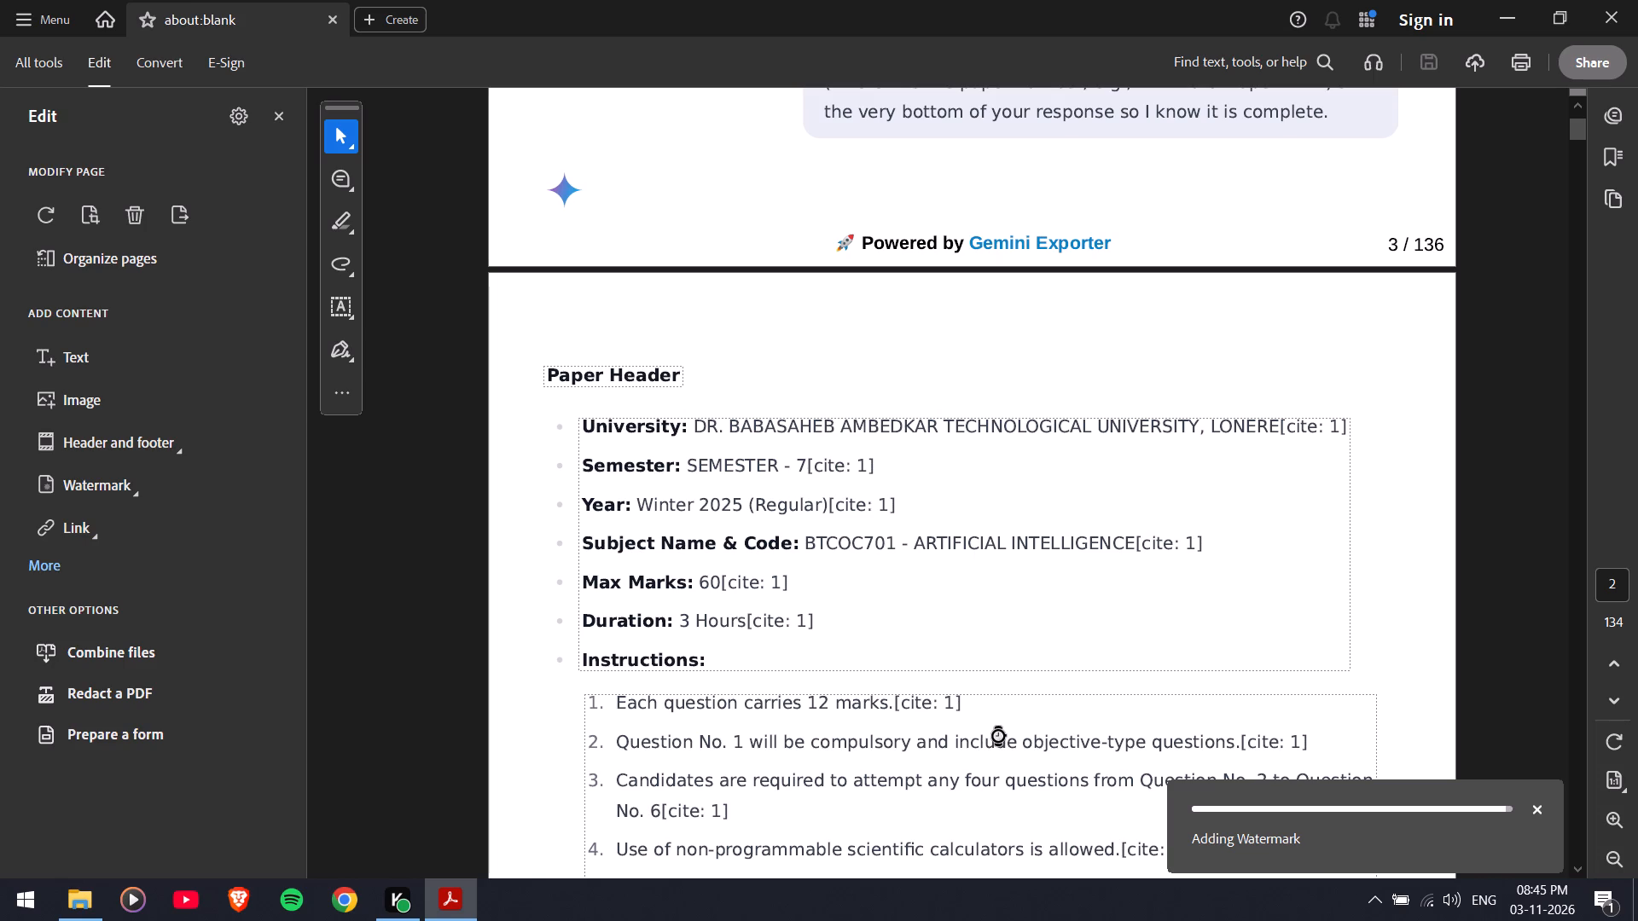
Look through the document and its page thumbnails to check the Townfilms watermark across the pages.
scroll(1020, 727, "down", 7)
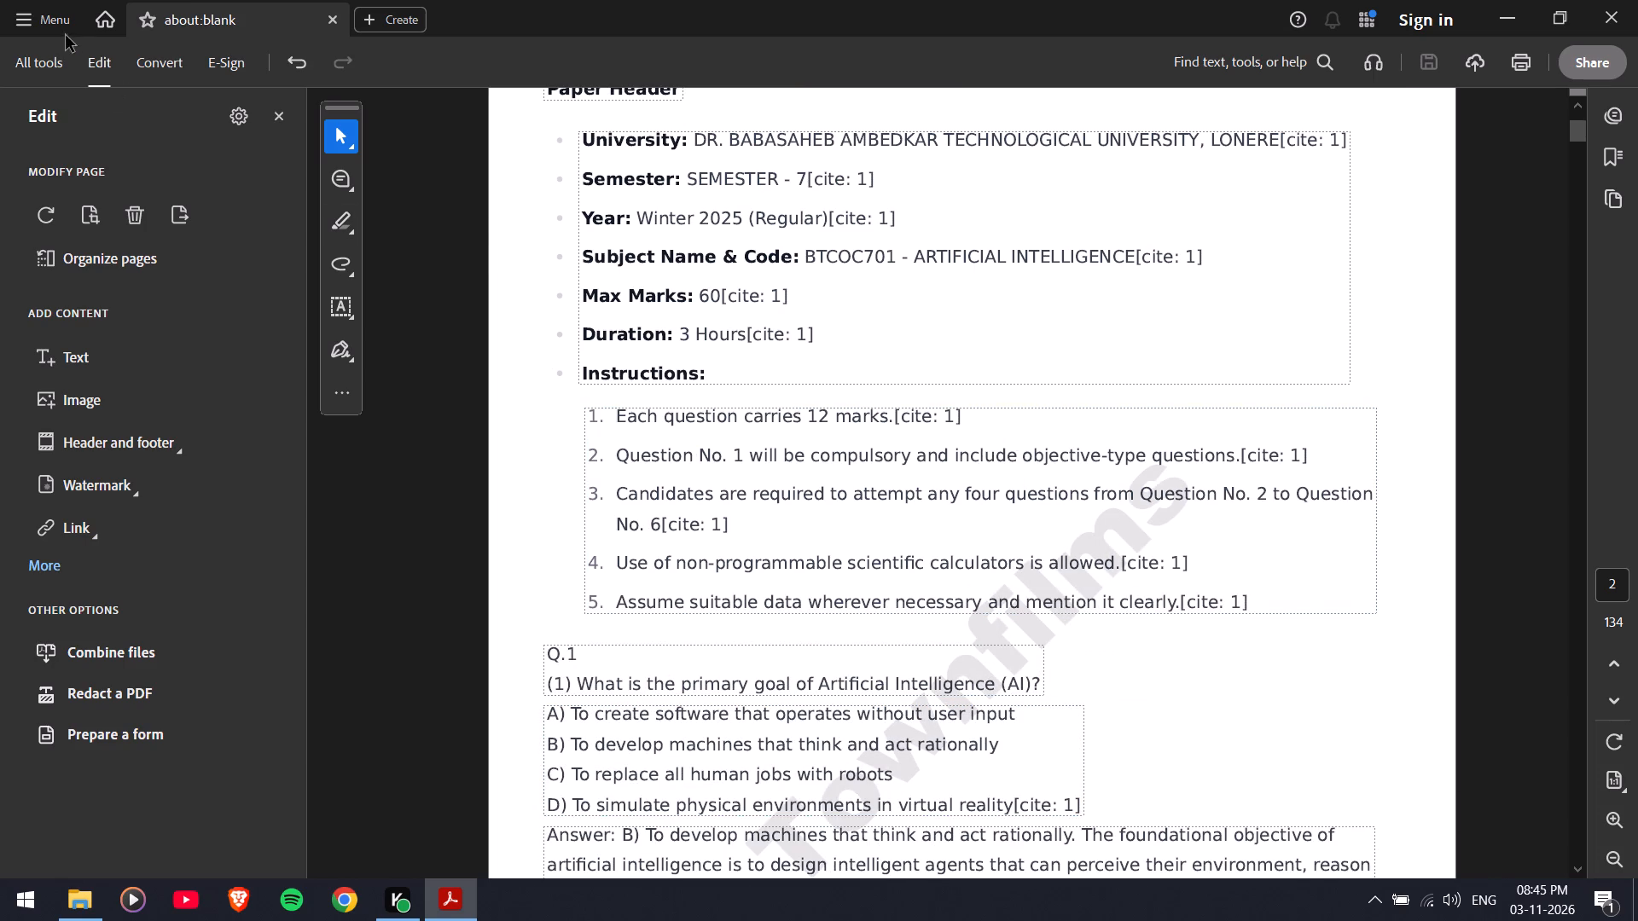
left_click(18, 26)
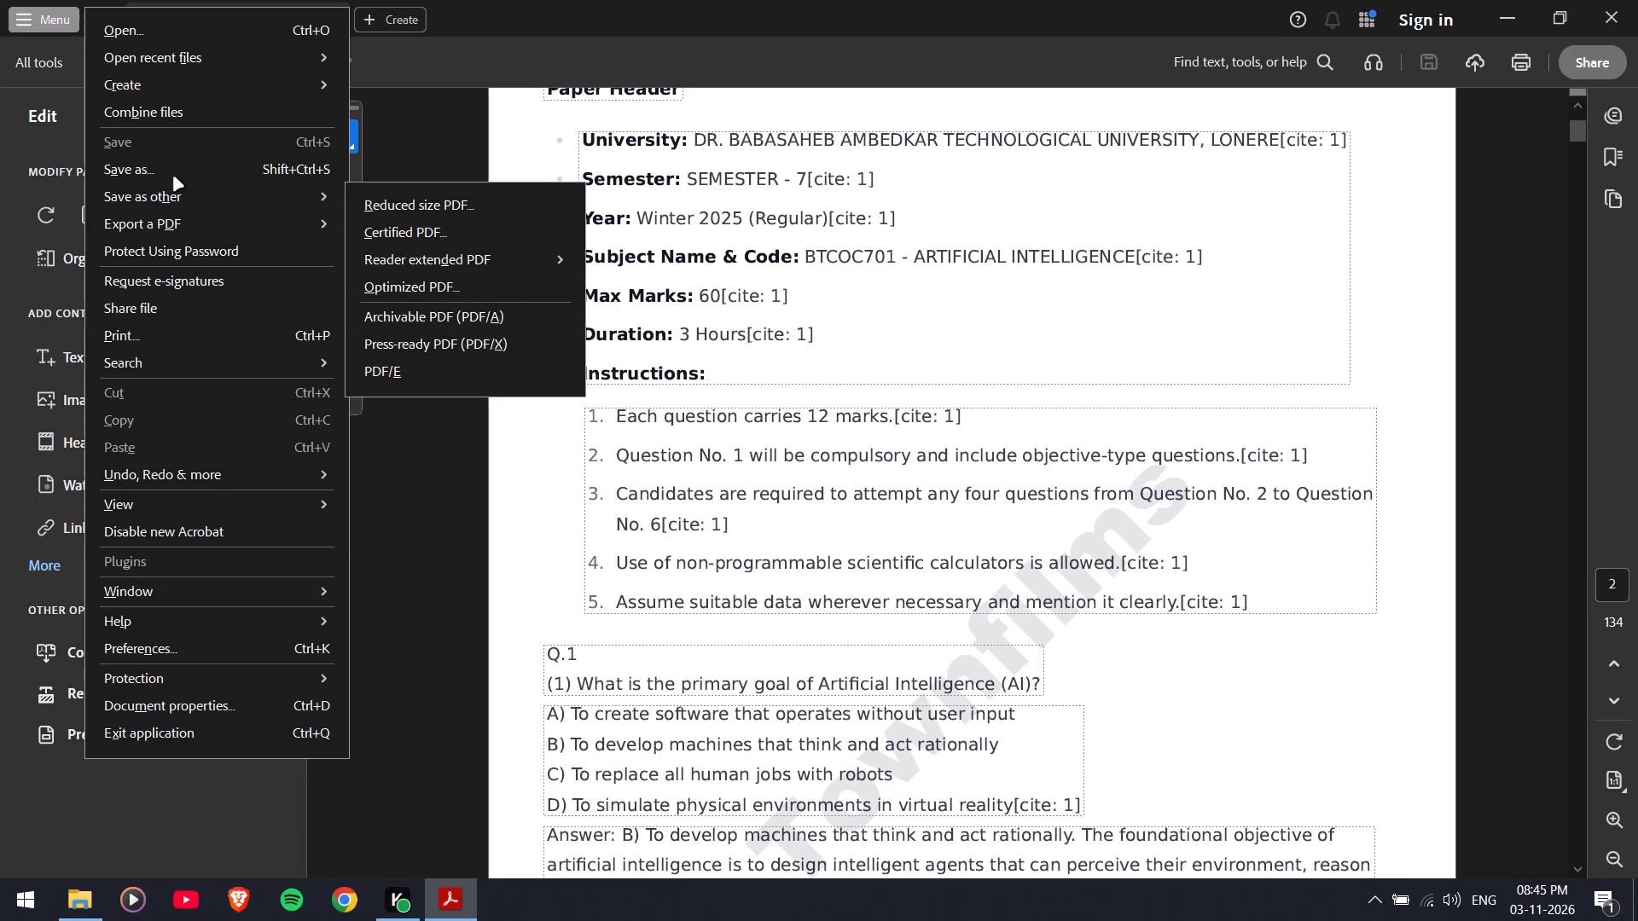
left_click(1585, 264)
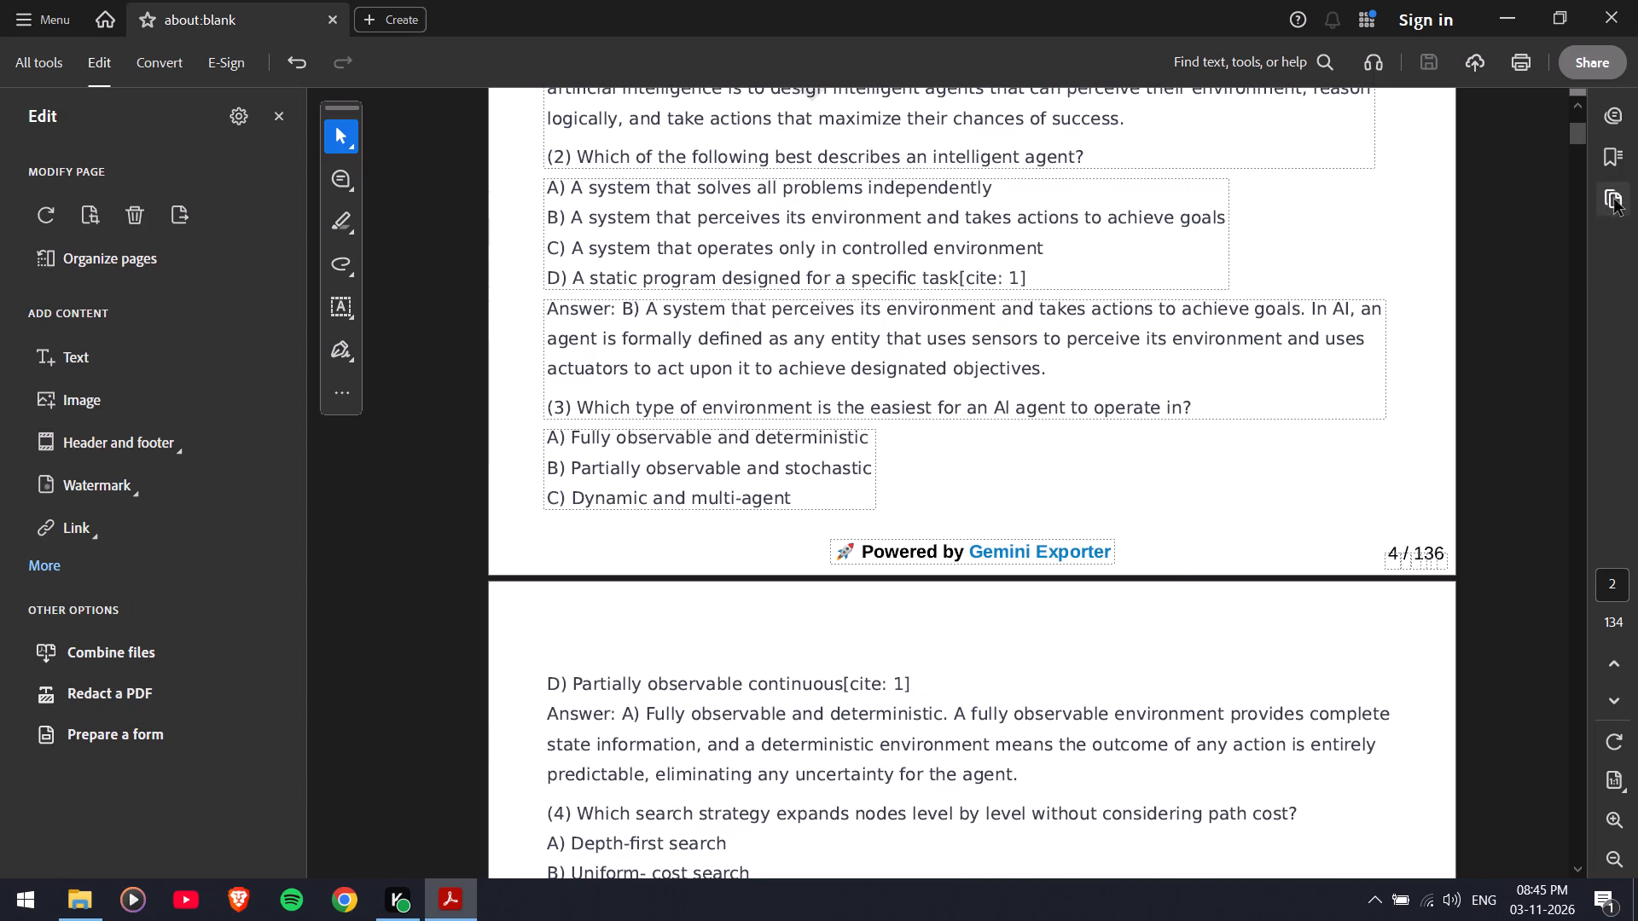
left_click_drag(1580, 139, 1585, 122)
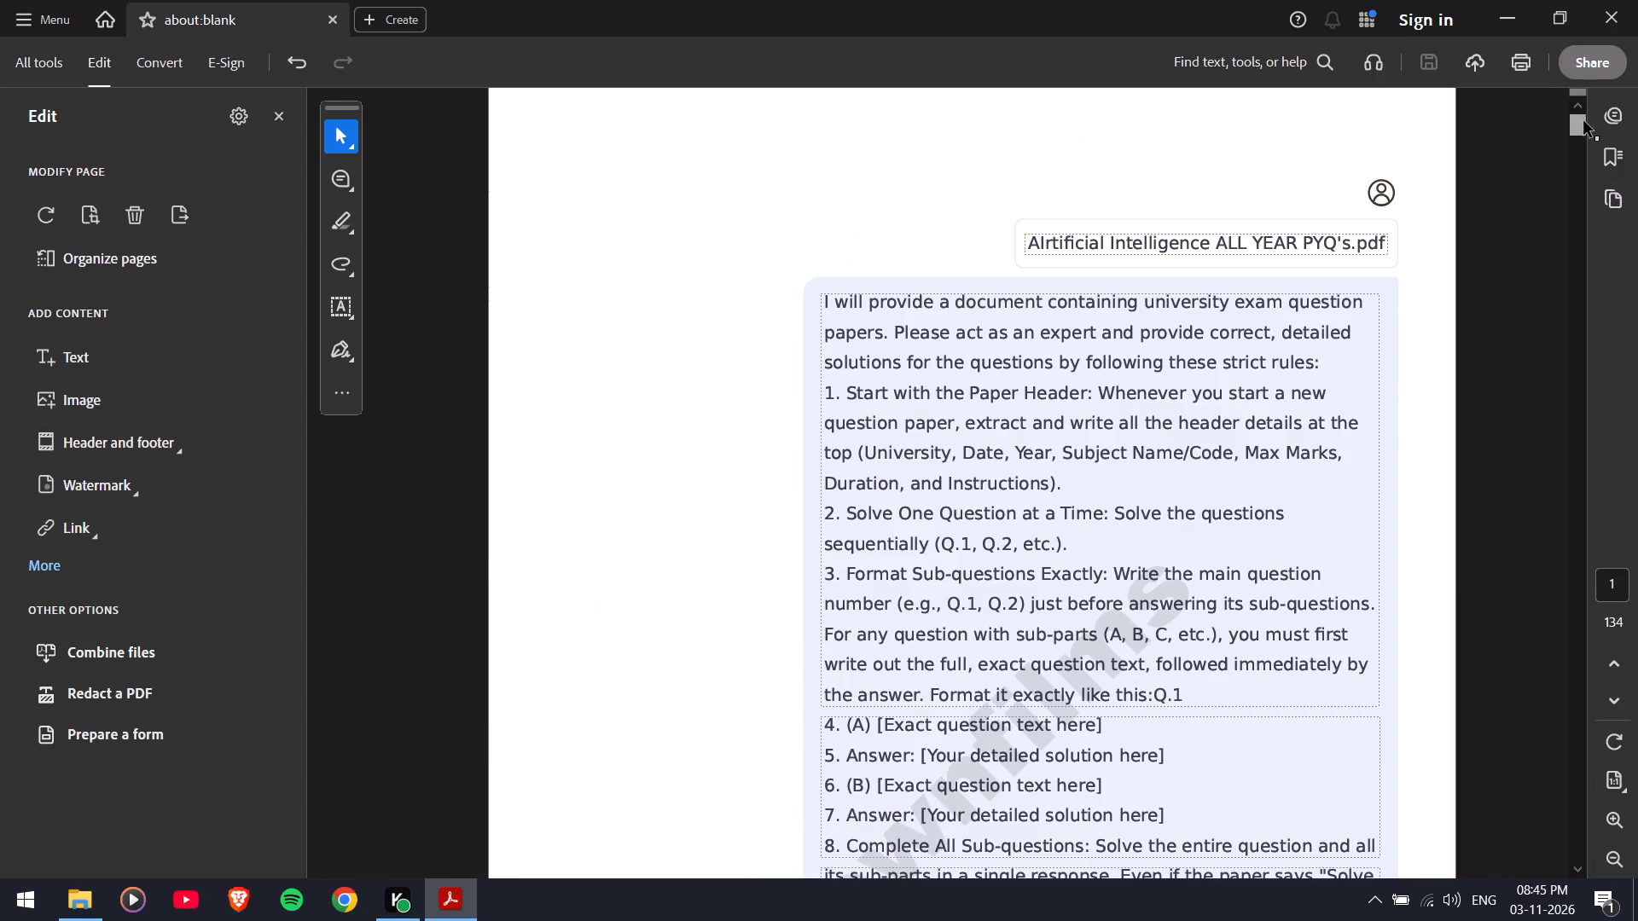
left_click_drag(1585, 122, 1588, 286)
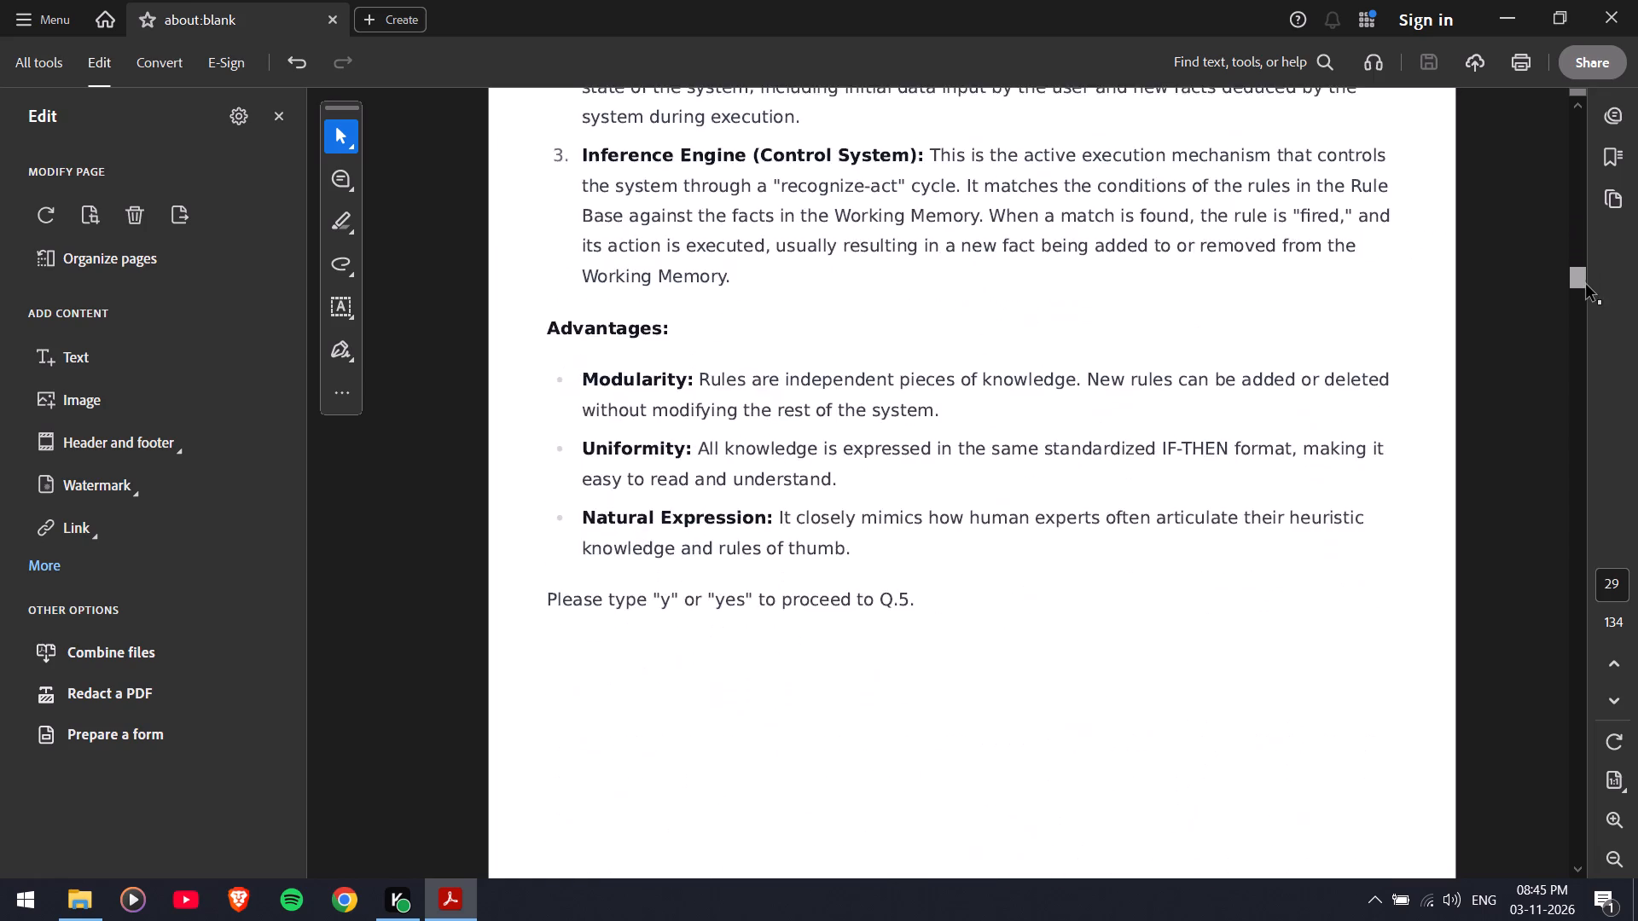
left_click_drag(1588, 286, 1589, 359)
left_click(1609, 202)
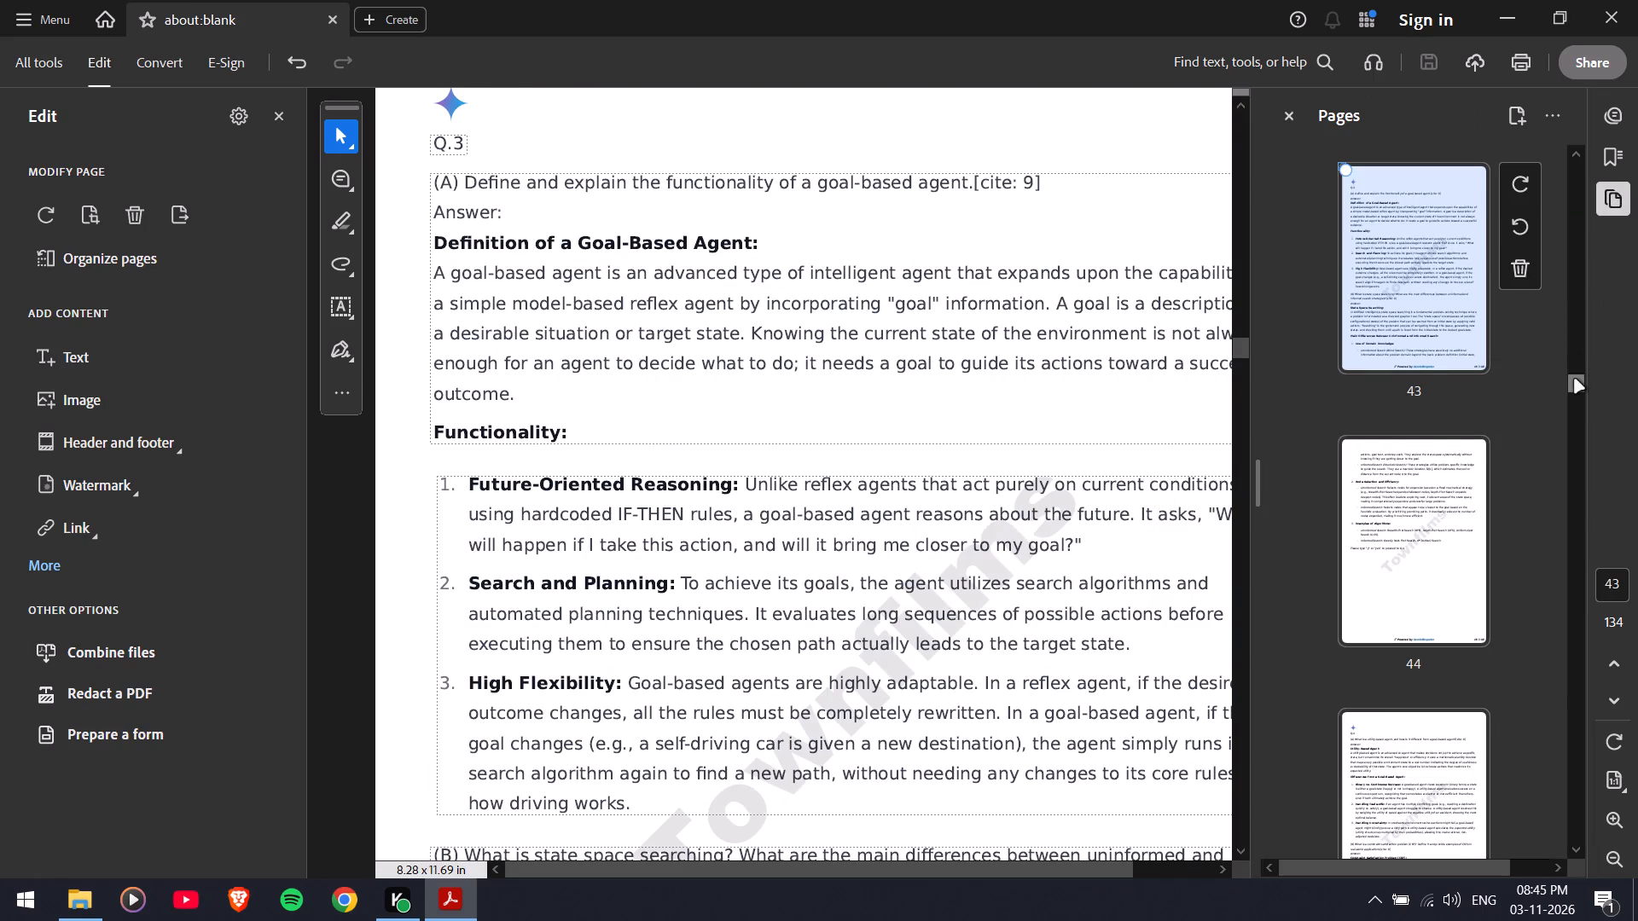
left_click_drag(1574, 380, 1576, 447)
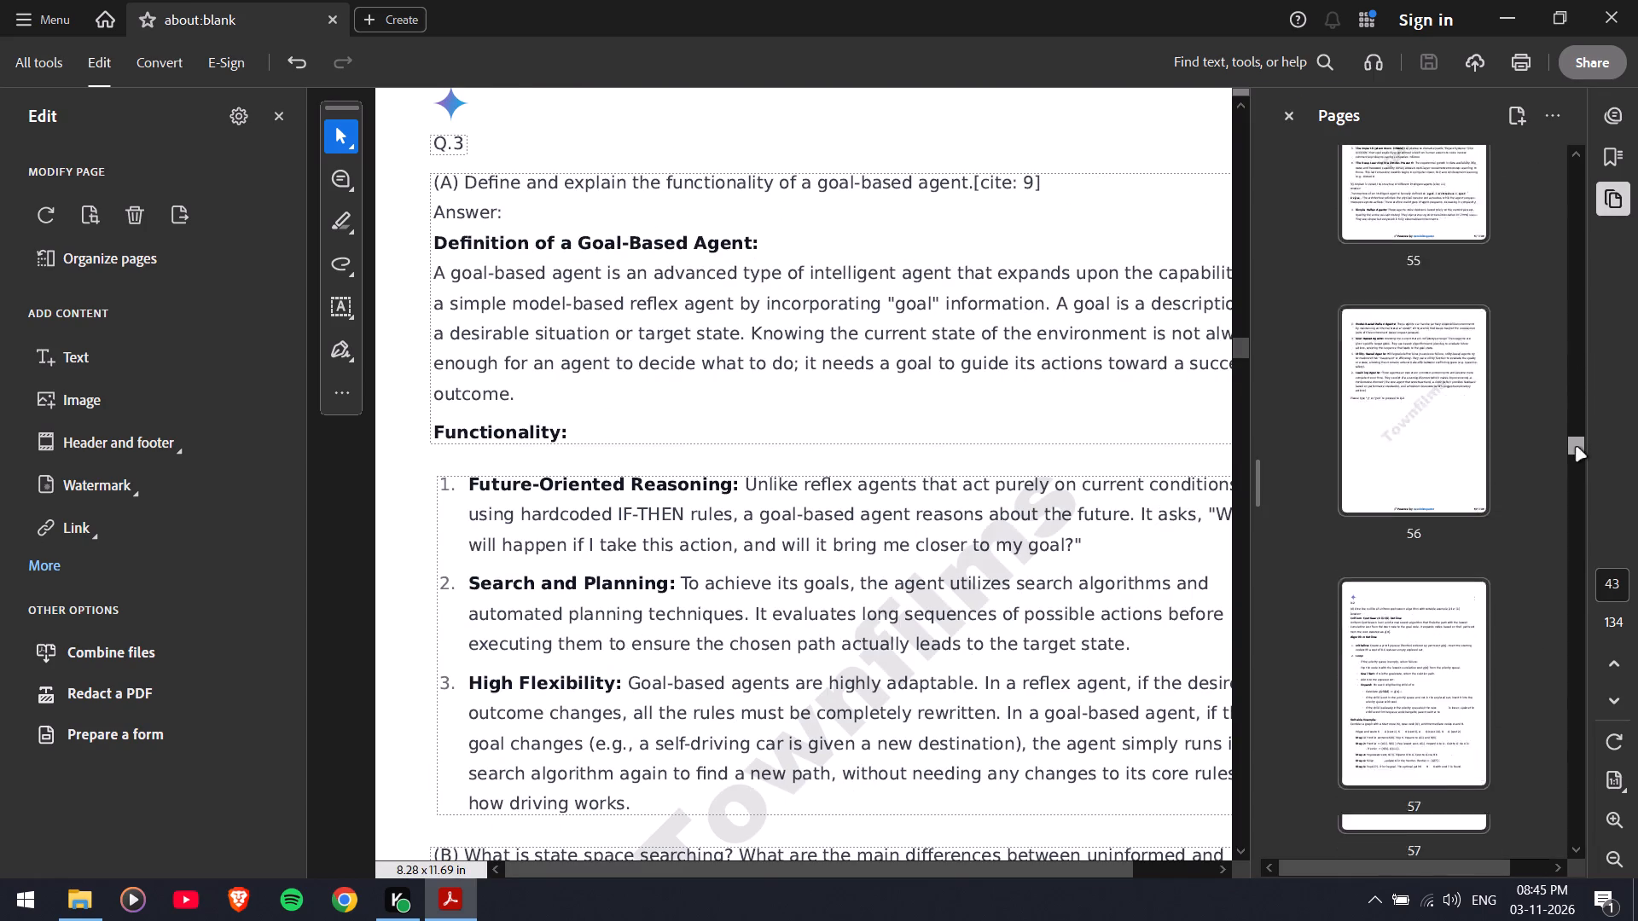
left_click_drag(1576, 447, 1576, 482)
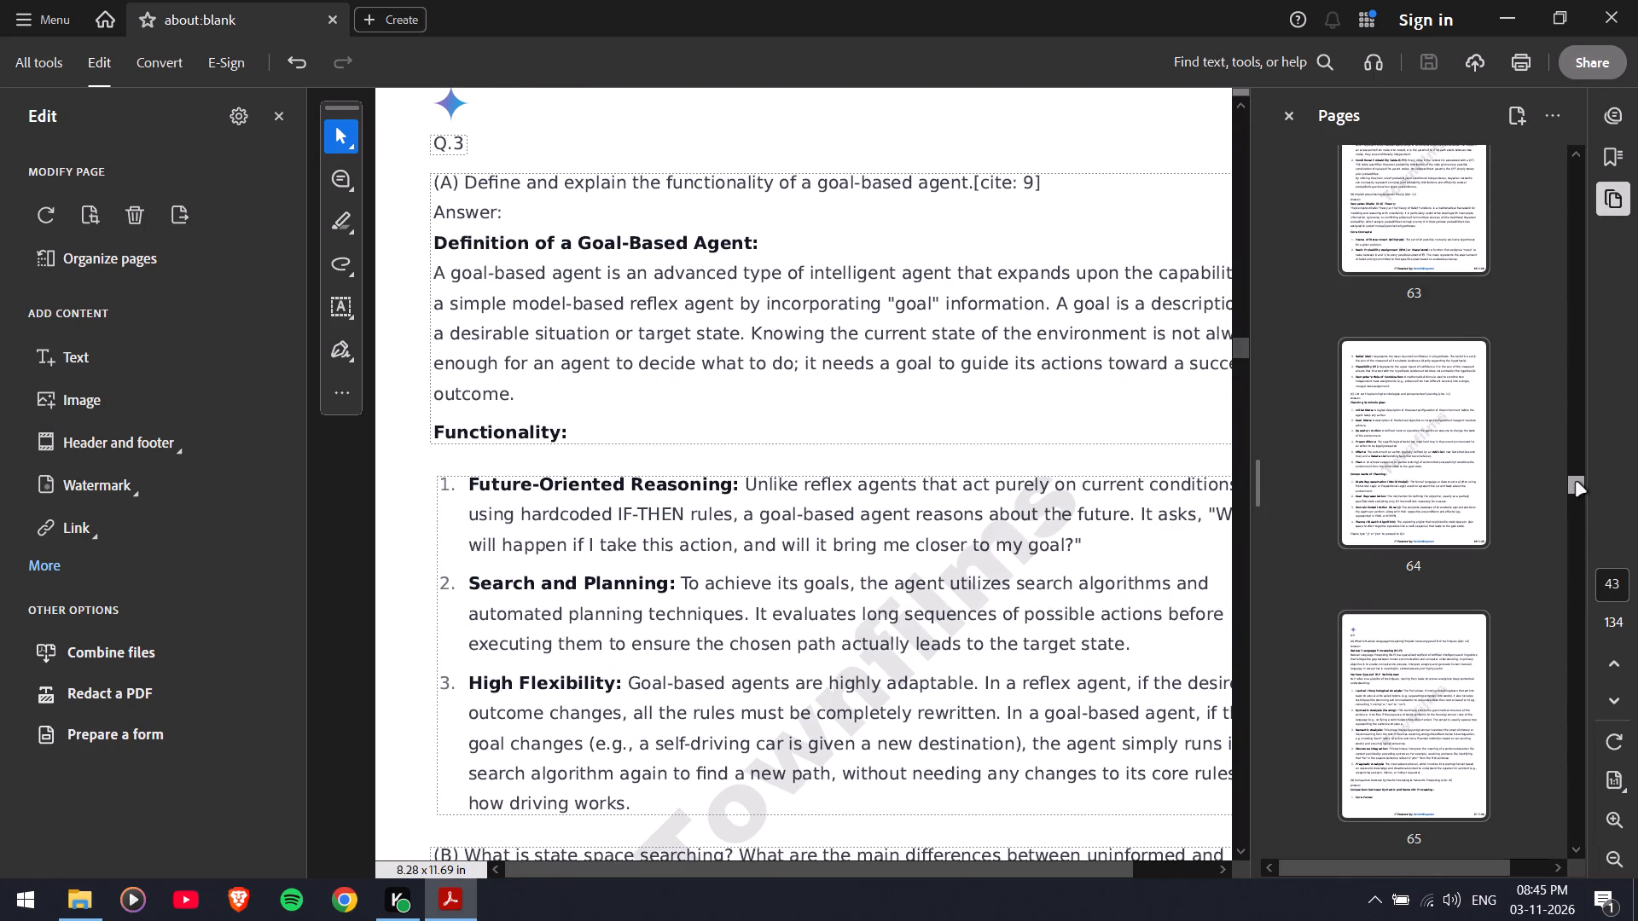
left_click_drag(1576, 482, 1577, 505)
left_click_drag(1577, 504, 1576, 517)
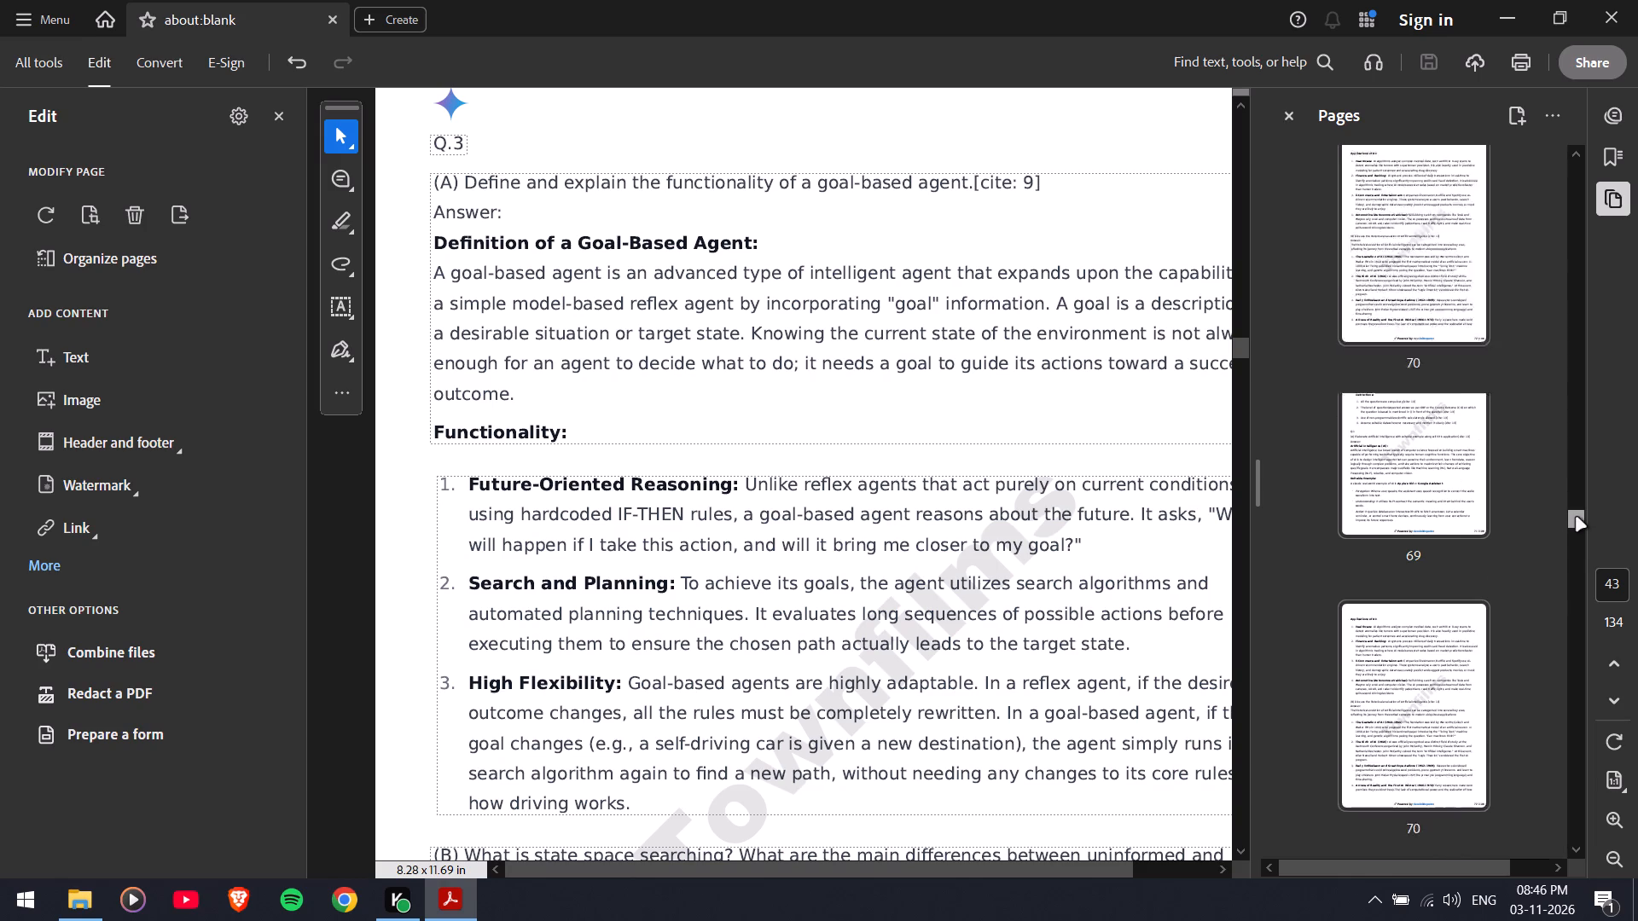
left_click_drag(1576, 517, 1576, 577)
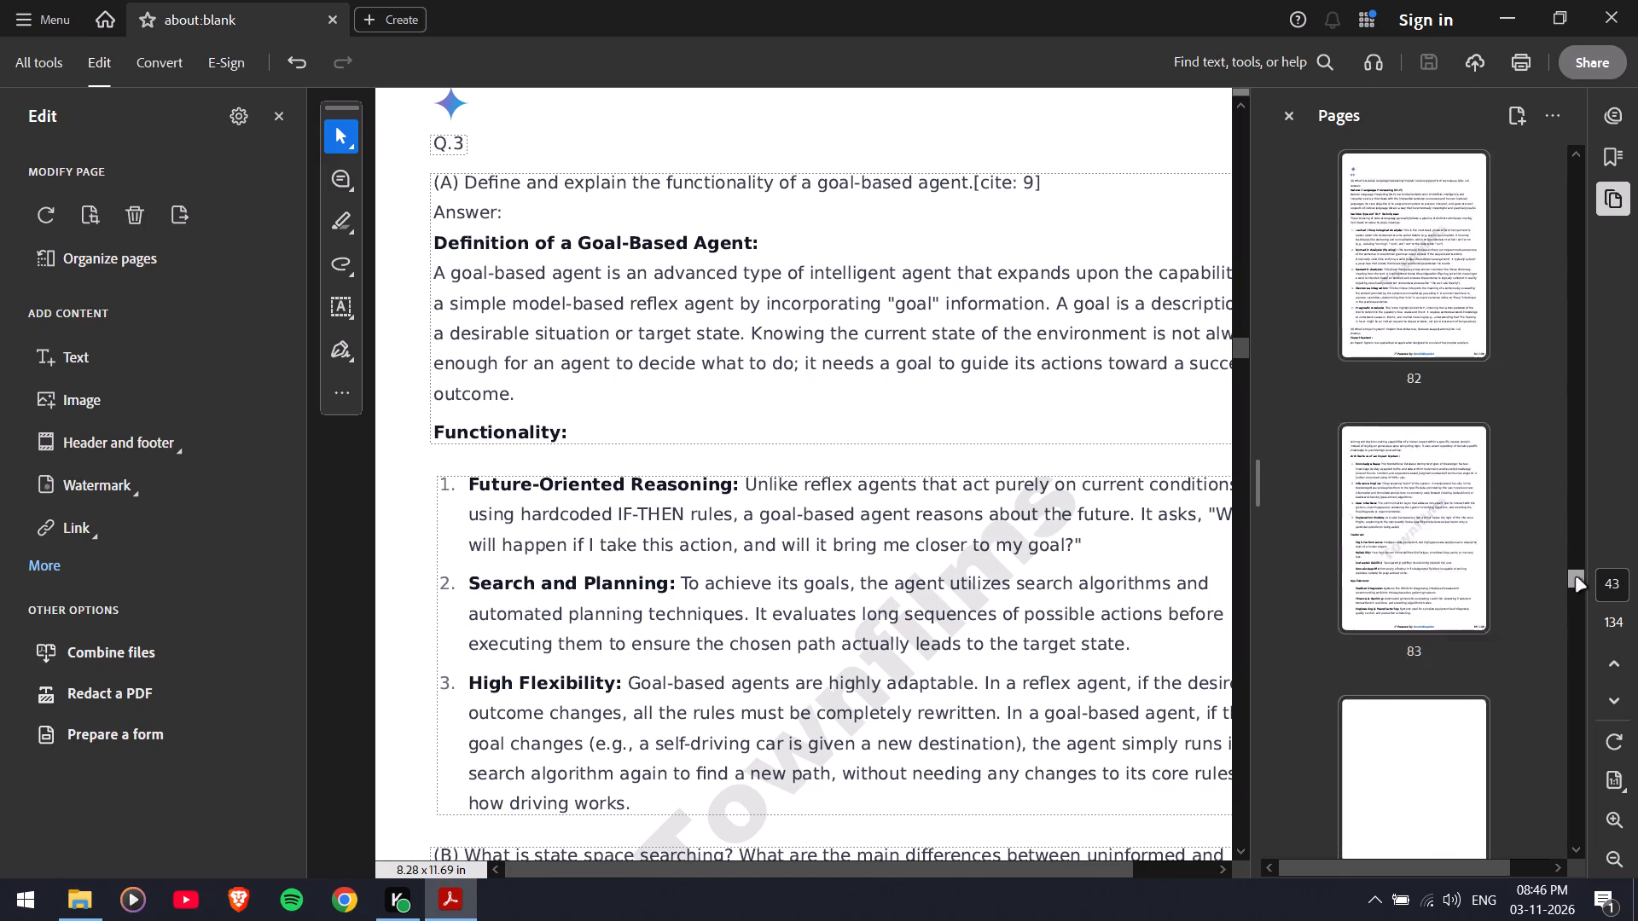
left_click_drag(1576, 577, 1568, 626)
Delete page 95, the nearly empty page with only the prompt to proceed to Q.5.
scroll(1538, 617, "down", 10)
left_click(1423, 287)
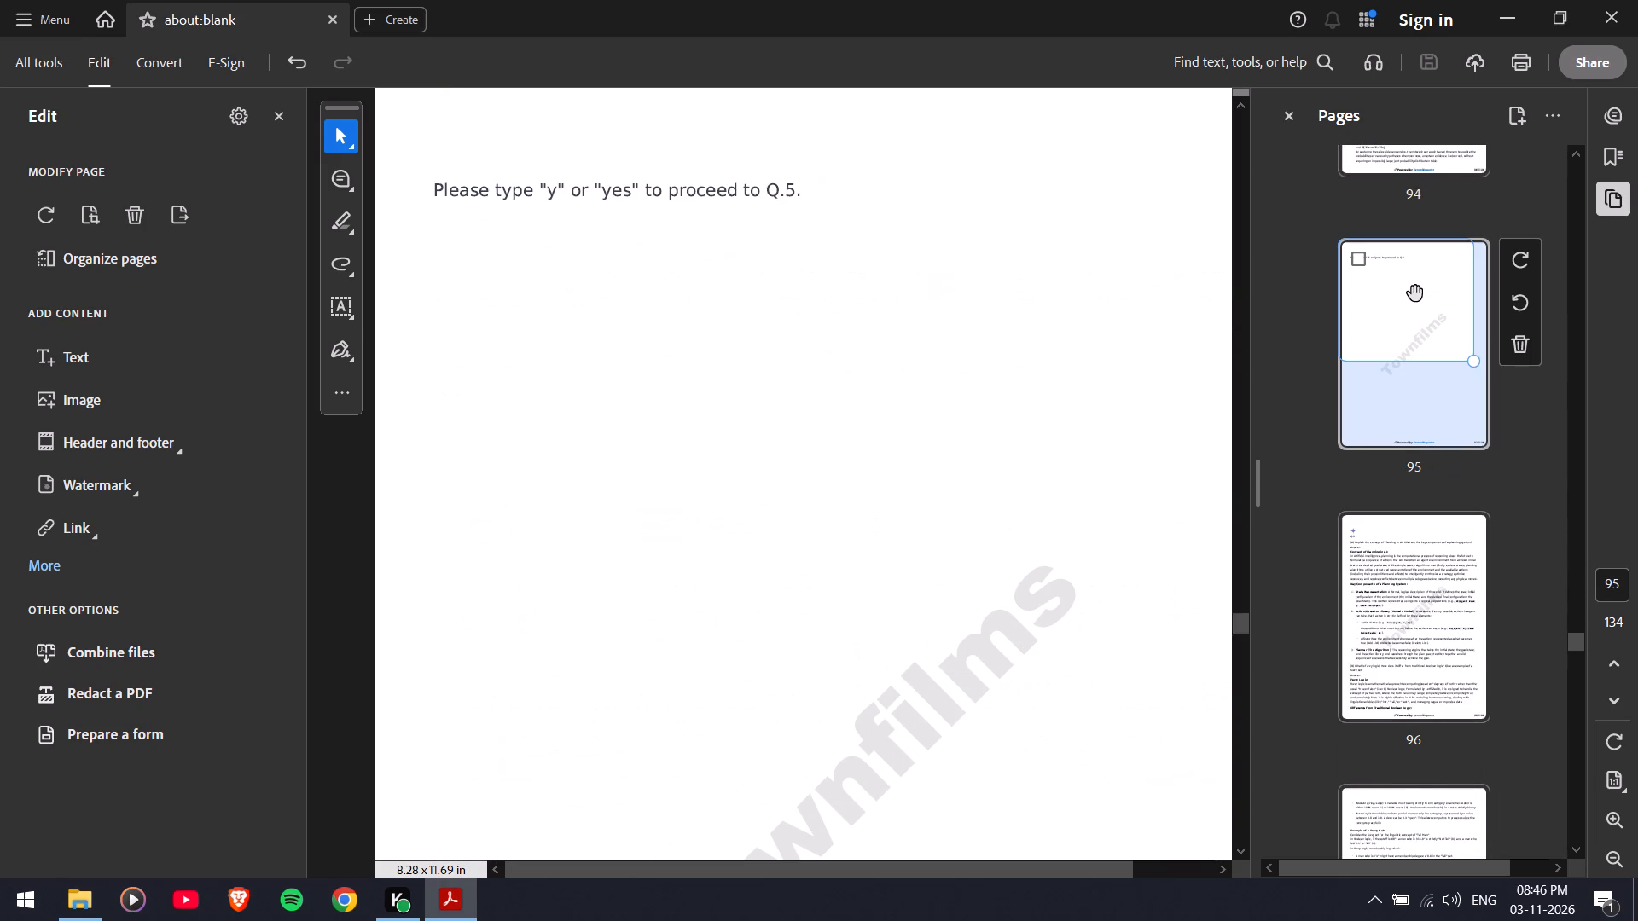
left_click(1358, 263)
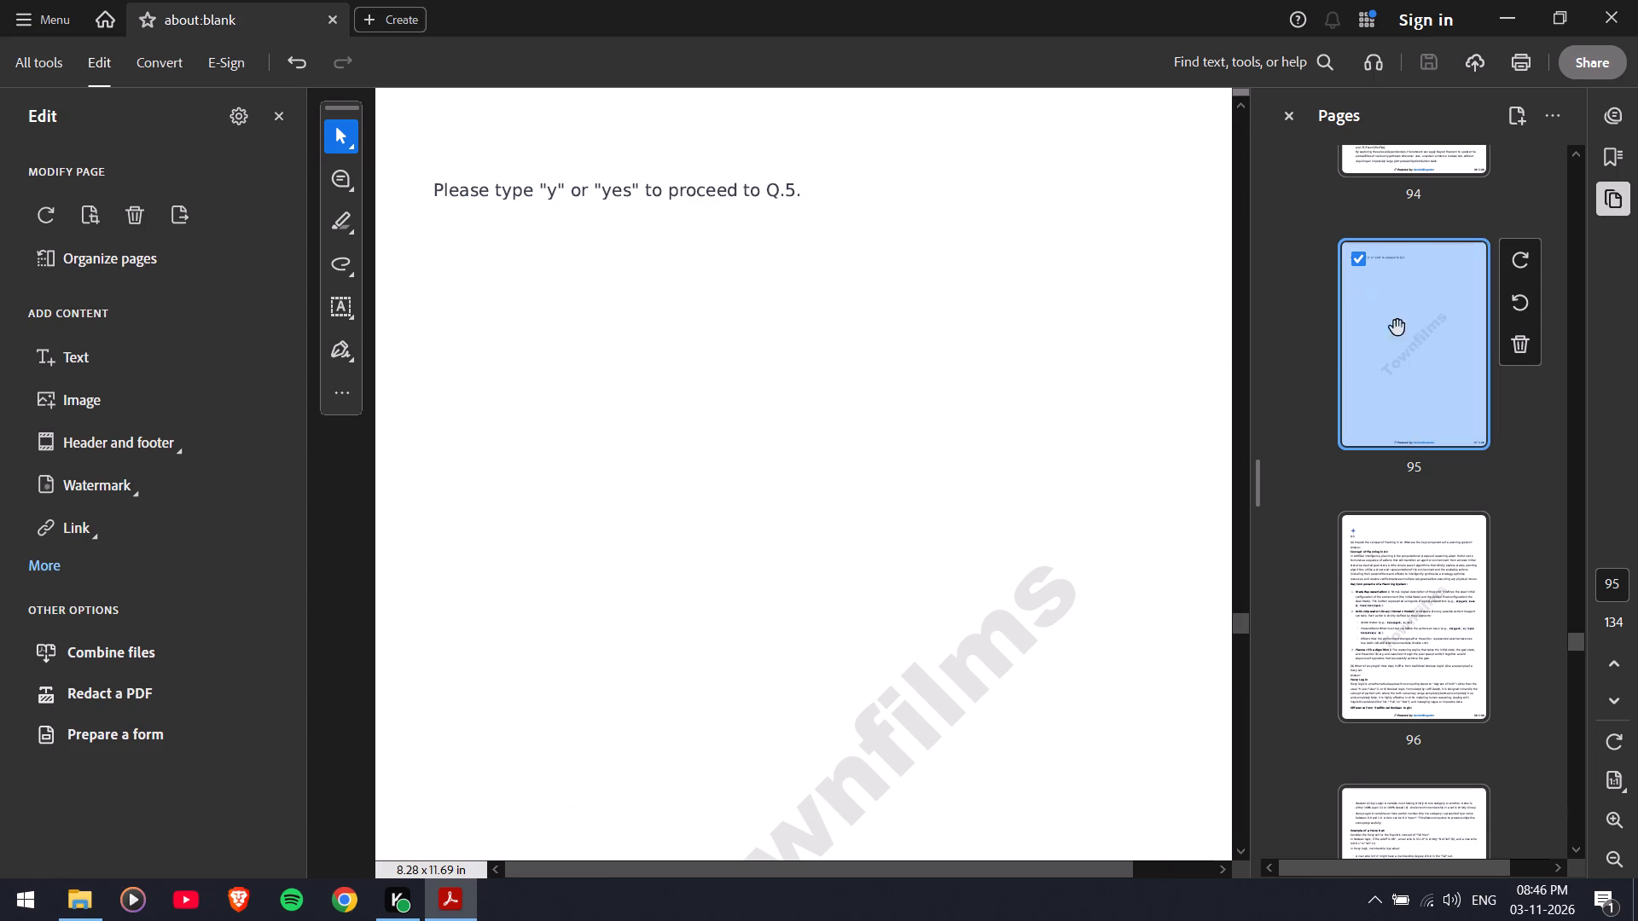
left_click(1521, 352)
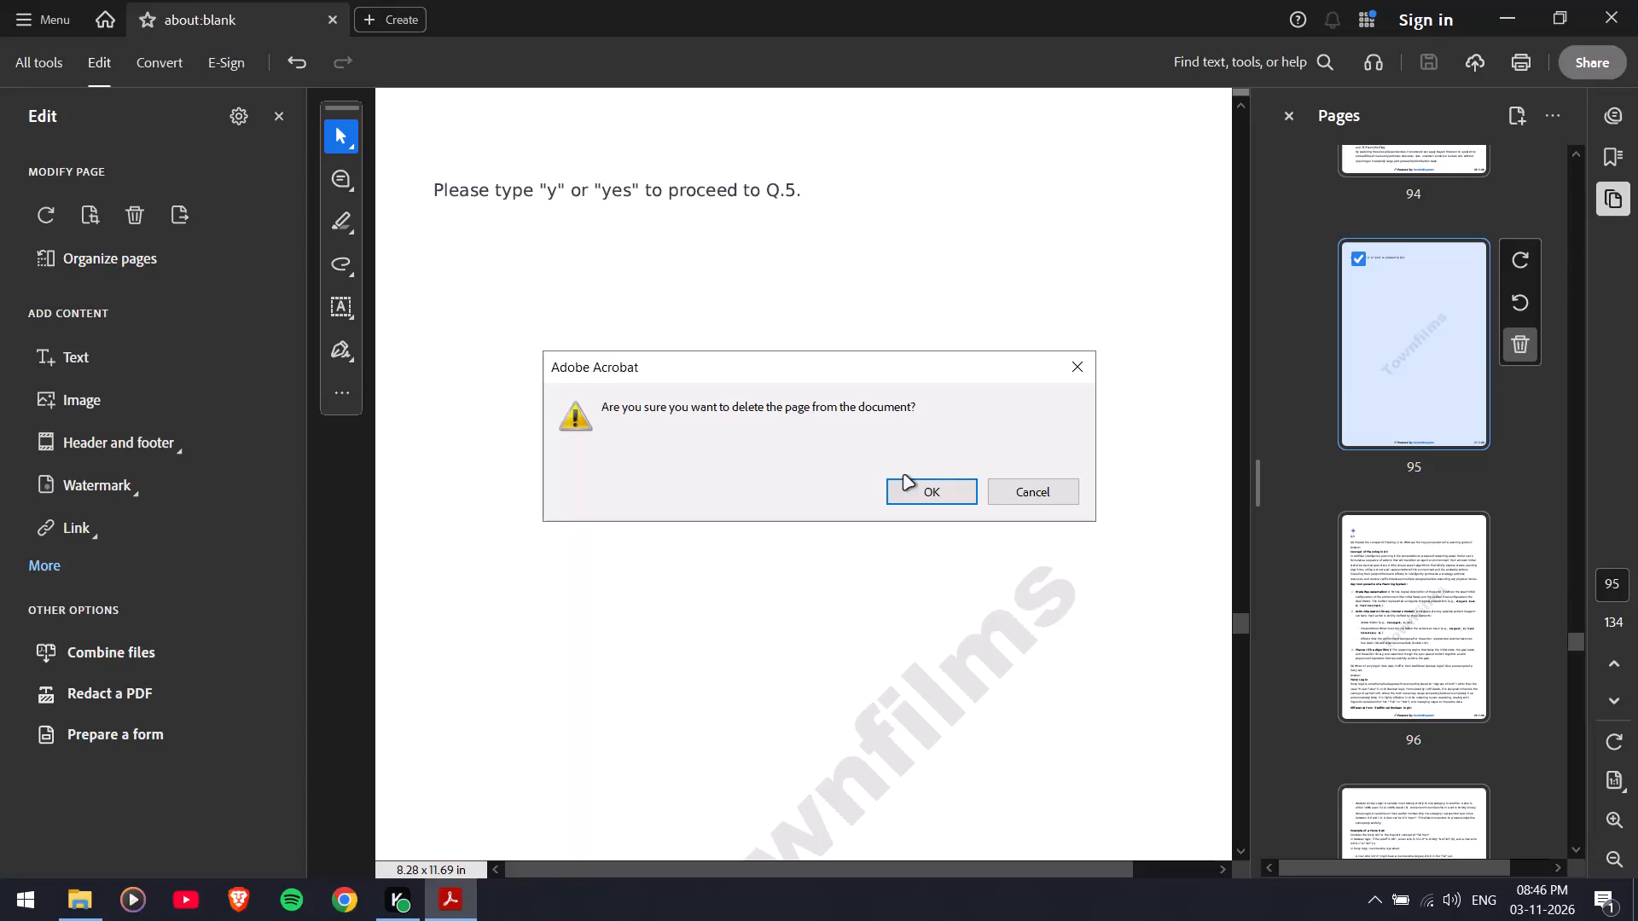
left_click(921, 500)
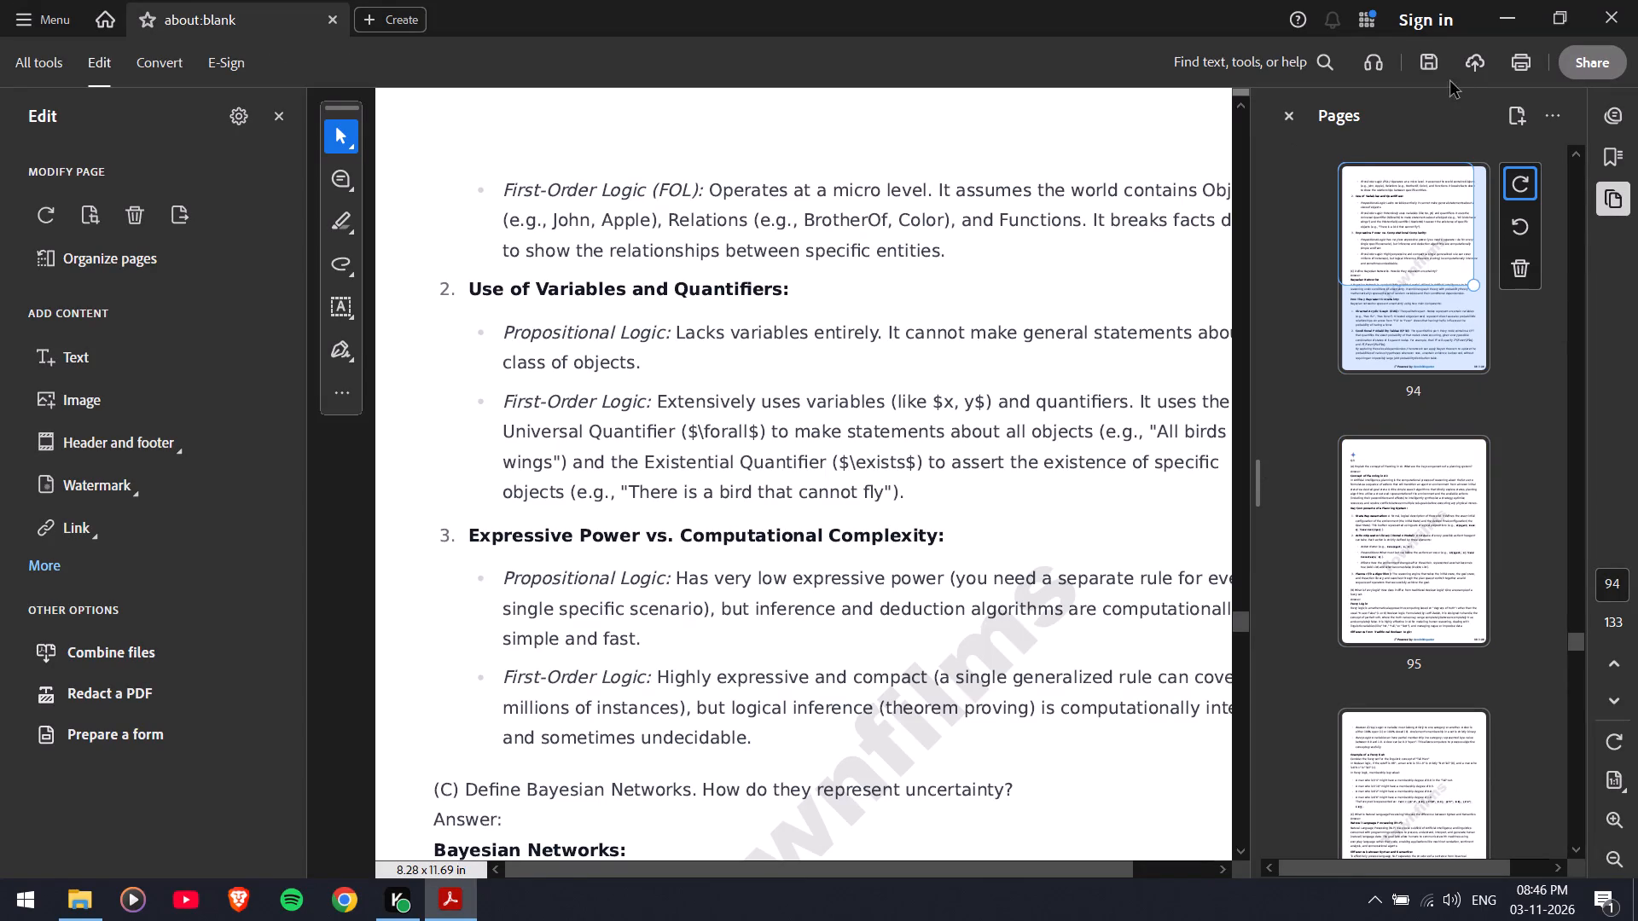
Save the watermarked PDF and close Acrobat.
left_click(1425, 63)
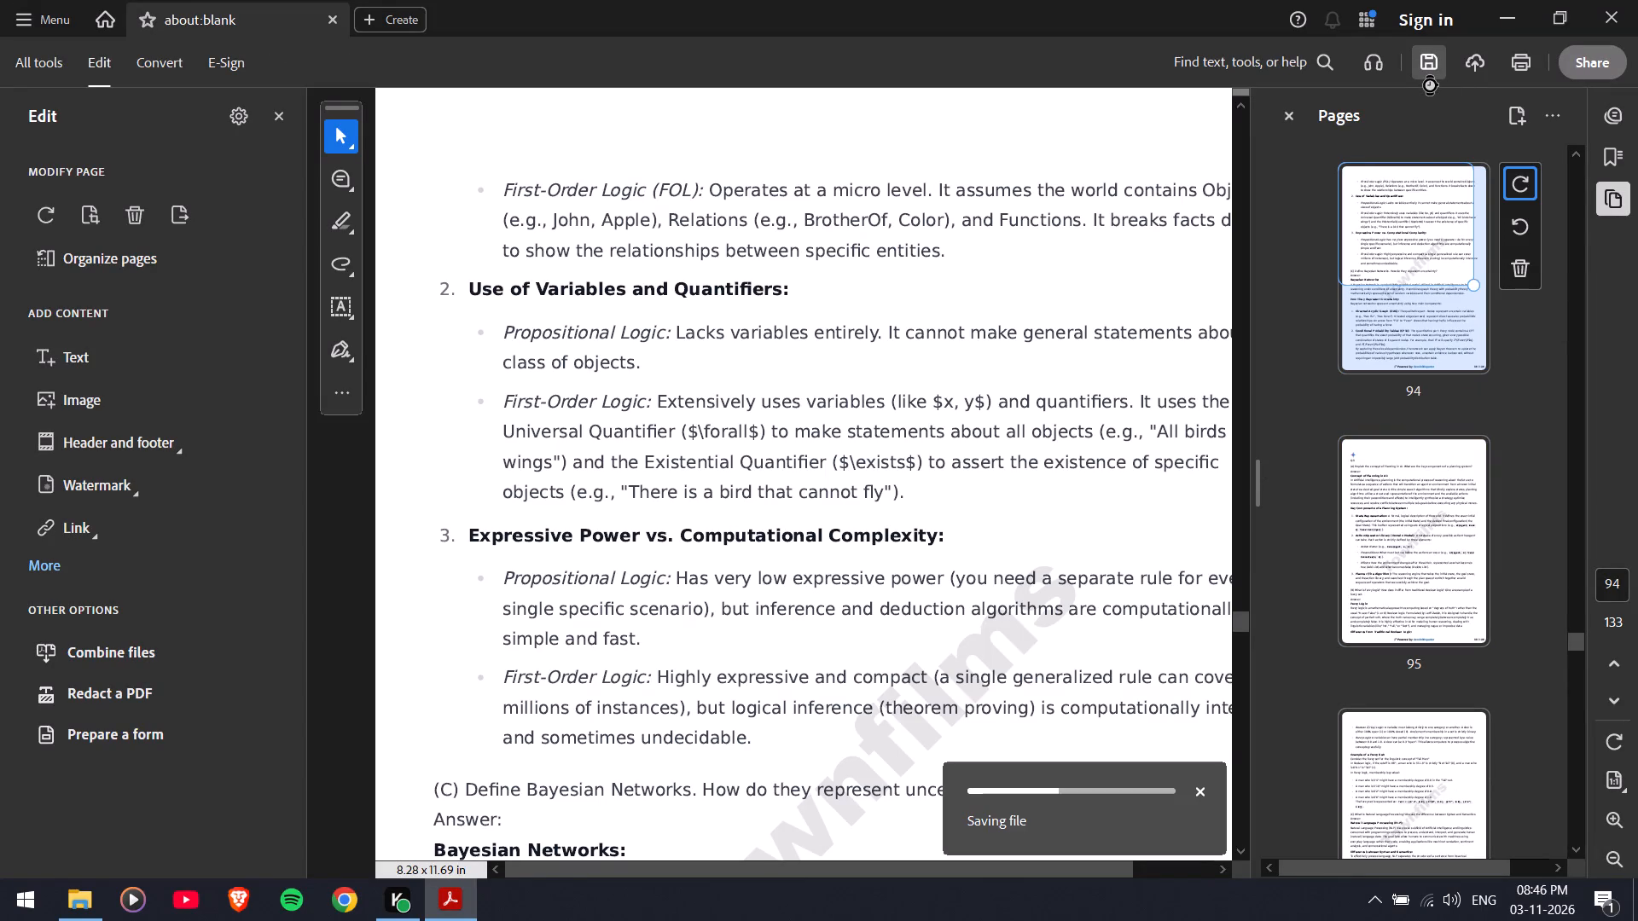
left_click(1637, 0)
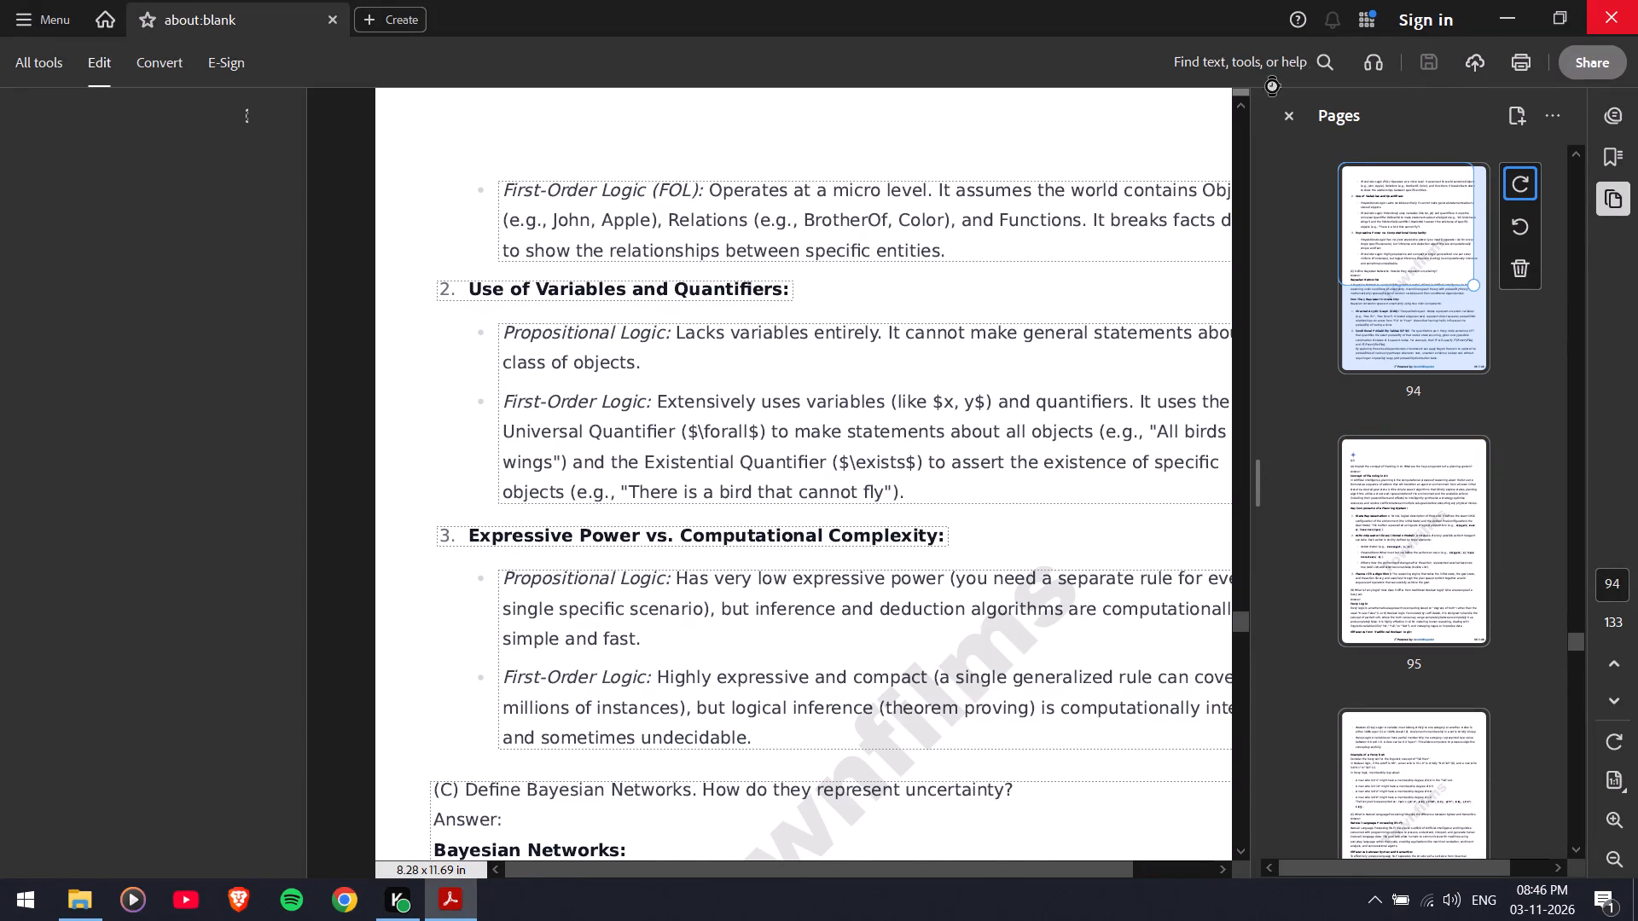
Reopen the saved PDF from its folder and check the watermark on the first page.
double_click(300, 140)
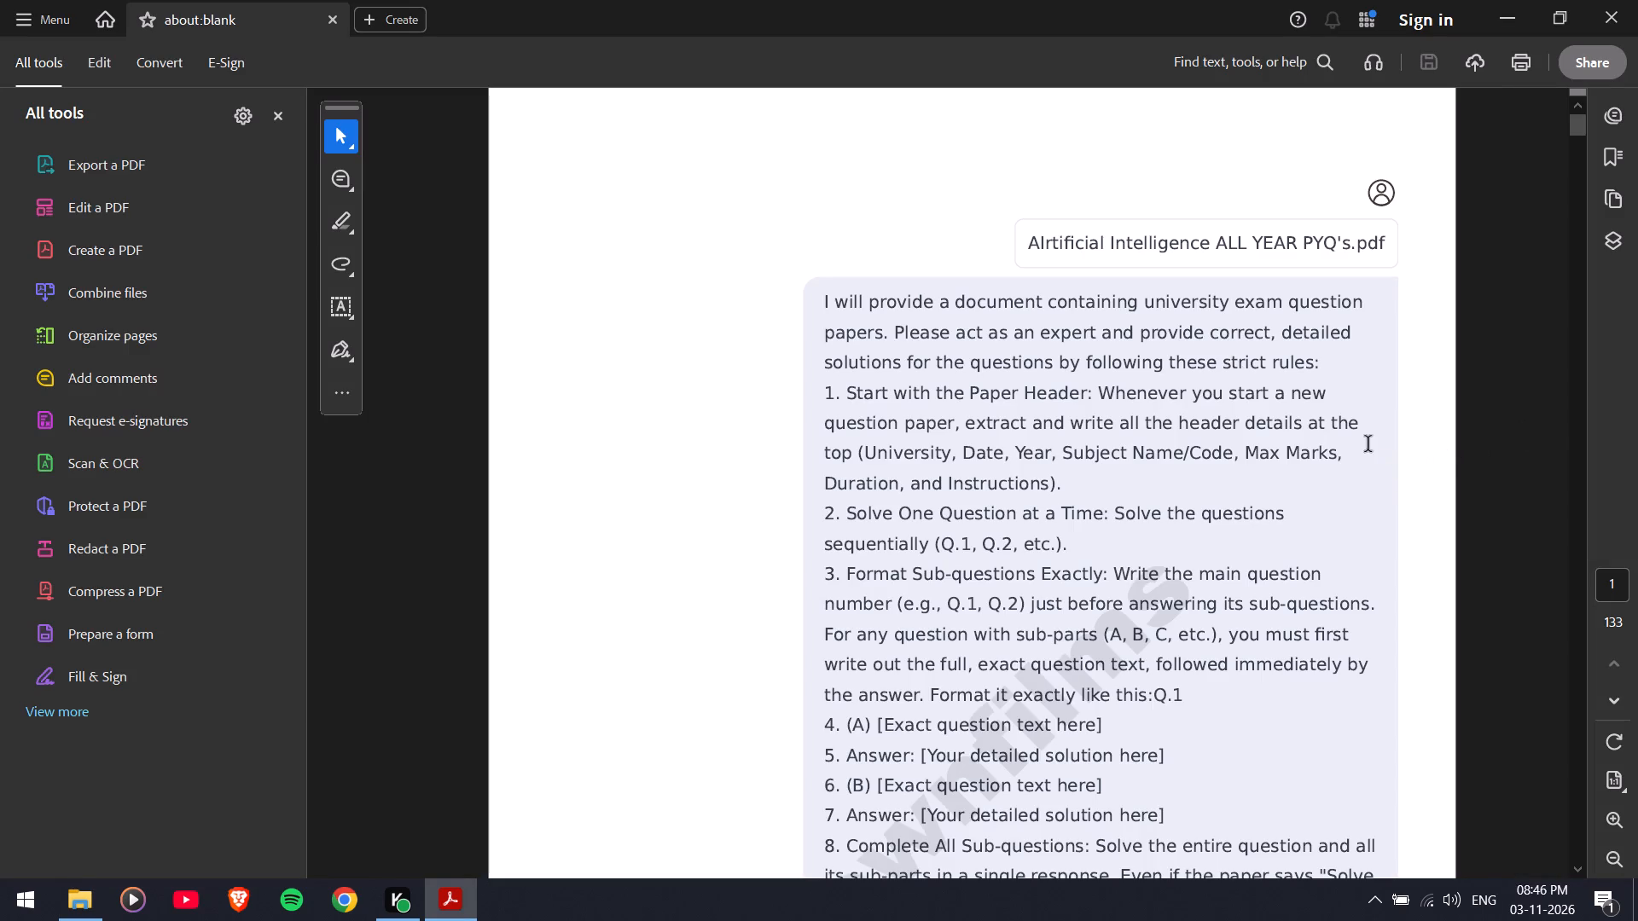
scroll(1368, 445, "down", 12)
scroll(1363, 468, "up", 2)
scroll(1363, 468, "down", 5)
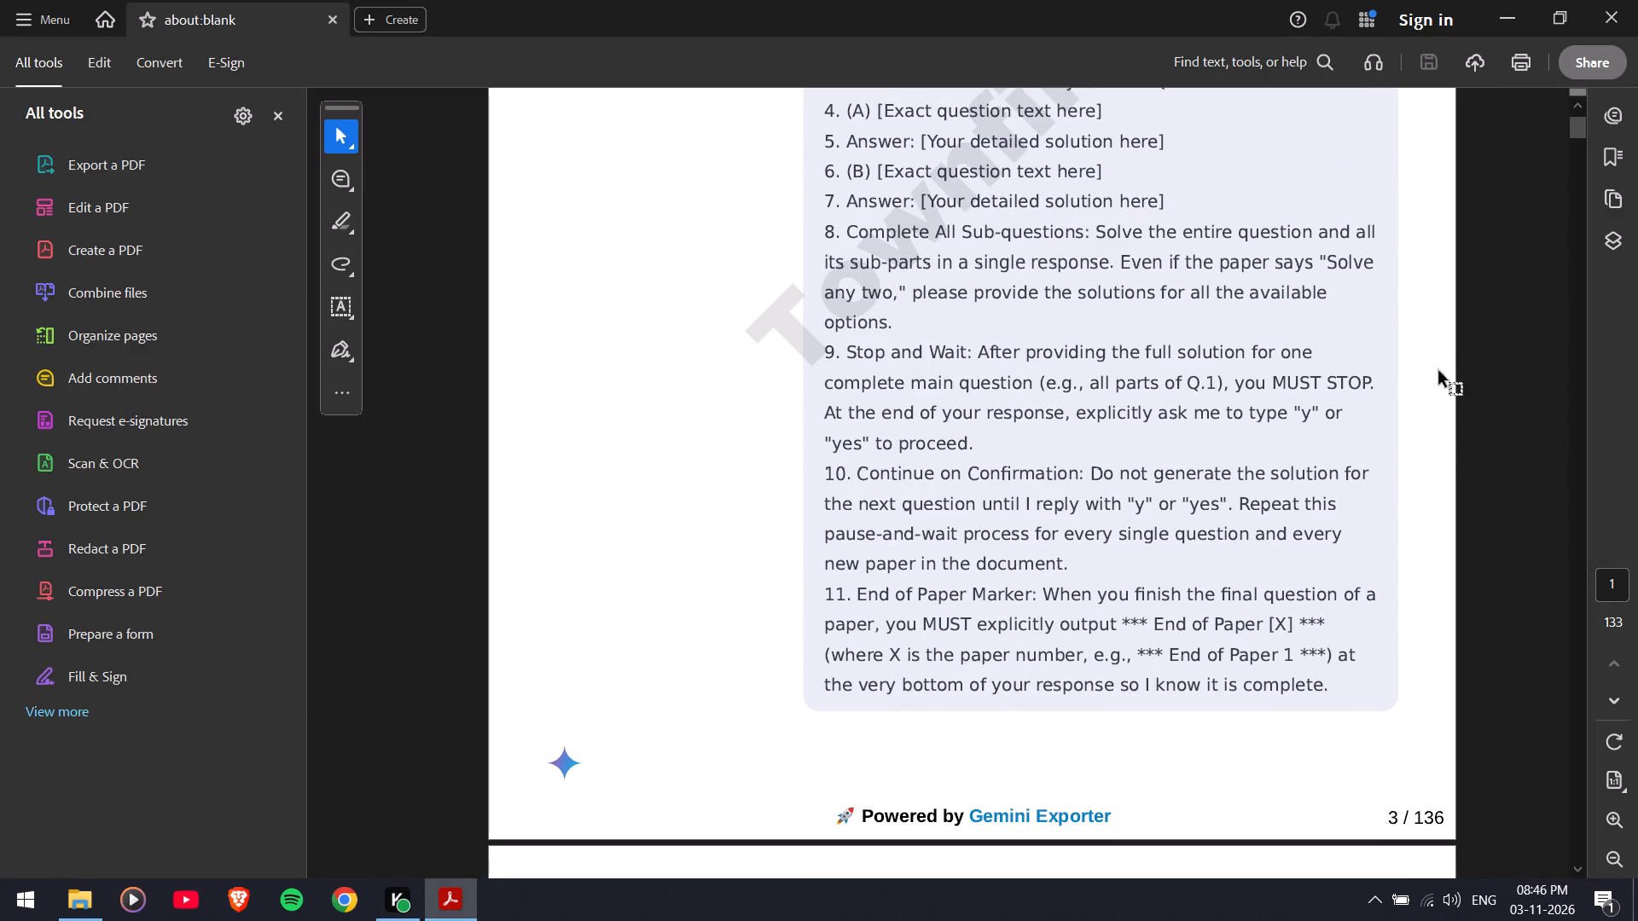
Close the checked PDF along with Acrobat and return to the pyq watermark folder.
left_click(1637, 0)
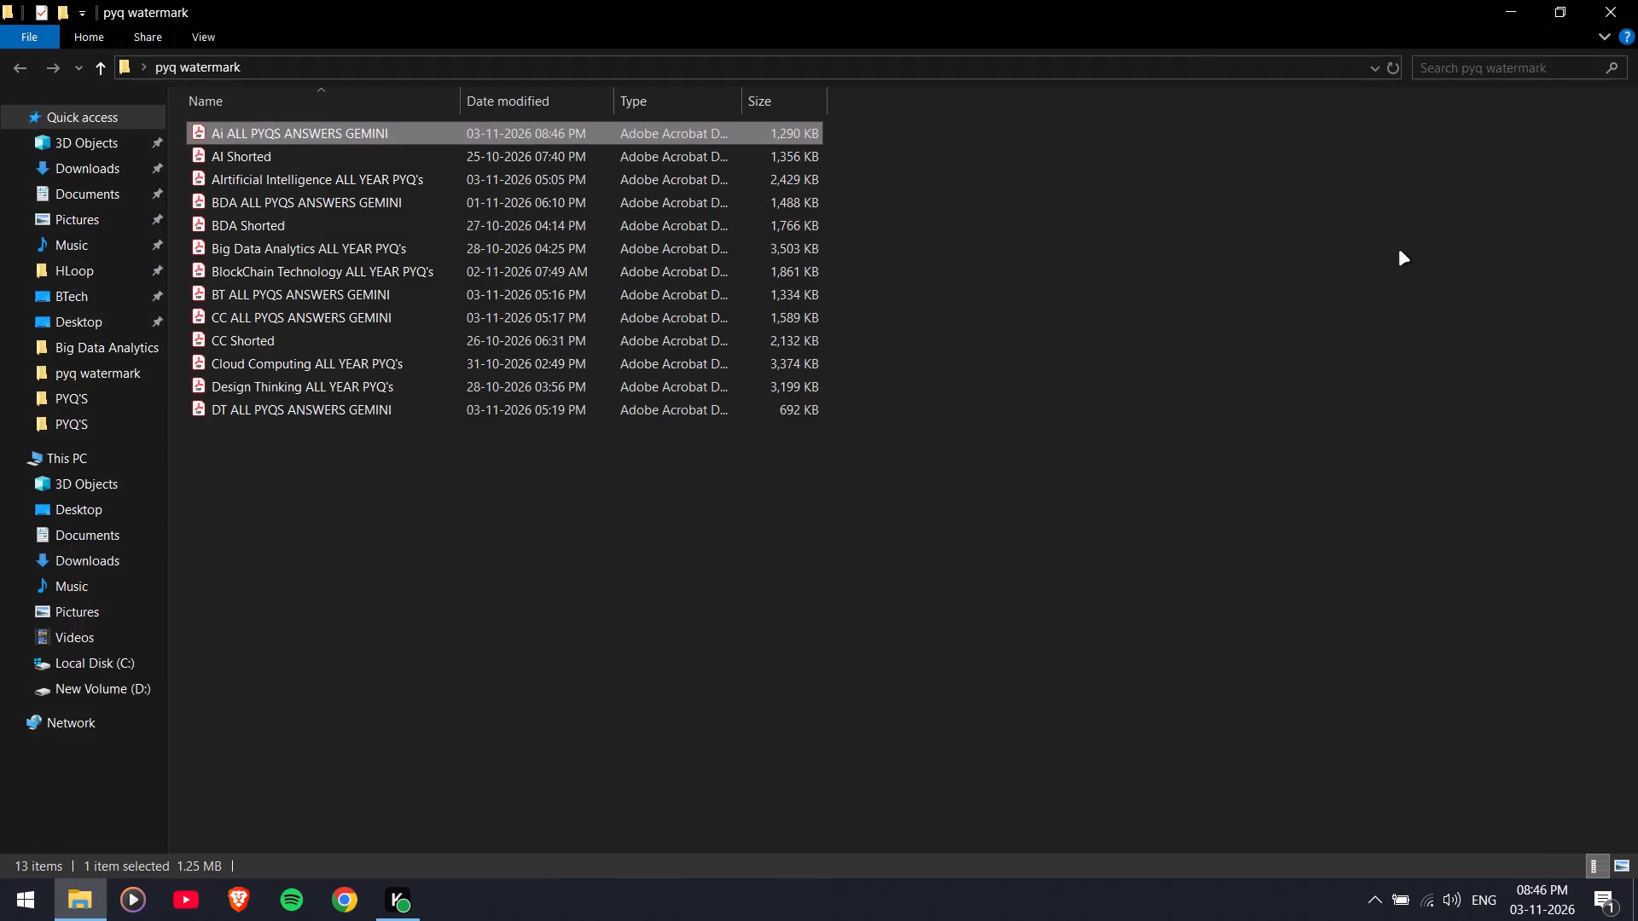
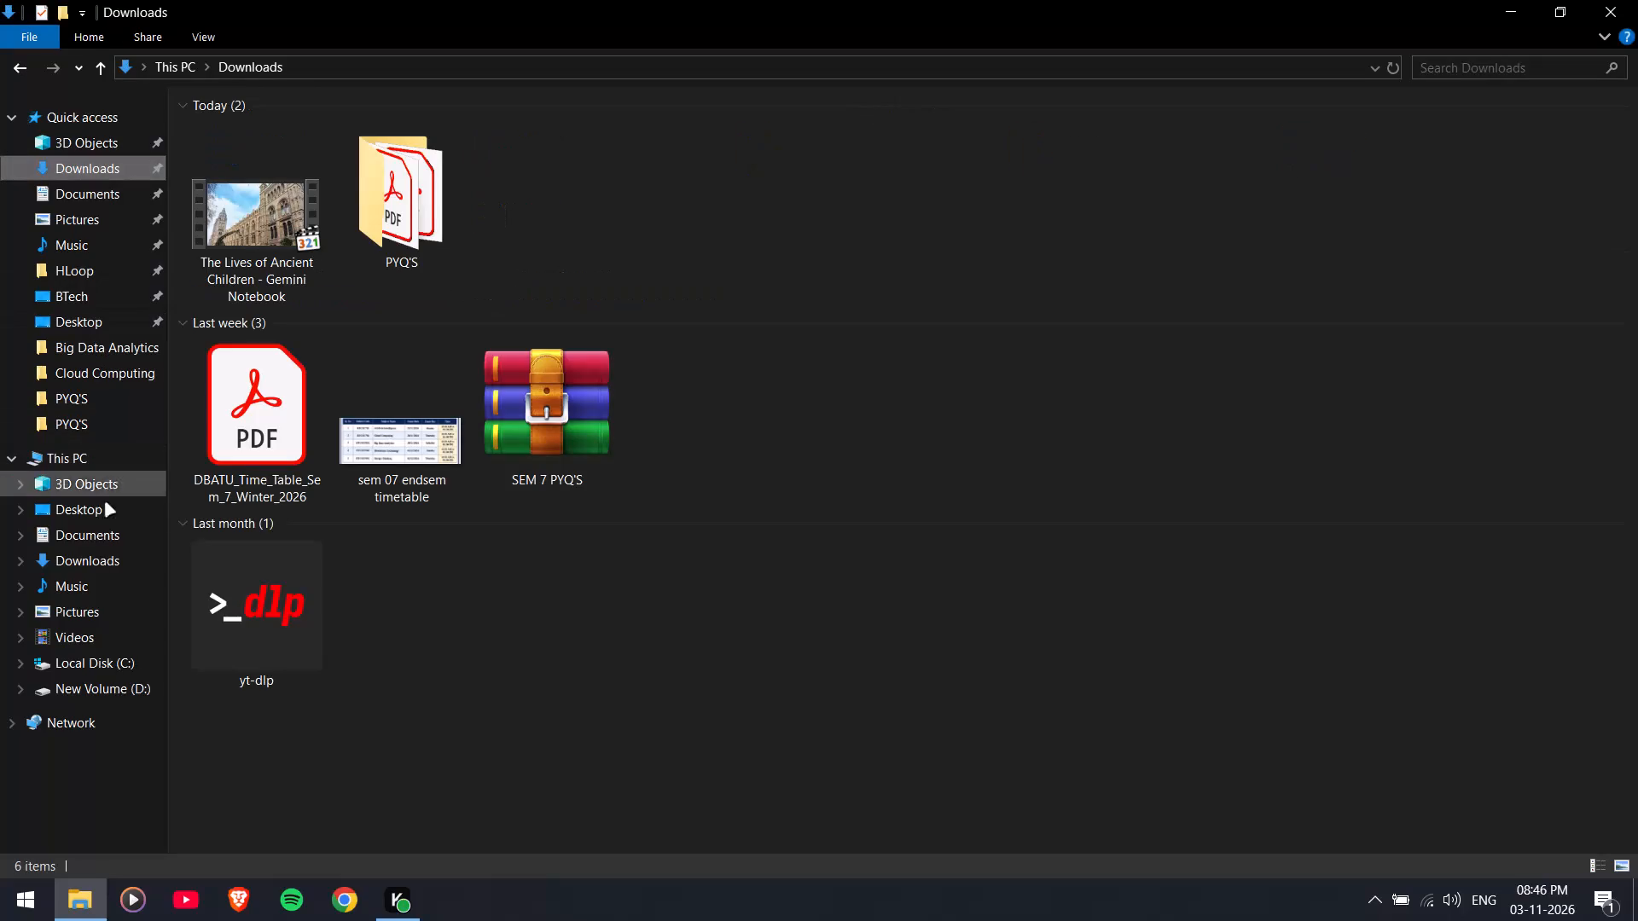
Open the Artificial Intelligence PDF from the BTech PYQ'S folder on drive D and check the watermark throughout its pages.
left_click(120, 694)
double_click(537, 133)
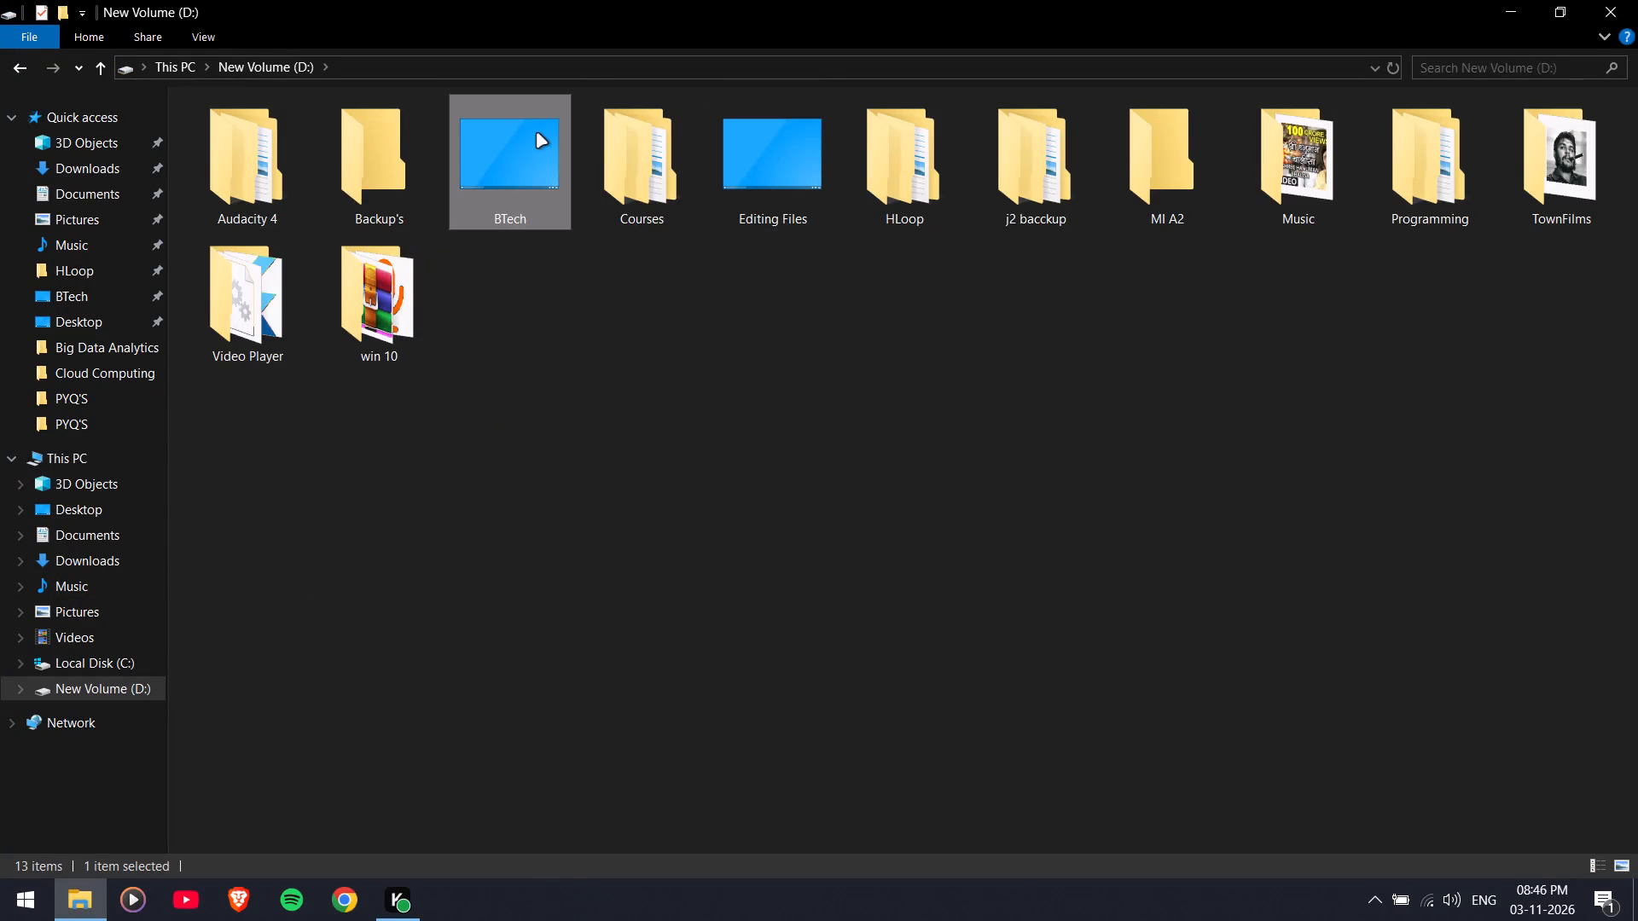
double_click(599, 177)
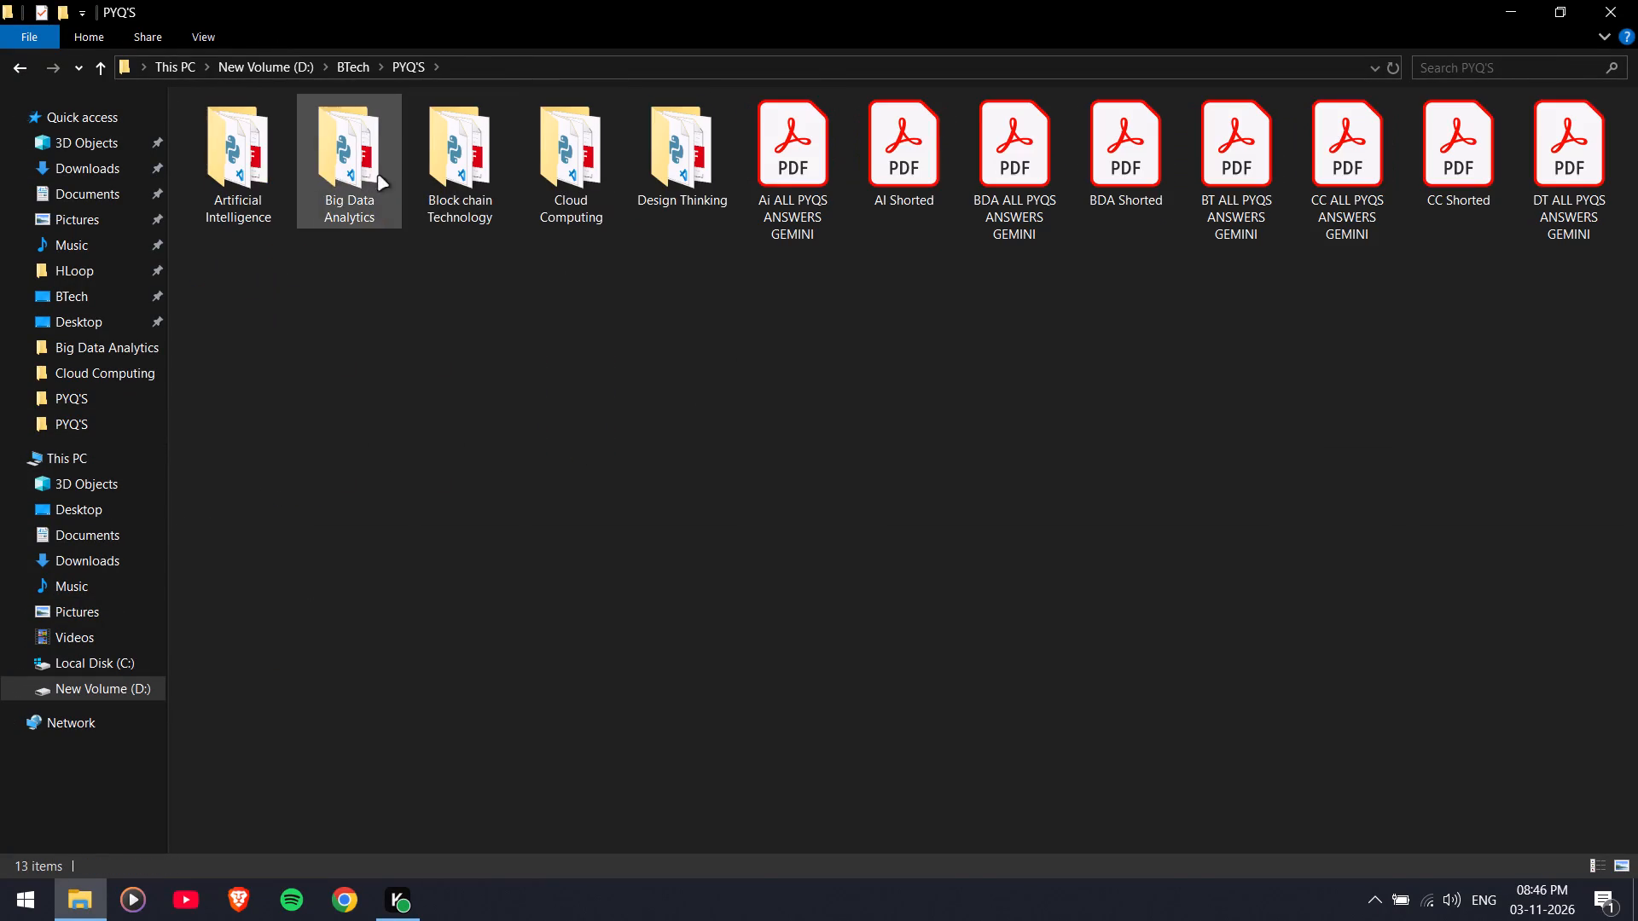
double_click(271, 165)
double_click(348, 506)
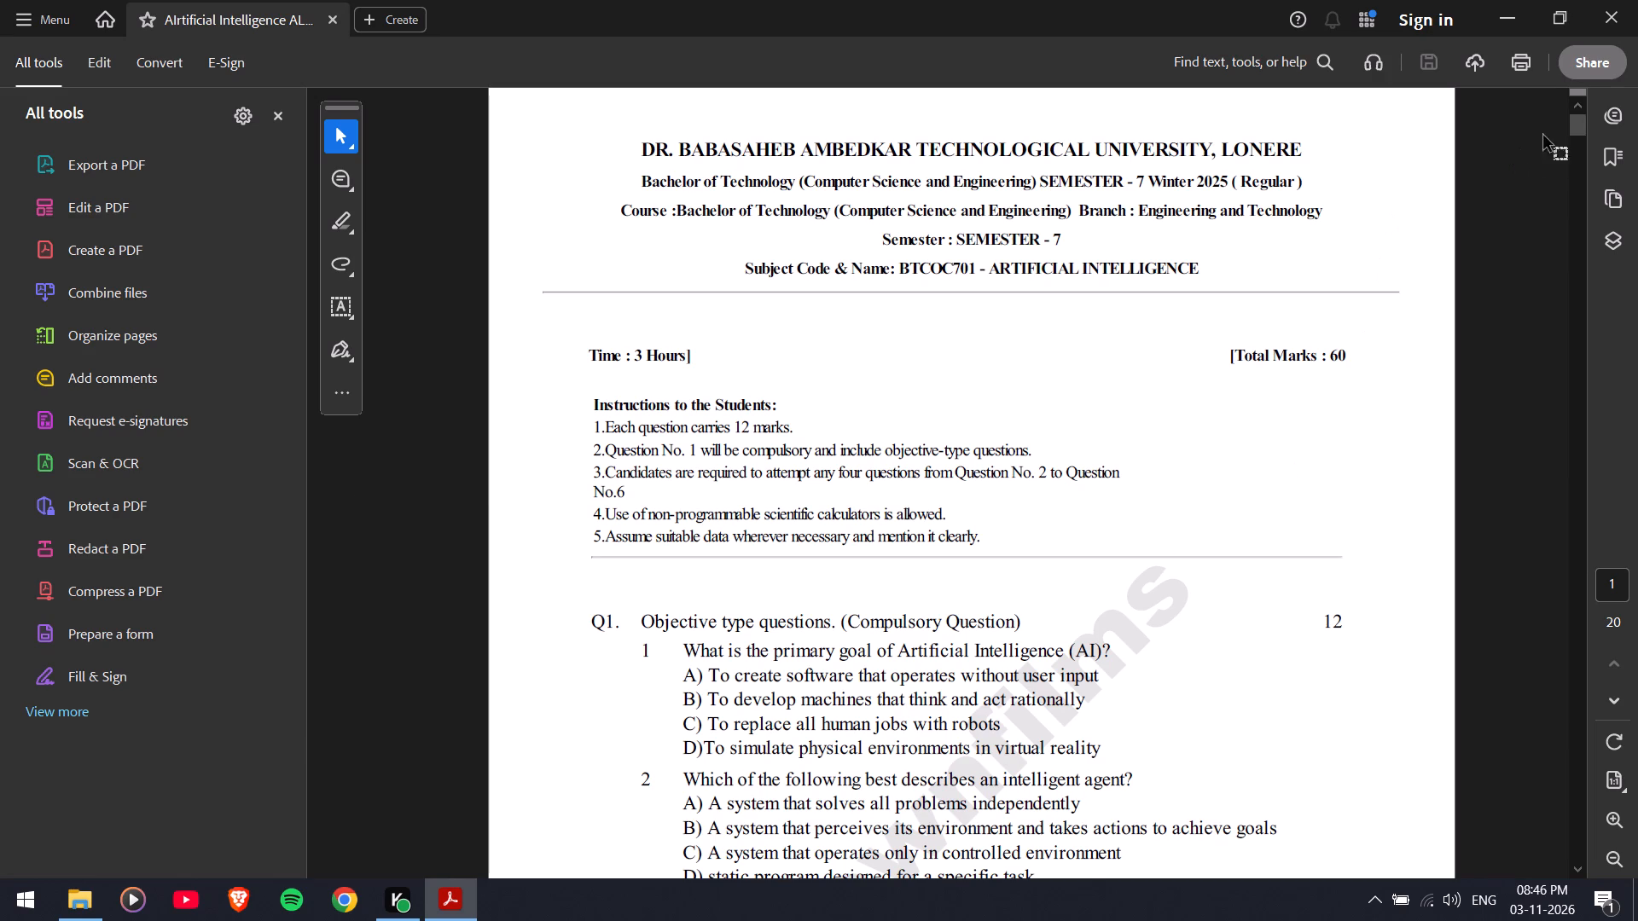
left_click_drag(1579, 125, 1596, 182)
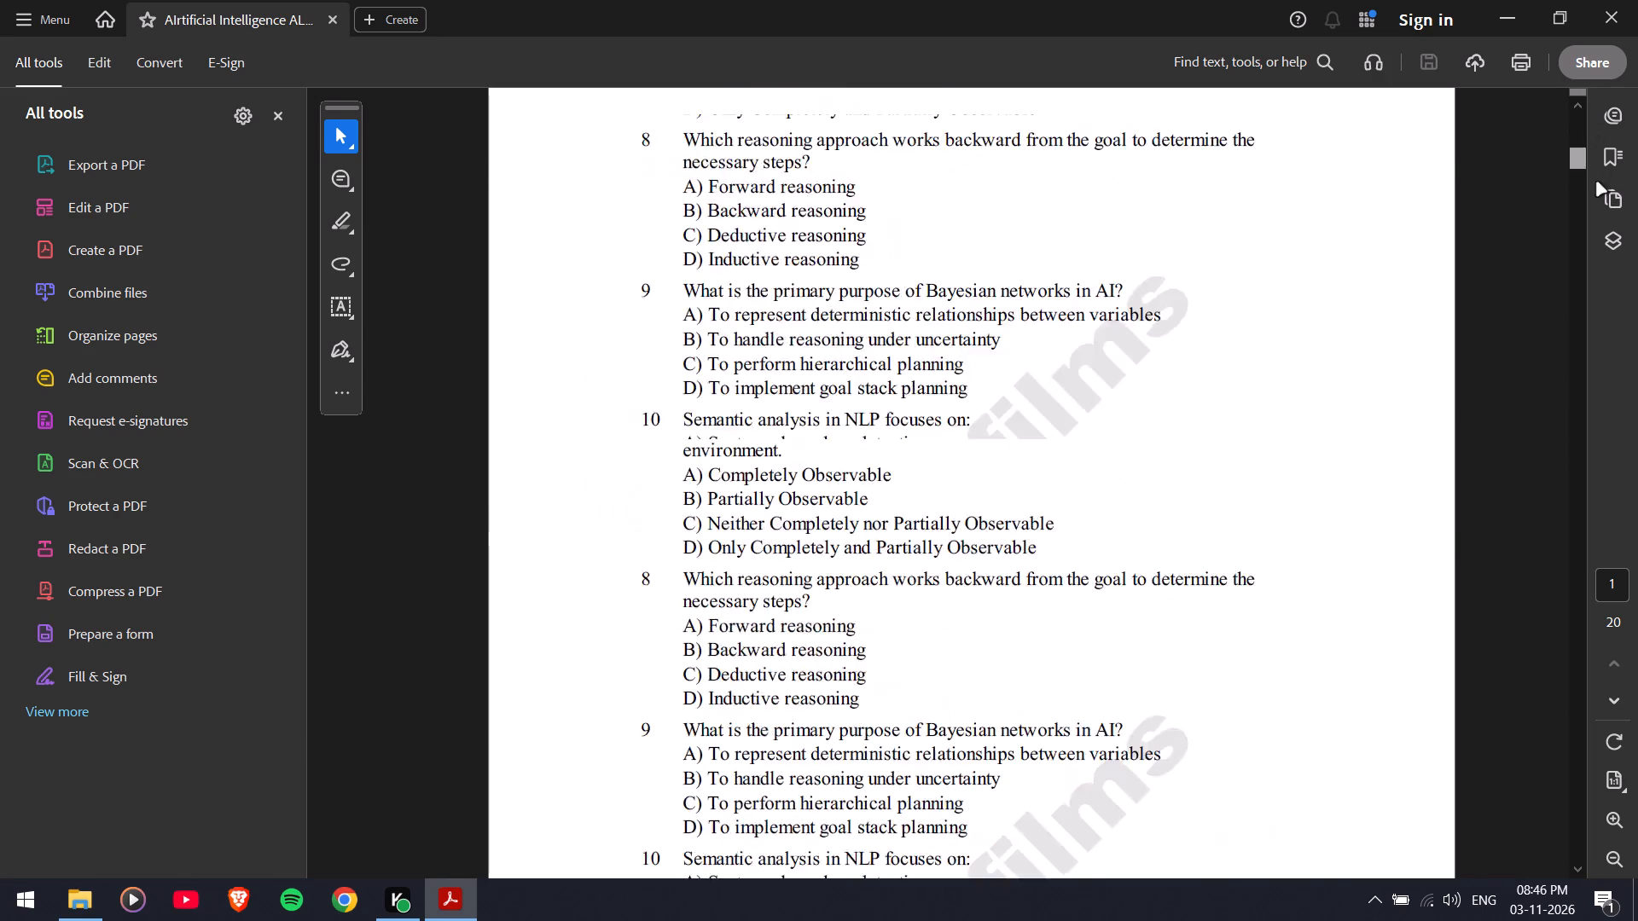
left_click_drag(1596, 182, 1610, 818)
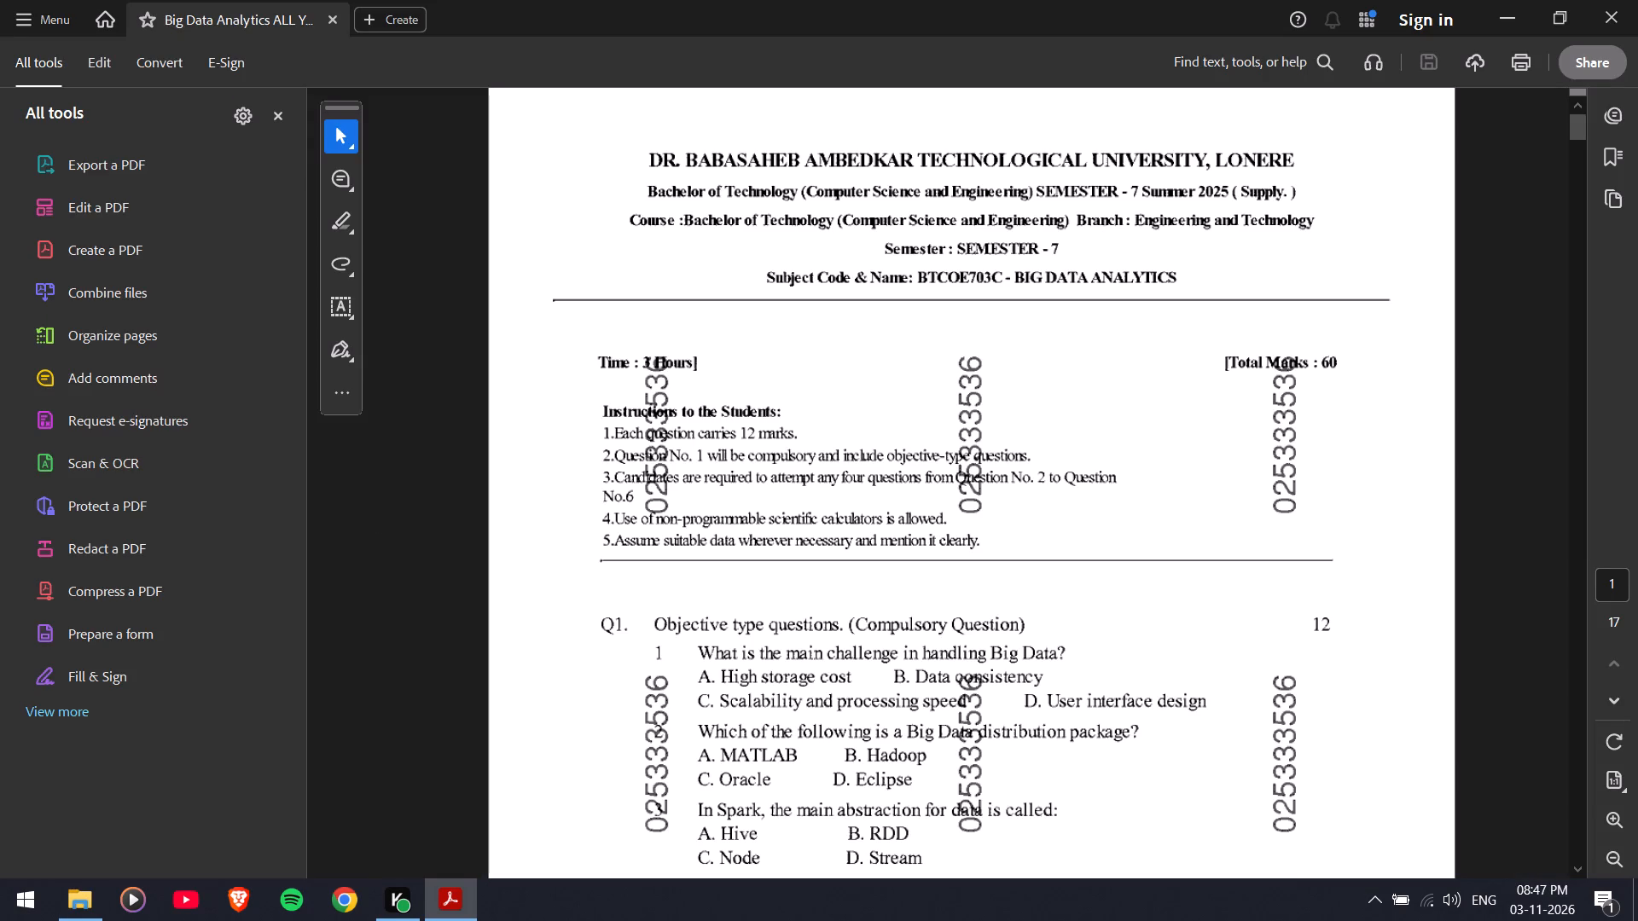
left_click(95, 72)
left_click(105, 478)
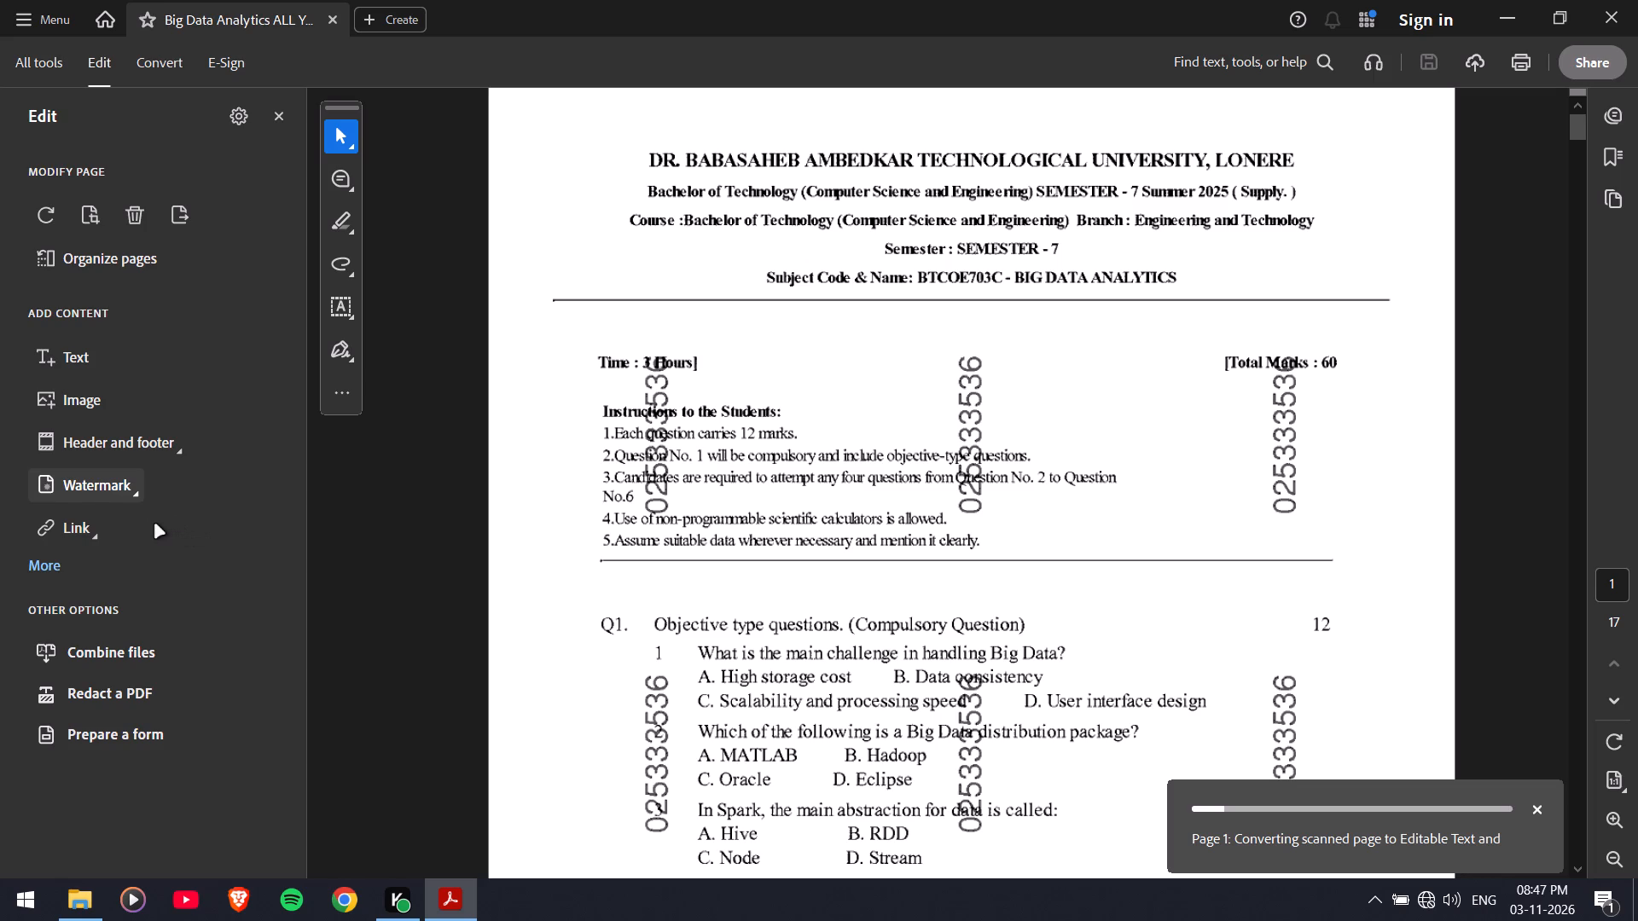
left_click(127, 498)
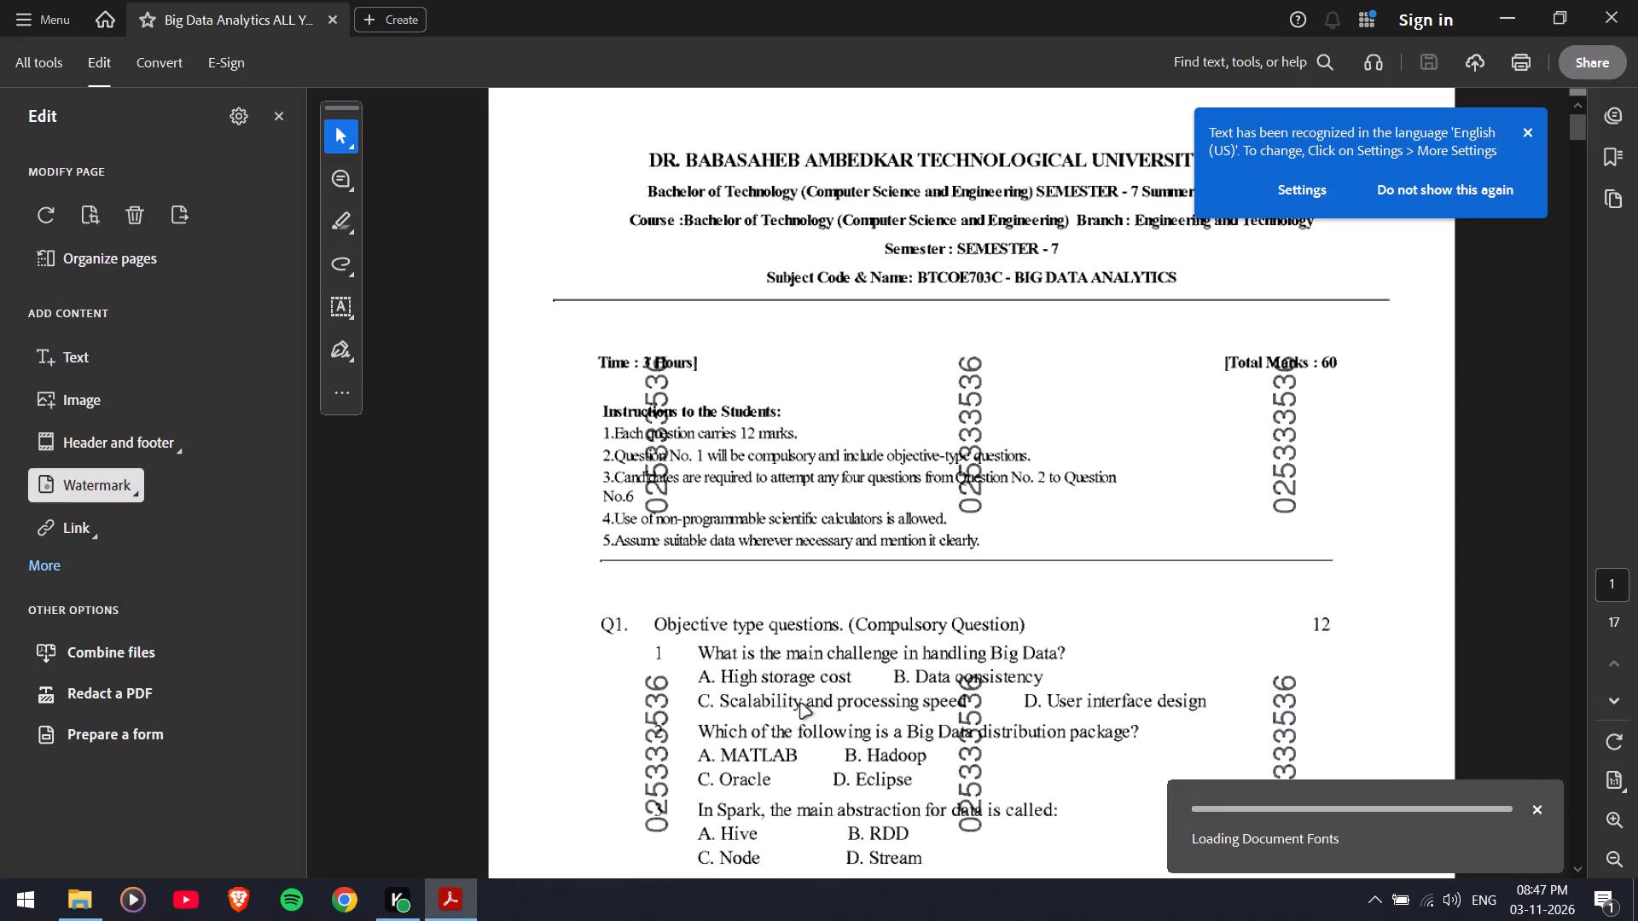
left_click(193, 528)
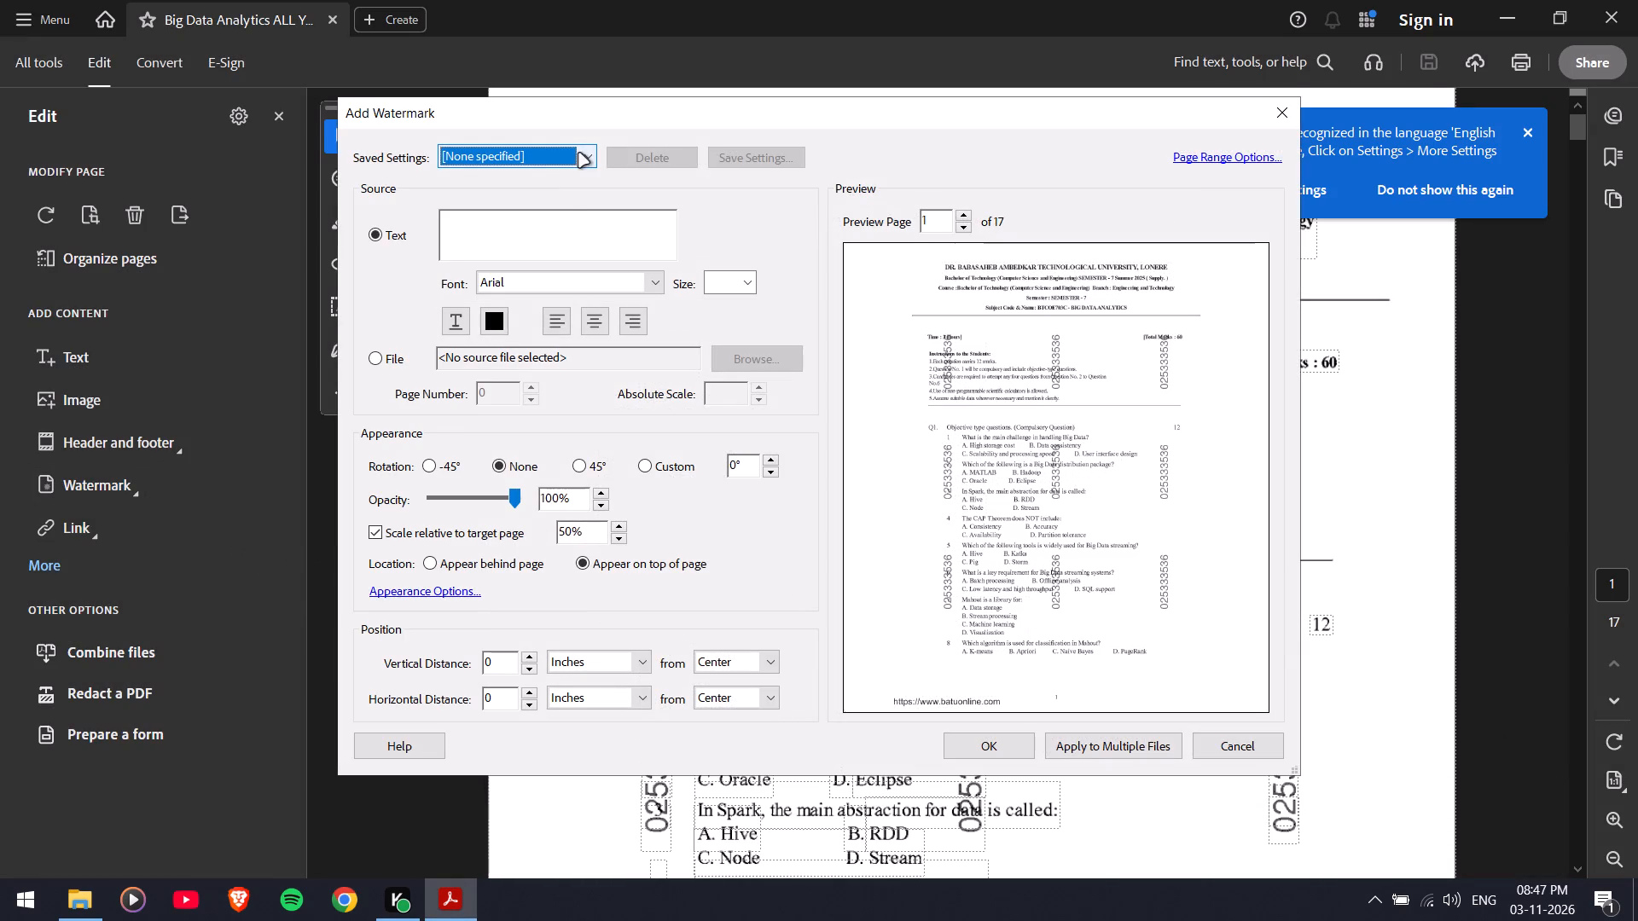
left_click(578, 153)
left_click(520, 208)
left_click(513, 220)
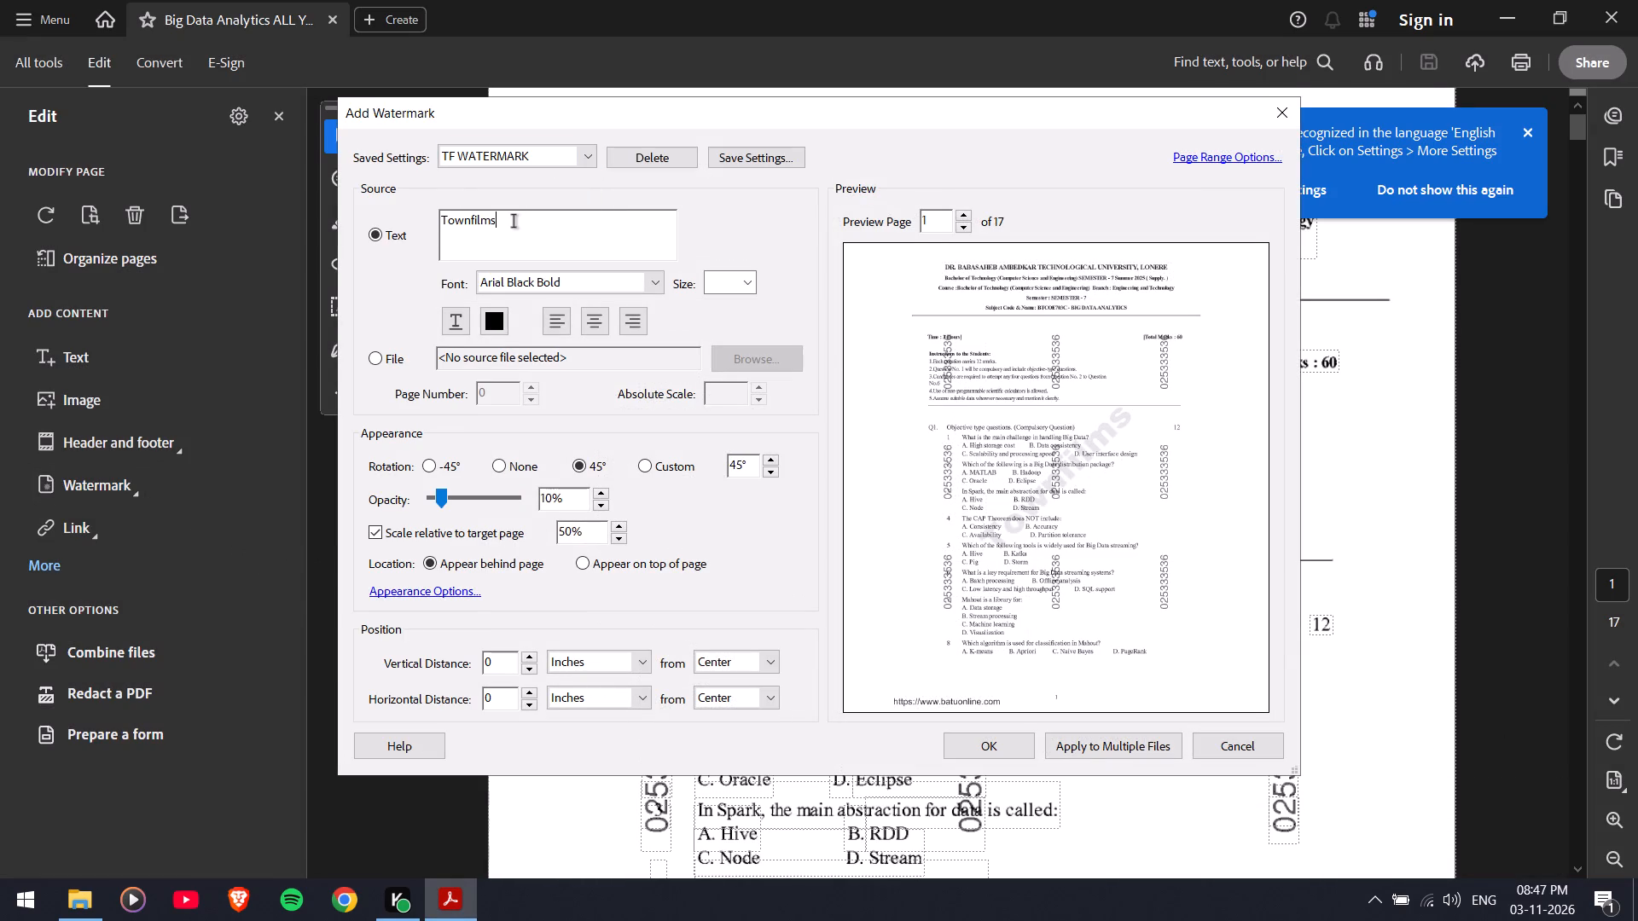
left_click(993, 749)
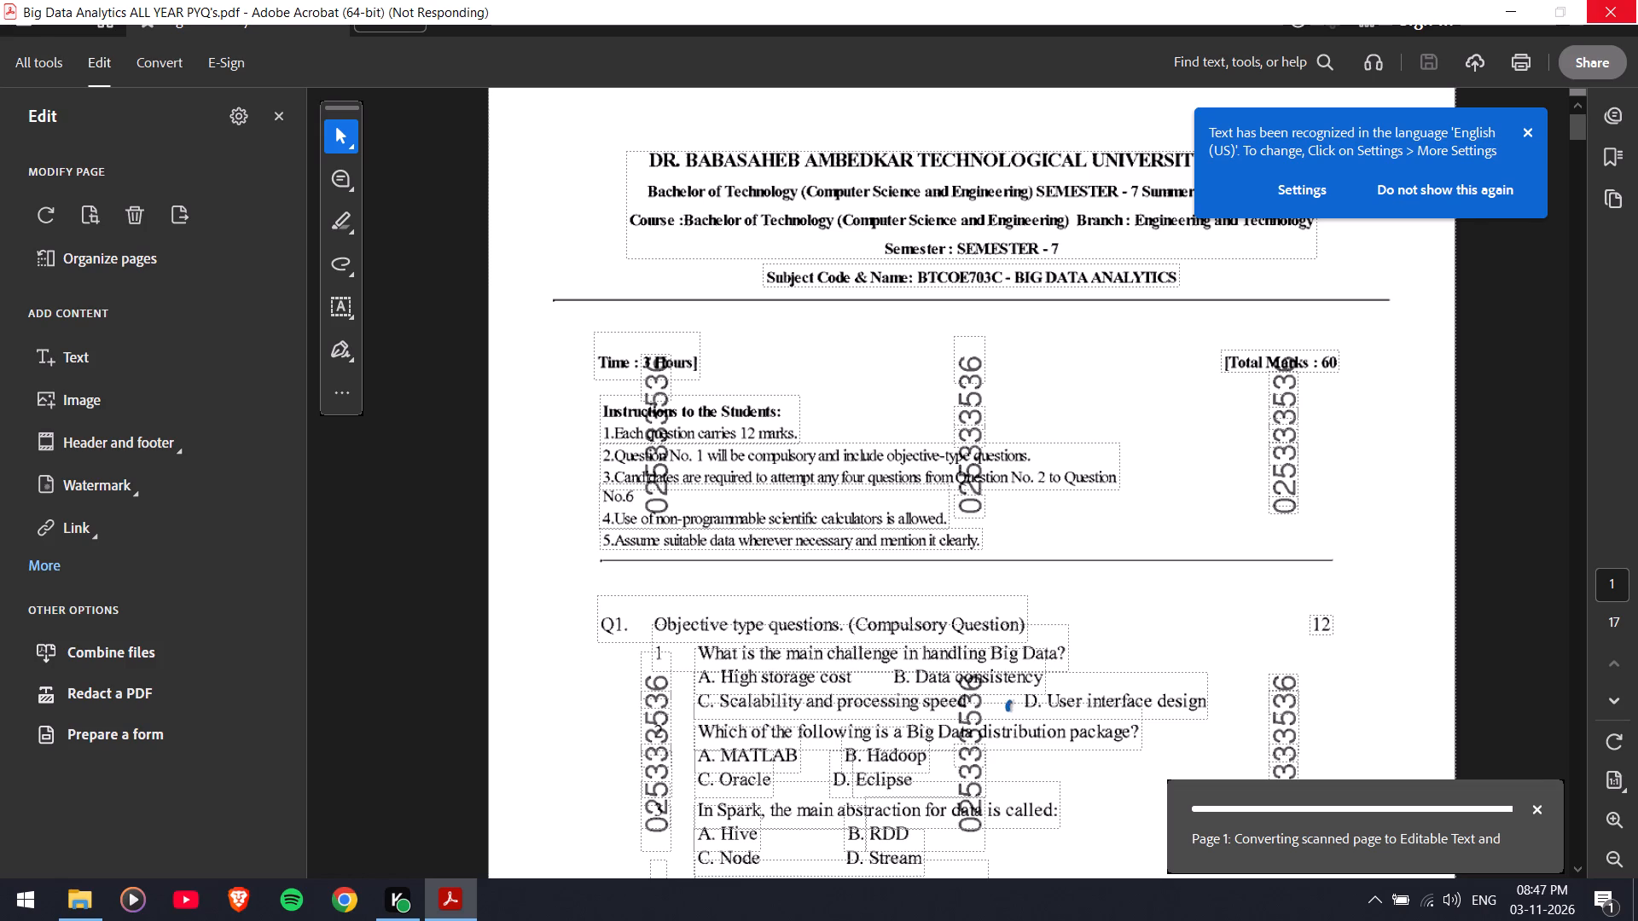
scroll(1014, 706, "down", 6)
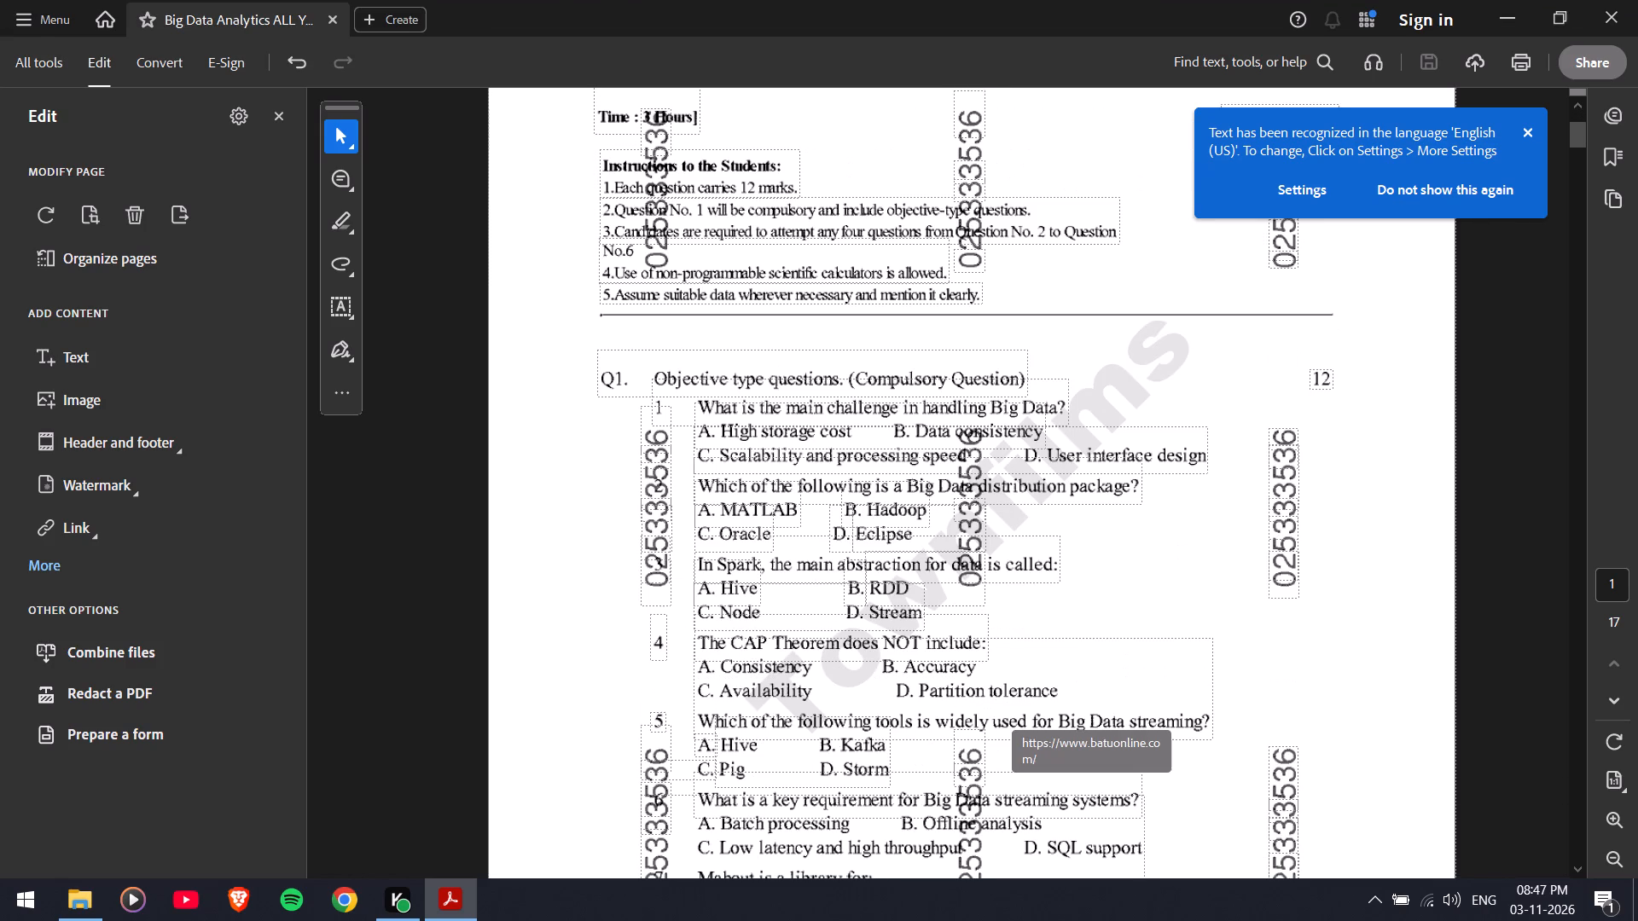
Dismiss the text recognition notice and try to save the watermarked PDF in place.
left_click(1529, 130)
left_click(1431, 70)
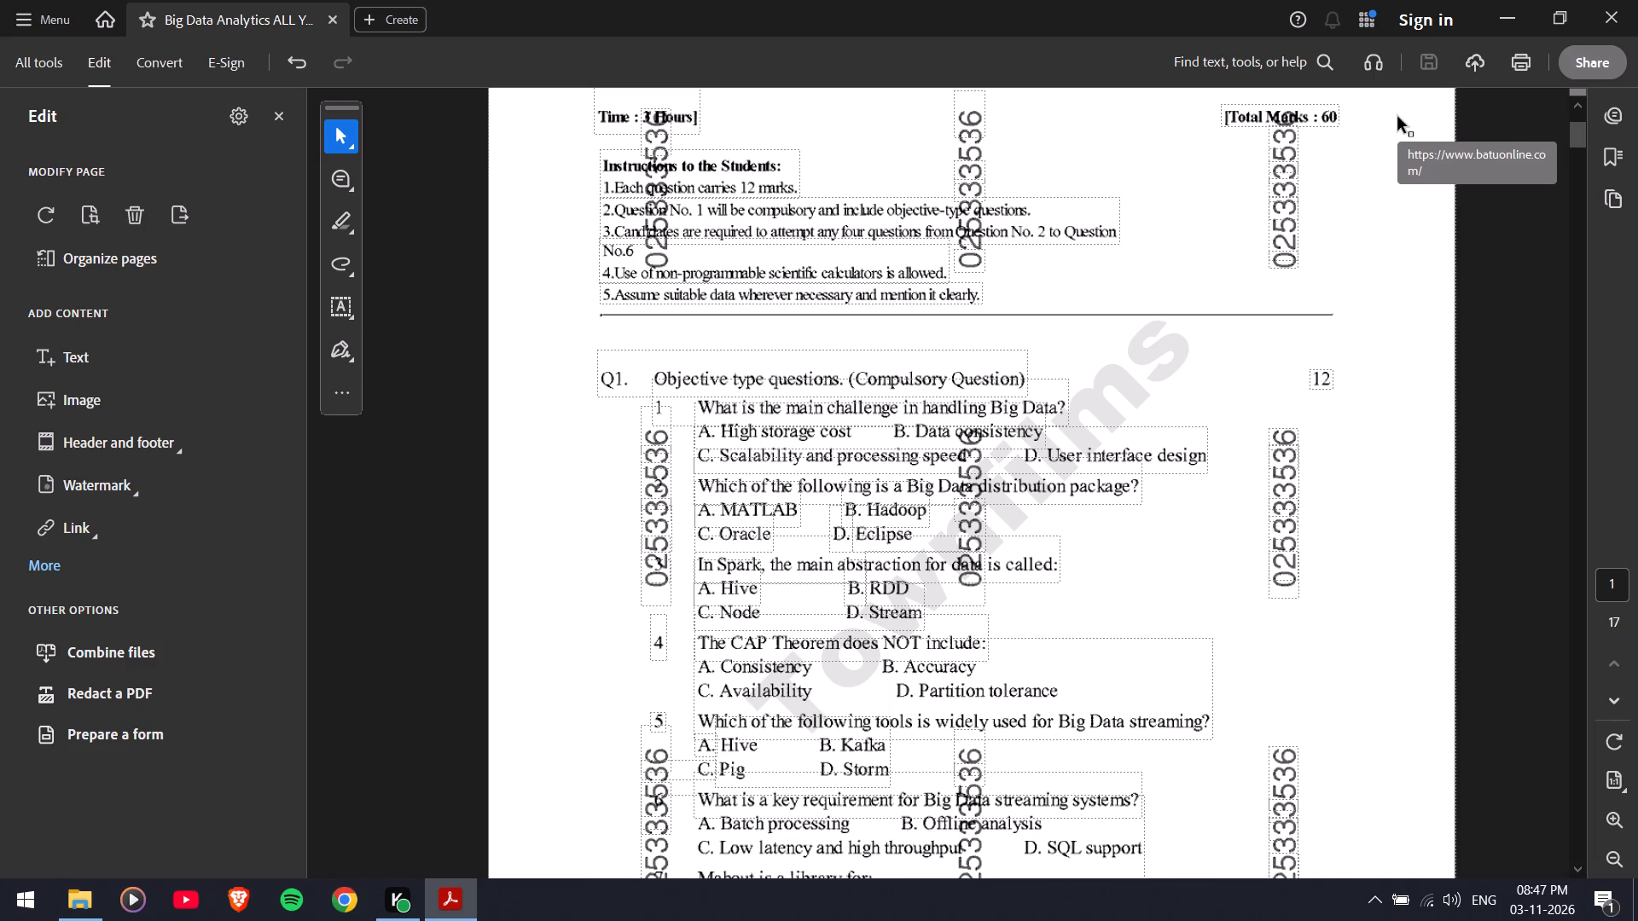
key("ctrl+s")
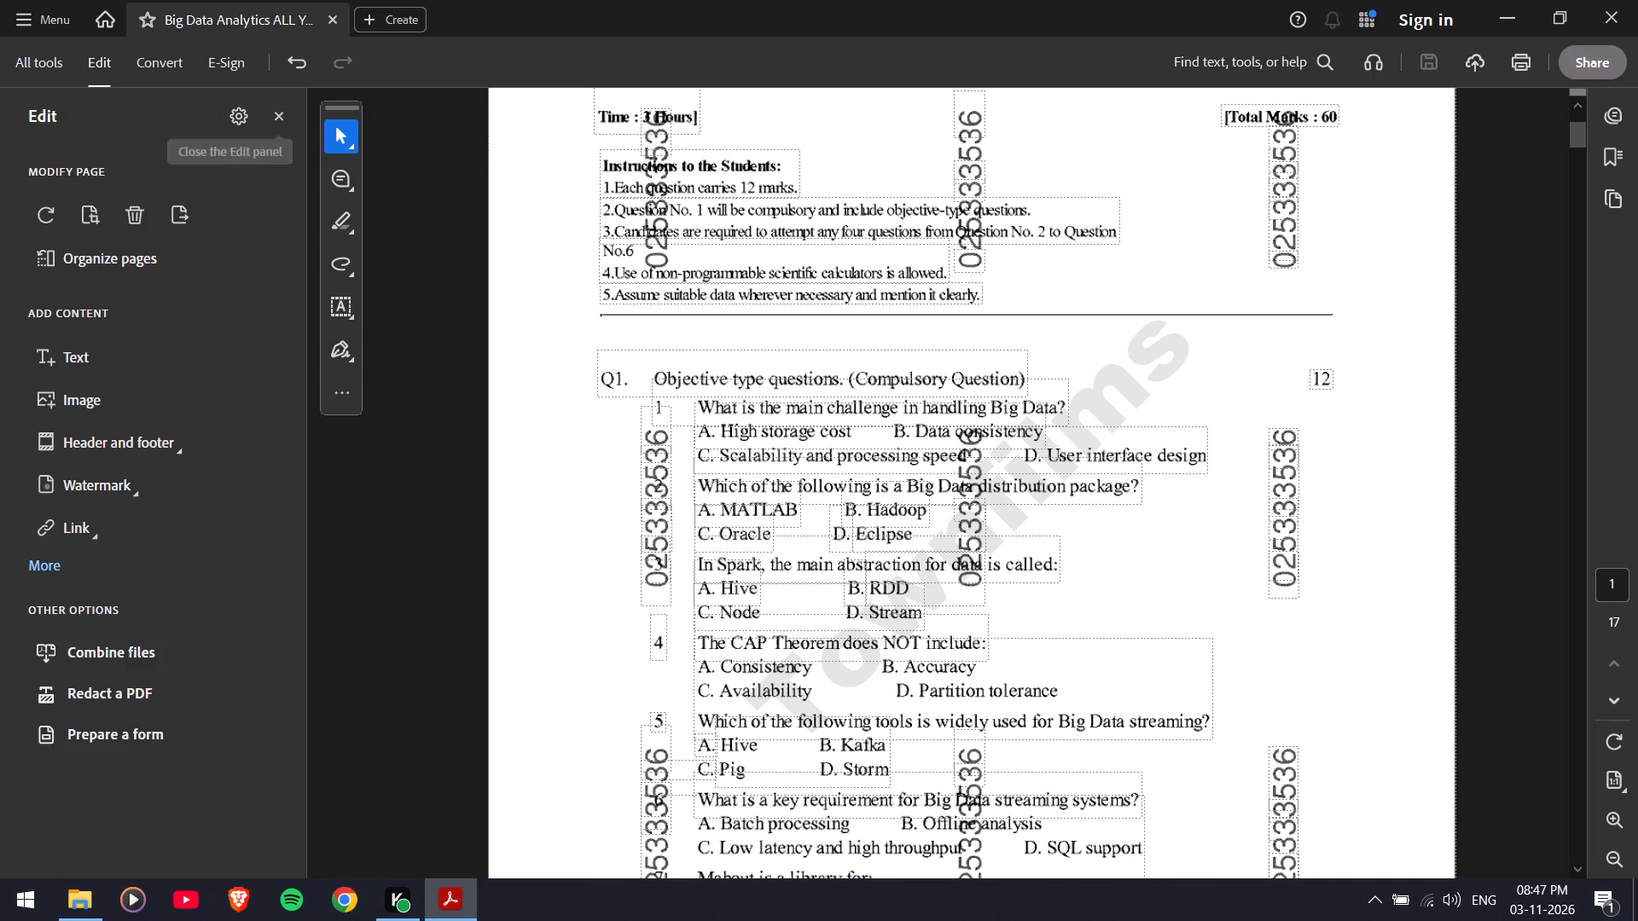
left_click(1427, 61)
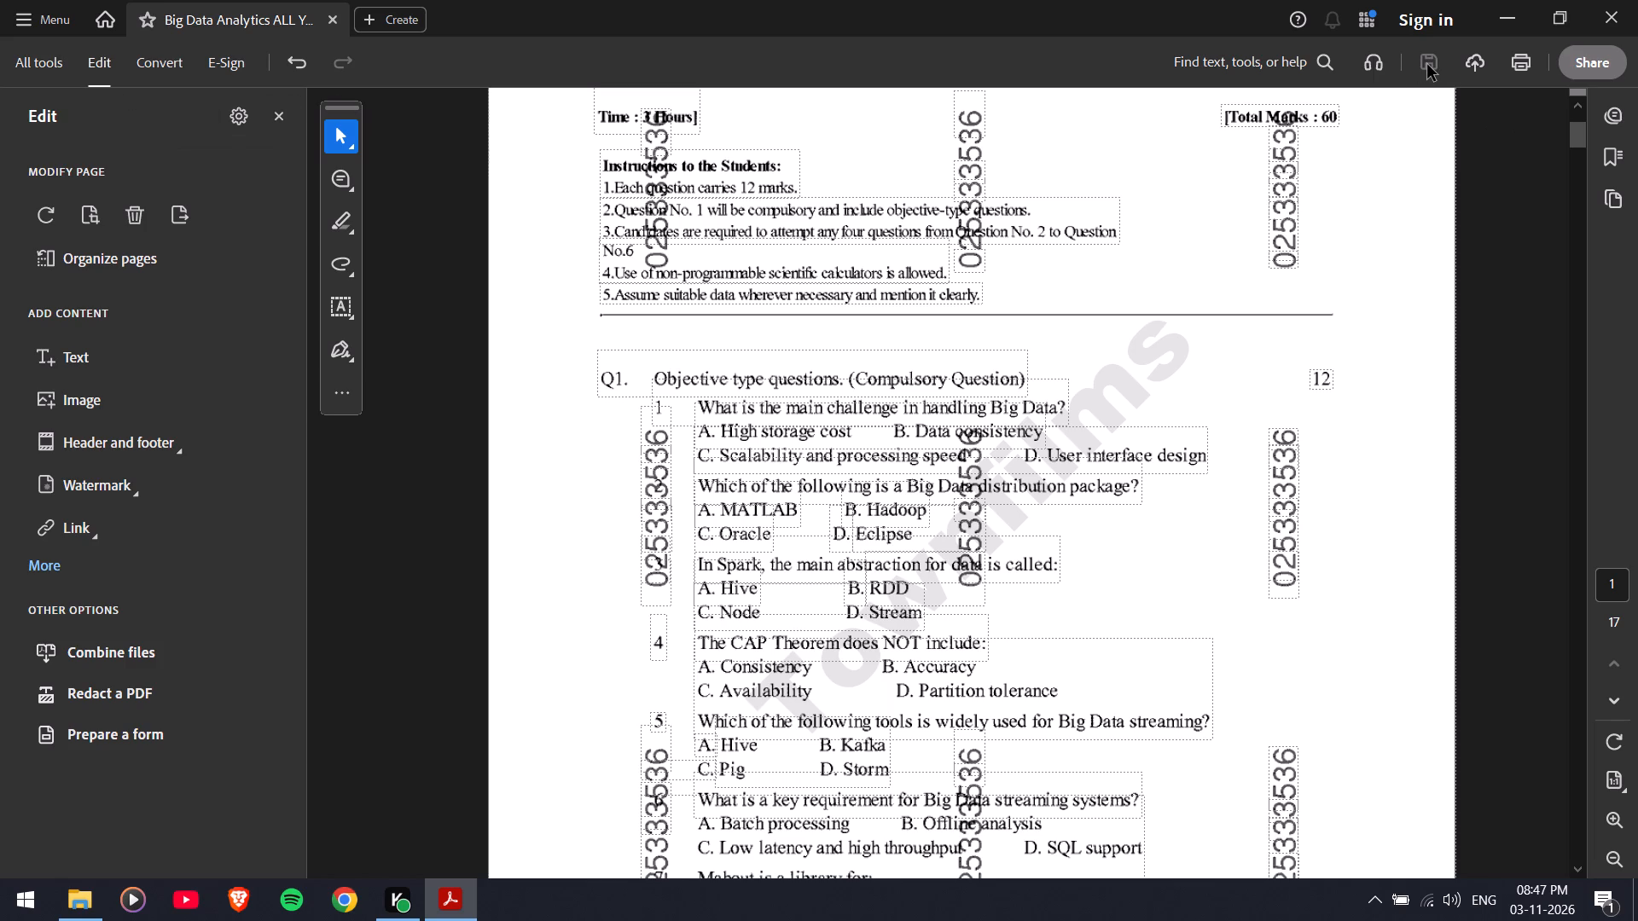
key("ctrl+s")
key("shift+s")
Save the PDF over Big Data Analytics ALL YEAR PYQ's in D: > BTech > PYQ'S > Big Data Analytics and close Acrobat.
key("ctrl+shift+s")
key("ctrl+shift+s")
key("ctrl+shift+s")
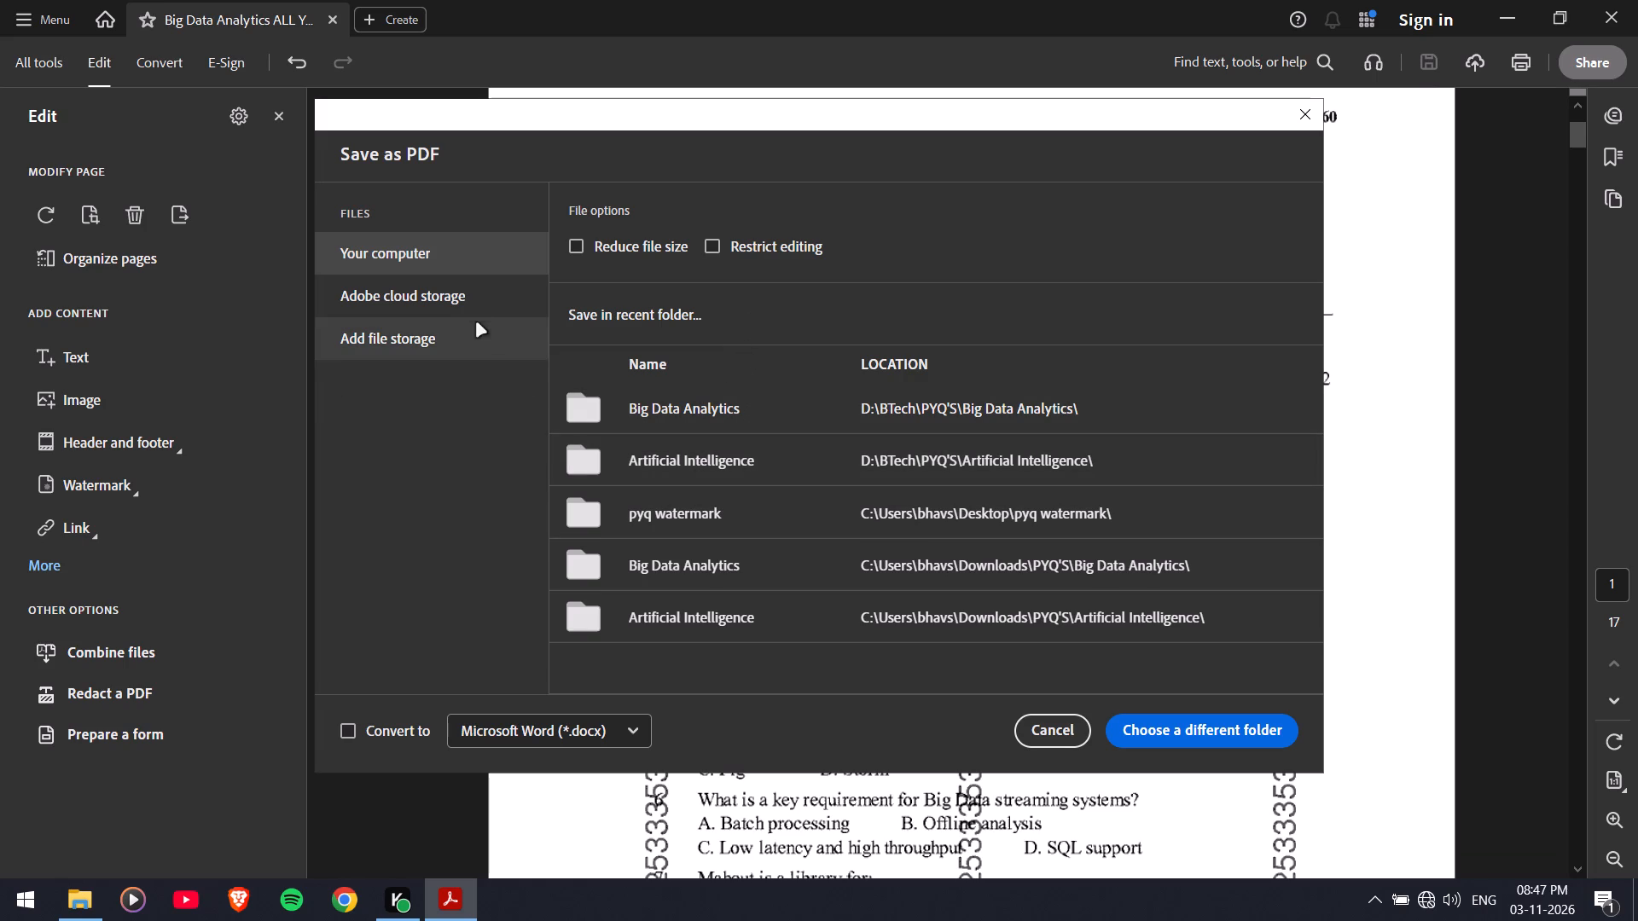
left_click(1151, 734)
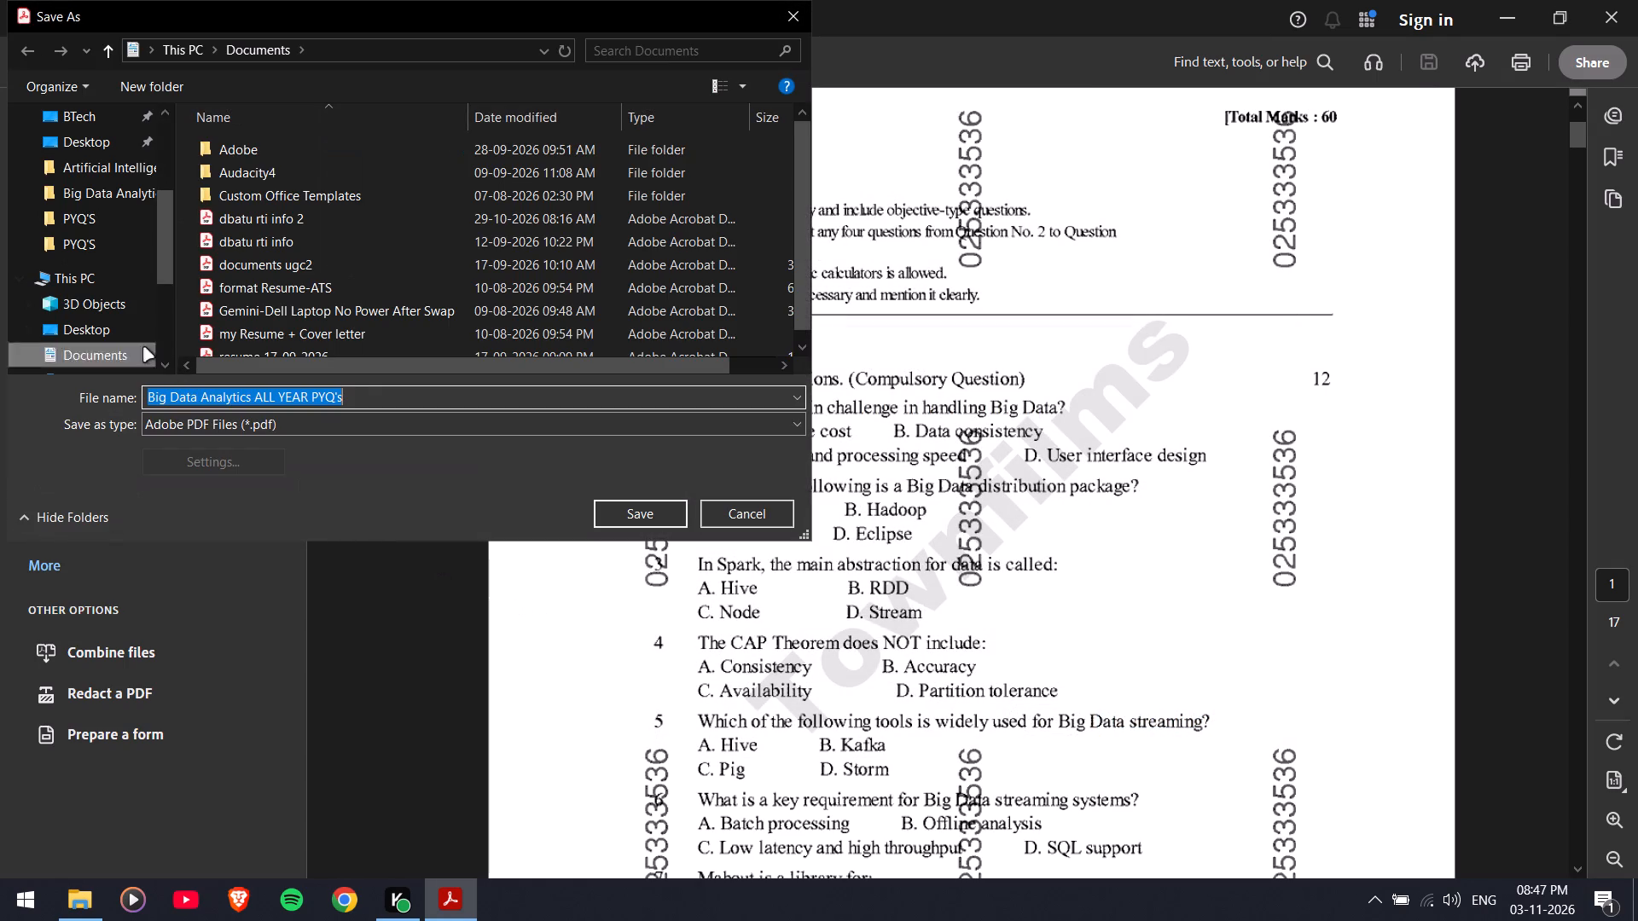
scroll(148, 161, "down", 6)
scroll(131, 241, "down", 5)
left_click(119, 285)
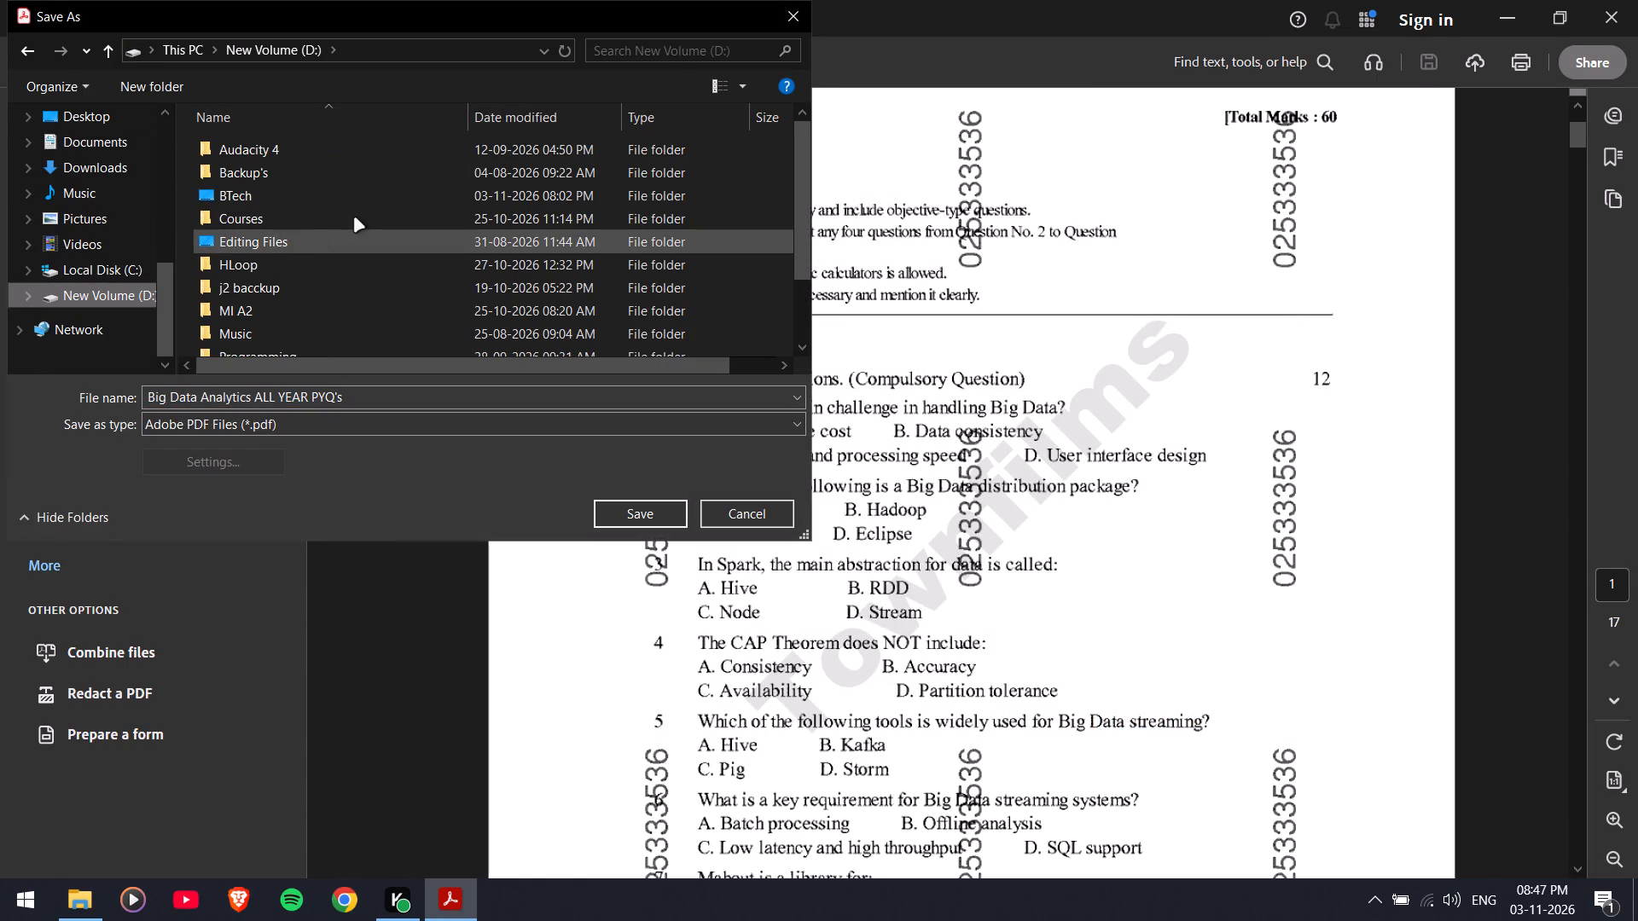
double_click(247, 204)
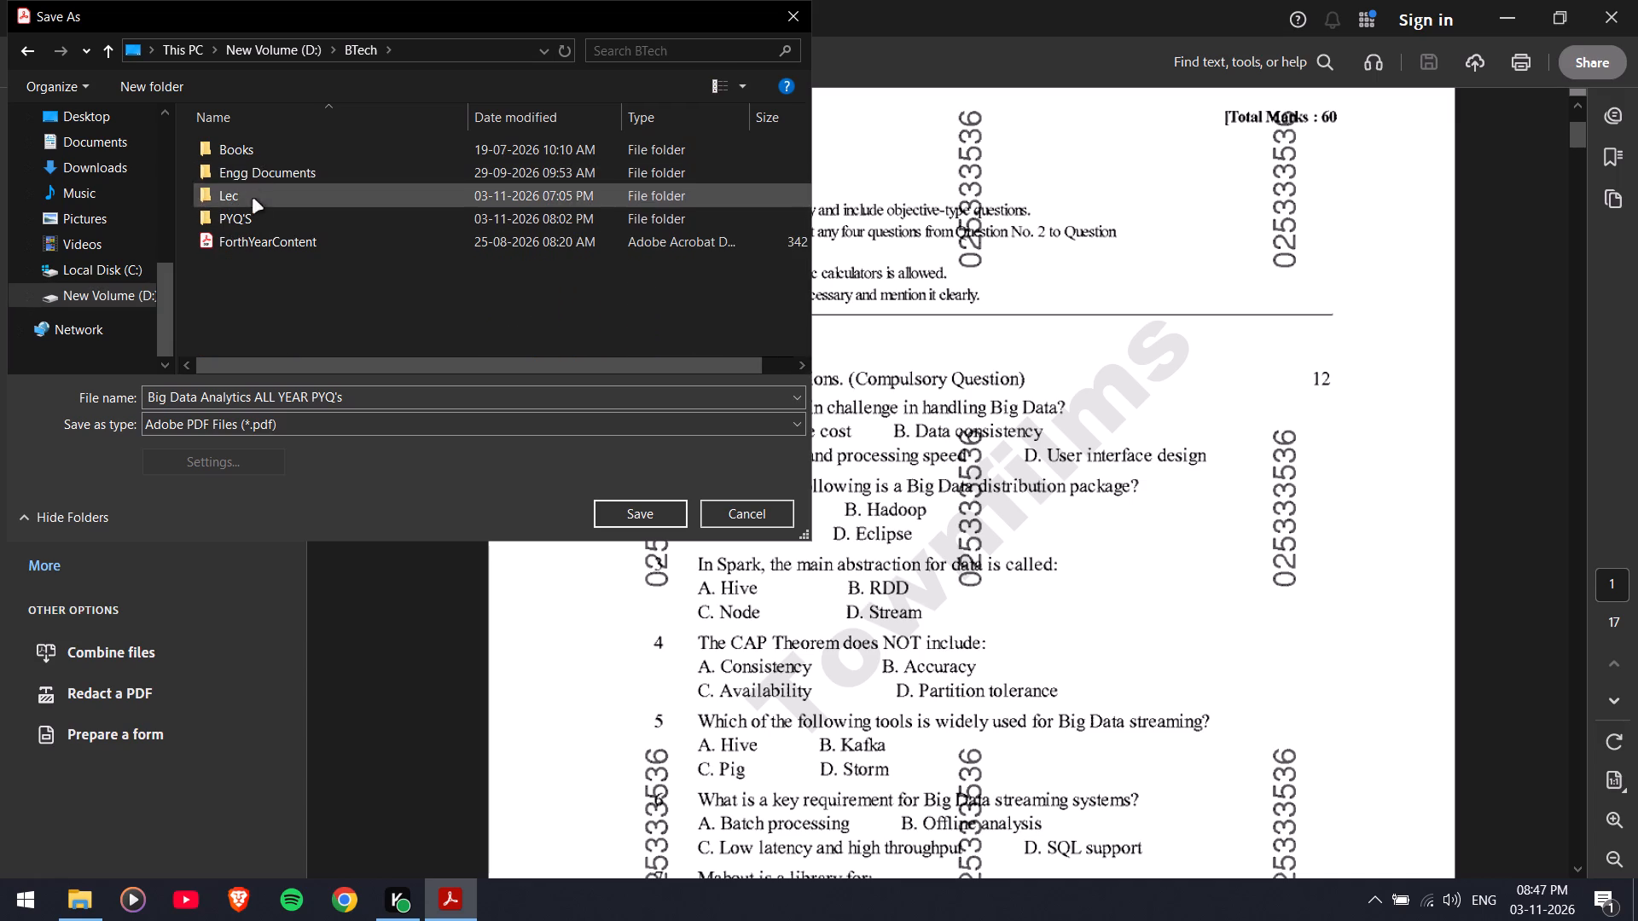
double_click(248, 217)
double_click(271, 172)
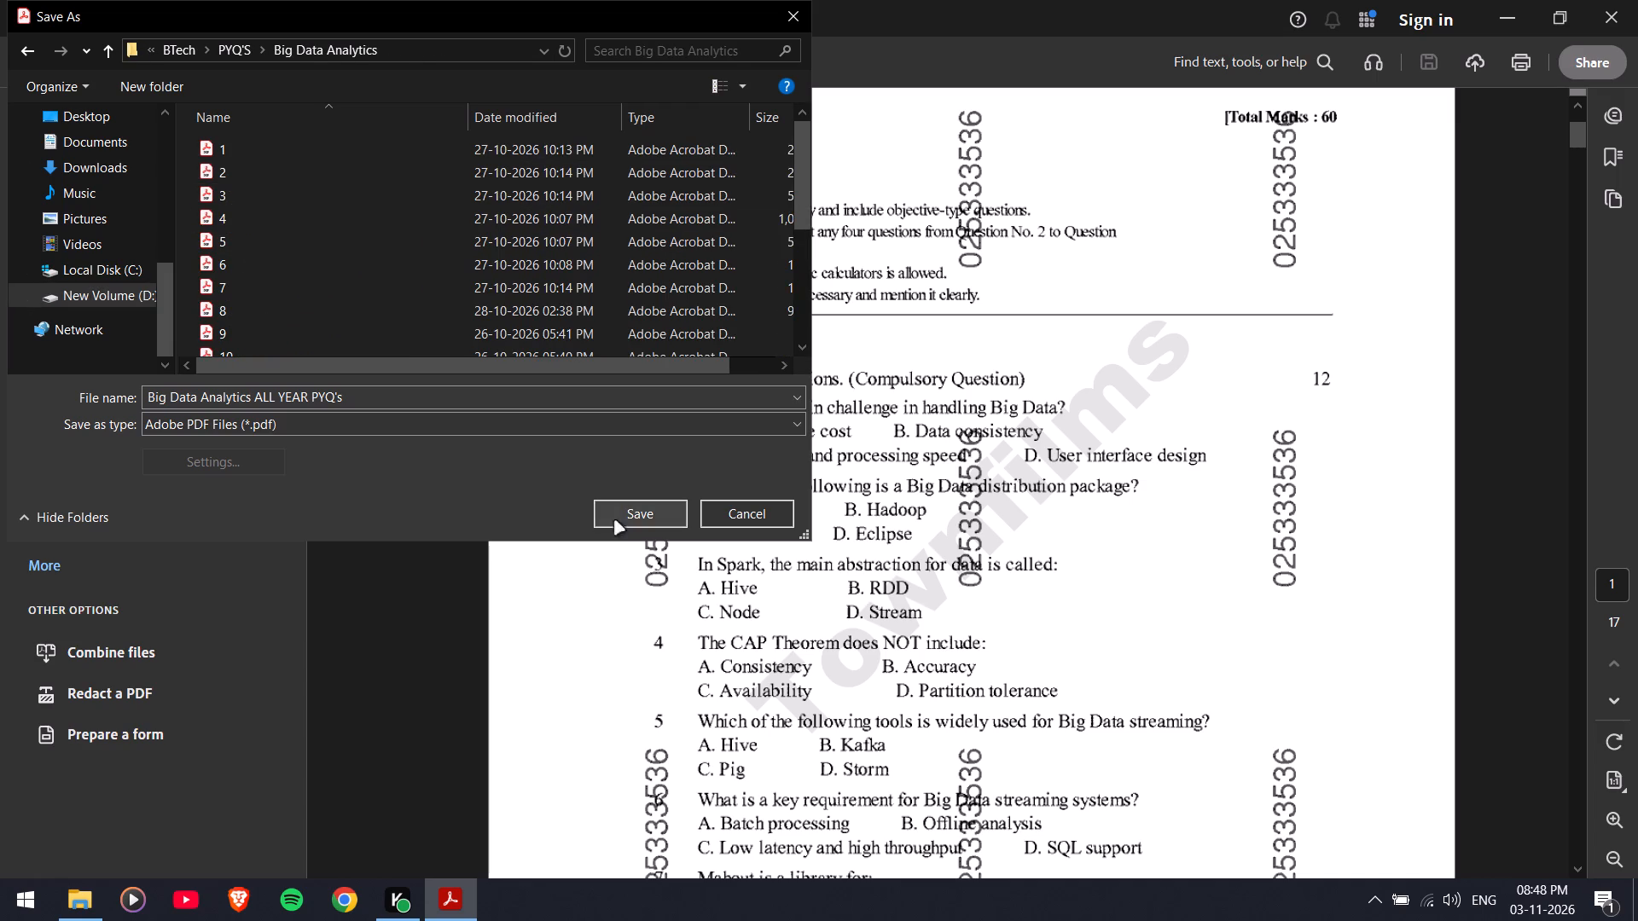
scroll(445, 300, "down", 11)
left_click(400, 344)
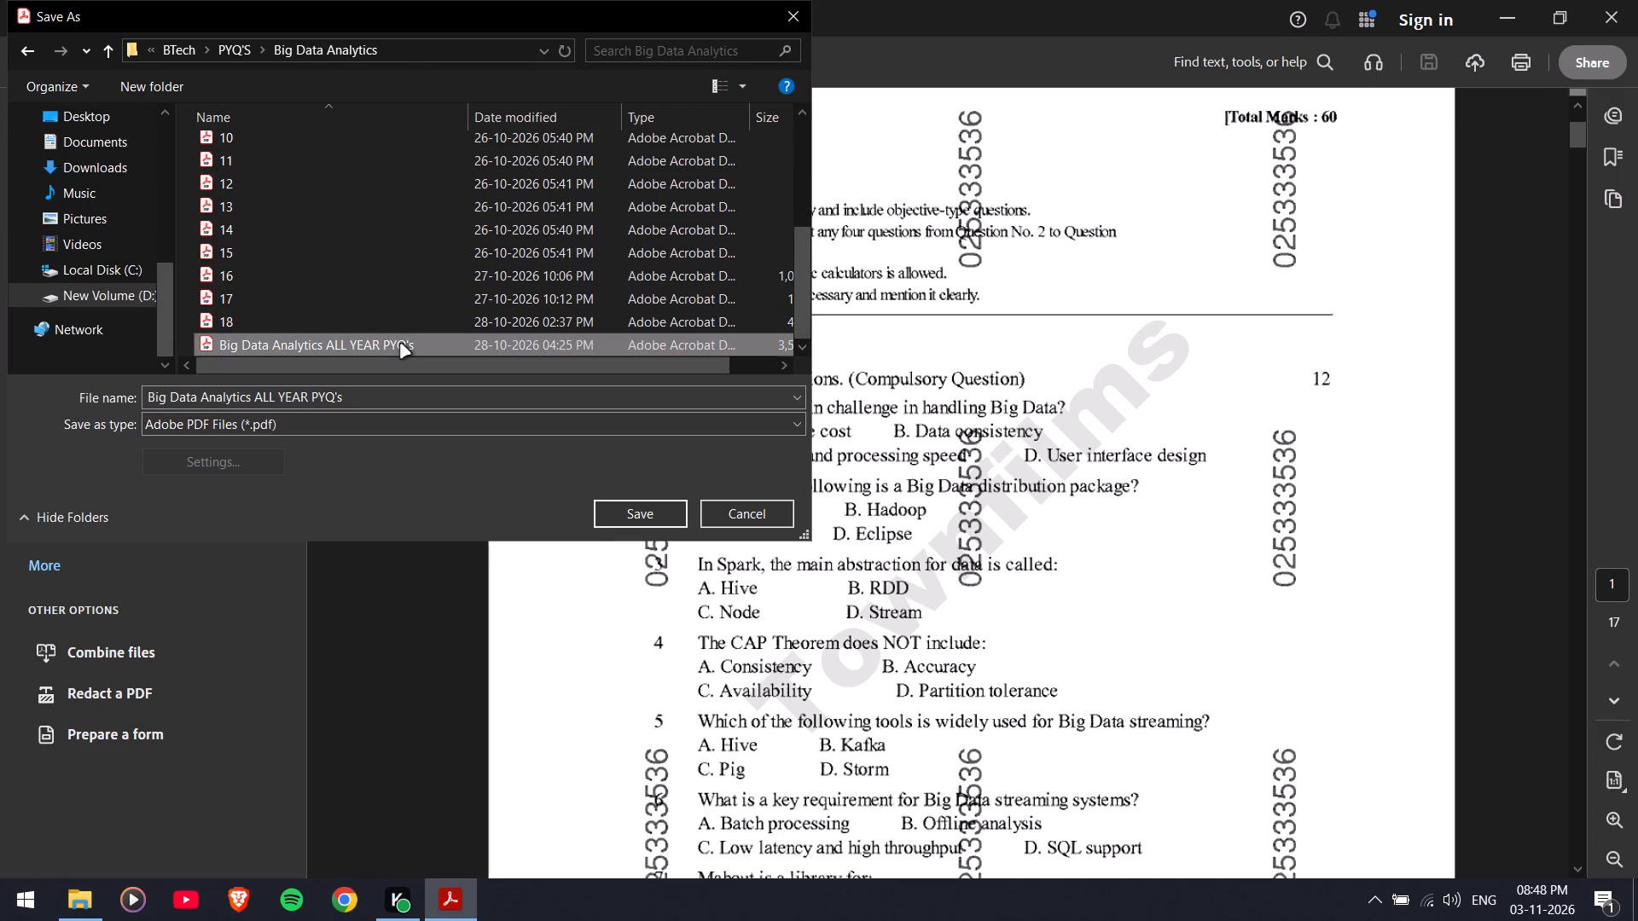
left_click(619, 517)
left_click(880, 459)
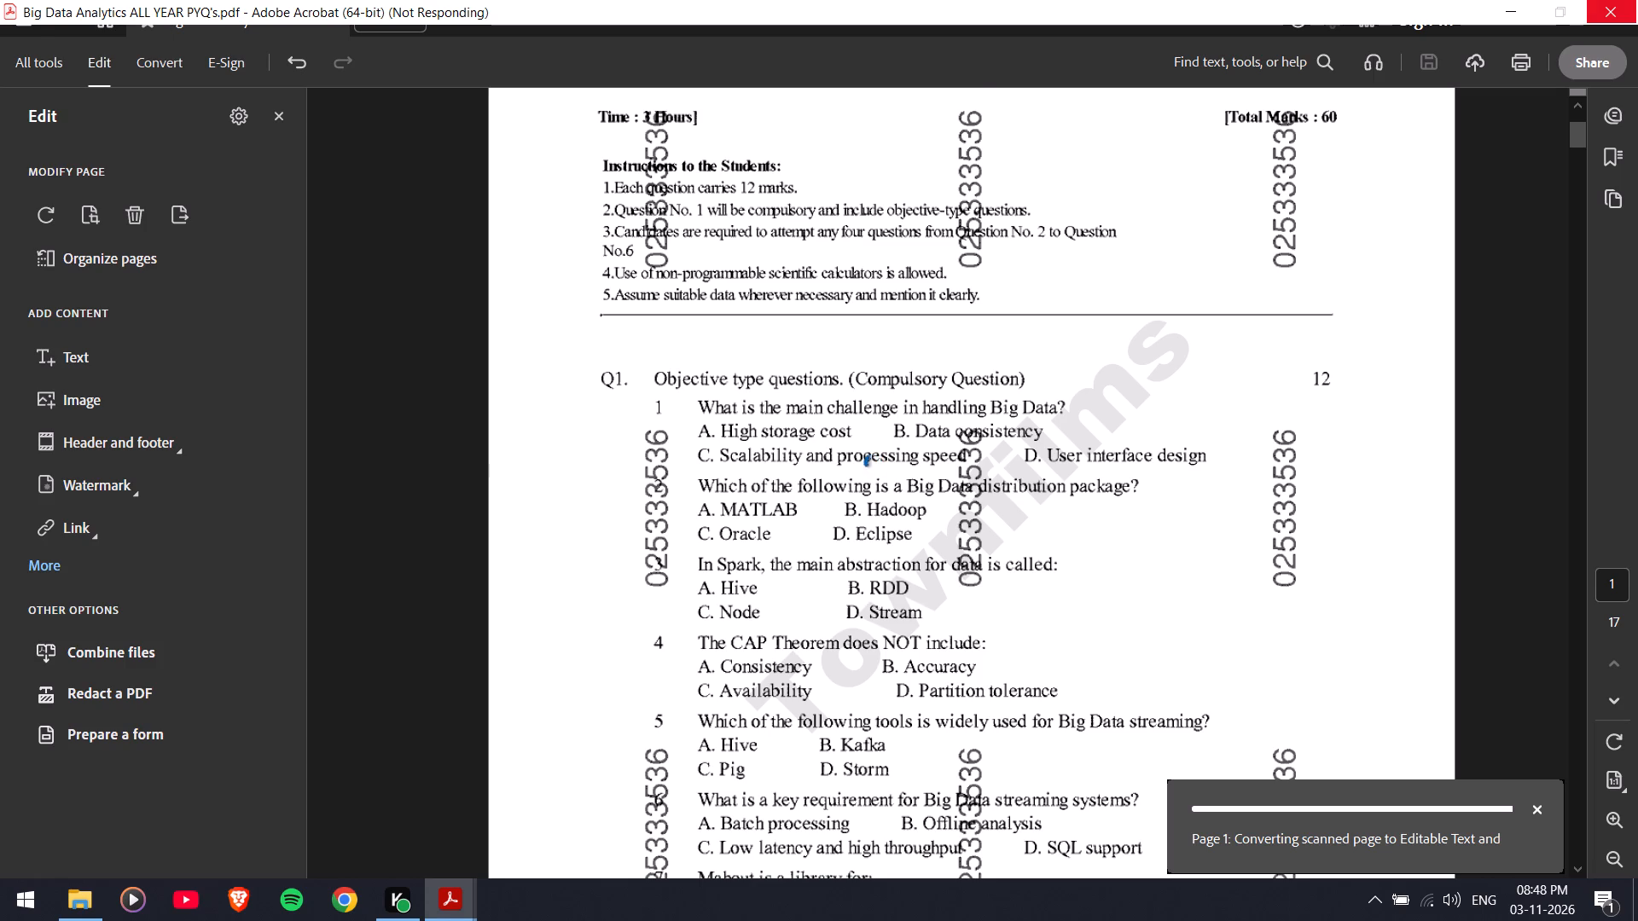
left_click(1637, 0)
Reopen the saved Big Data Analytics ALL YEAR PYQ's PDF, check its first page for the Townfilms watermark, and close it.
left_click(370, 716)
double_click(352, 551)
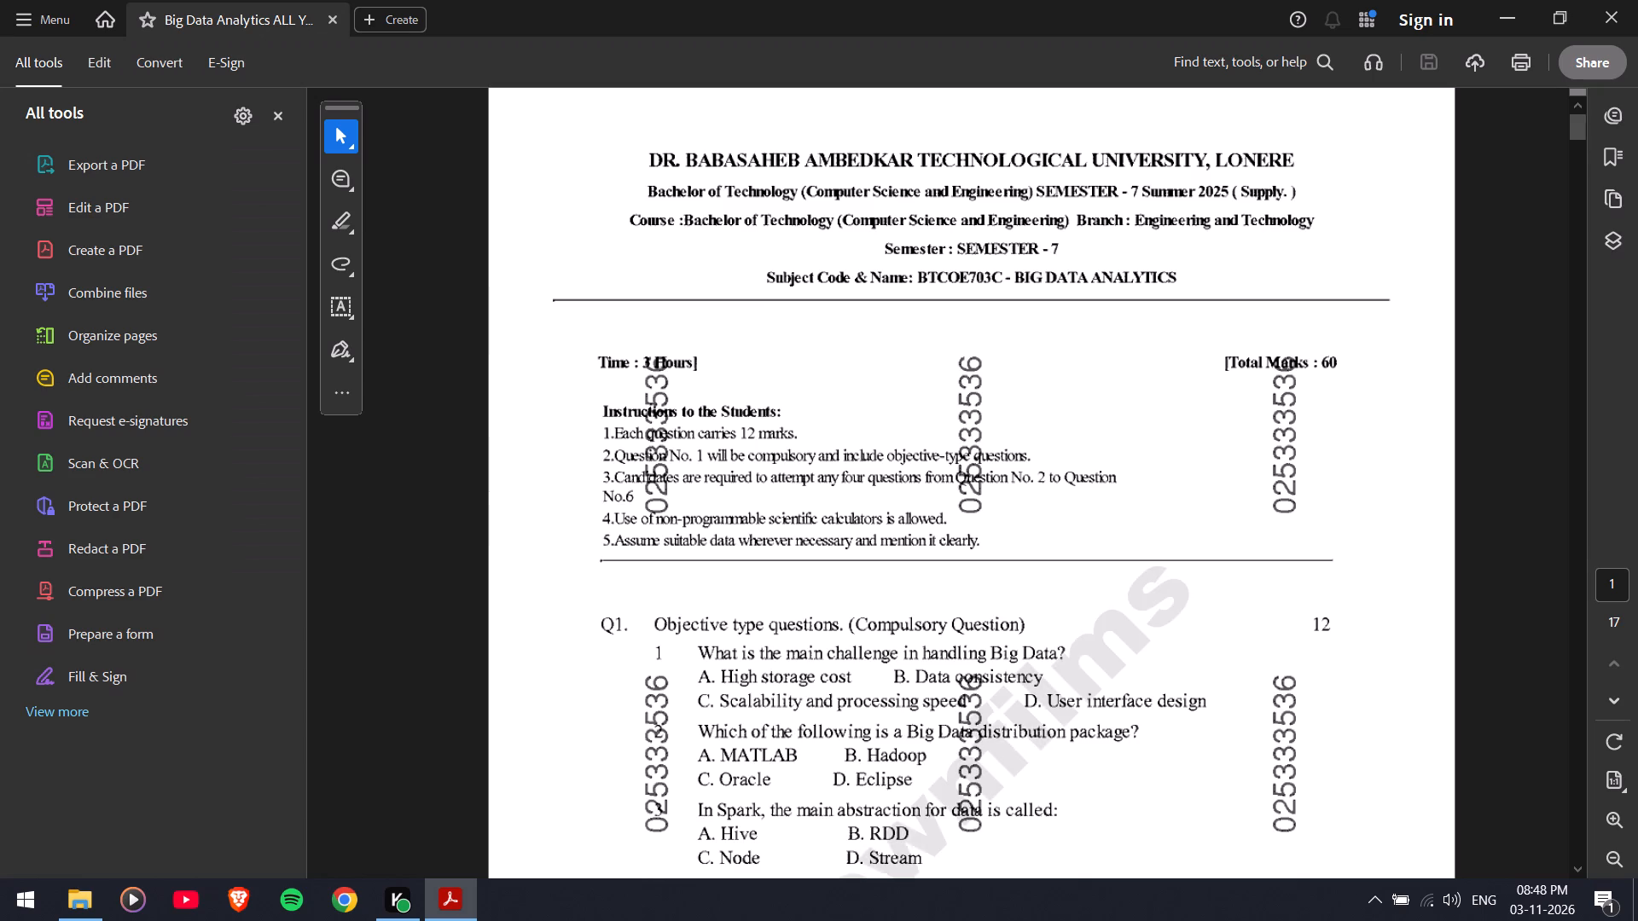
scroll(1244, 553, "down", 8)
left_click(1637, 0)
Open the BlockChain Technology ALL YEAR PYQ's PDF from the Block chain Technology folder in PYQ'S.
left_click(412, 67)
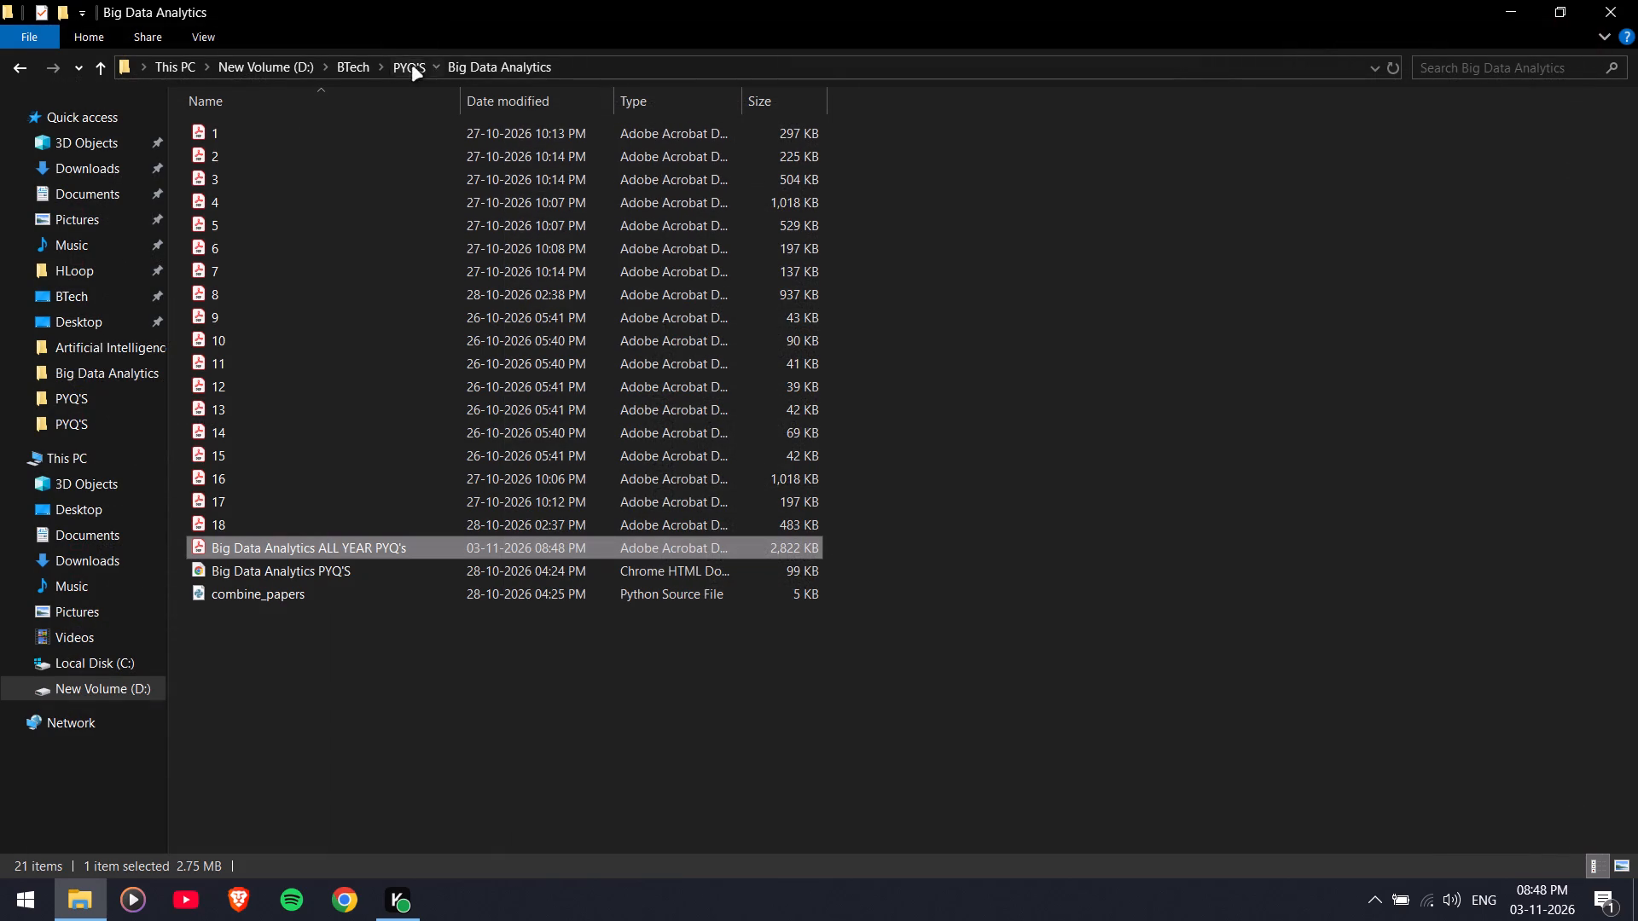
double_click(447, 153)
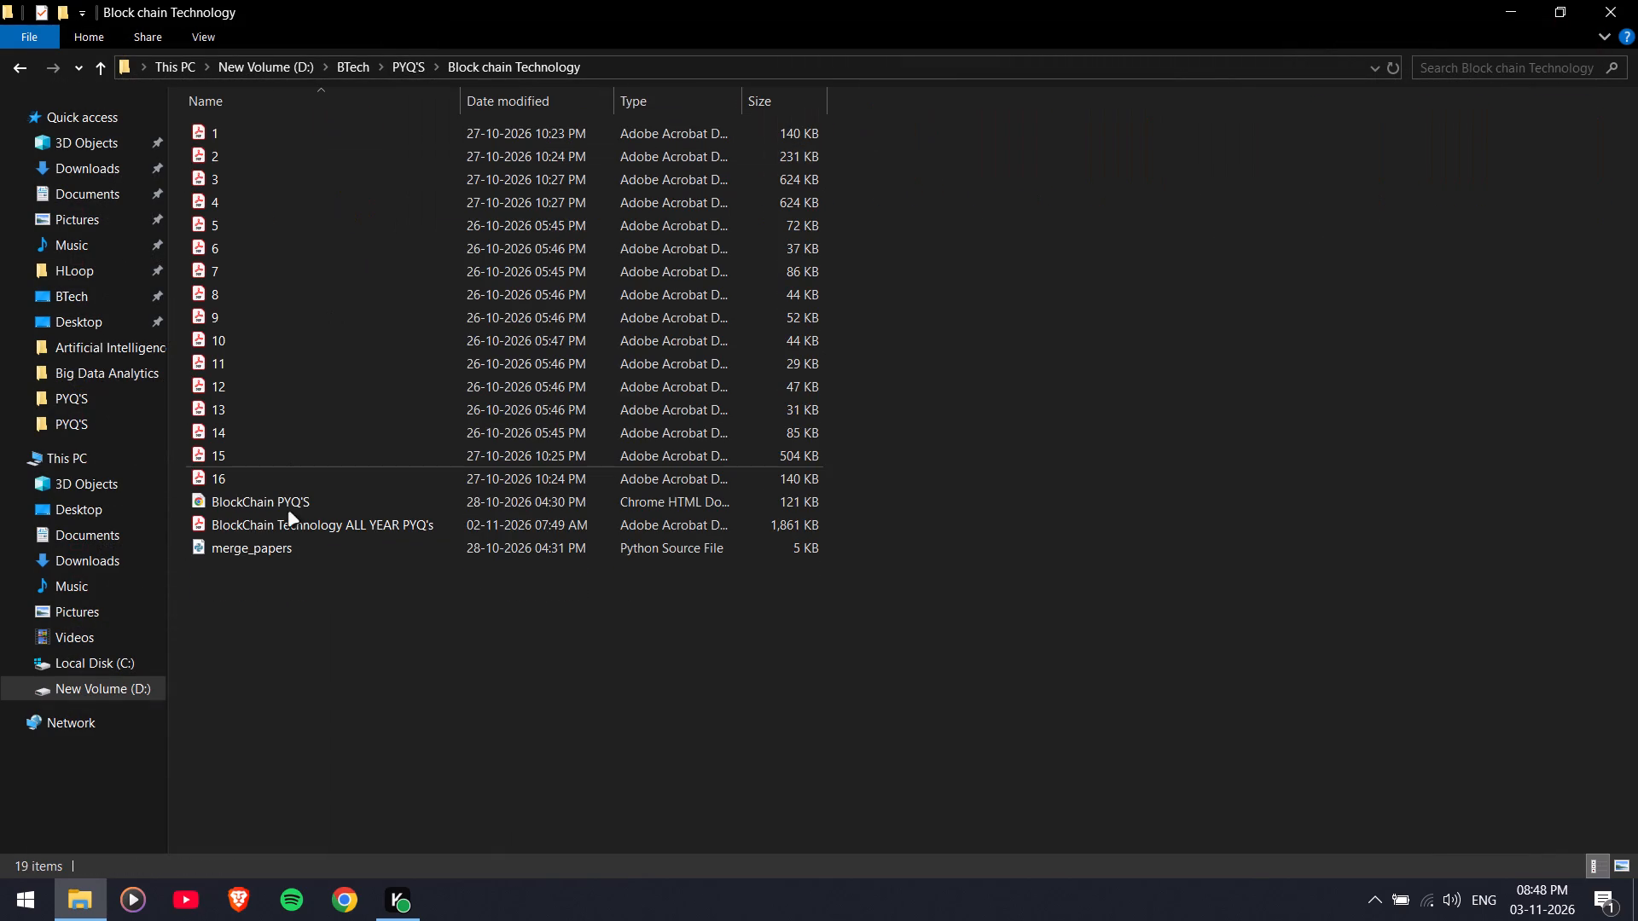
double_click(285, 524)
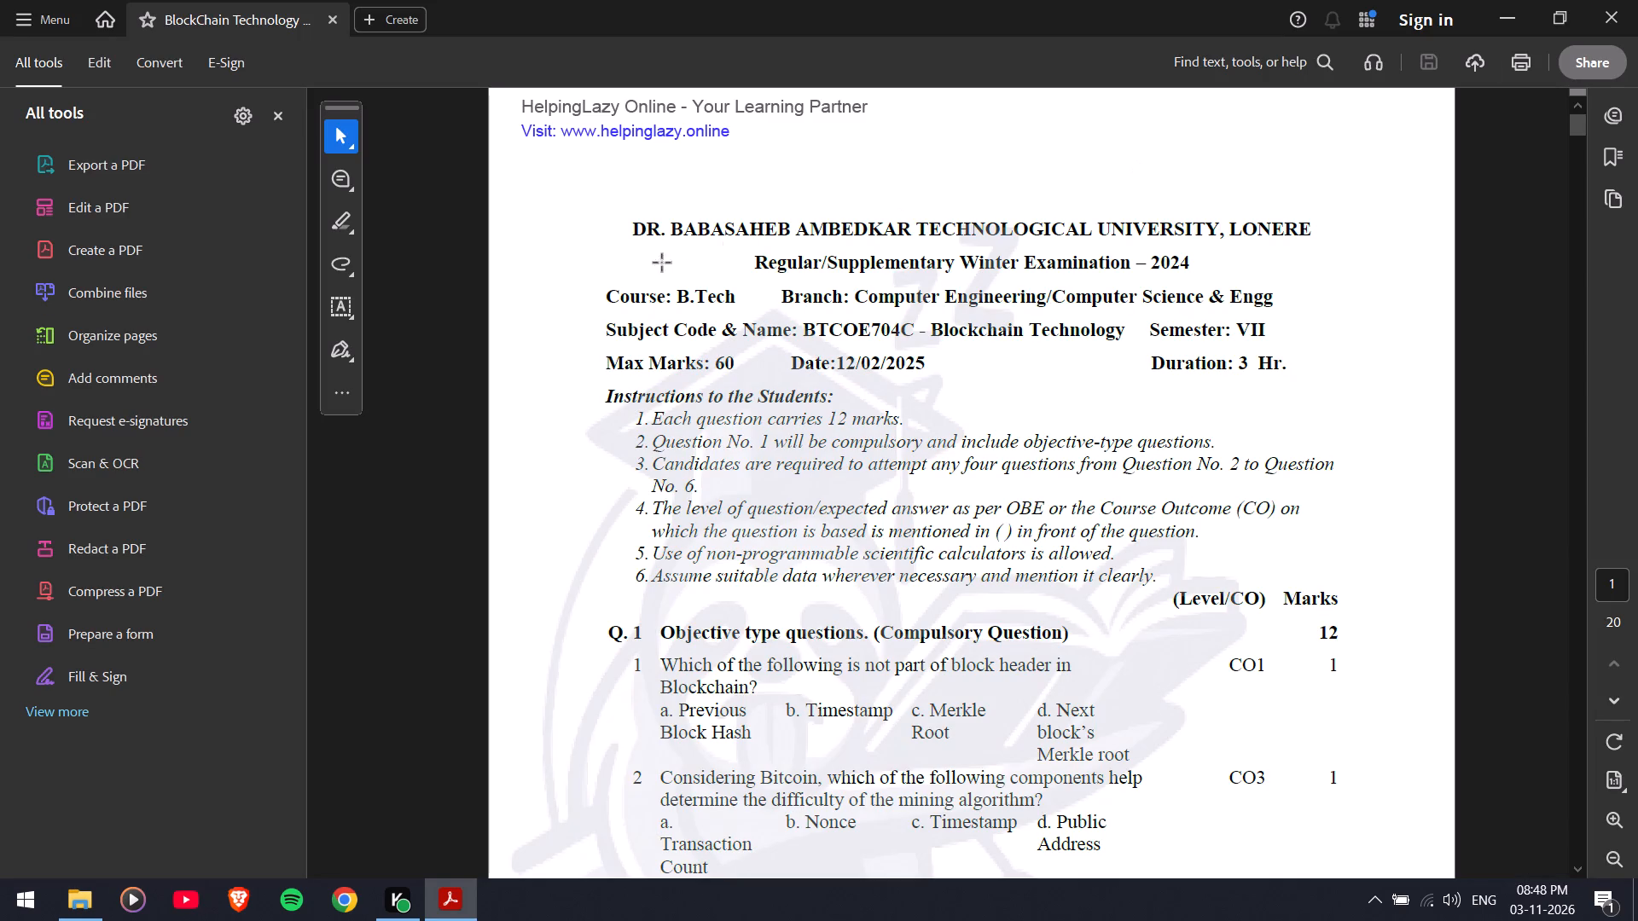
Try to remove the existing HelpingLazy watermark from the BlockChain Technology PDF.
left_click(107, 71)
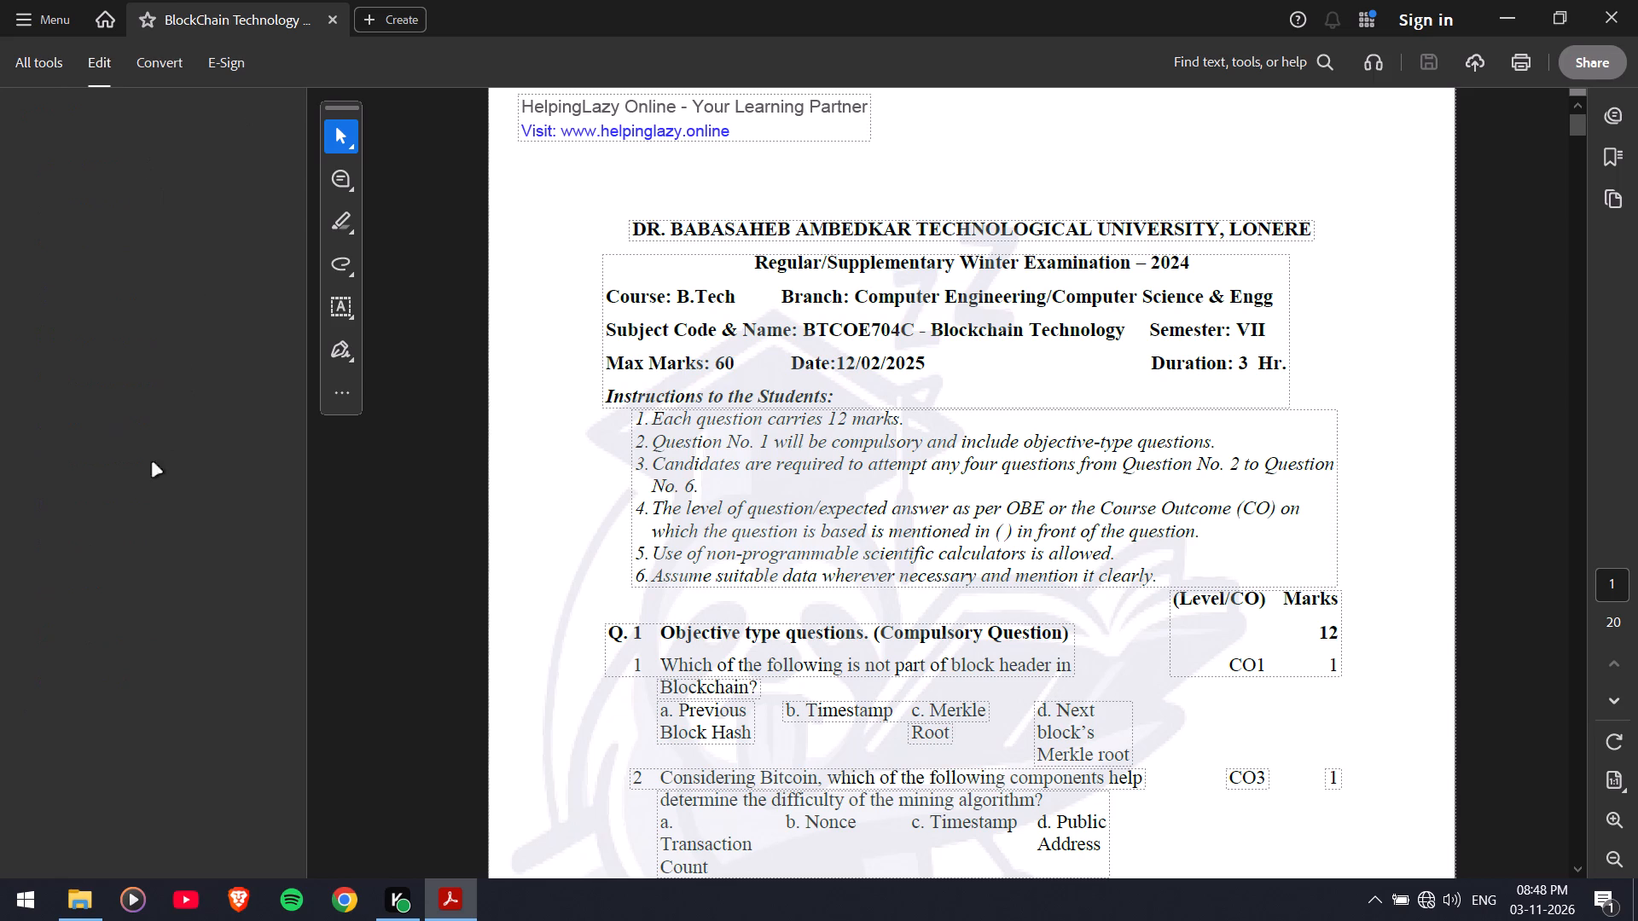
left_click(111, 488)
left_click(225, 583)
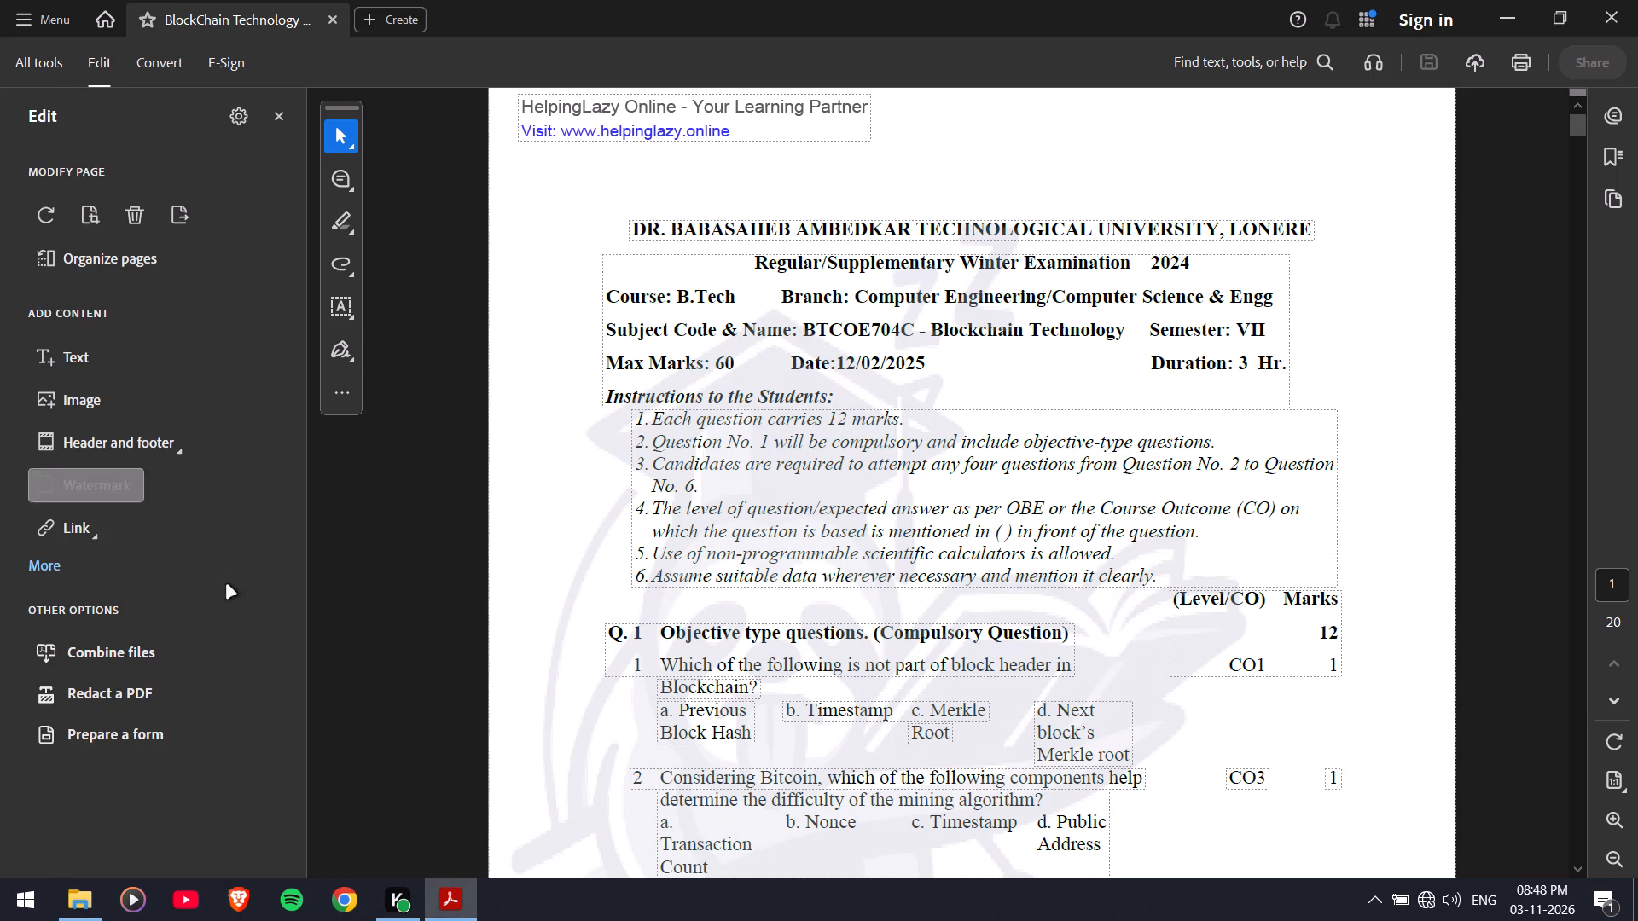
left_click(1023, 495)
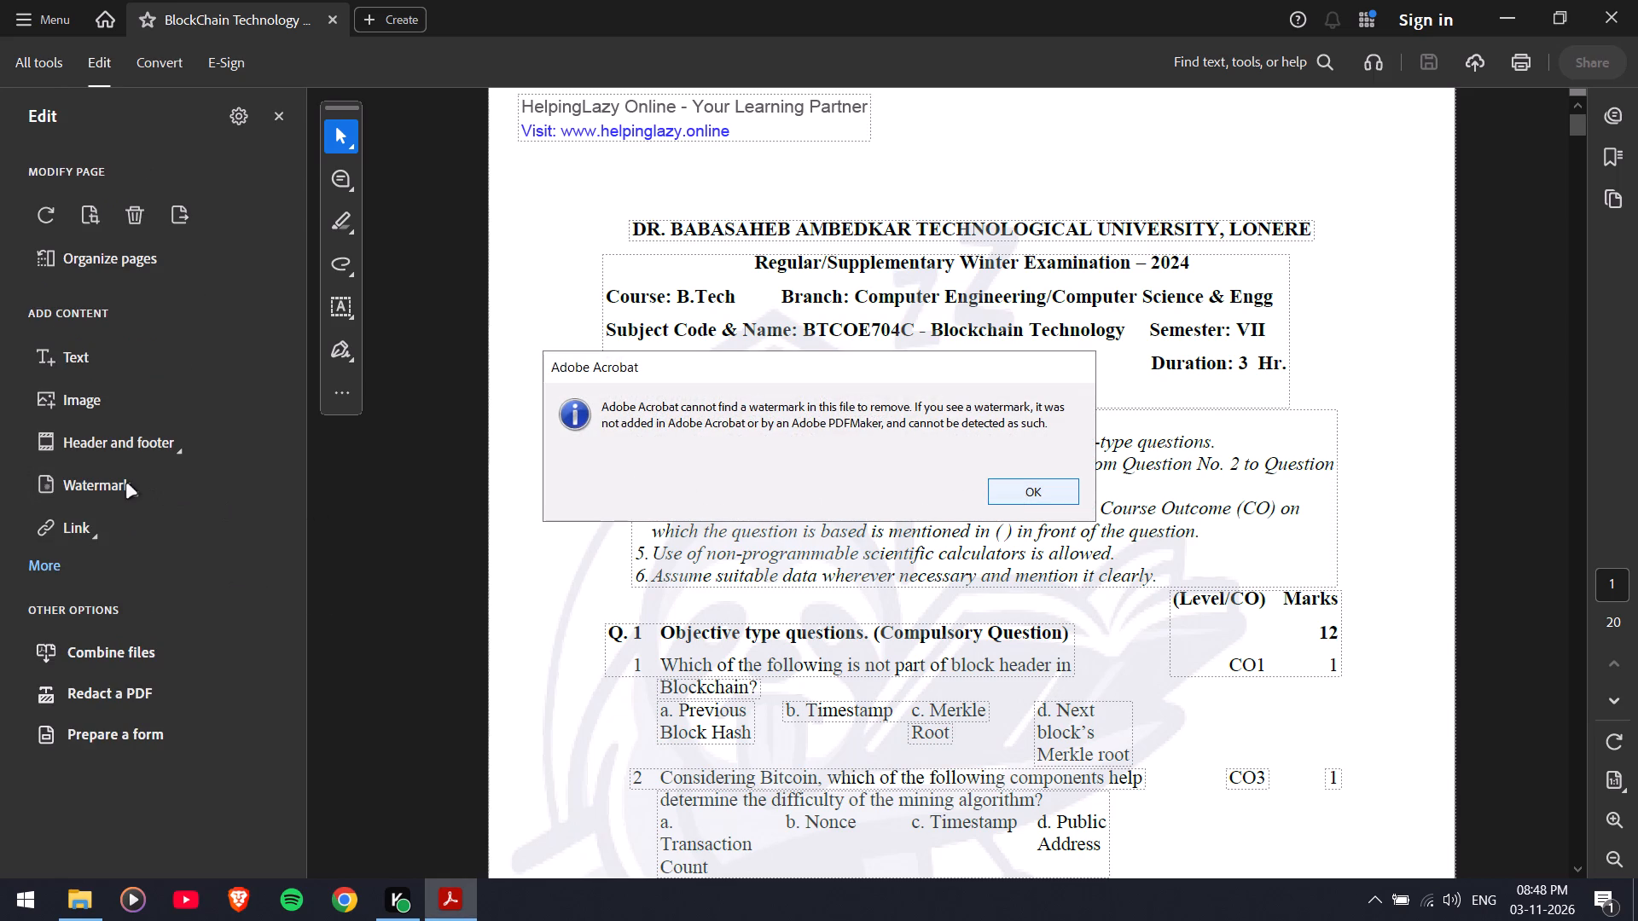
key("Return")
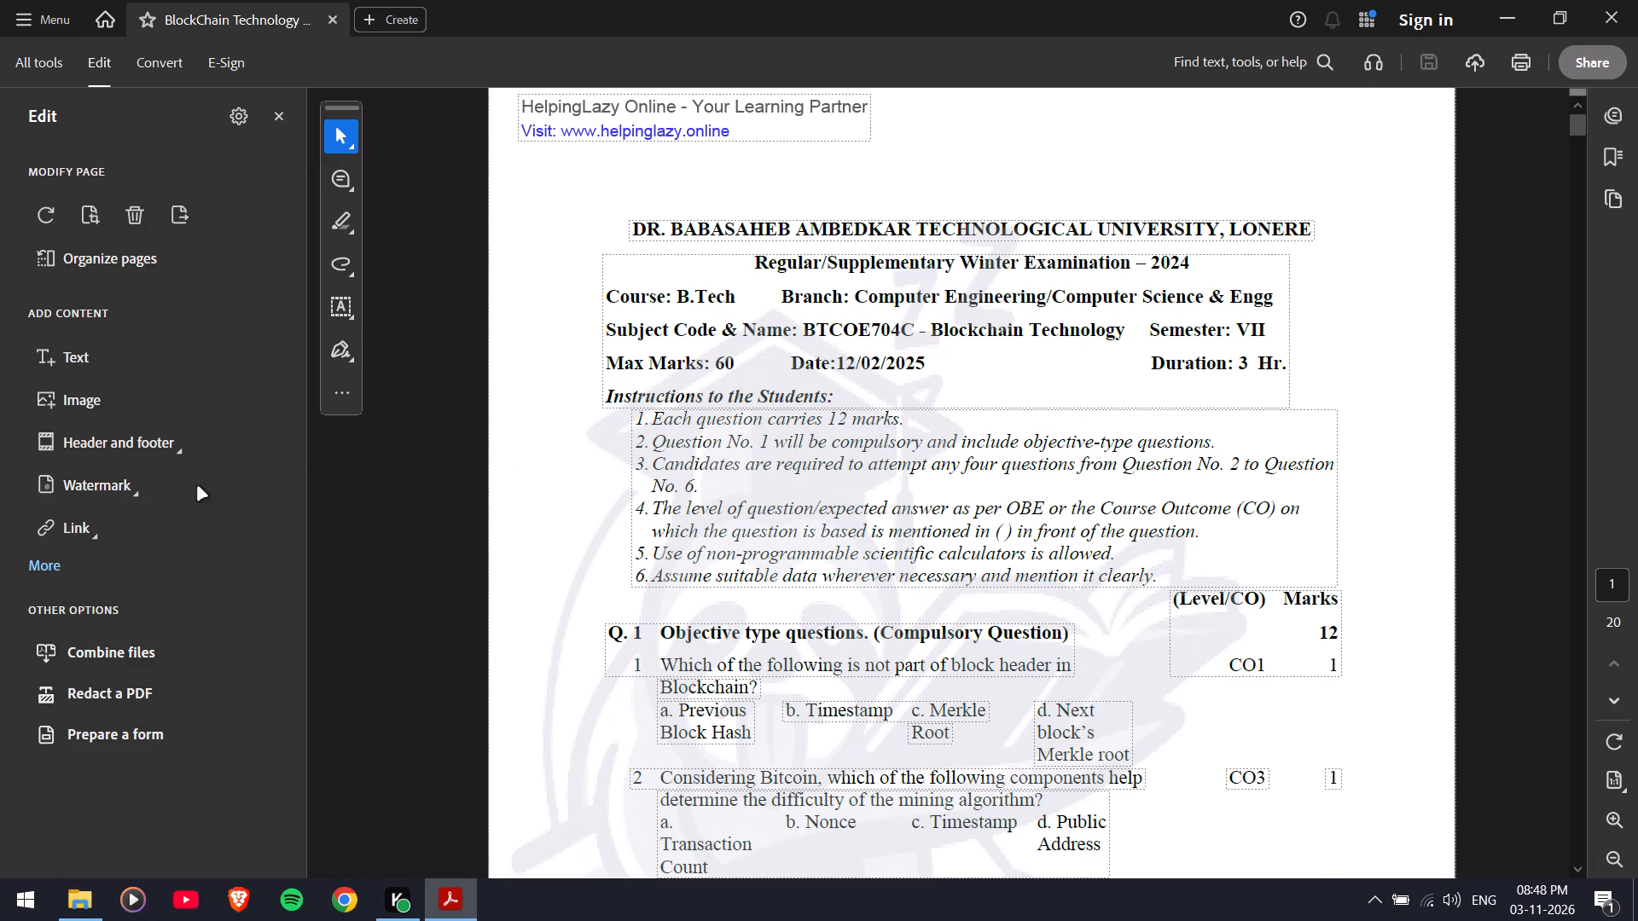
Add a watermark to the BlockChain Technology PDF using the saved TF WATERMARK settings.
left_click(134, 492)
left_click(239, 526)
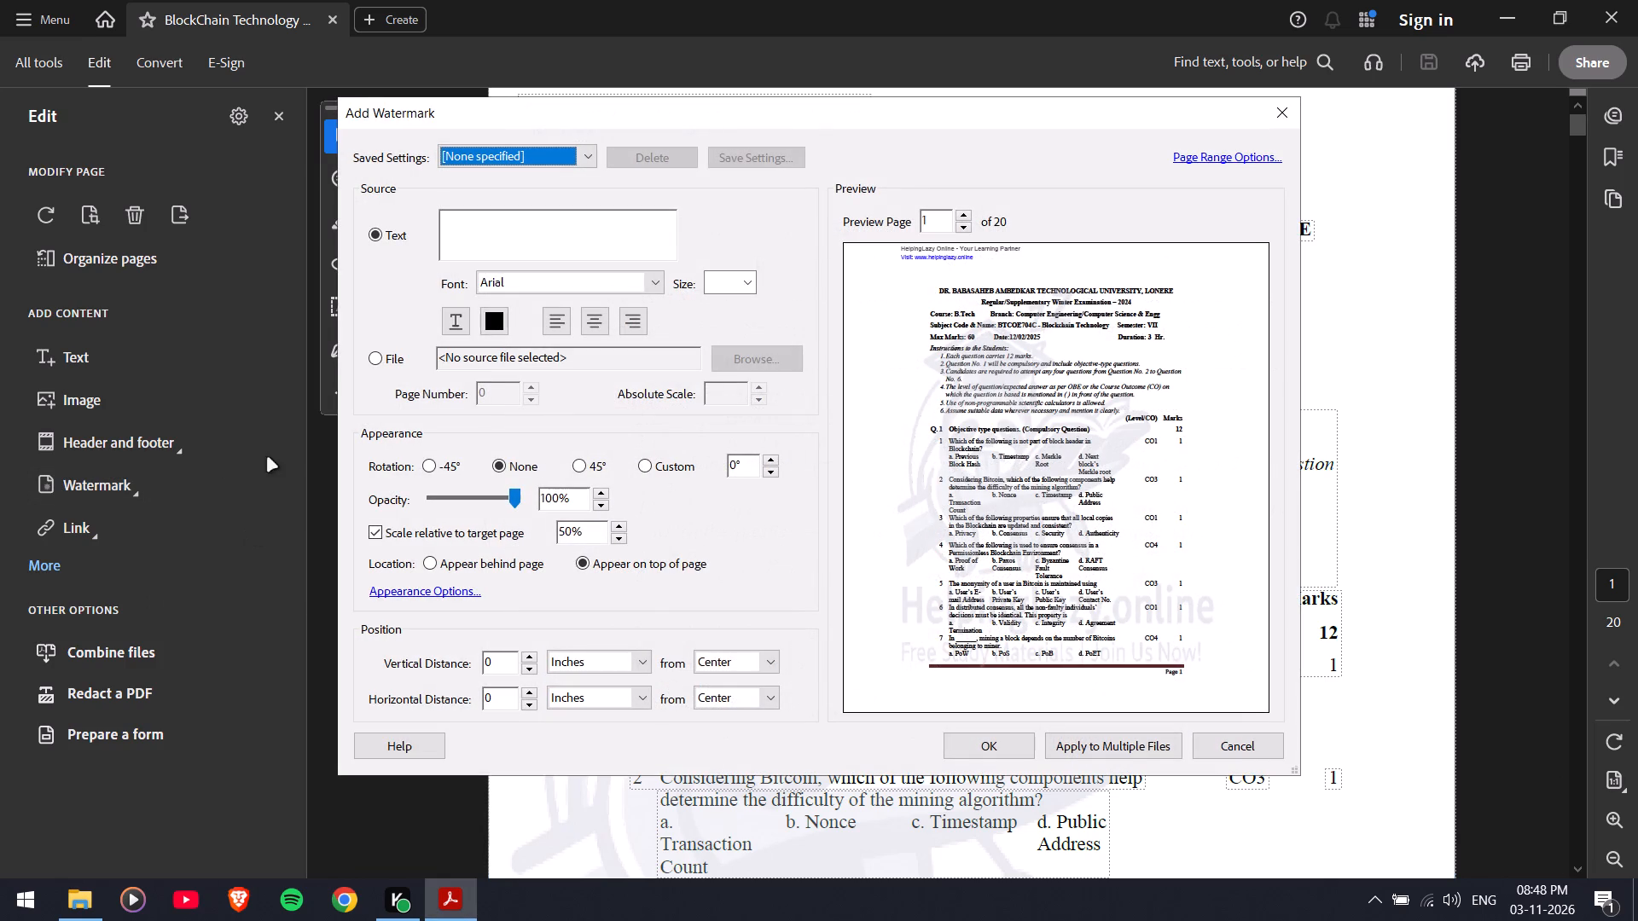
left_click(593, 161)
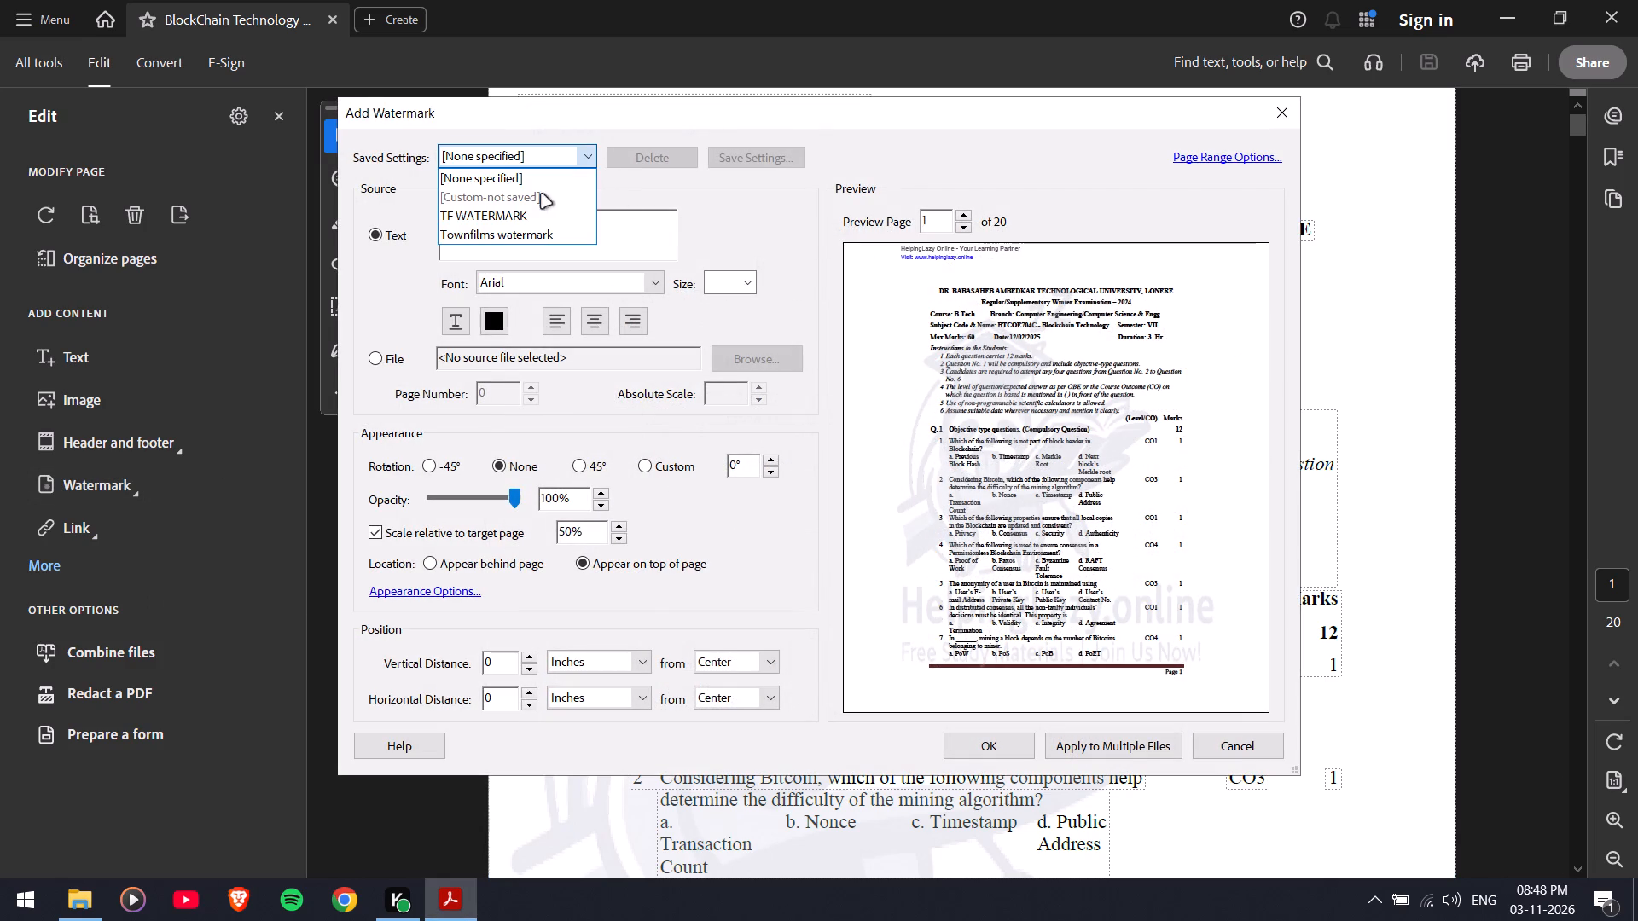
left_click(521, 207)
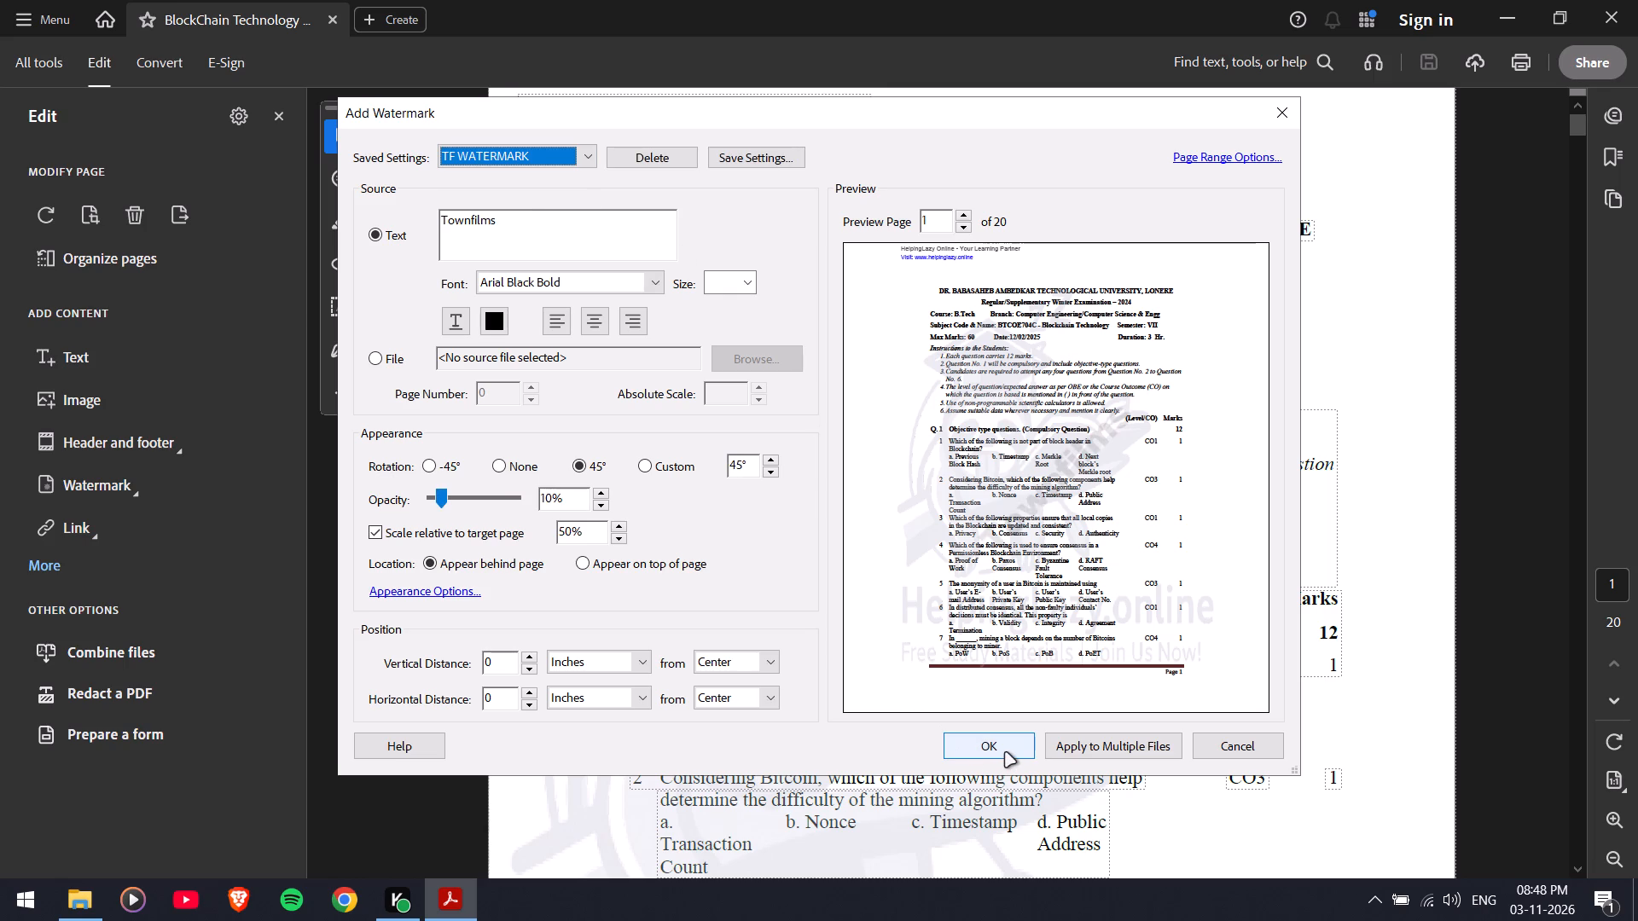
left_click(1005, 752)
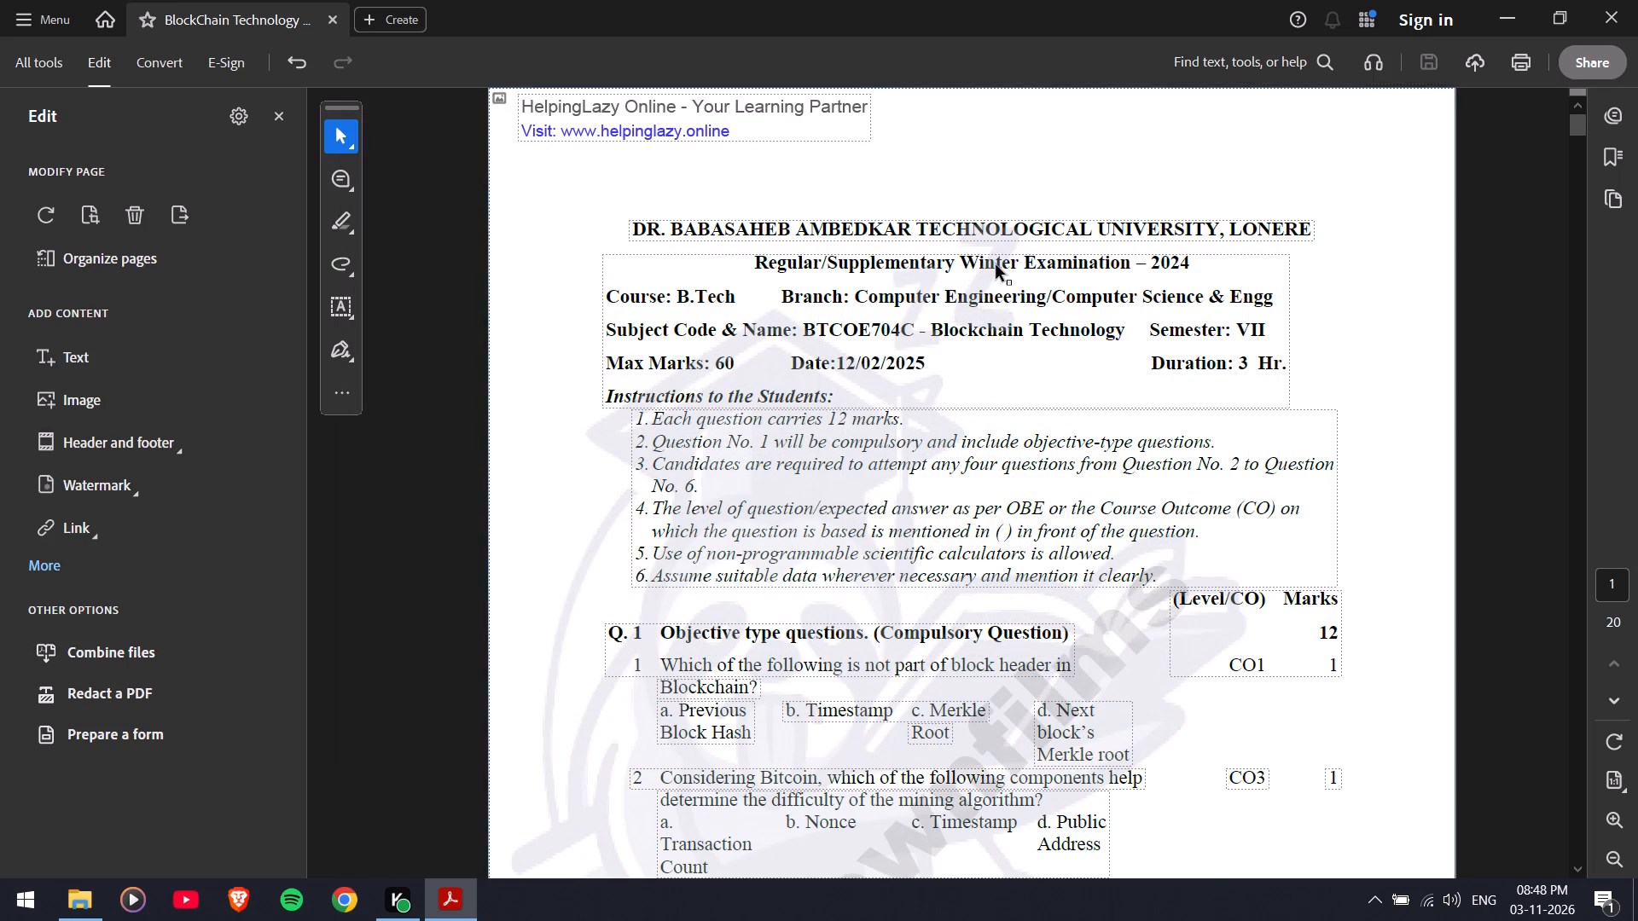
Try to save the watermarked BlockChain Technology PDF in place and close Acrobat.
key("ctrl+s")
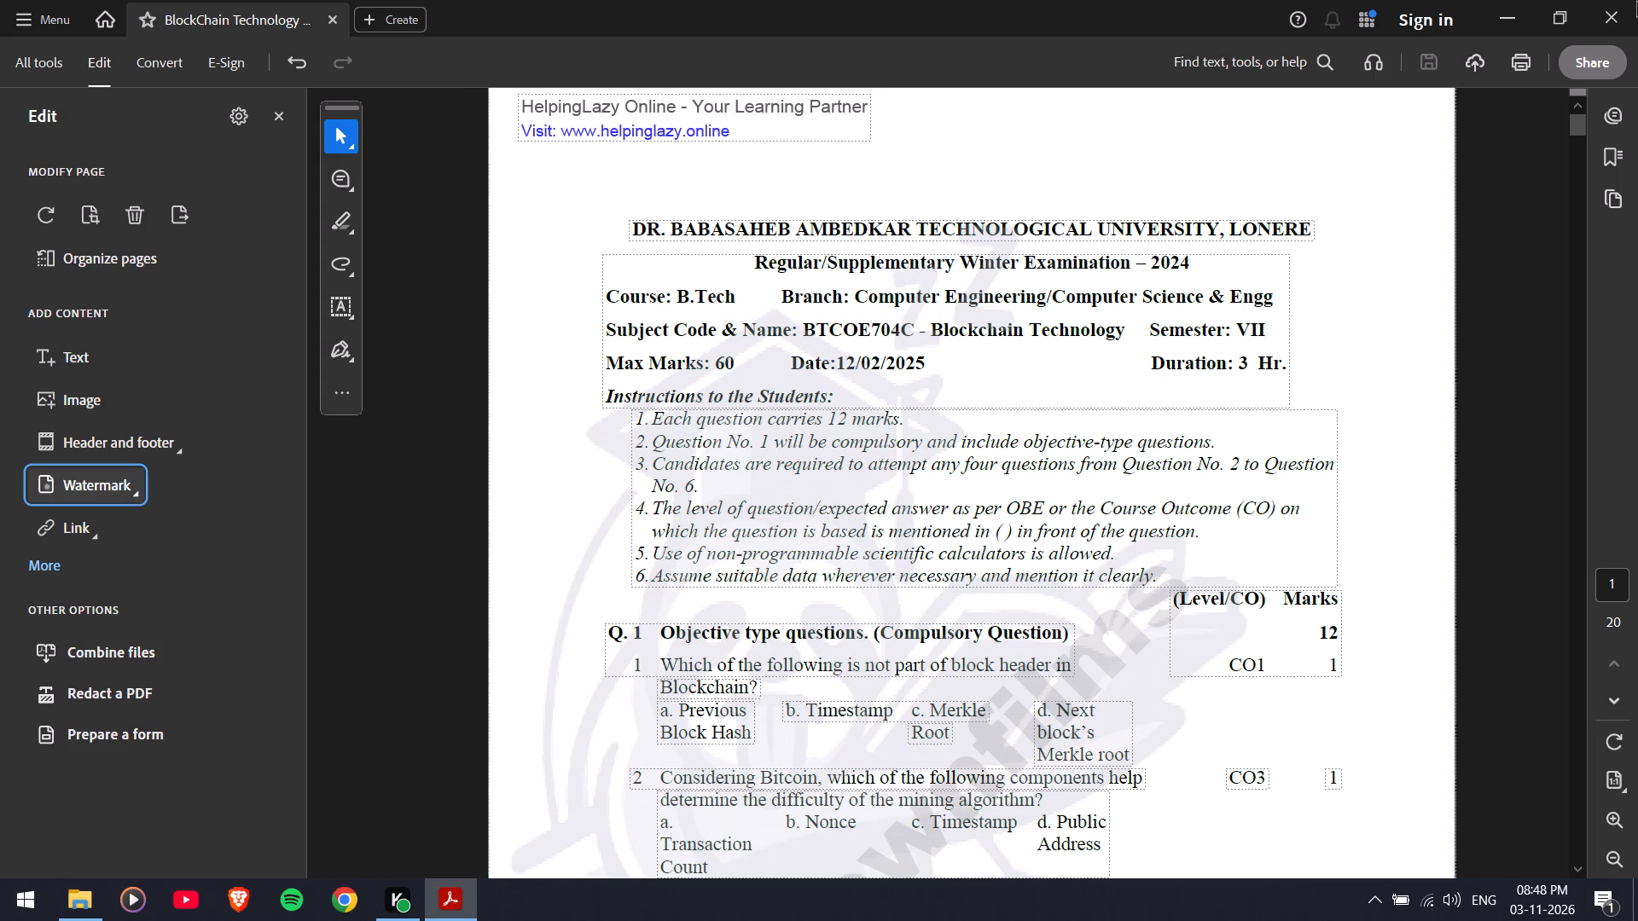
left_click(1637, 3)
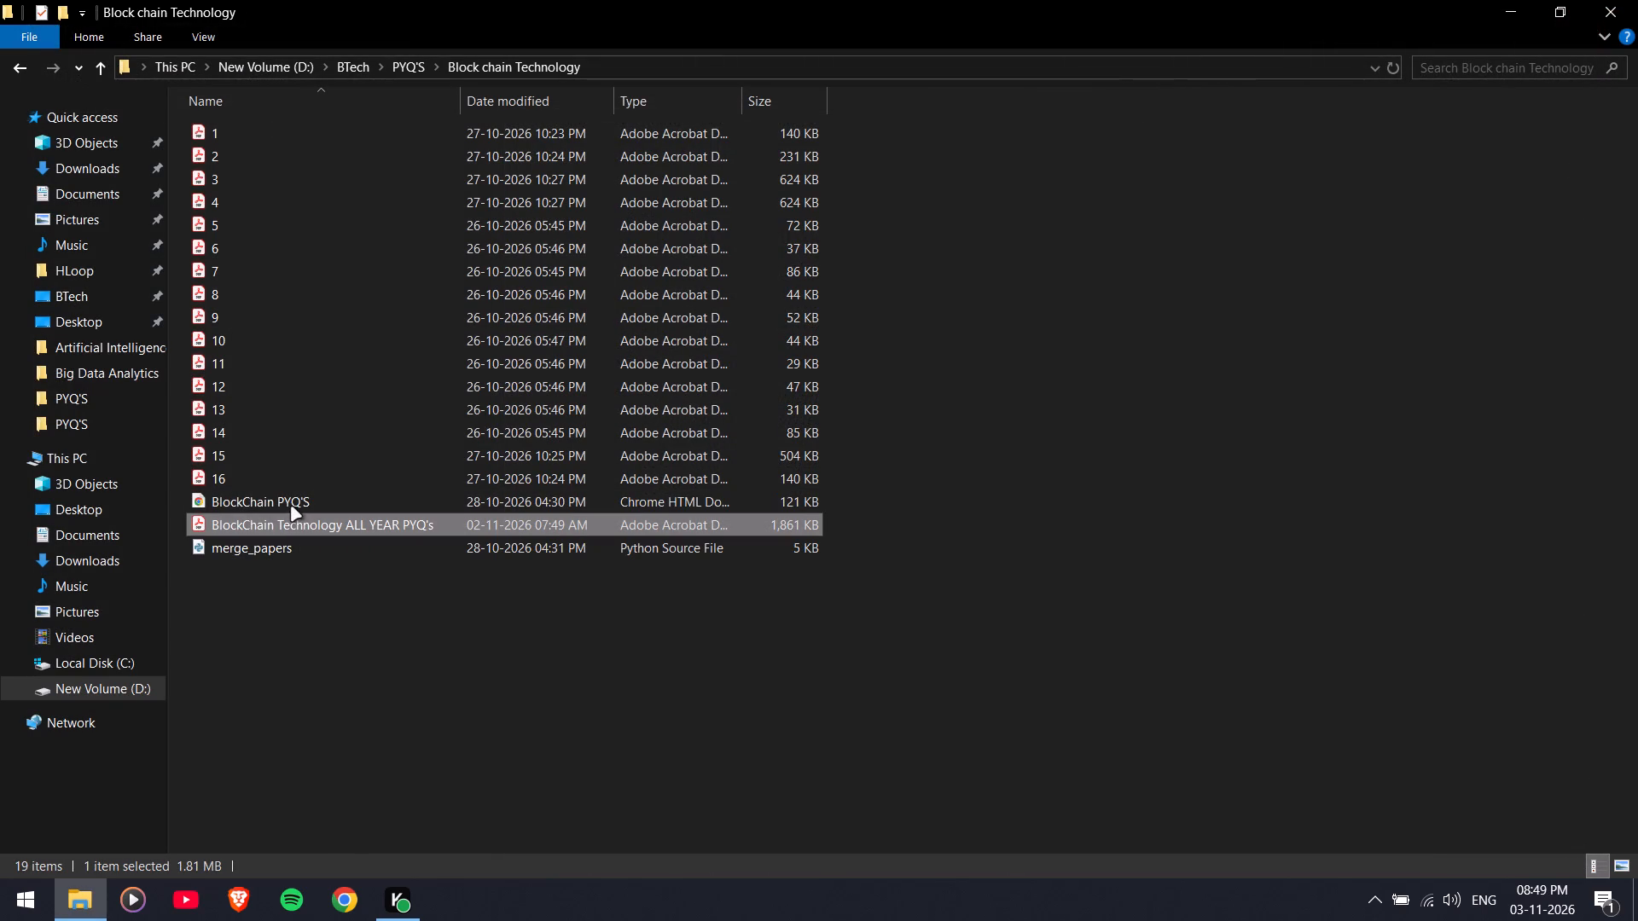
Reopen the BlockChain Technology ALL YEAR PYQ's PDF and check its first page for the Townfilms watermark.
double_click(302, 529)
scroll(912, 621, "down", 11)
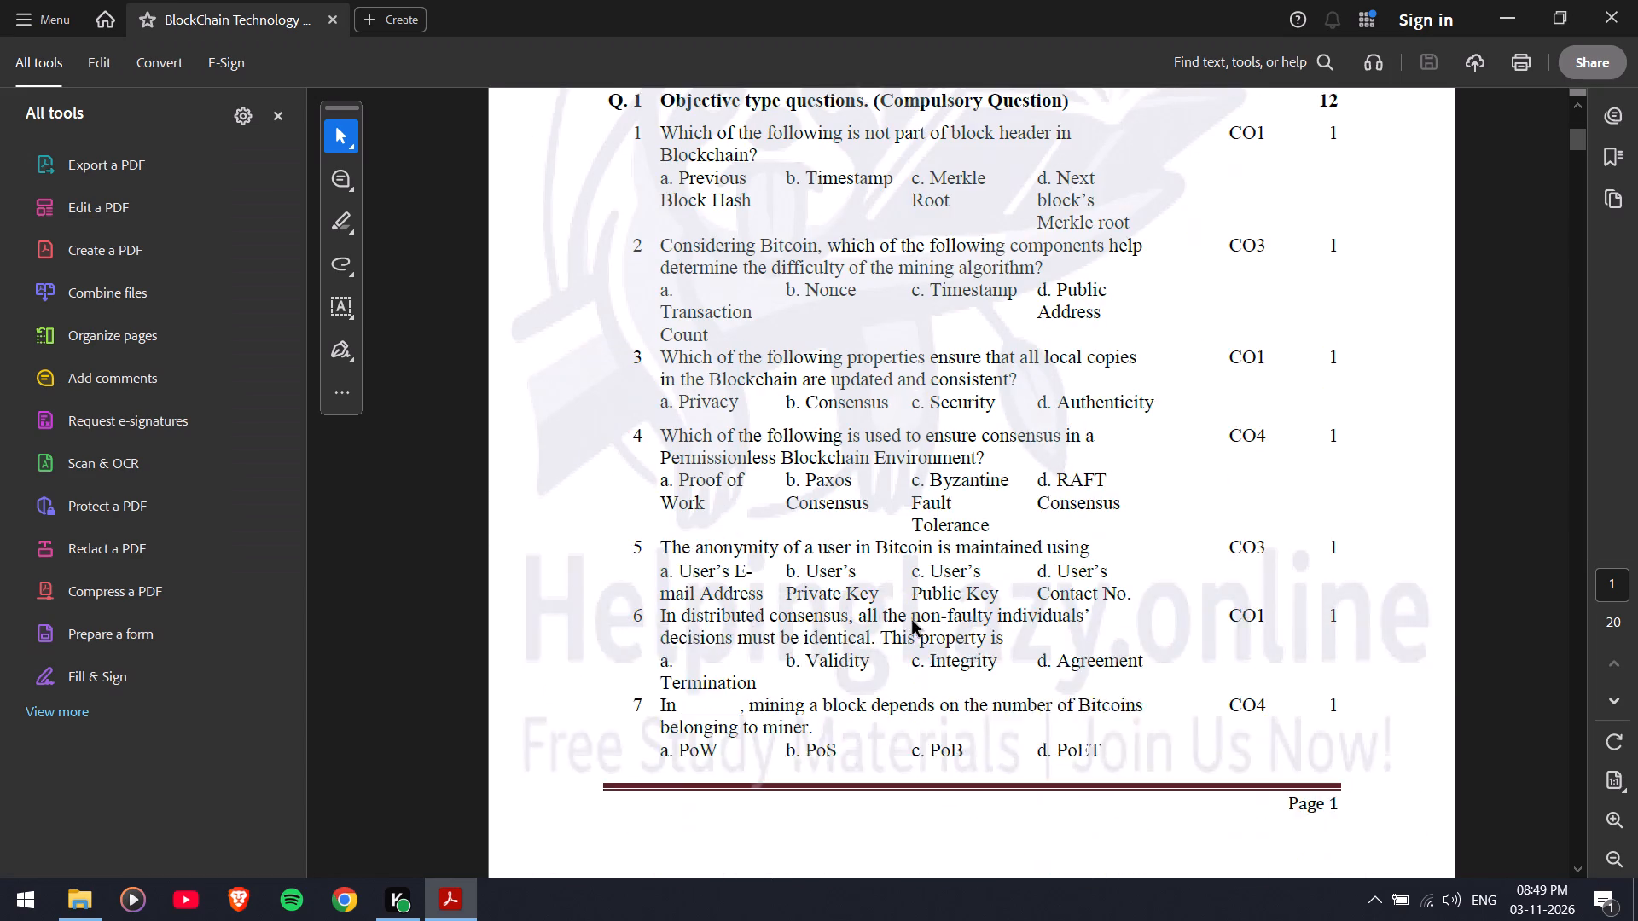
Add a watermark to the BlockChain Technology PDF using the saved TF WATERMARK settings and check it on page 2.
scroll(912, 621, "down", 20)
scroll(912, 621, "down", 5)
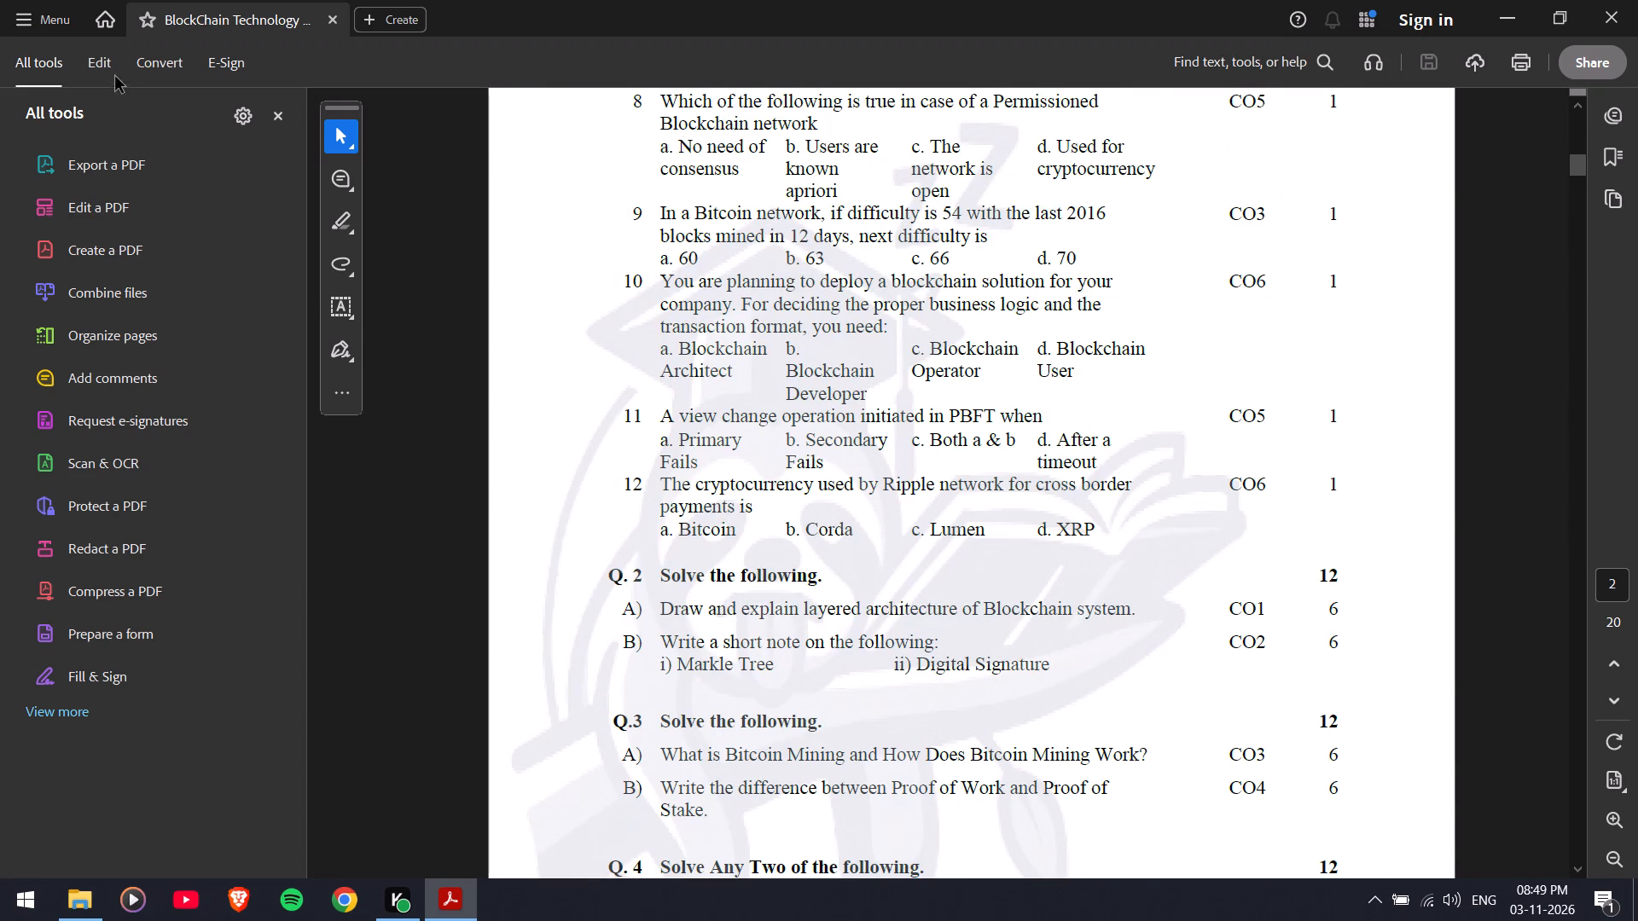
left_click(107, 67)
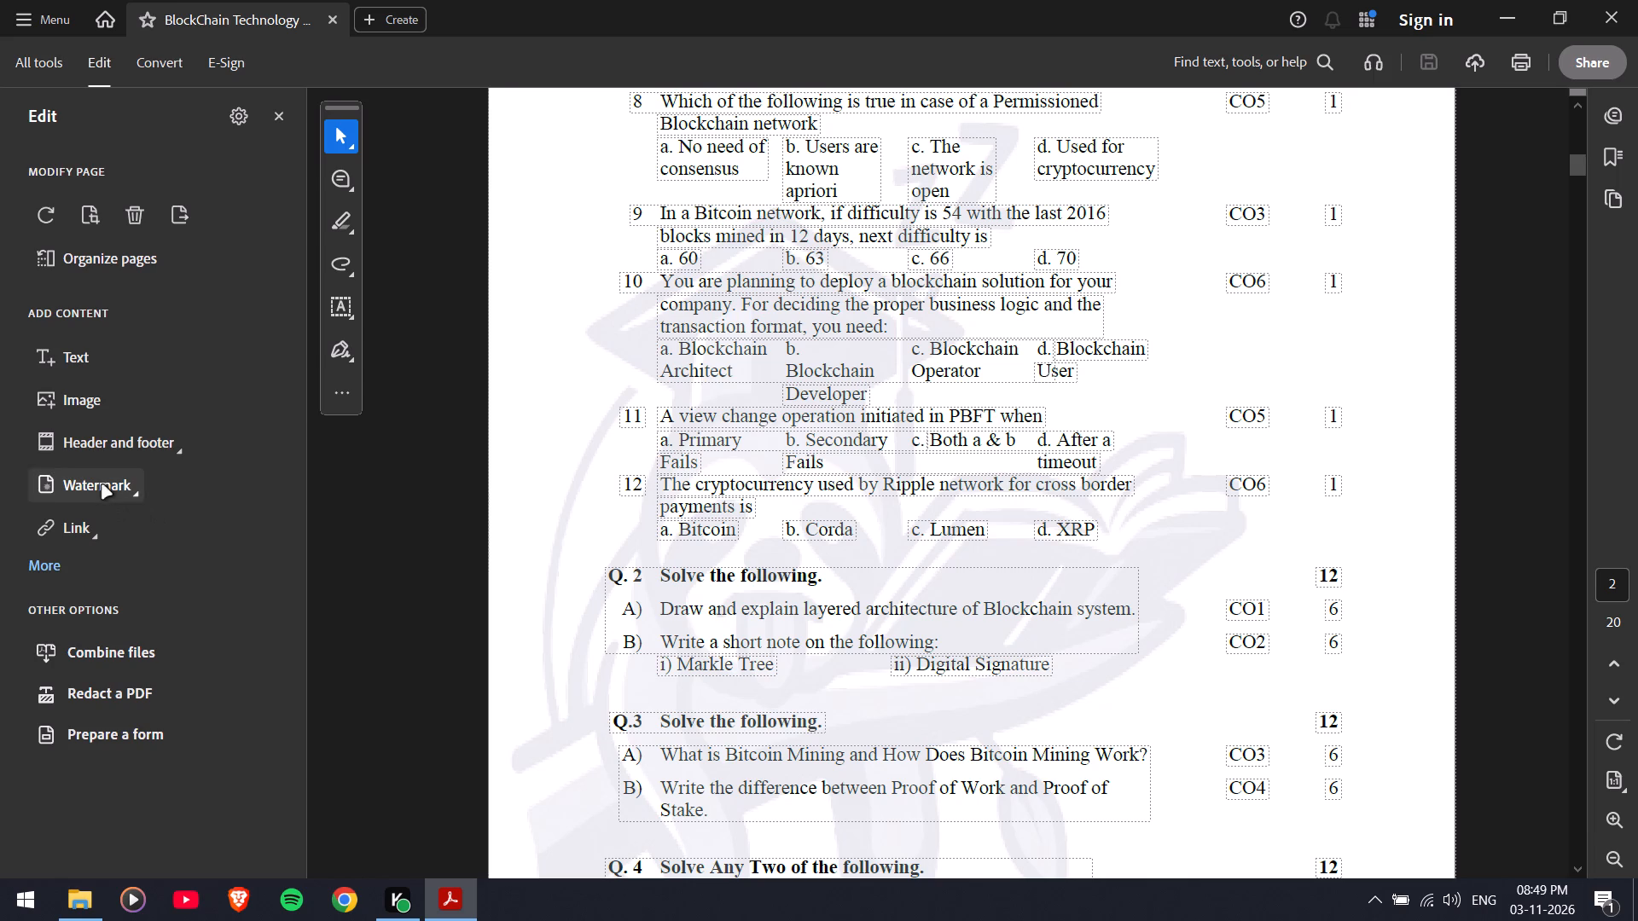
left_click(102, 482)
left_click(207, 525)
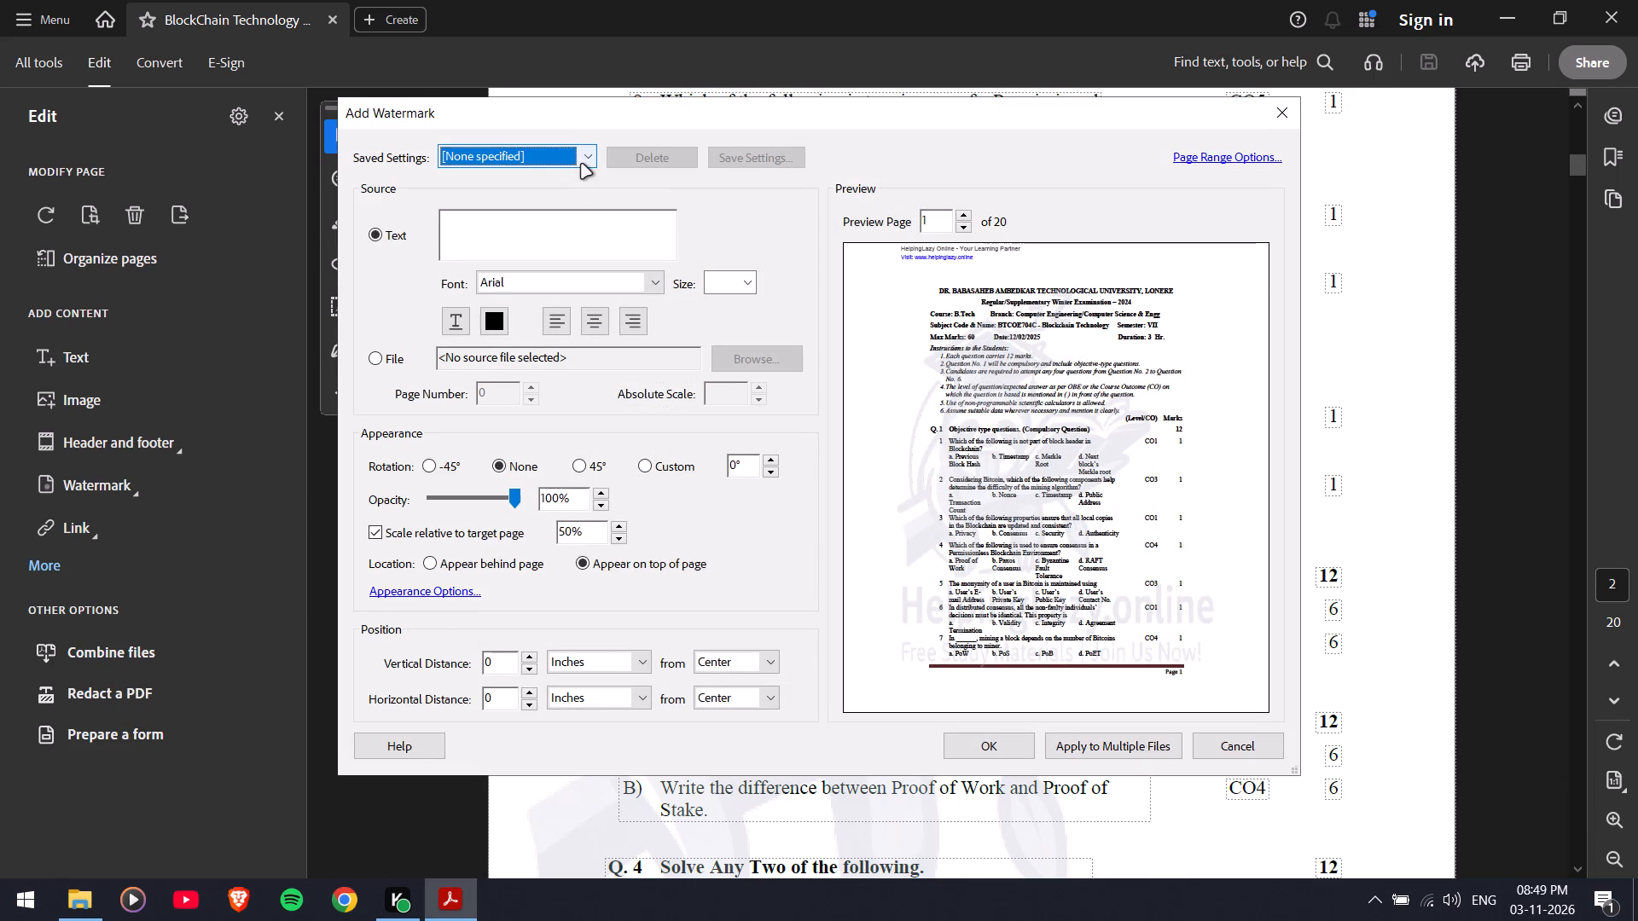
left_click(581, 164)
left_click(494, 210)
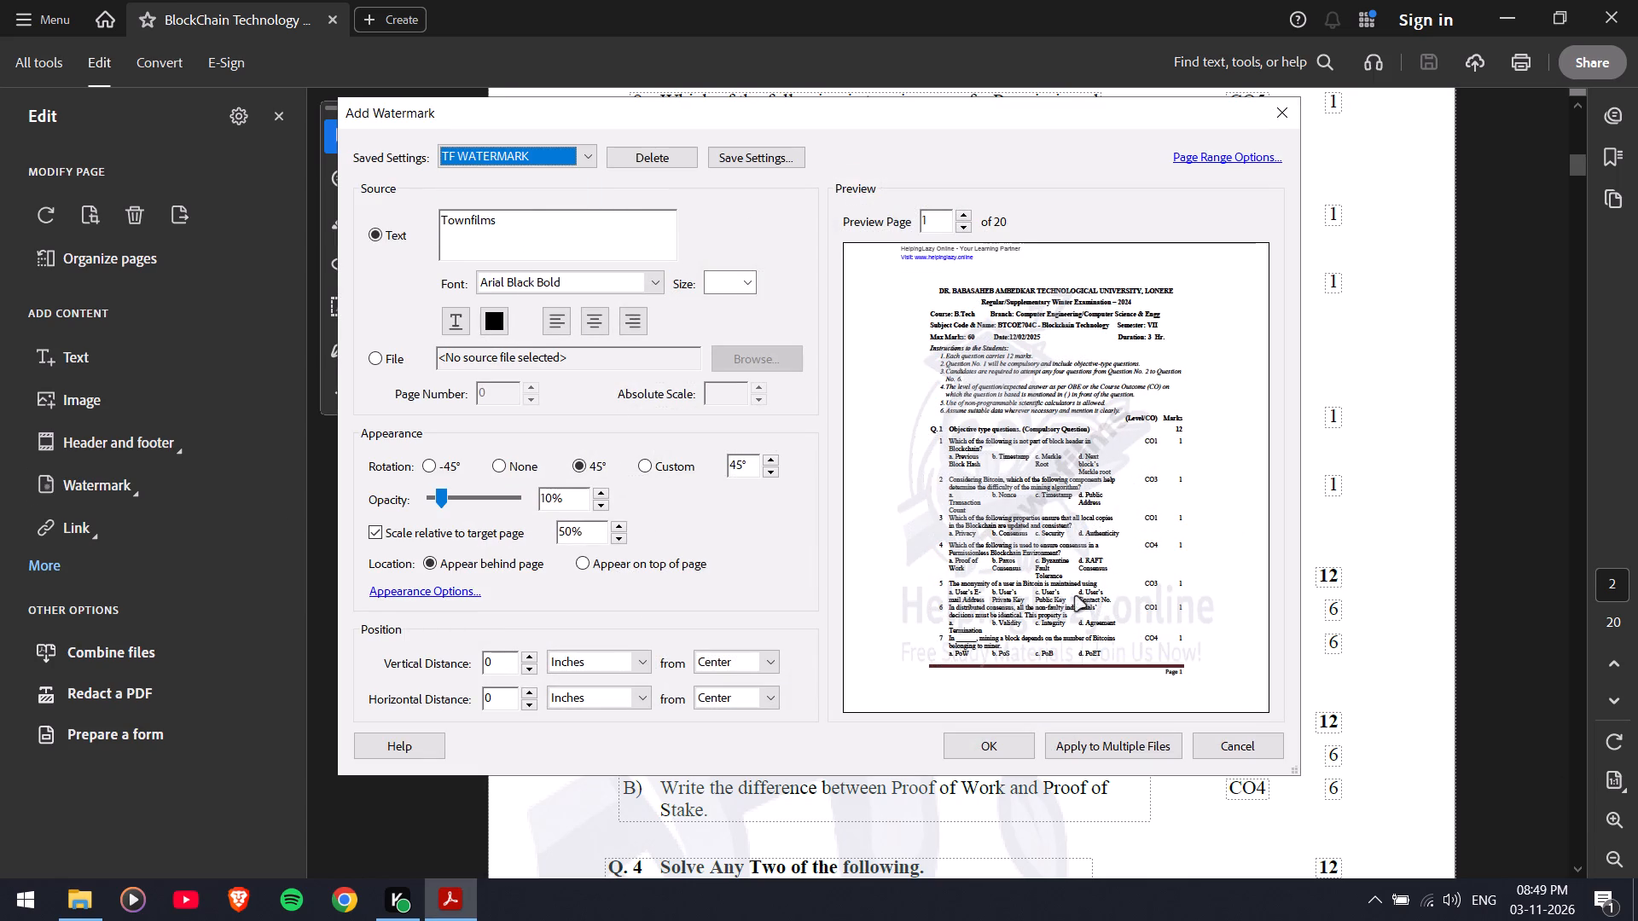
left_click(974, 746)
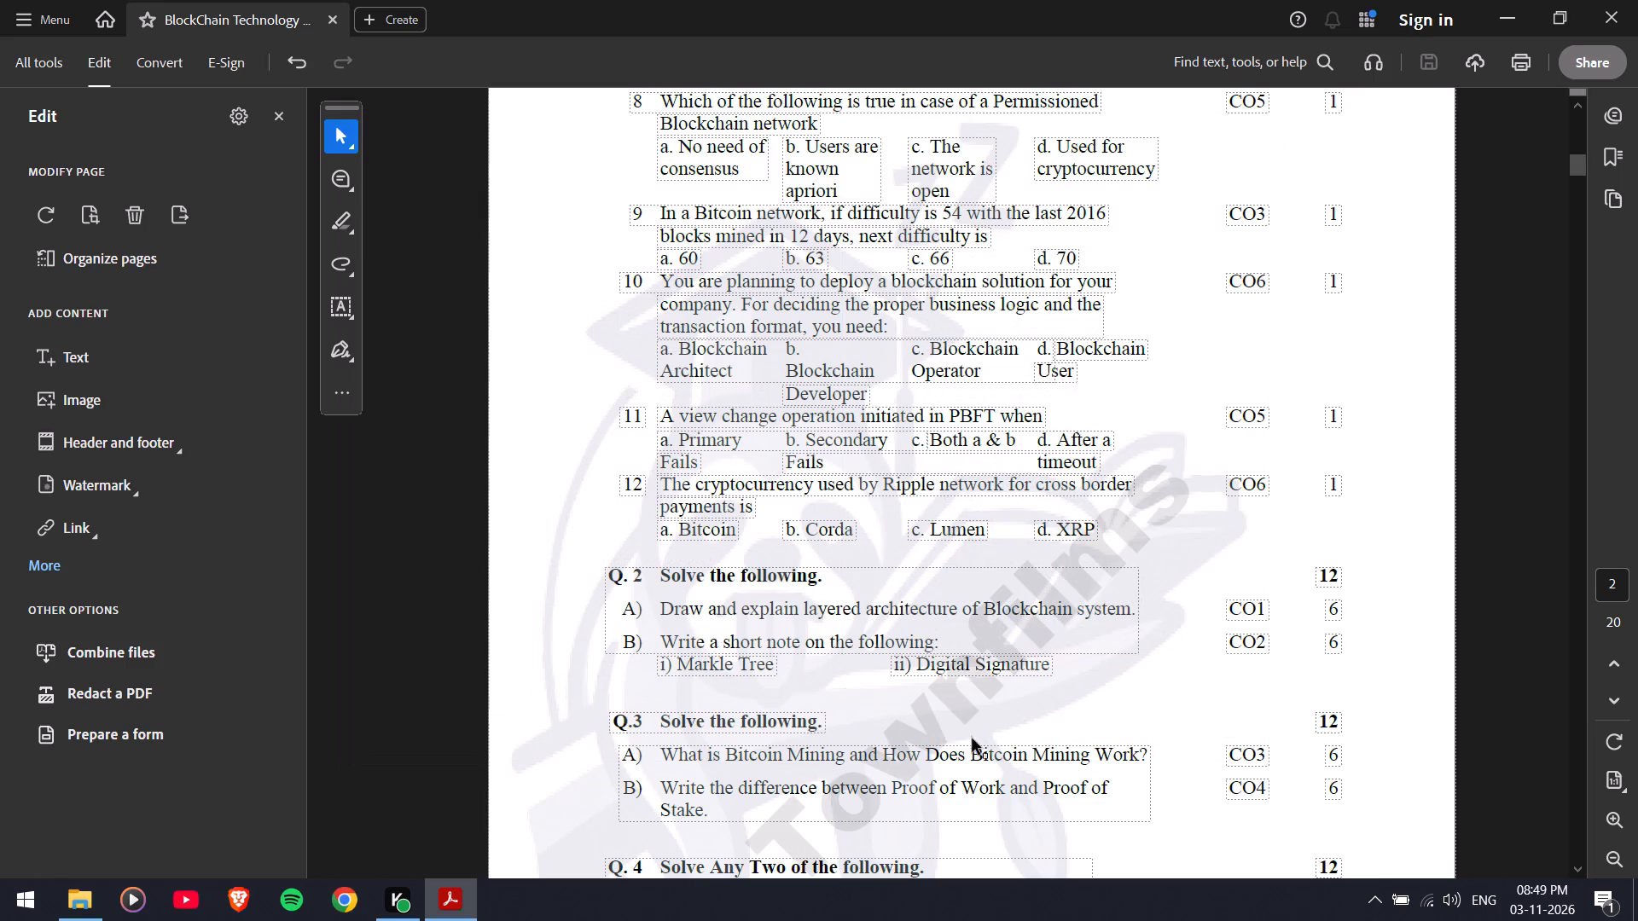
scroll(973, 739, "down", 12)
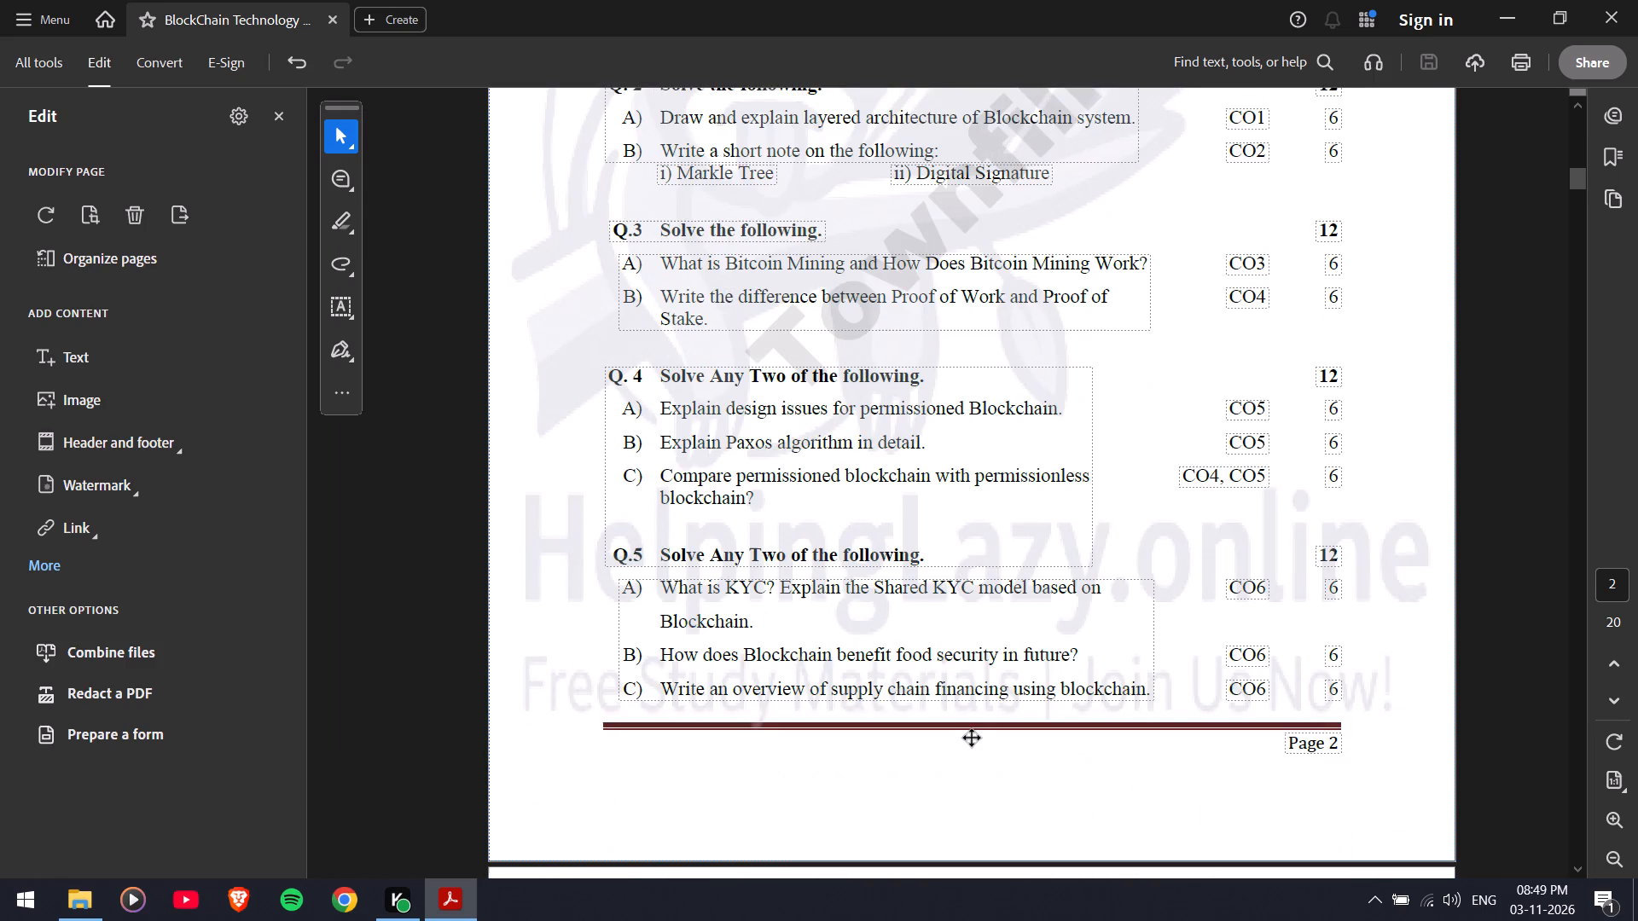
scroll(973, 739, "down", 5)
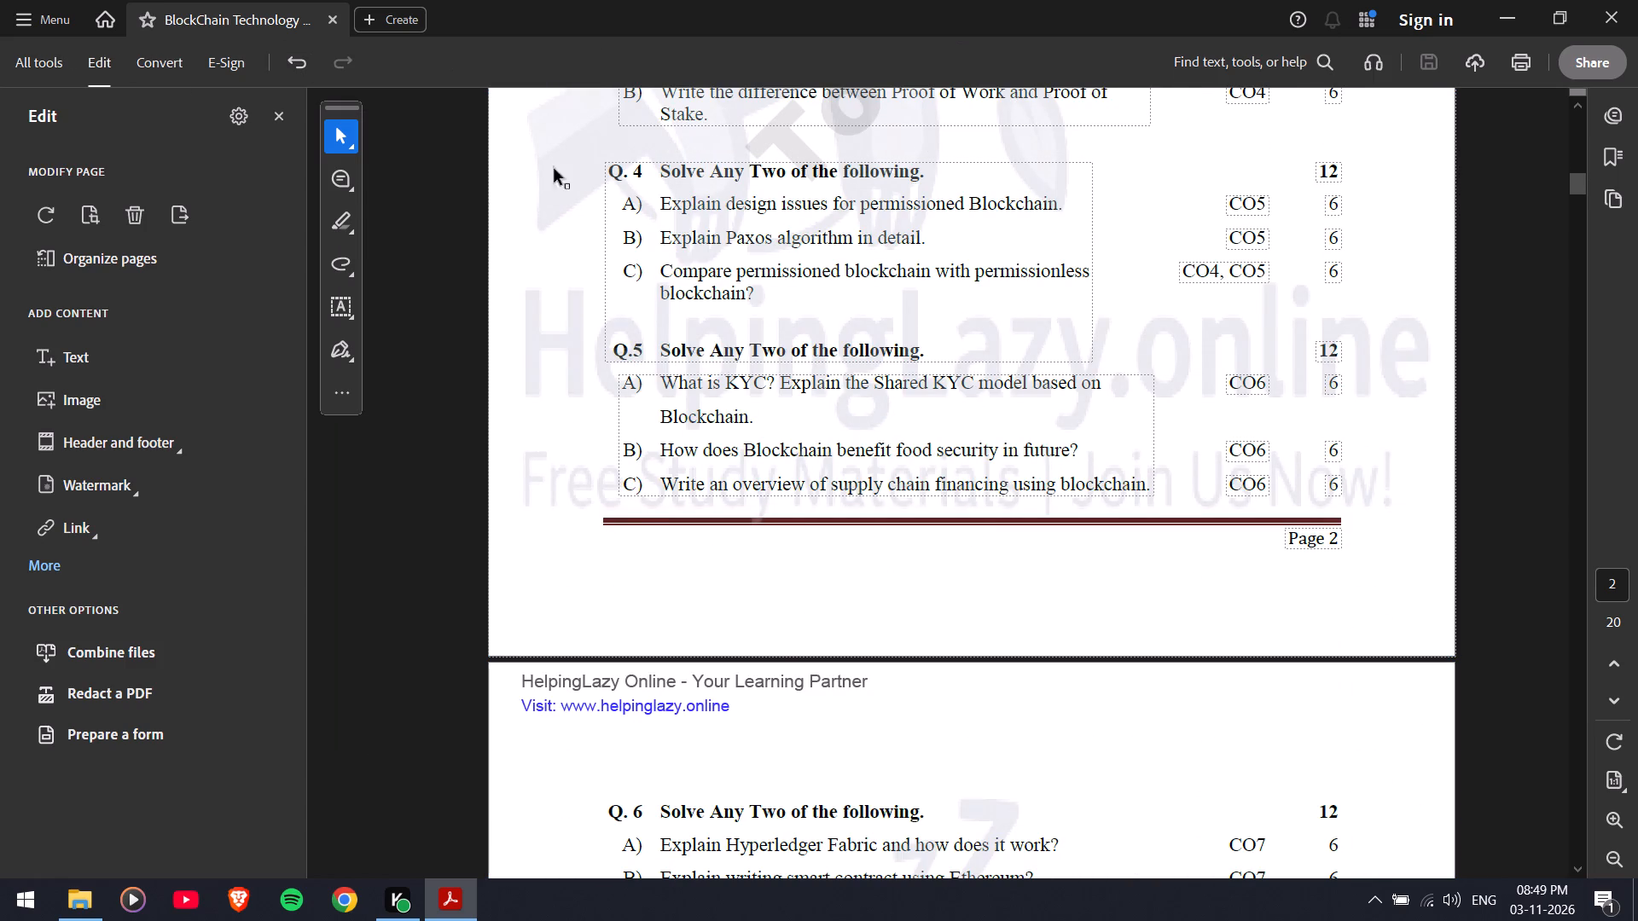
Save the watermarked BlockChain PDF over Big Data Analytics ALL YEAR PYQ's in D:\BTech\PYQ'S\Big Data Analytics, replacing that file, and close Acrobat.
key("ctrl+shift+s")
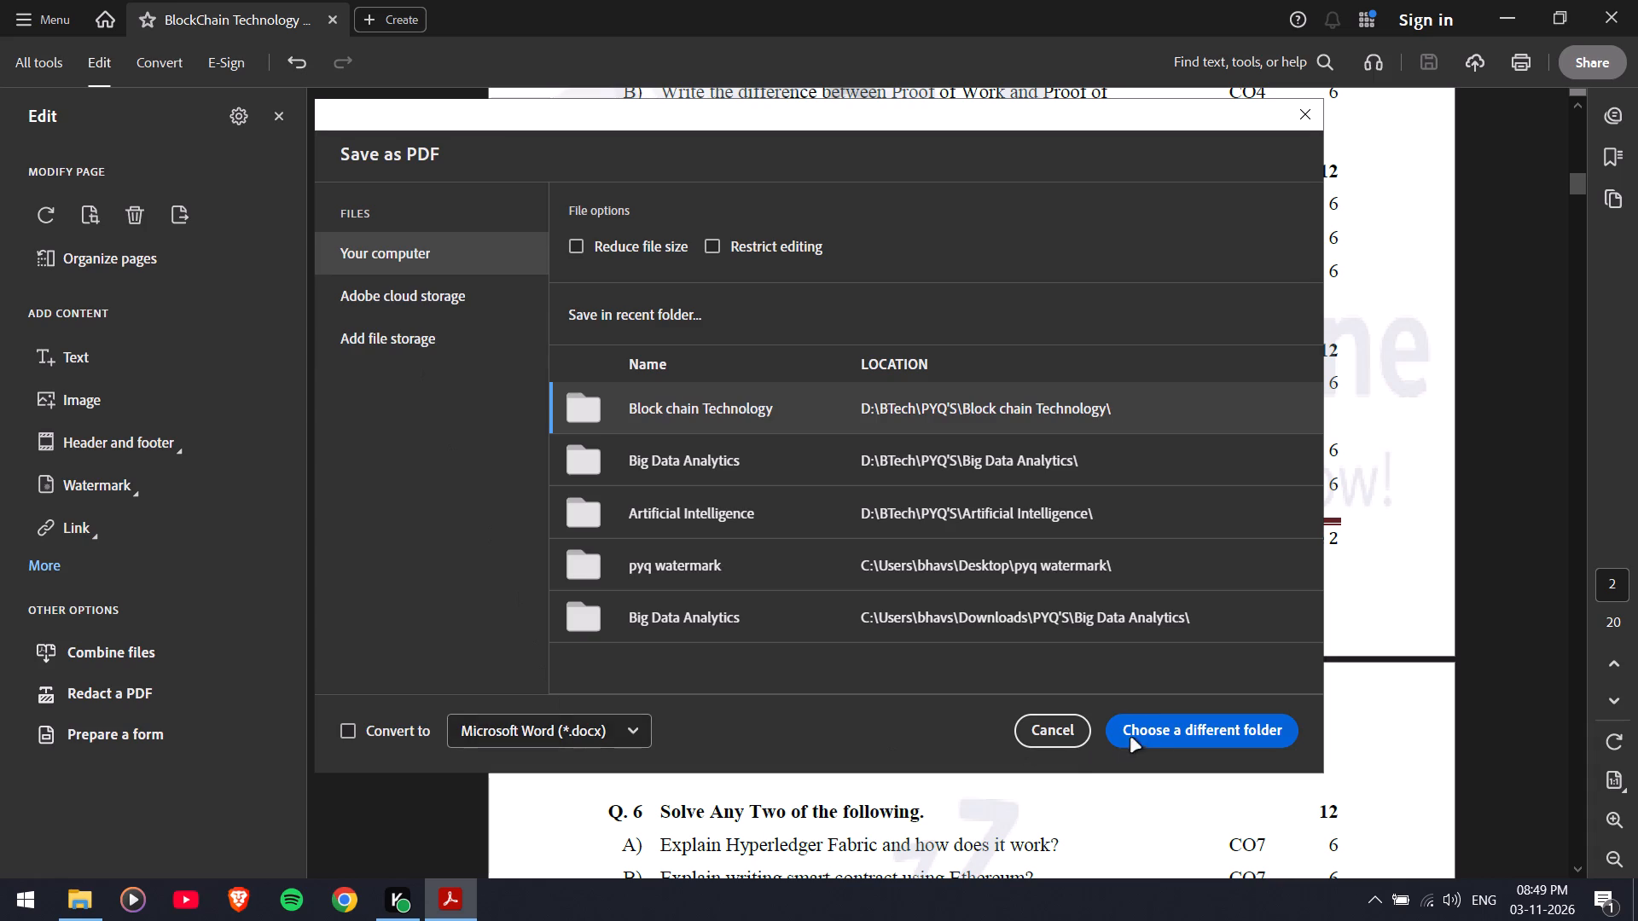
left_click(1165, 730)
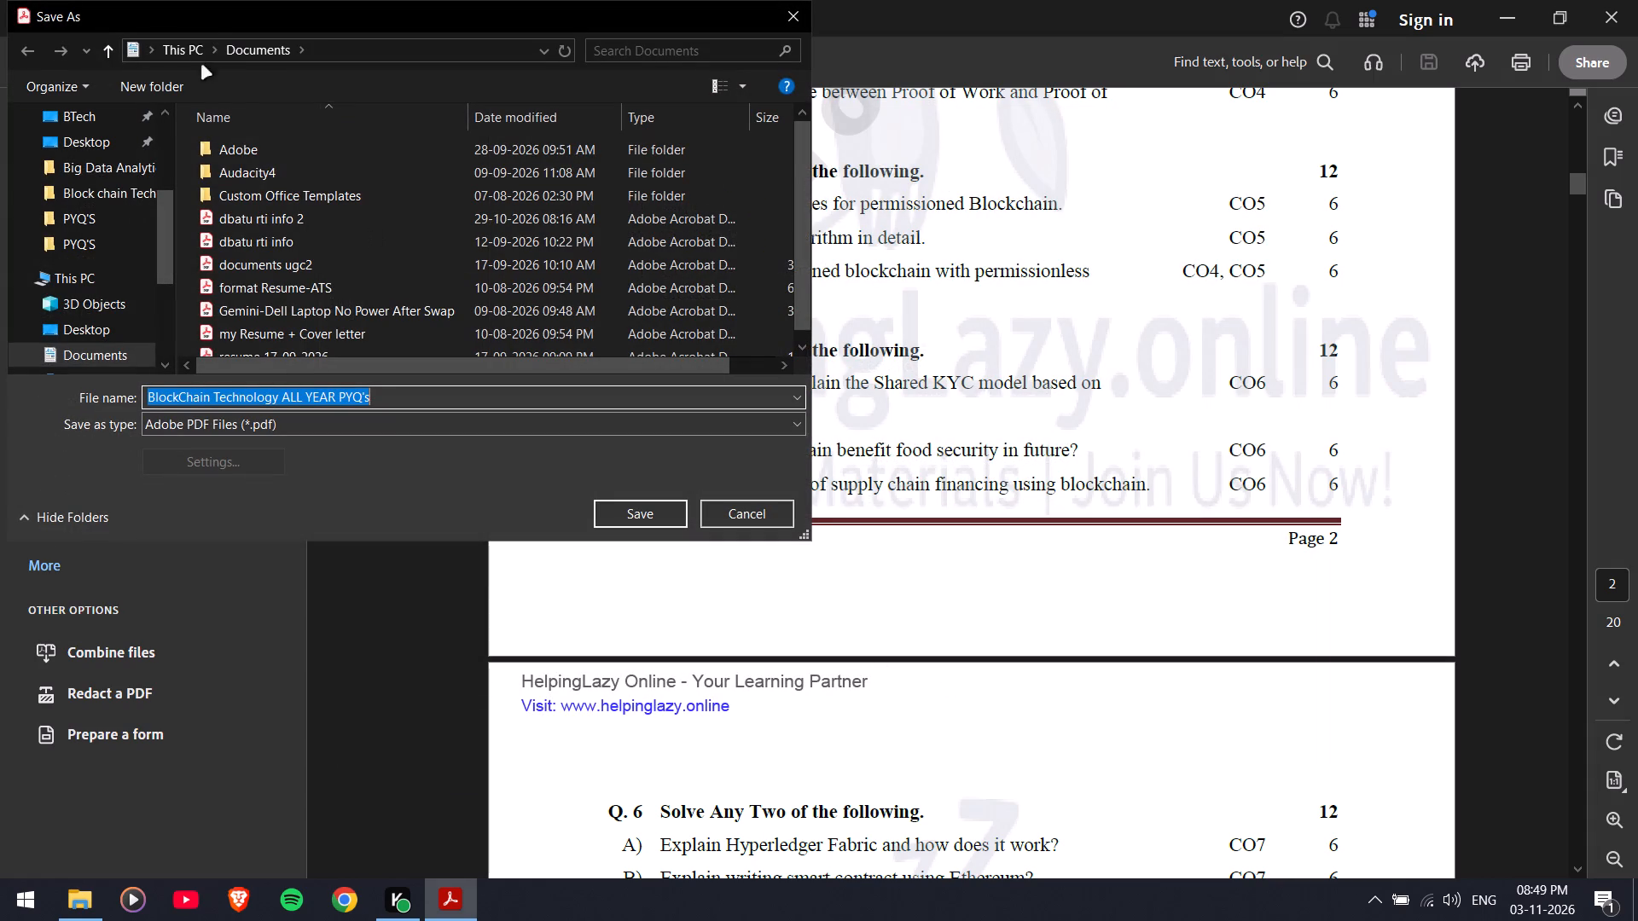
scroll(77, 316, "down", 9)
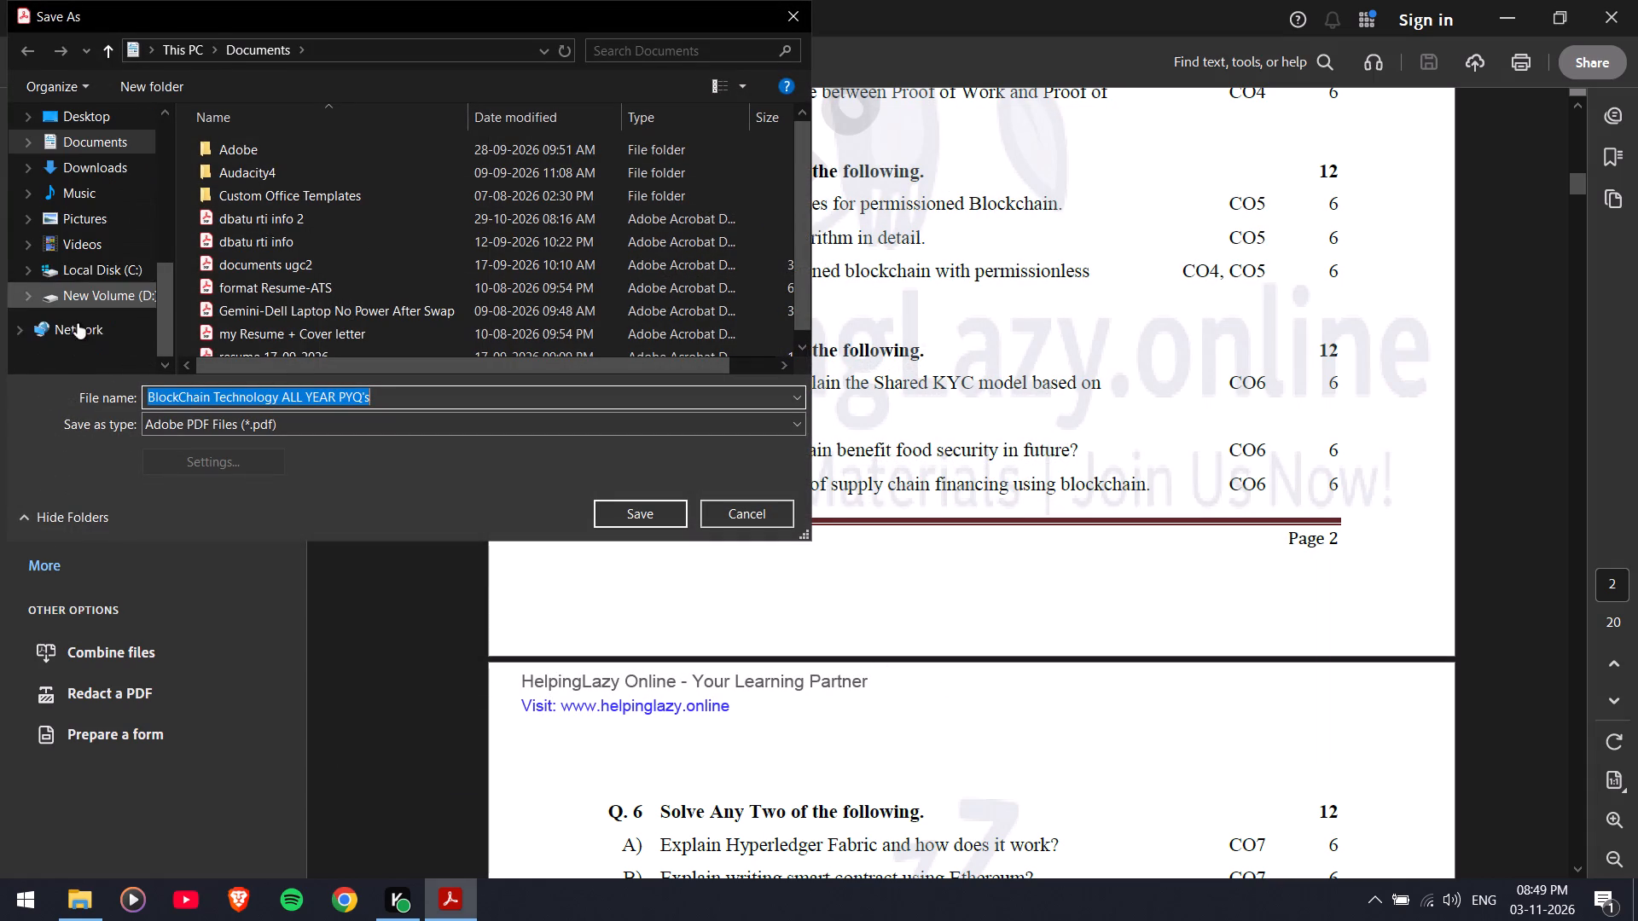
left_click(108, 291)
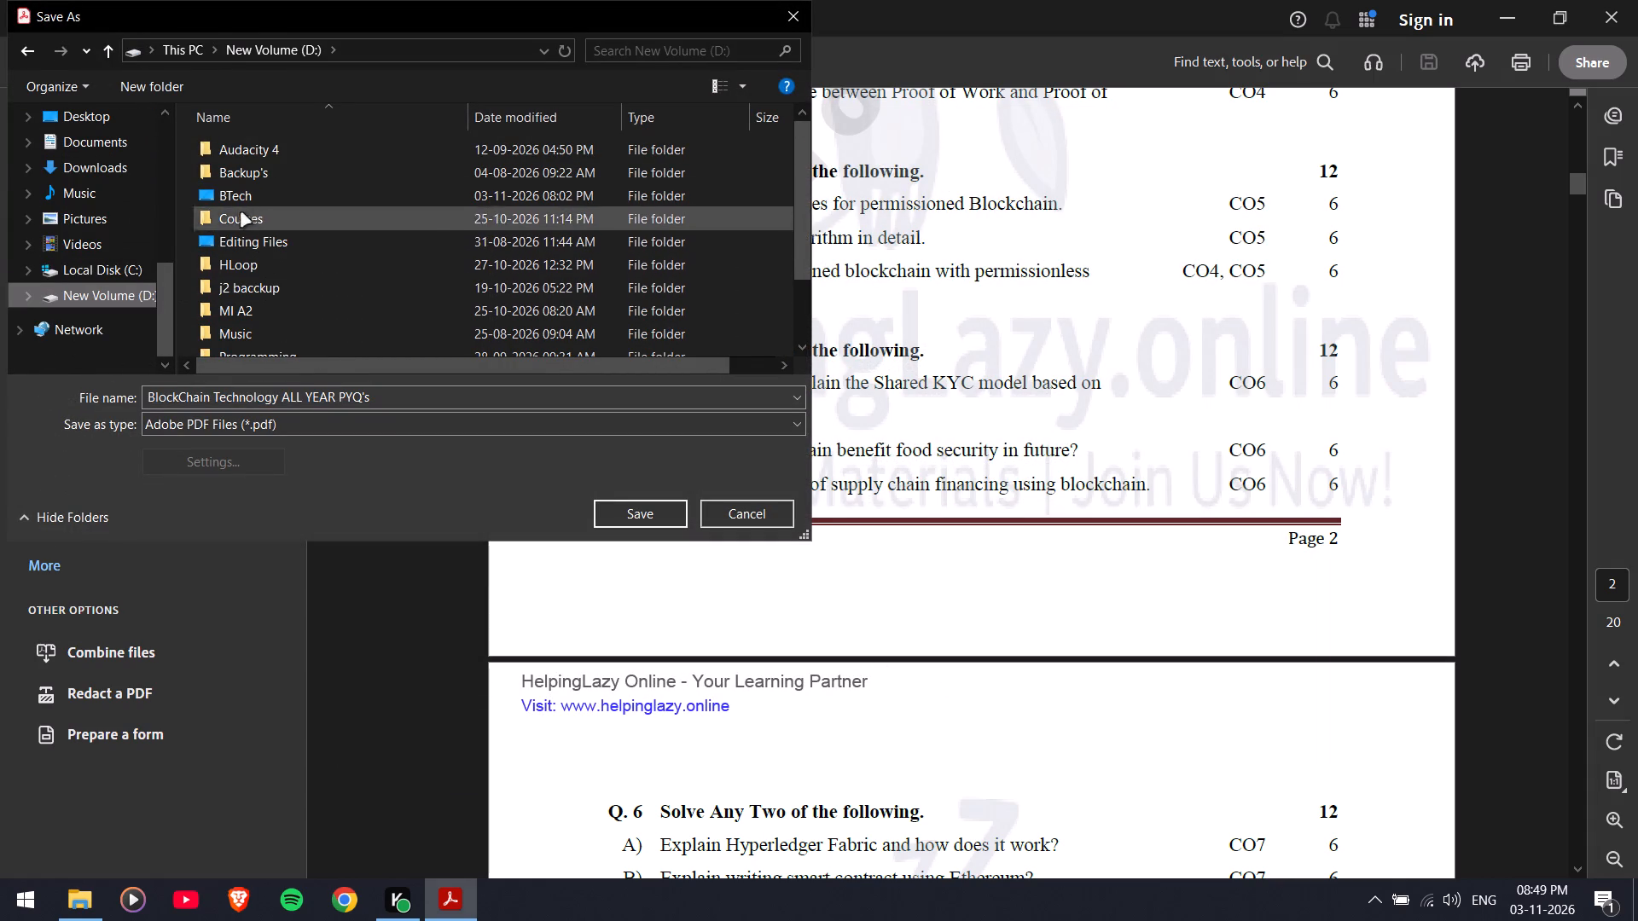
double_click(234, 194)
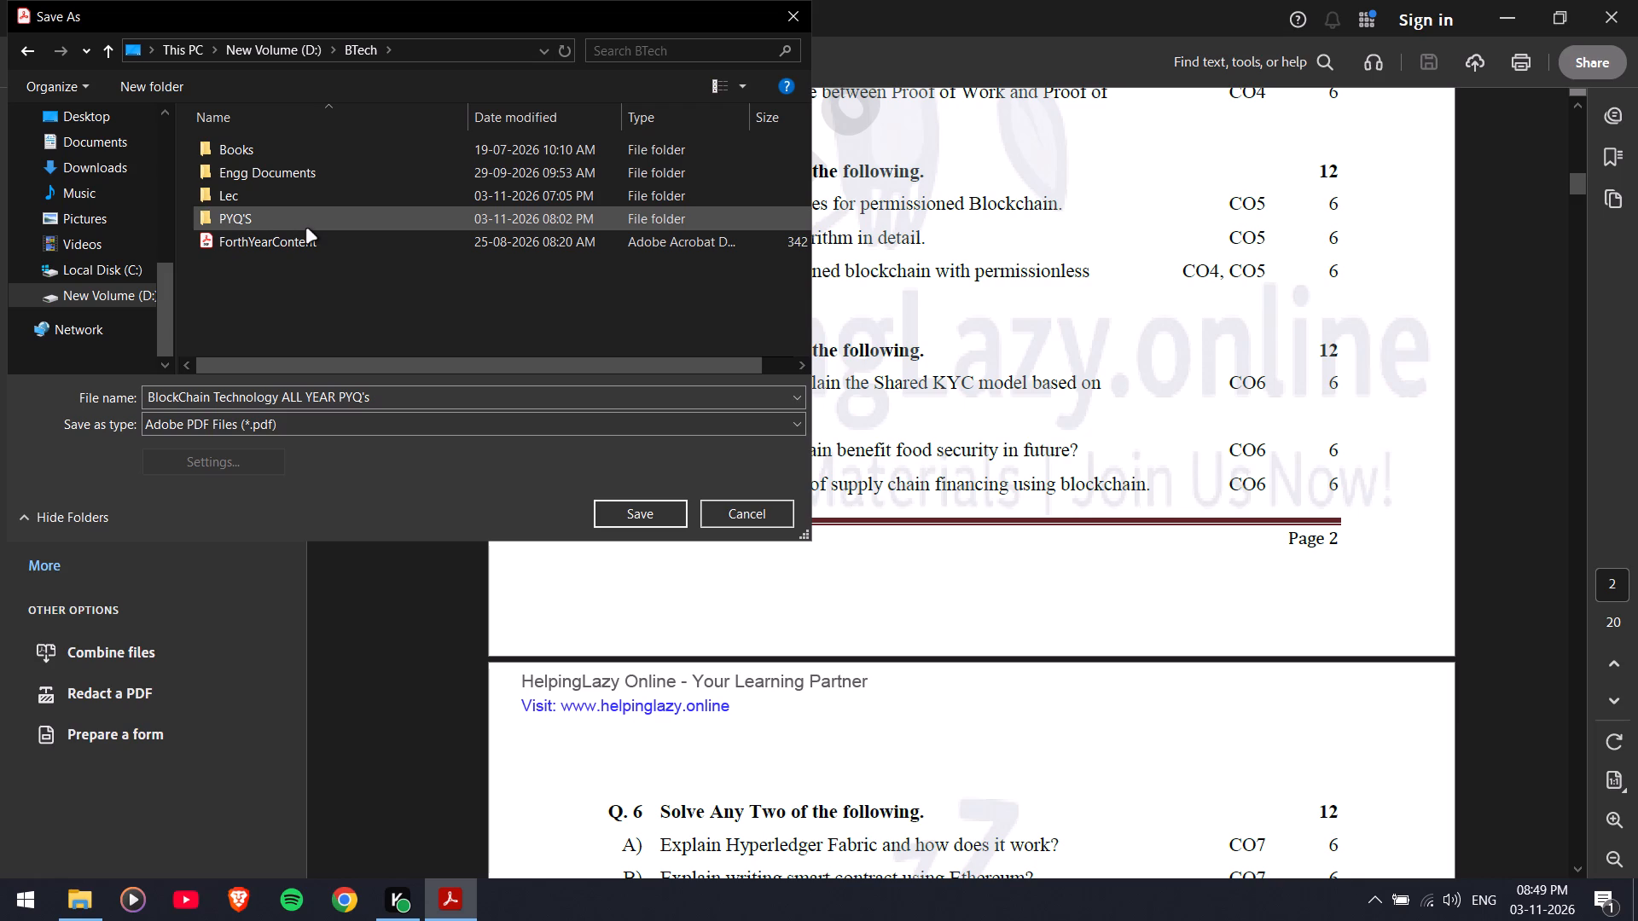
double_click(306, 229)
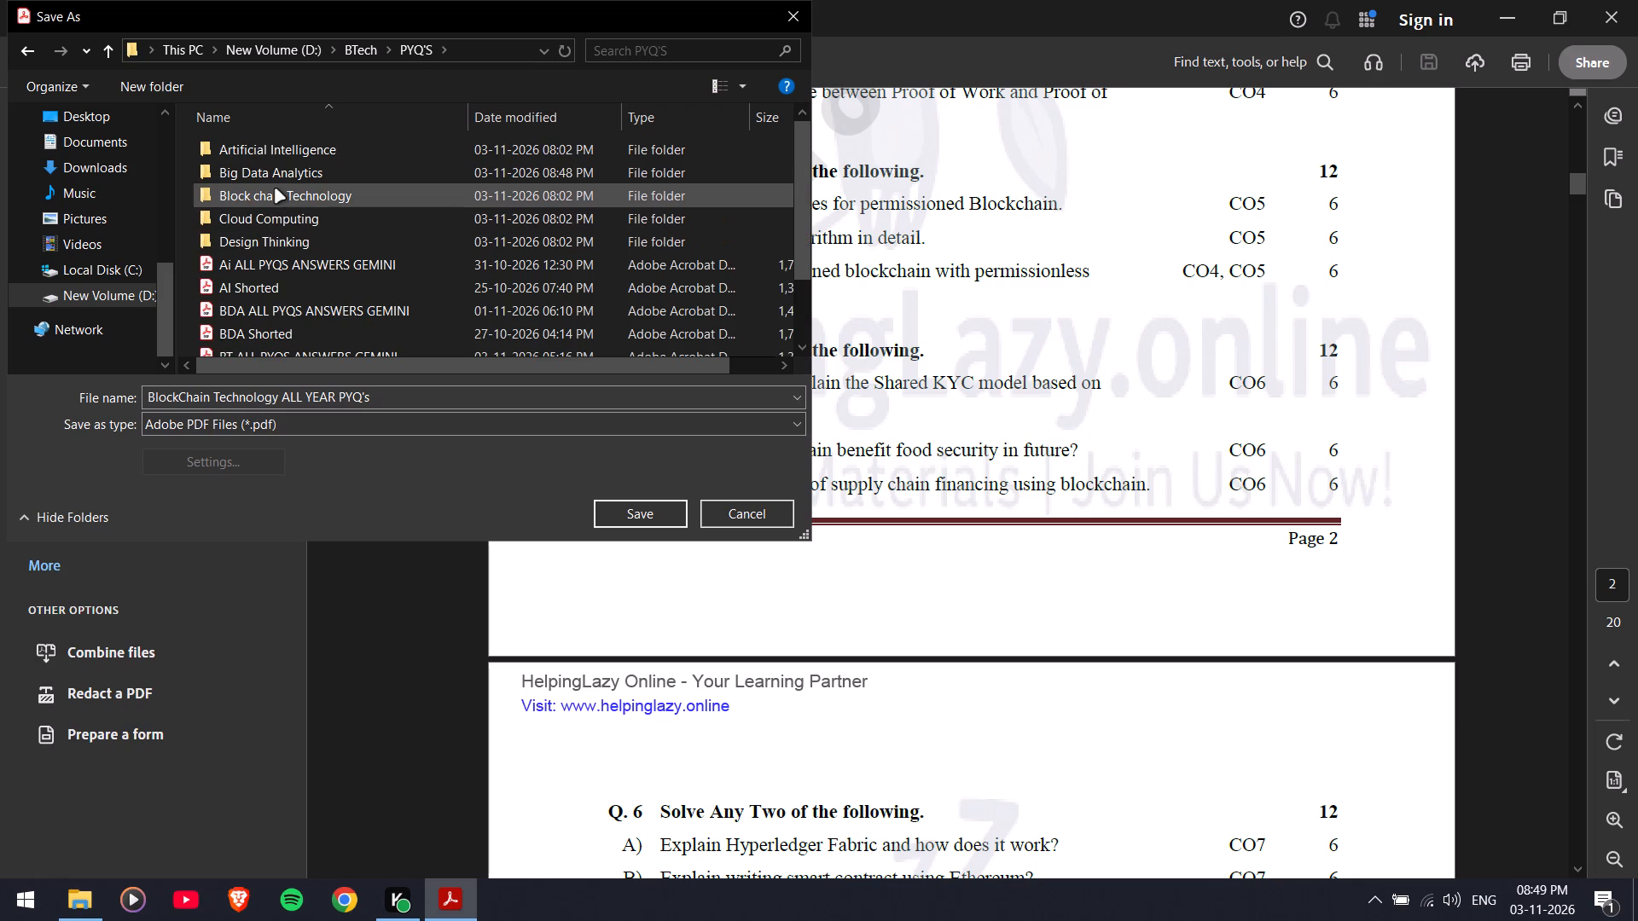
double_click(281, 174)
scroll(375, 314, "down", 8)
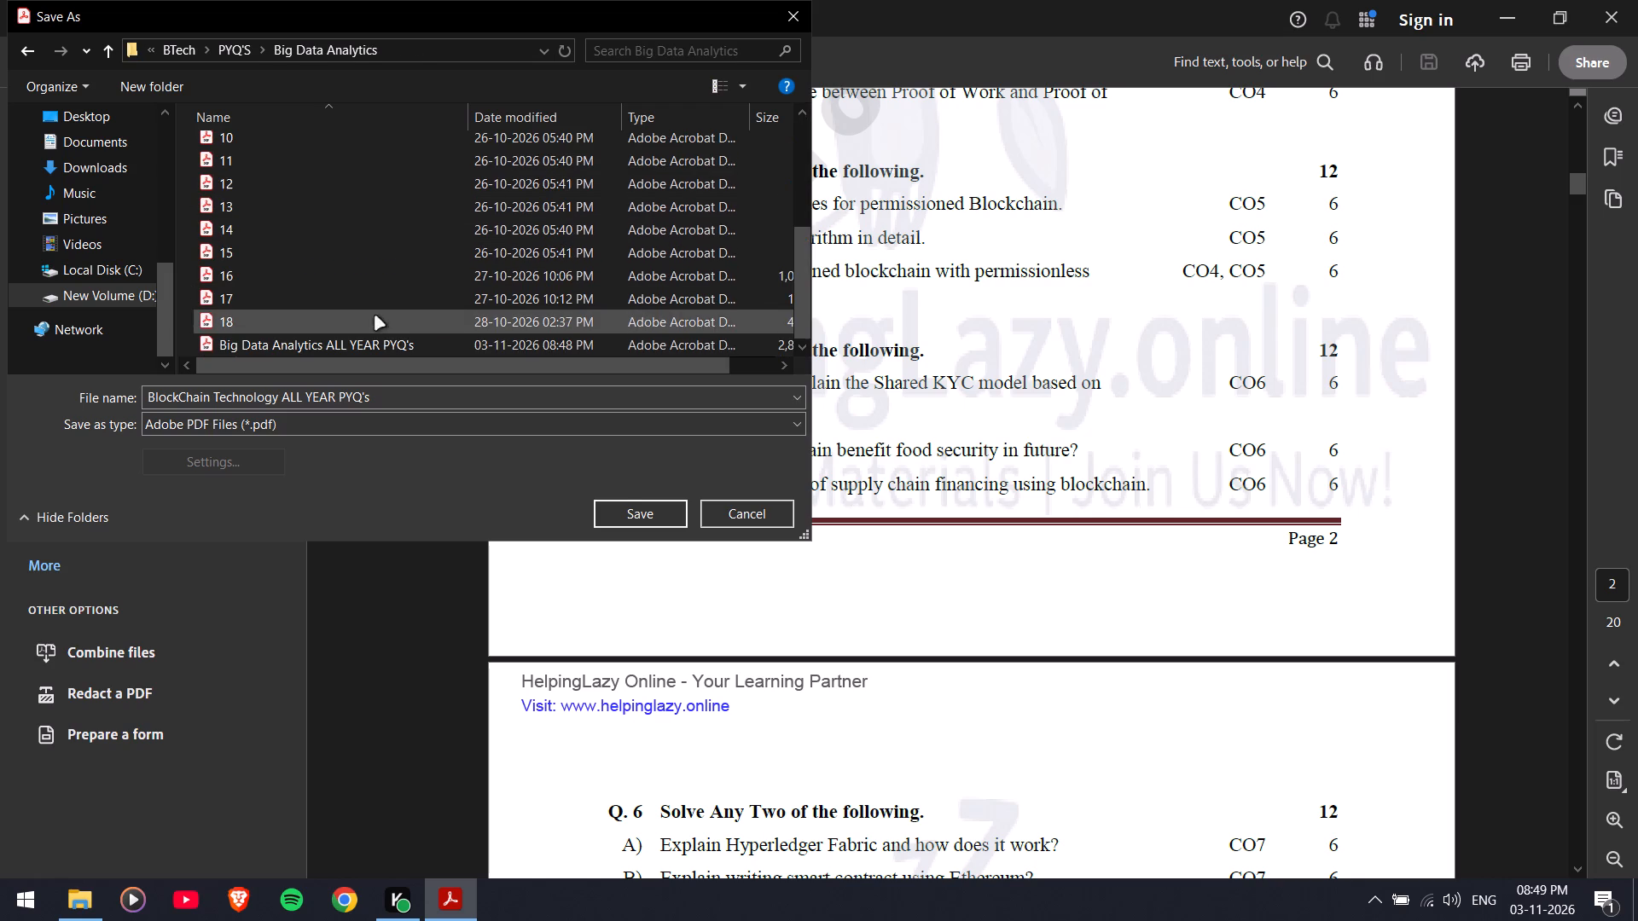
scroll(375, 316, "down", 4)
left_click(392, 345)
left_click(657, 516)
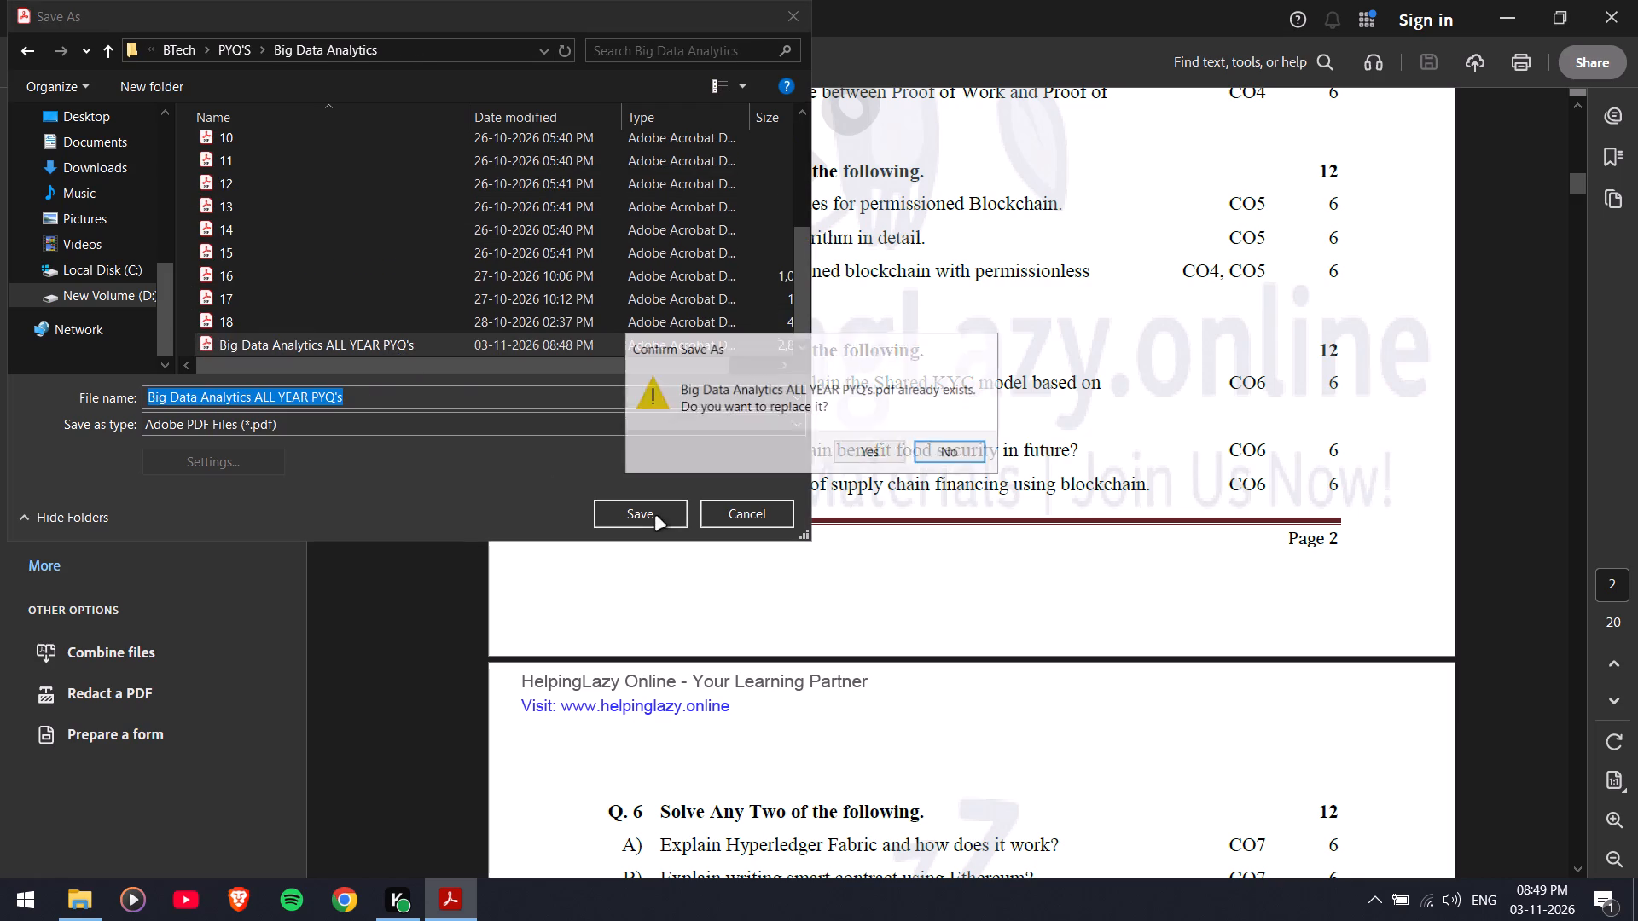
left_click(875, 449)
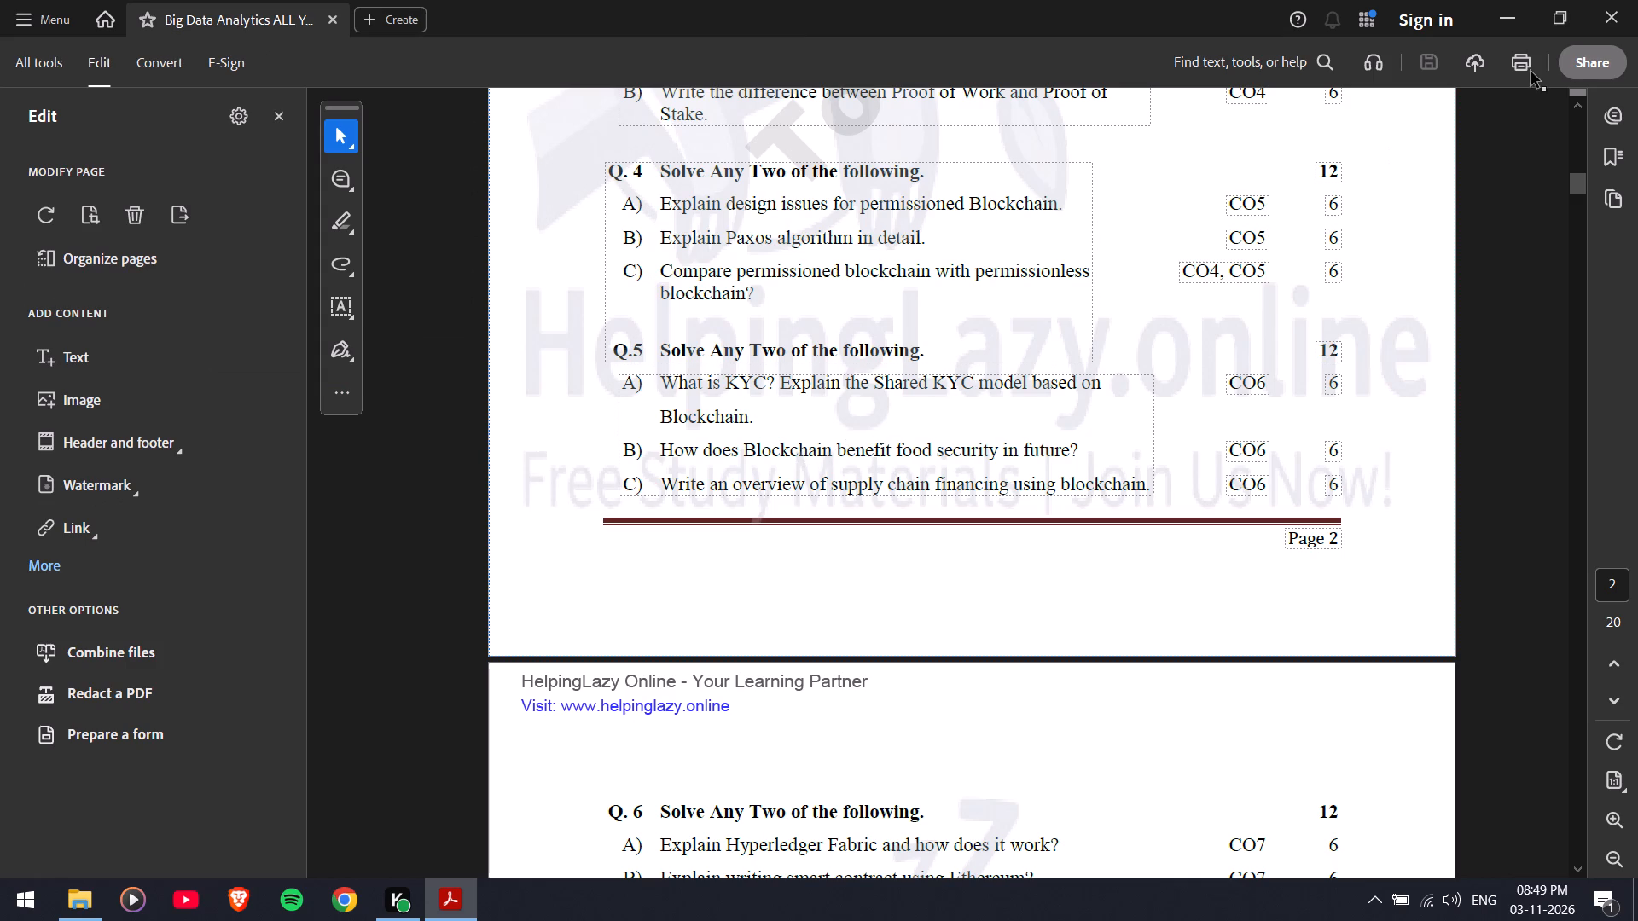
left_click(1630, 33)
Reopen the BlockChain Technology ALL YEAR PYQ's PDF, check its first page for the Townfilms watermark, and close it.
double_click(353, 524)
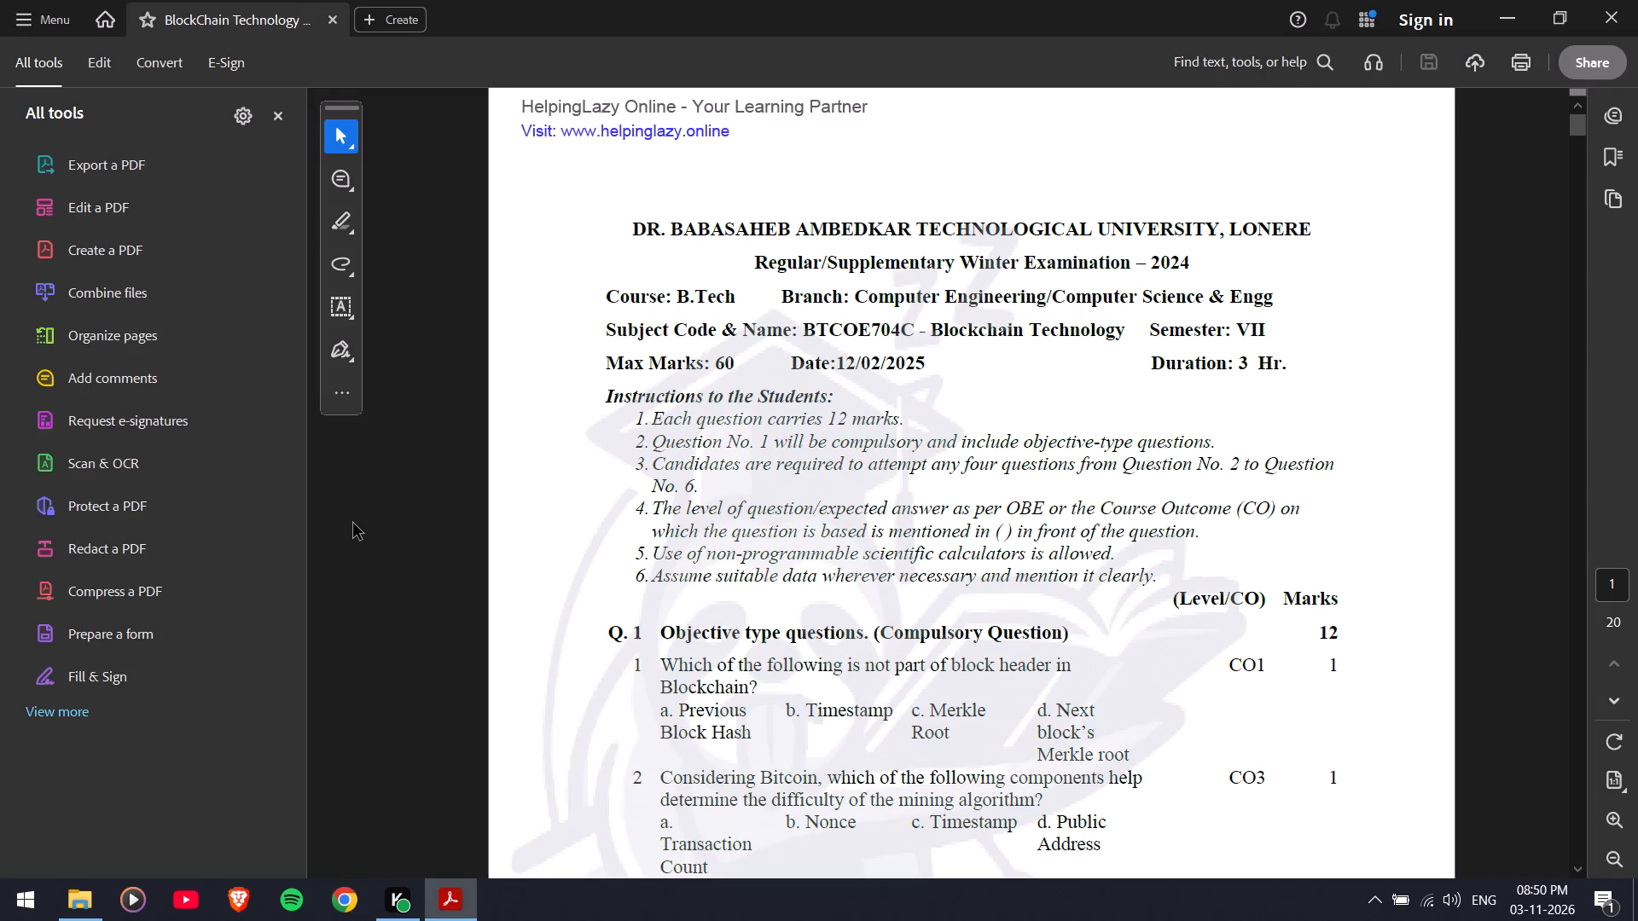
scroll(353, 524, "down", 7)
scroll(845, 524, "down", 7)
scroll(954, 542, "down", 6)
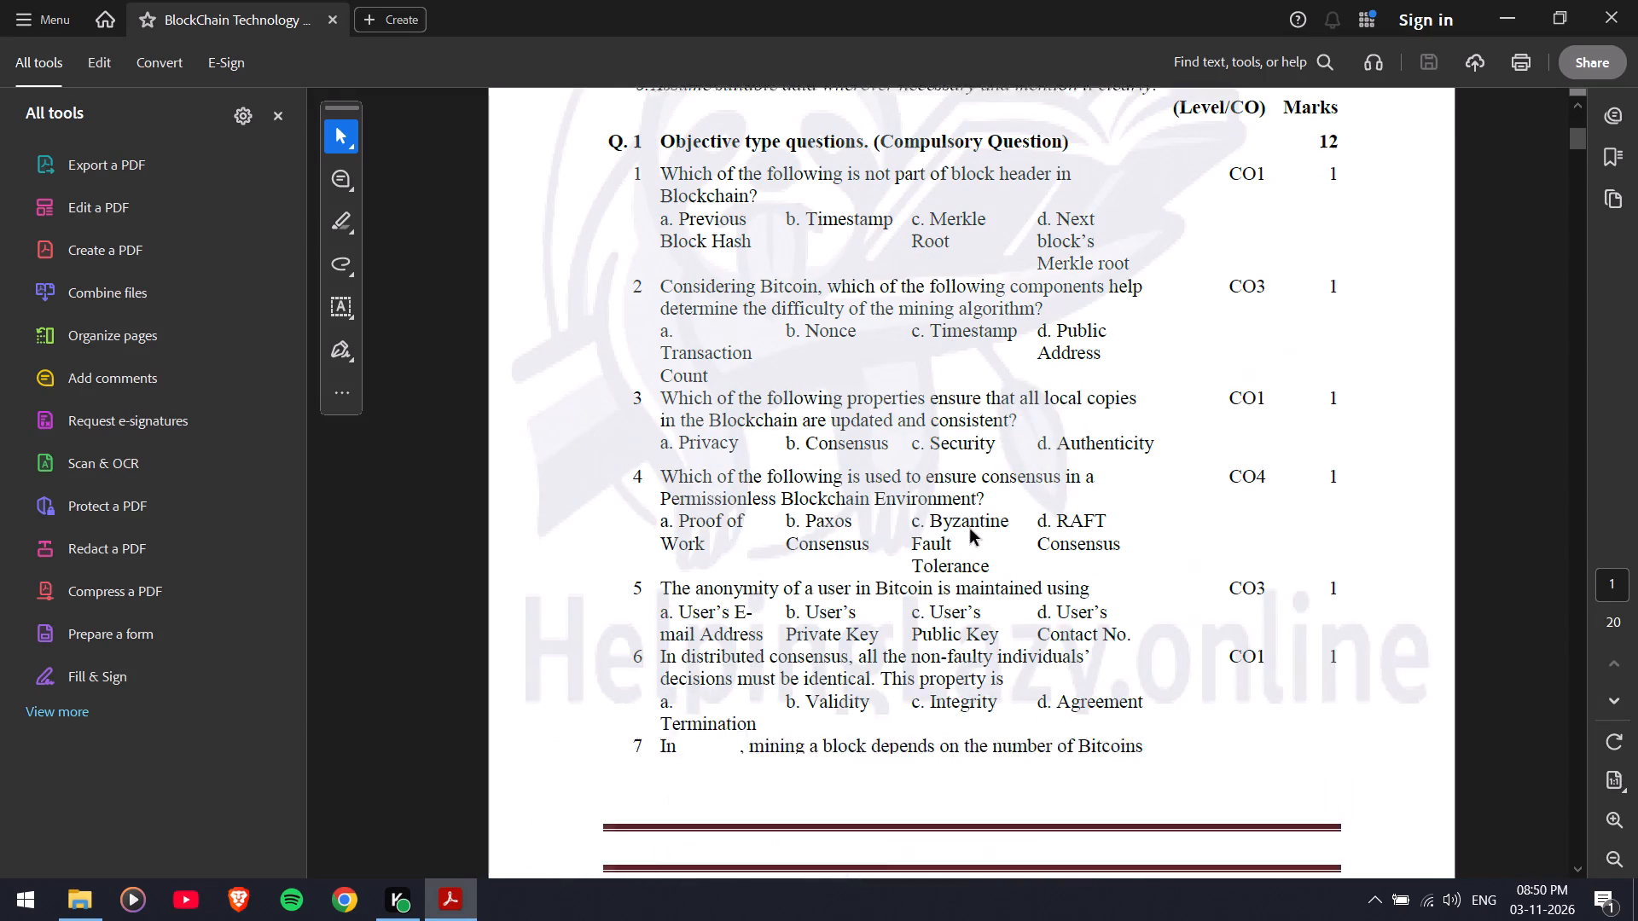
left_click(1637, 0)
Open the BlockChain Technology ALL YEAR PYQ's PDF again and examine its first four pages for the Townfilms watermark.
left_click(379, 630)
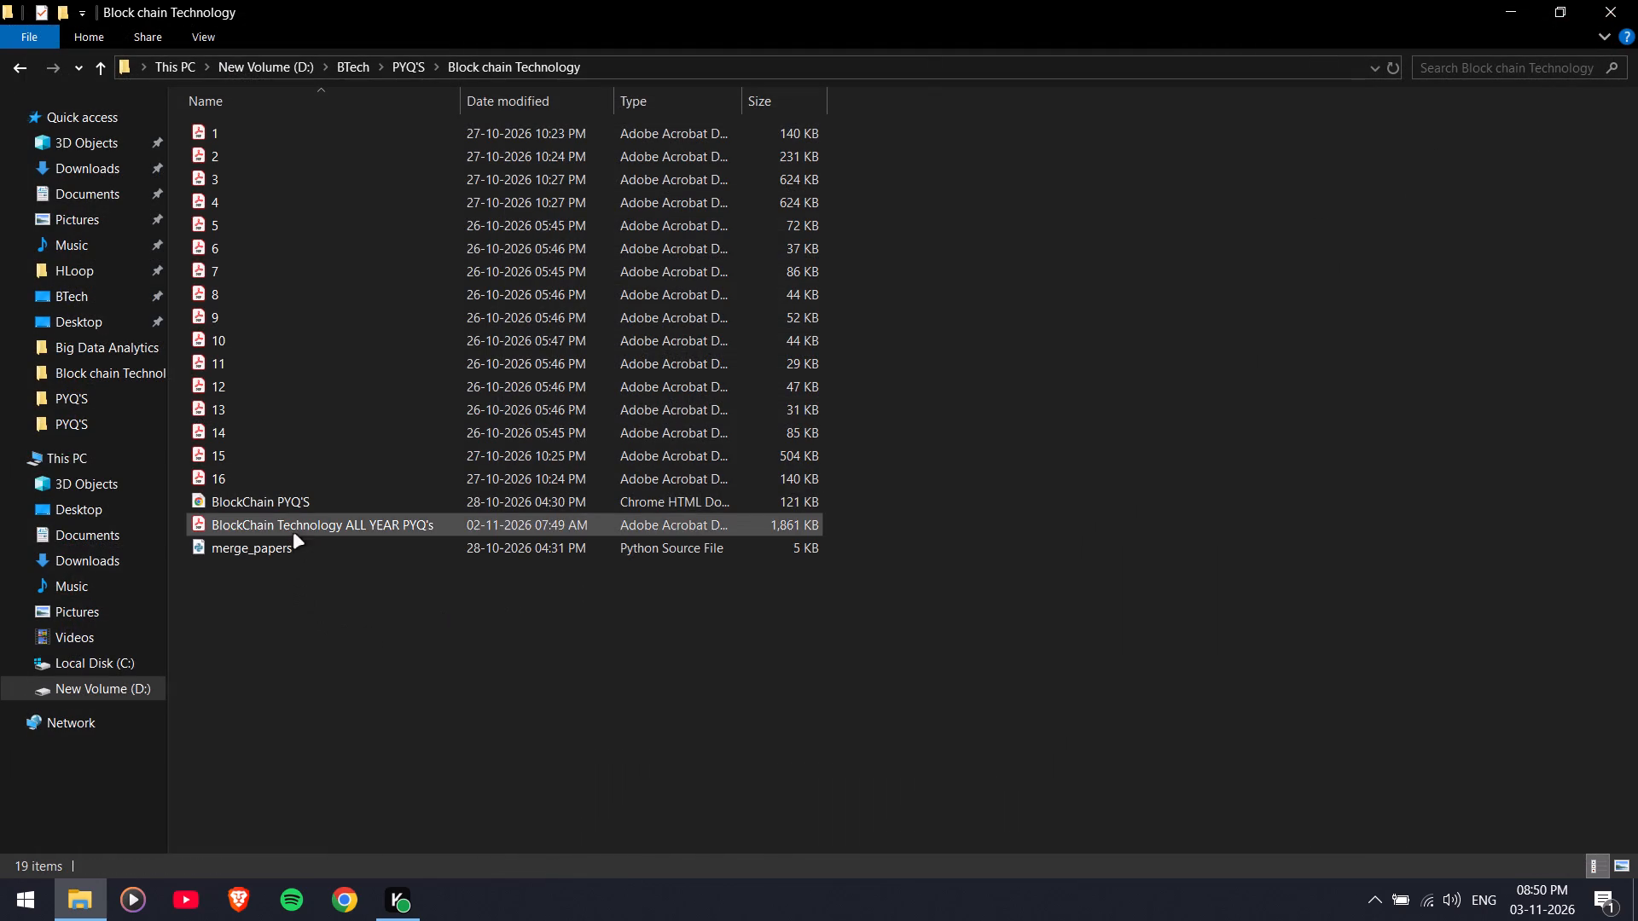
double_click(292, 531)
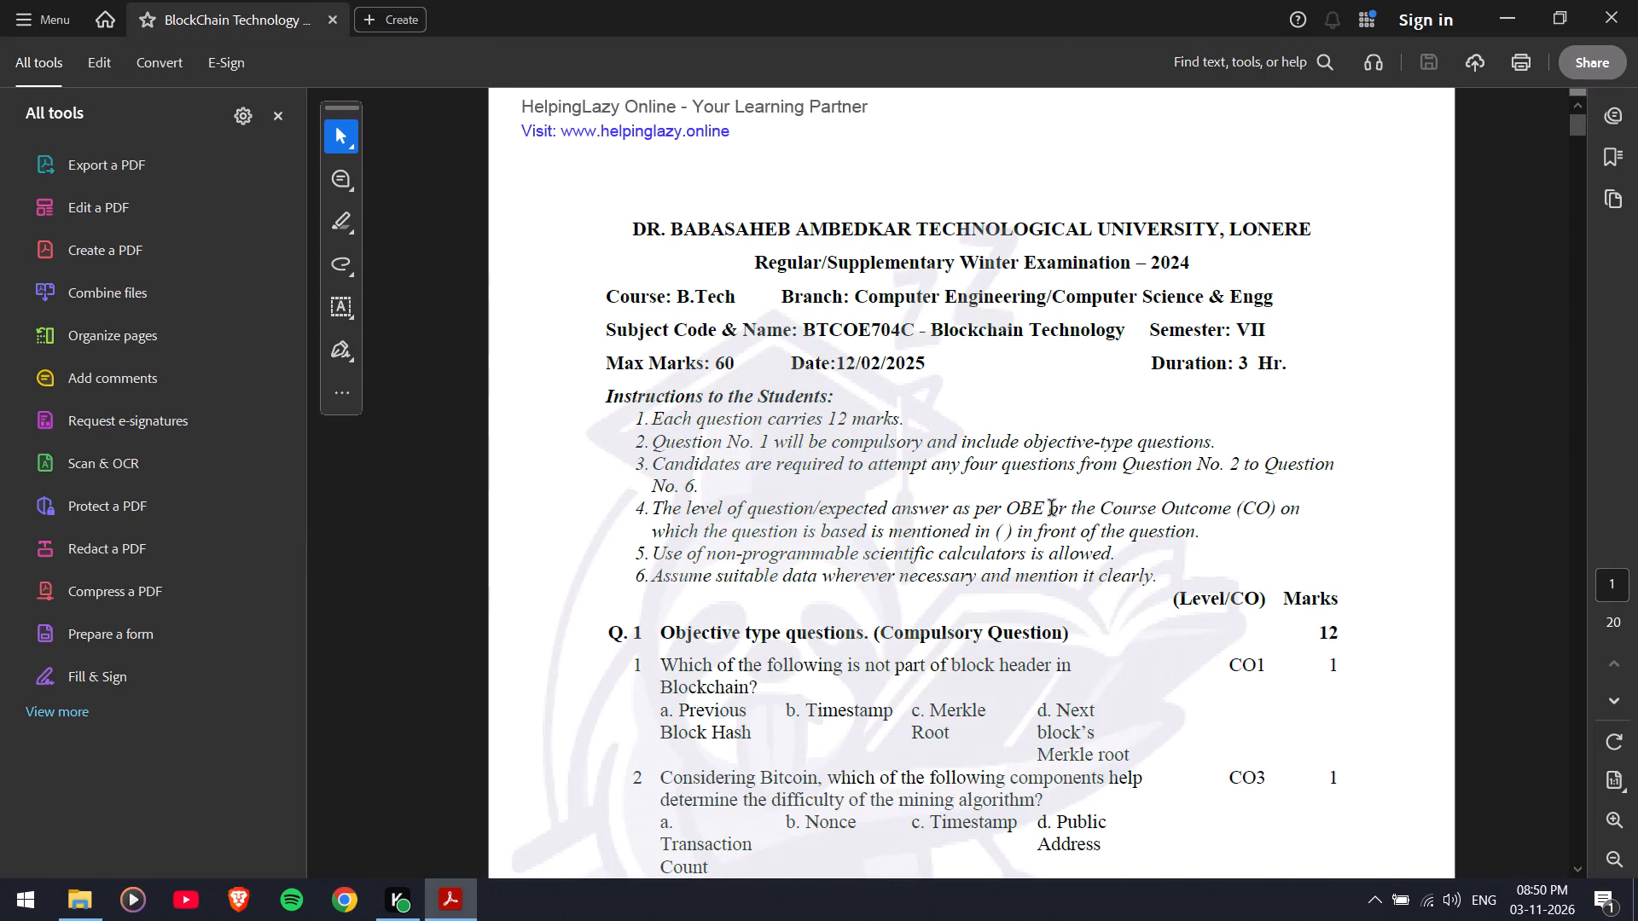
scroll(1099, 509, "down", 14)
scroll(1099, 509, "up", 1)
scroll(1099, 509, "down", 20)
scroll(1099, 509, "down", 3)
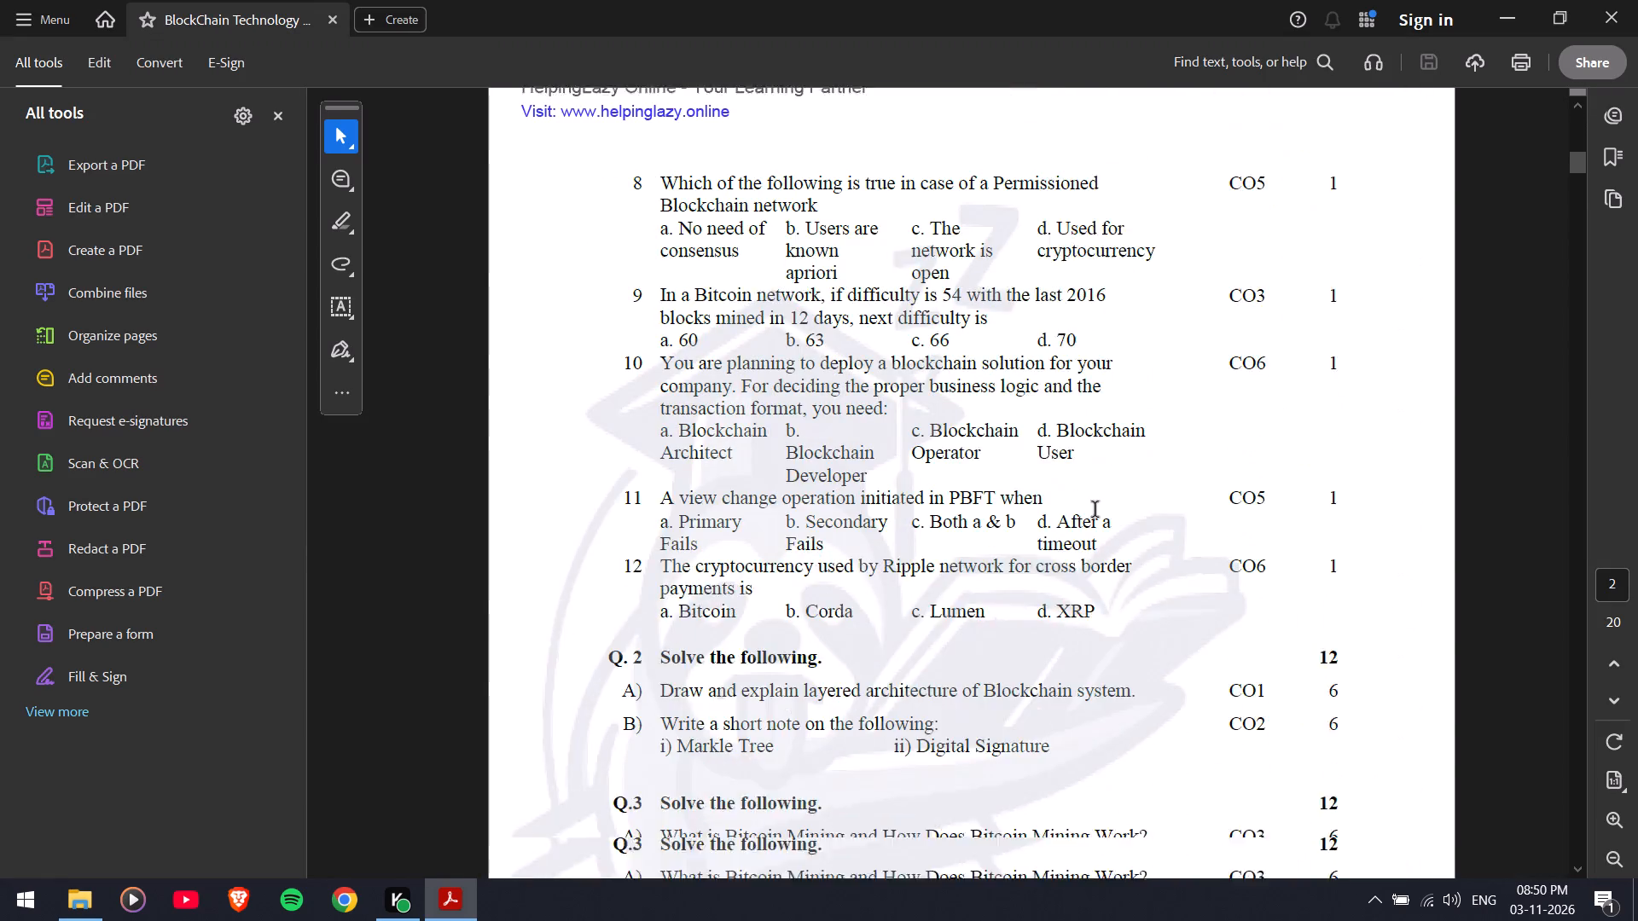
scroll(1095, 511, "down", 17)
scroll(1088, 519, "down", 15)
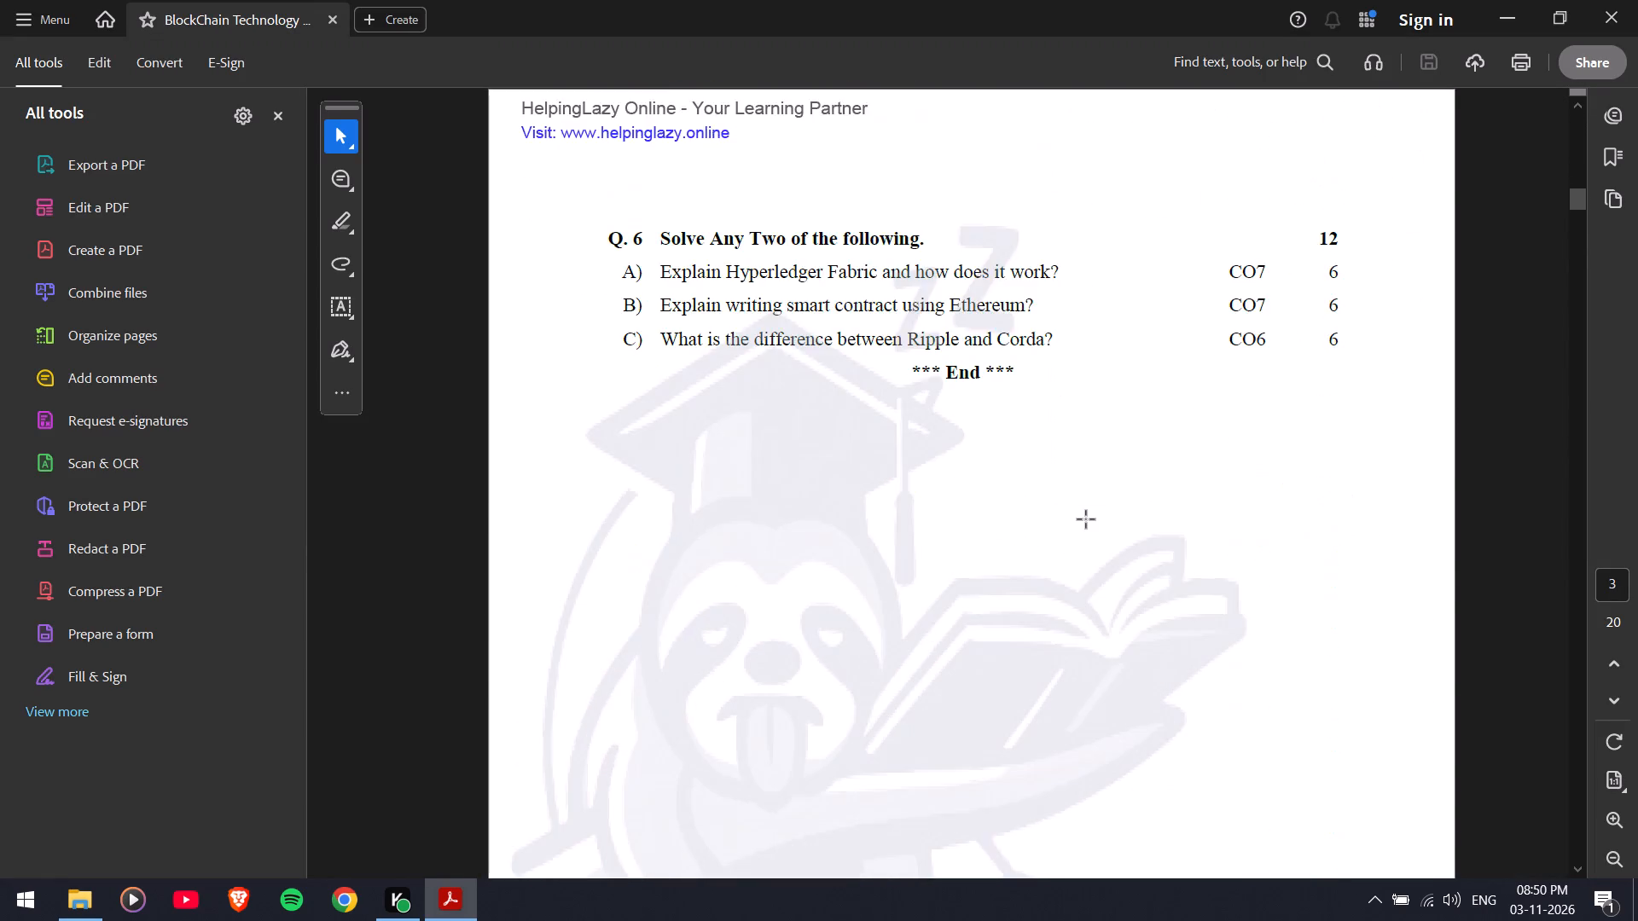
scroll(1087, 520, "down", 18)
scroll(566, 475, "down", 6)
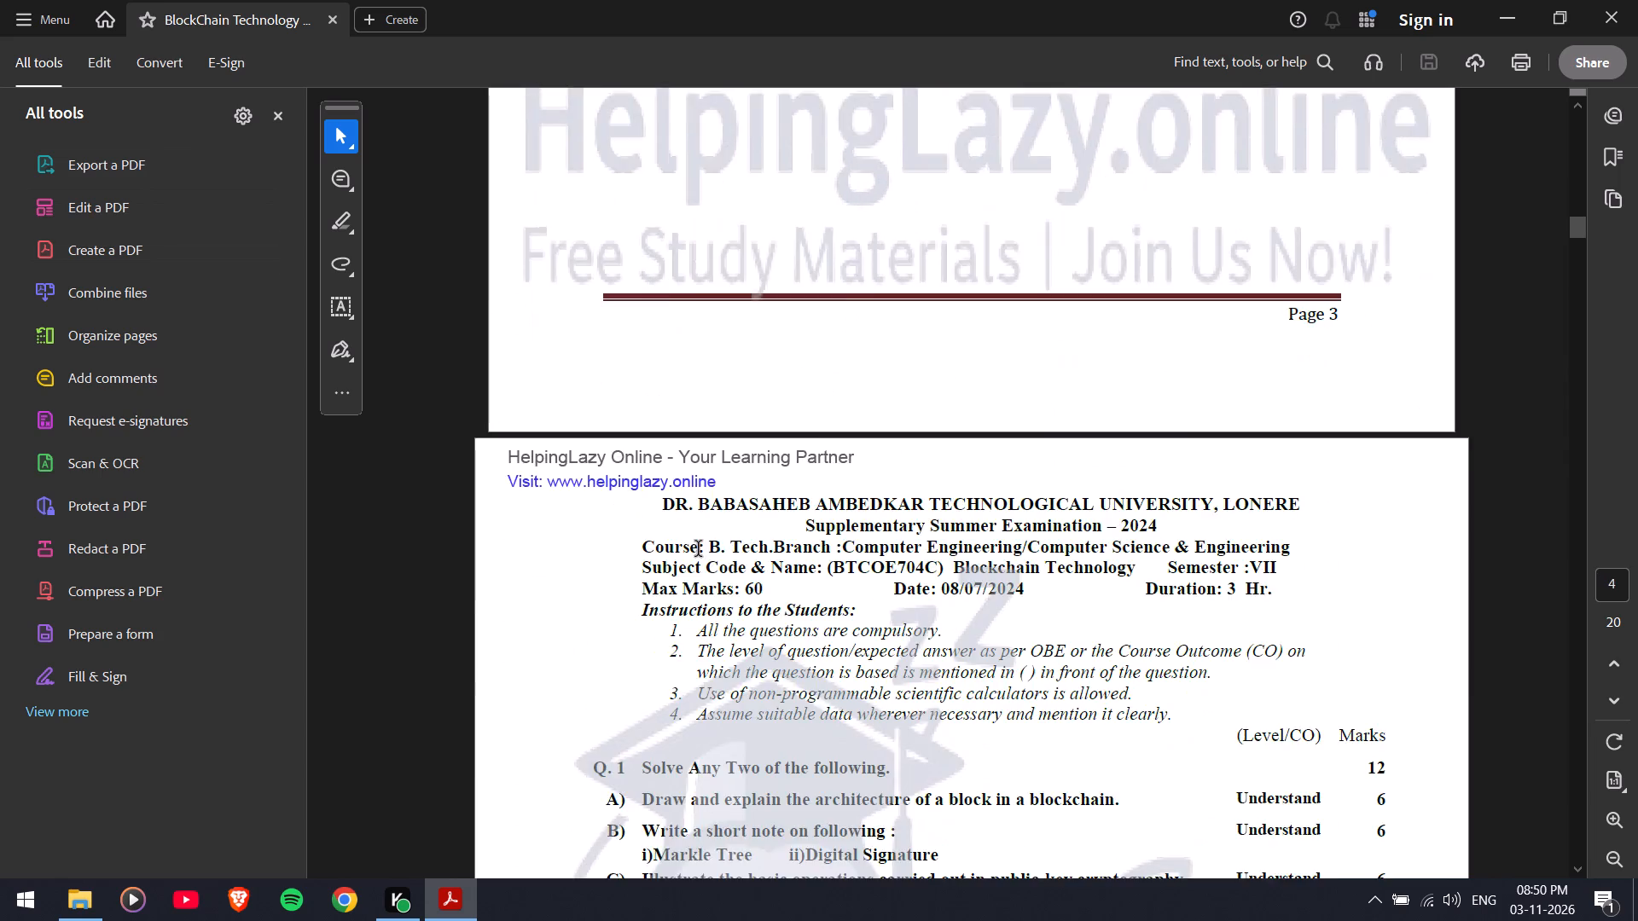
scroll(699, 550, "down", 19)
Add a watermark to the reopened BlockChain Technology PDF using the saved TF WATERMARK settings.
left_click(101, 54)
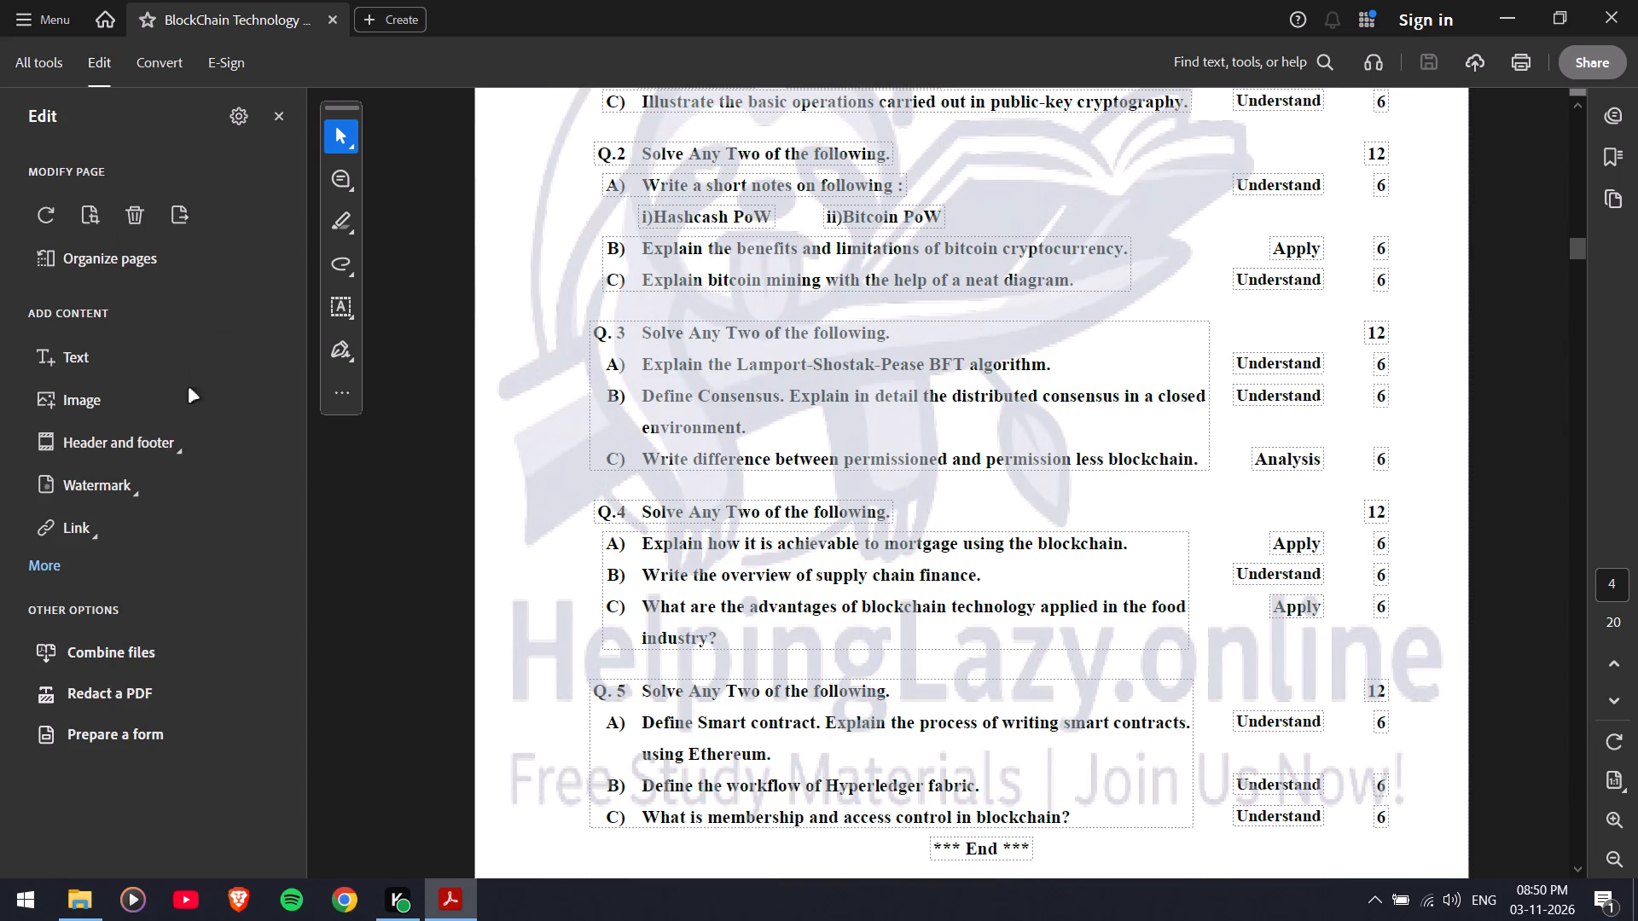
left_click(104, 484)
left_click(218, 516)
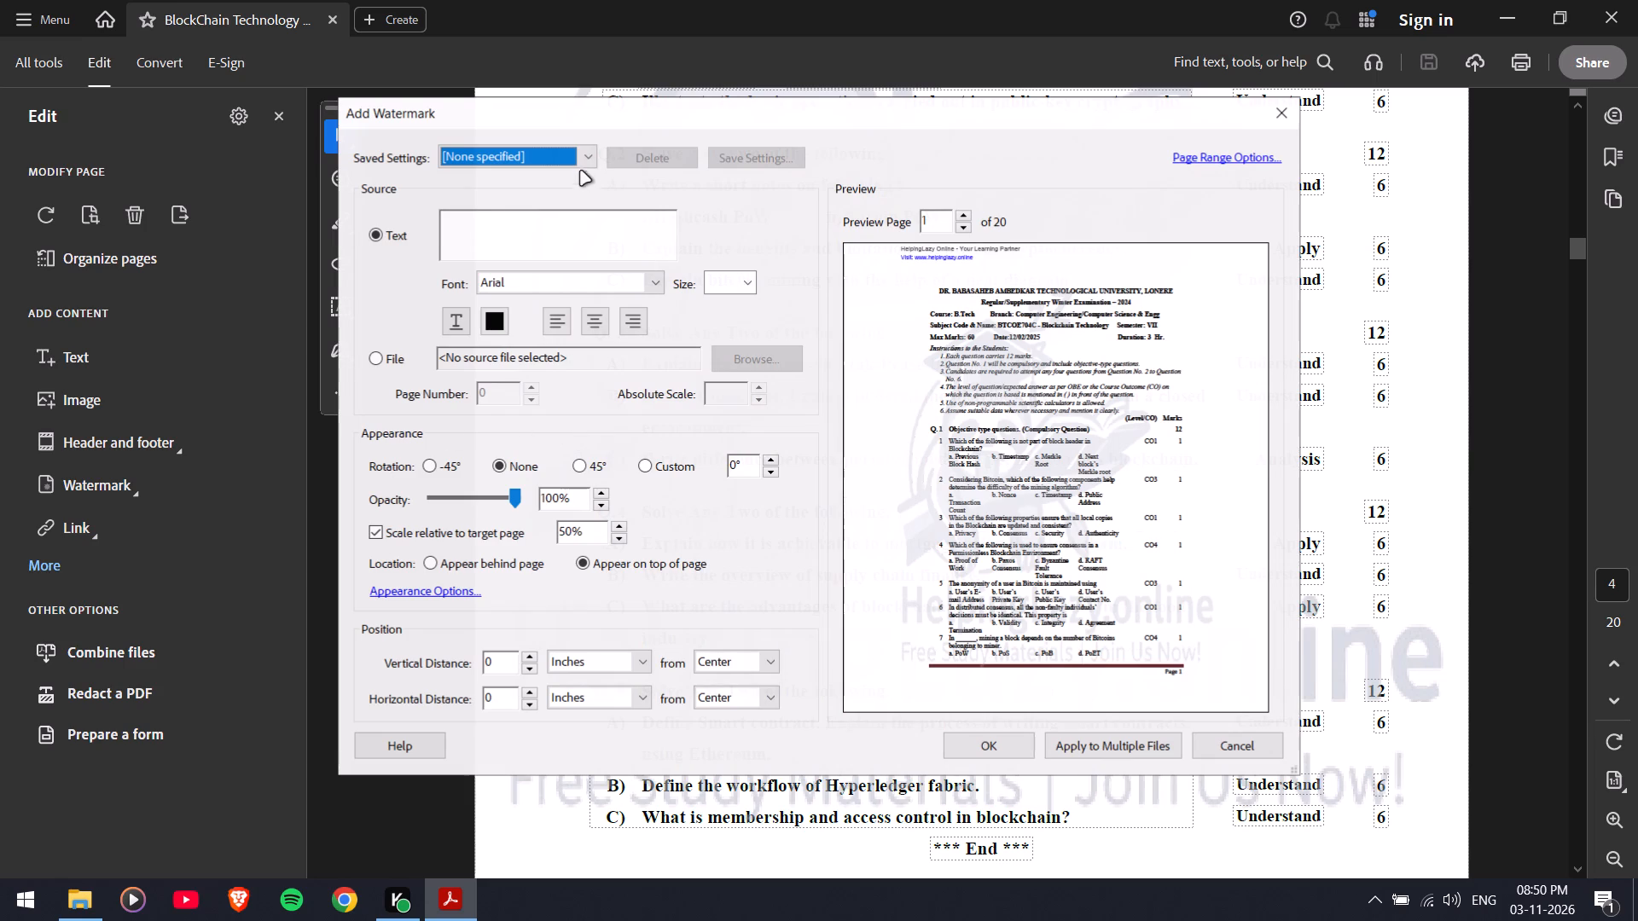
left_click(578, 163)
left_click(487, 211)
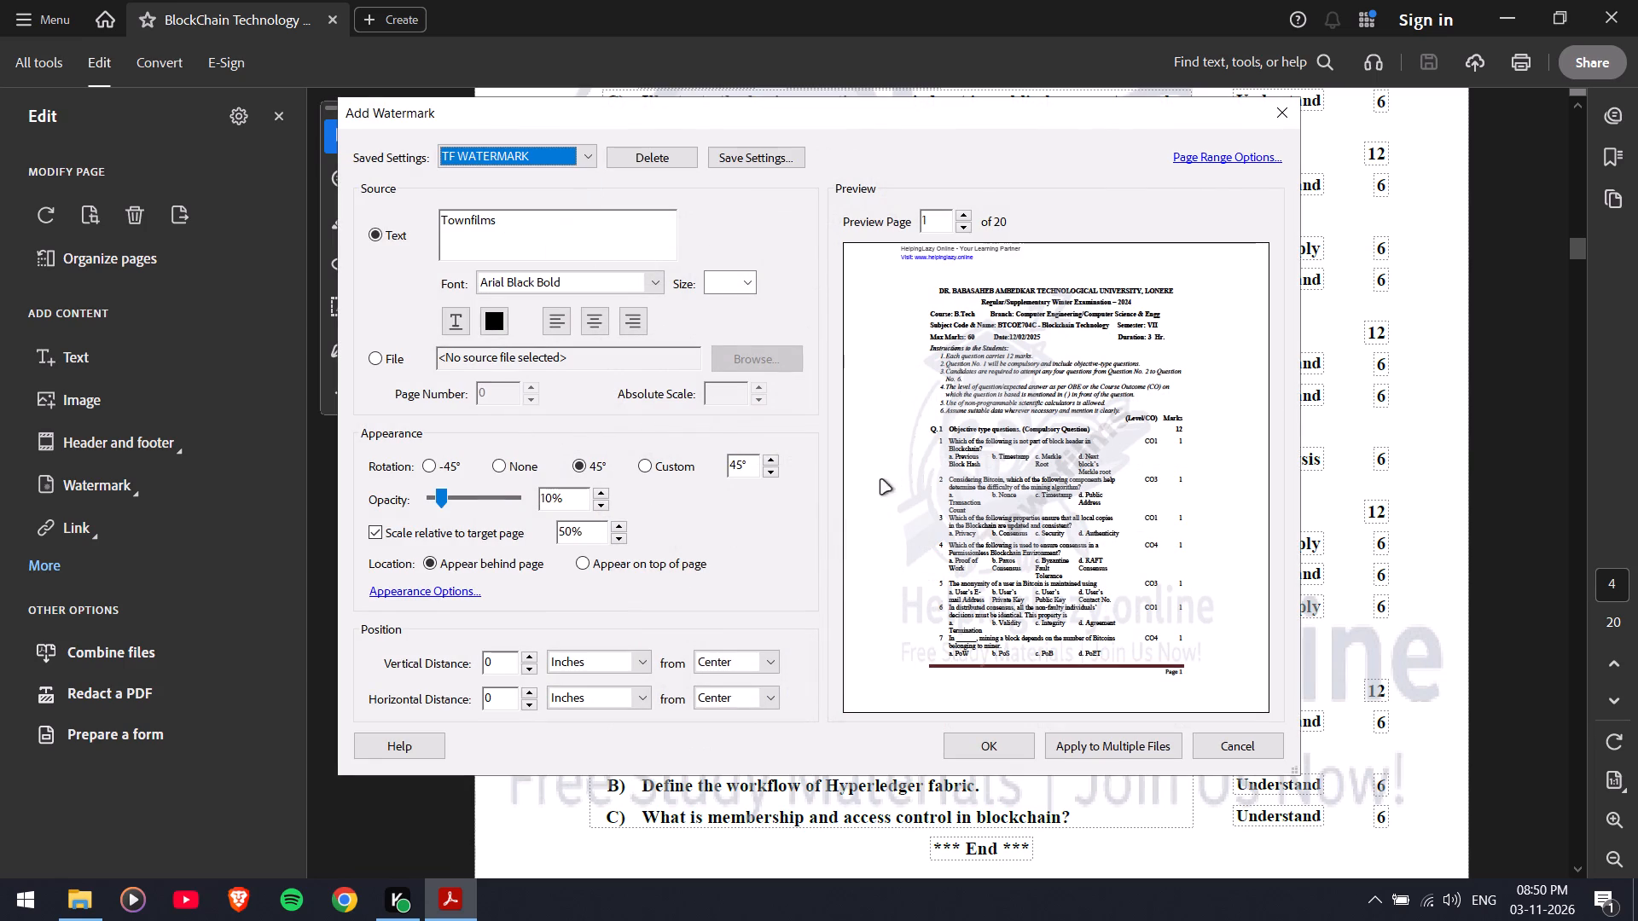
left_click(991, 741)
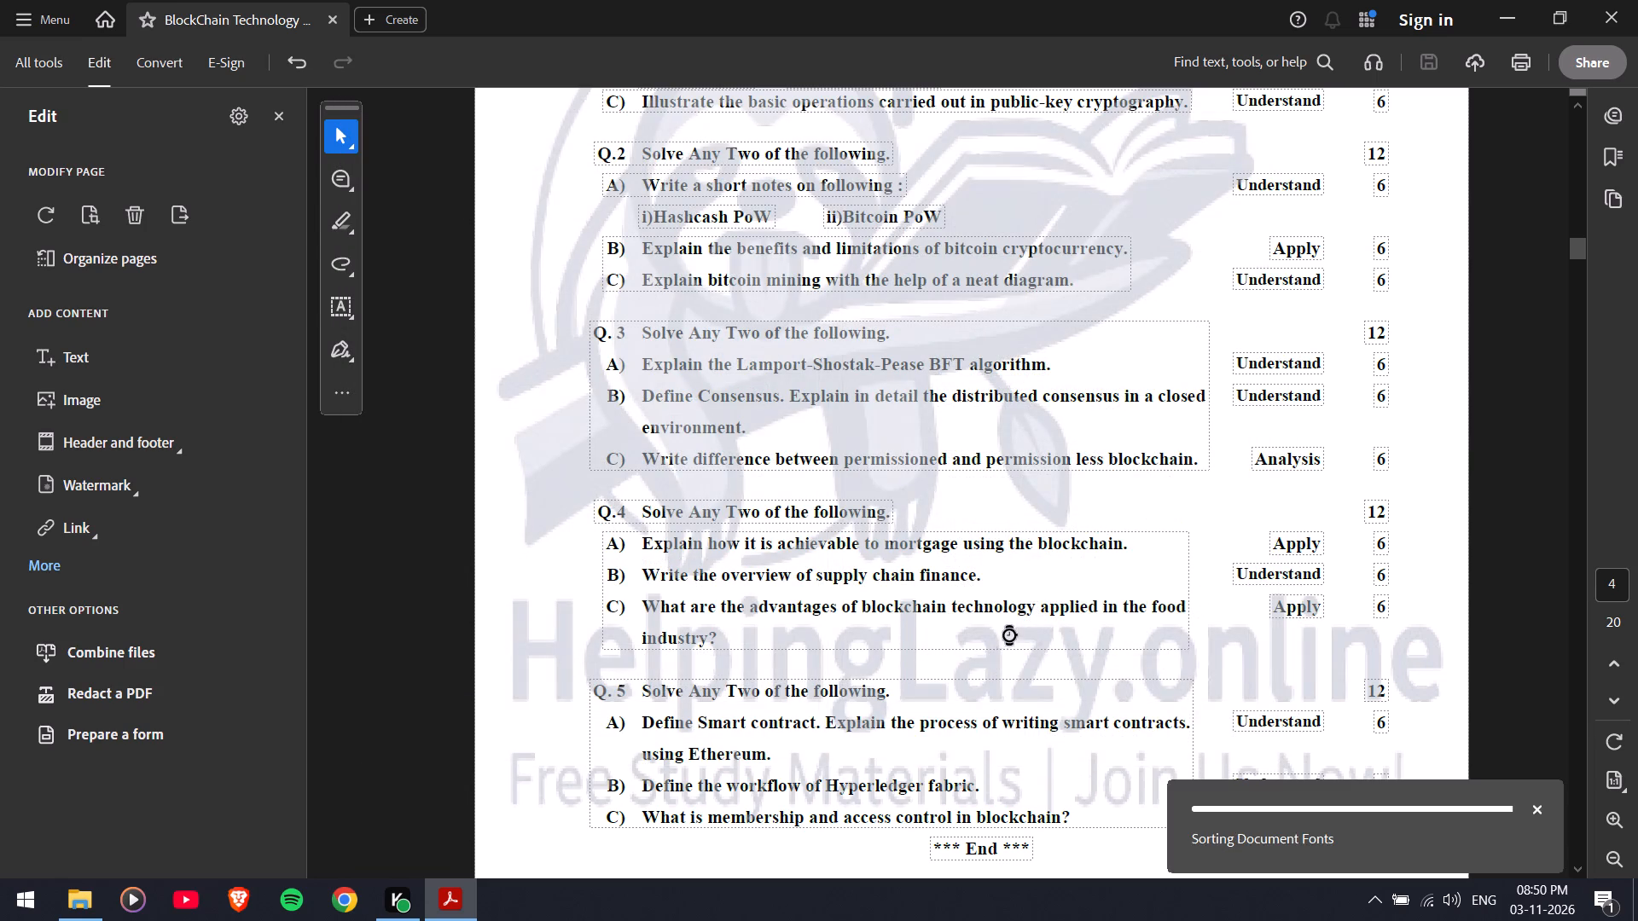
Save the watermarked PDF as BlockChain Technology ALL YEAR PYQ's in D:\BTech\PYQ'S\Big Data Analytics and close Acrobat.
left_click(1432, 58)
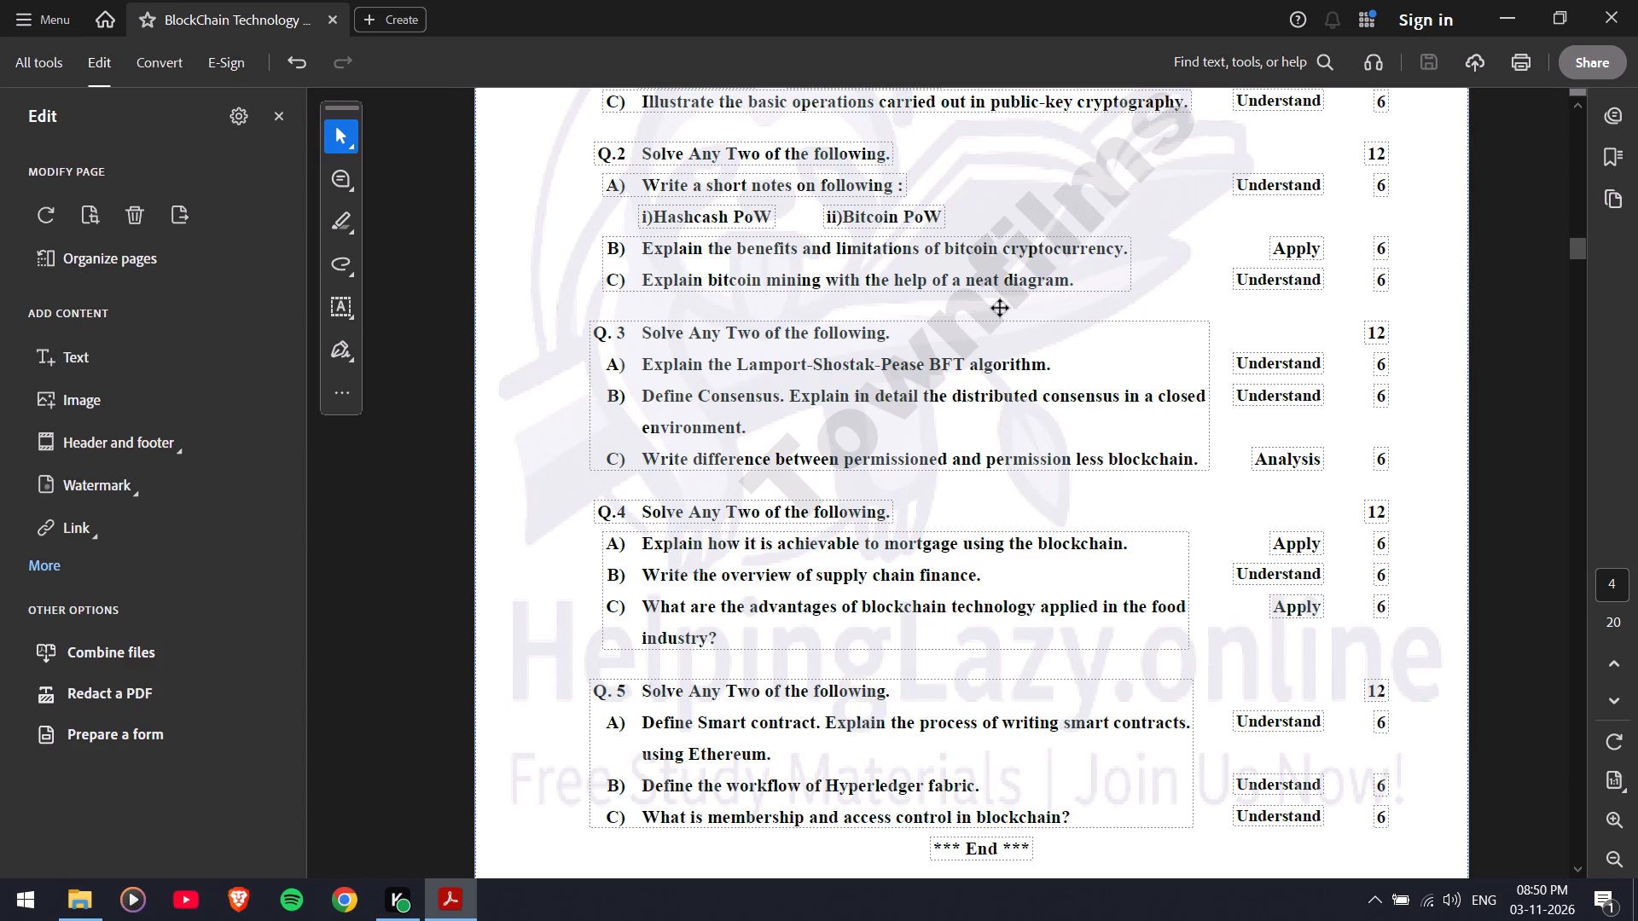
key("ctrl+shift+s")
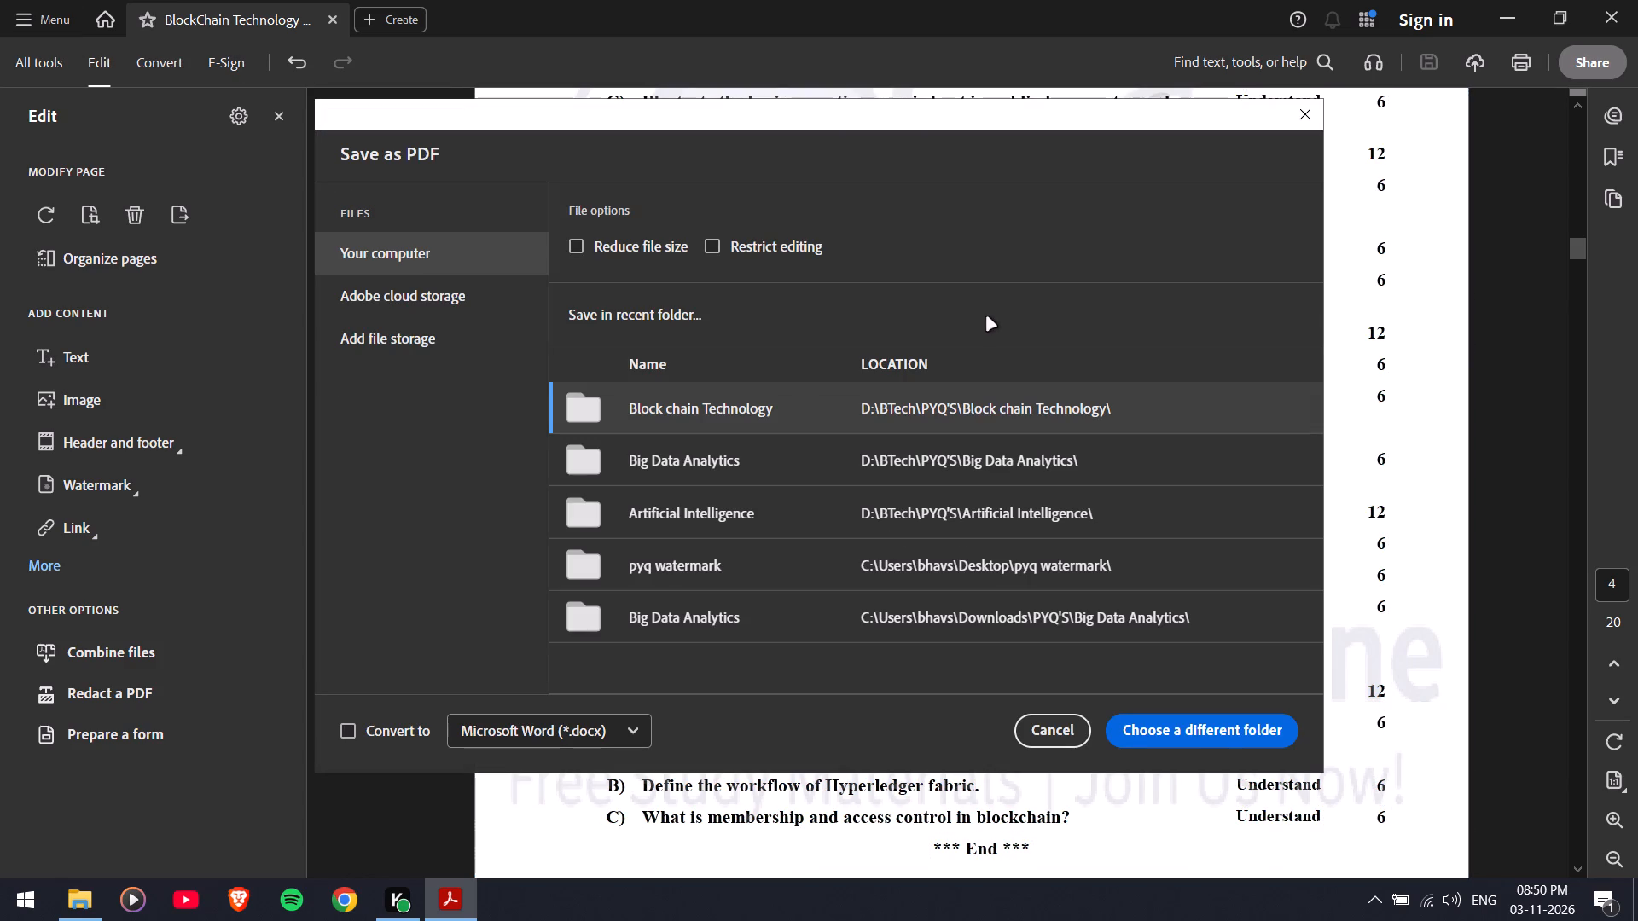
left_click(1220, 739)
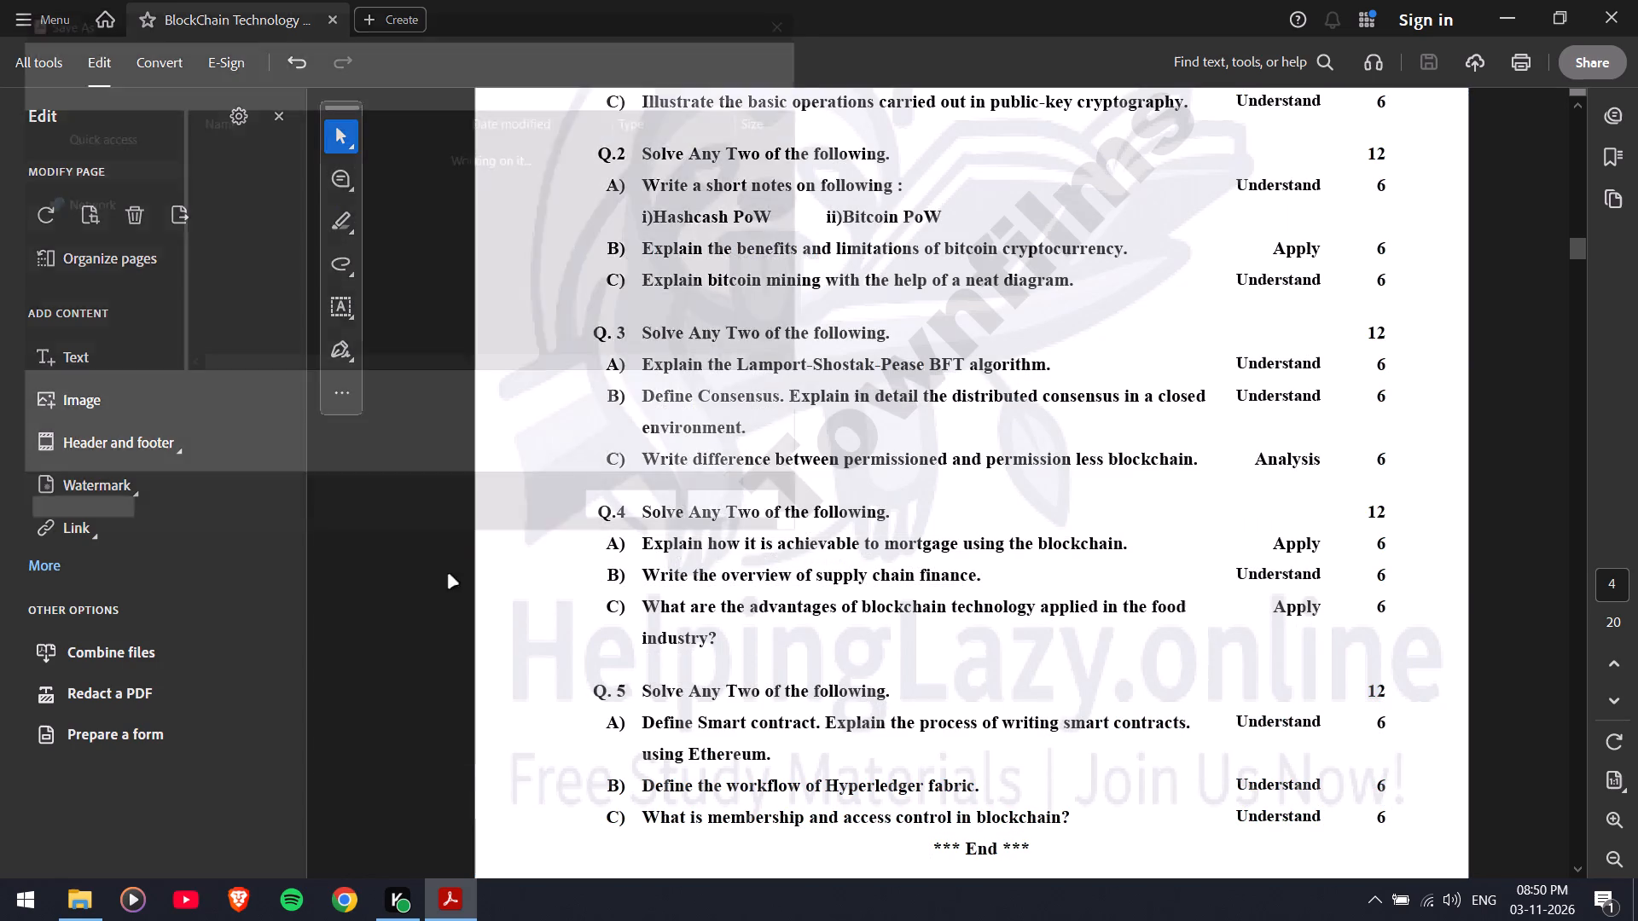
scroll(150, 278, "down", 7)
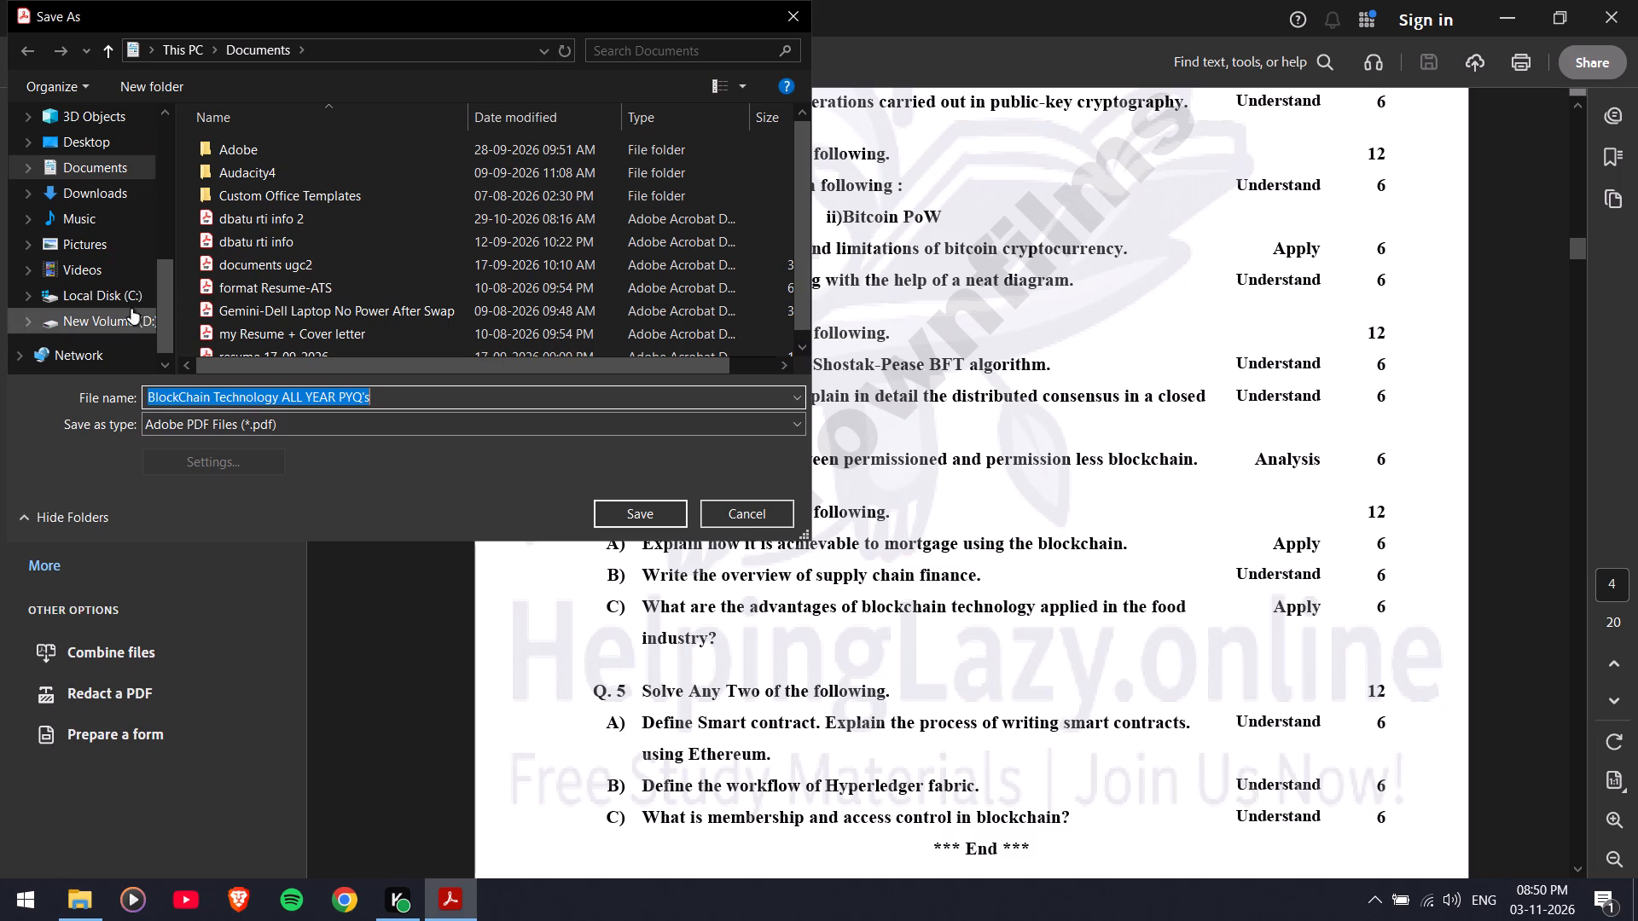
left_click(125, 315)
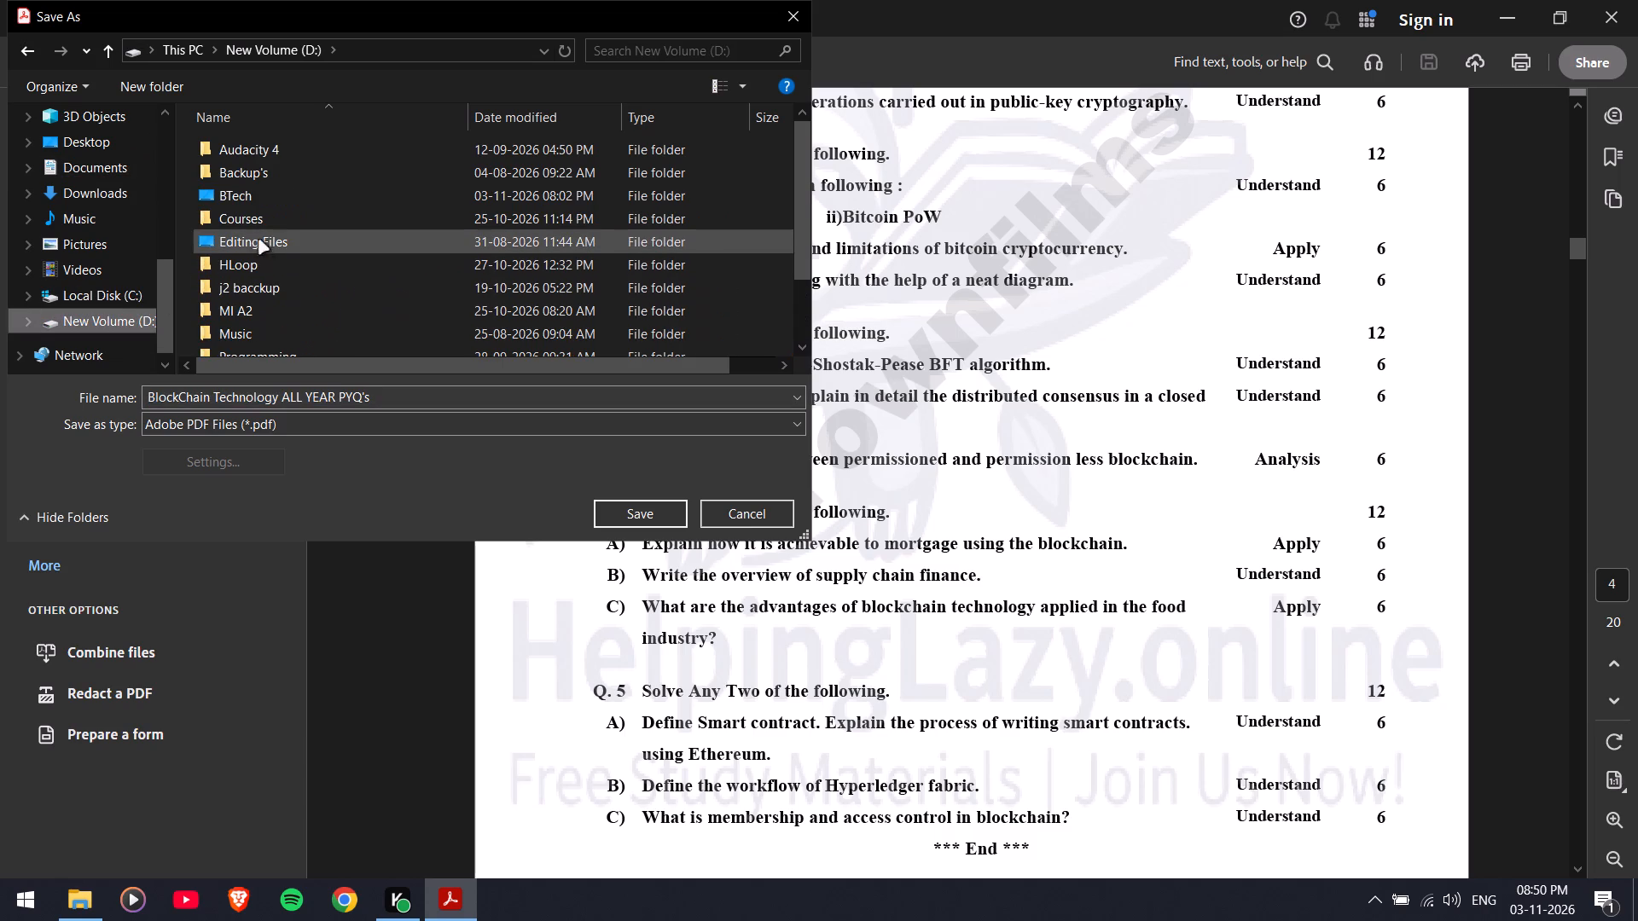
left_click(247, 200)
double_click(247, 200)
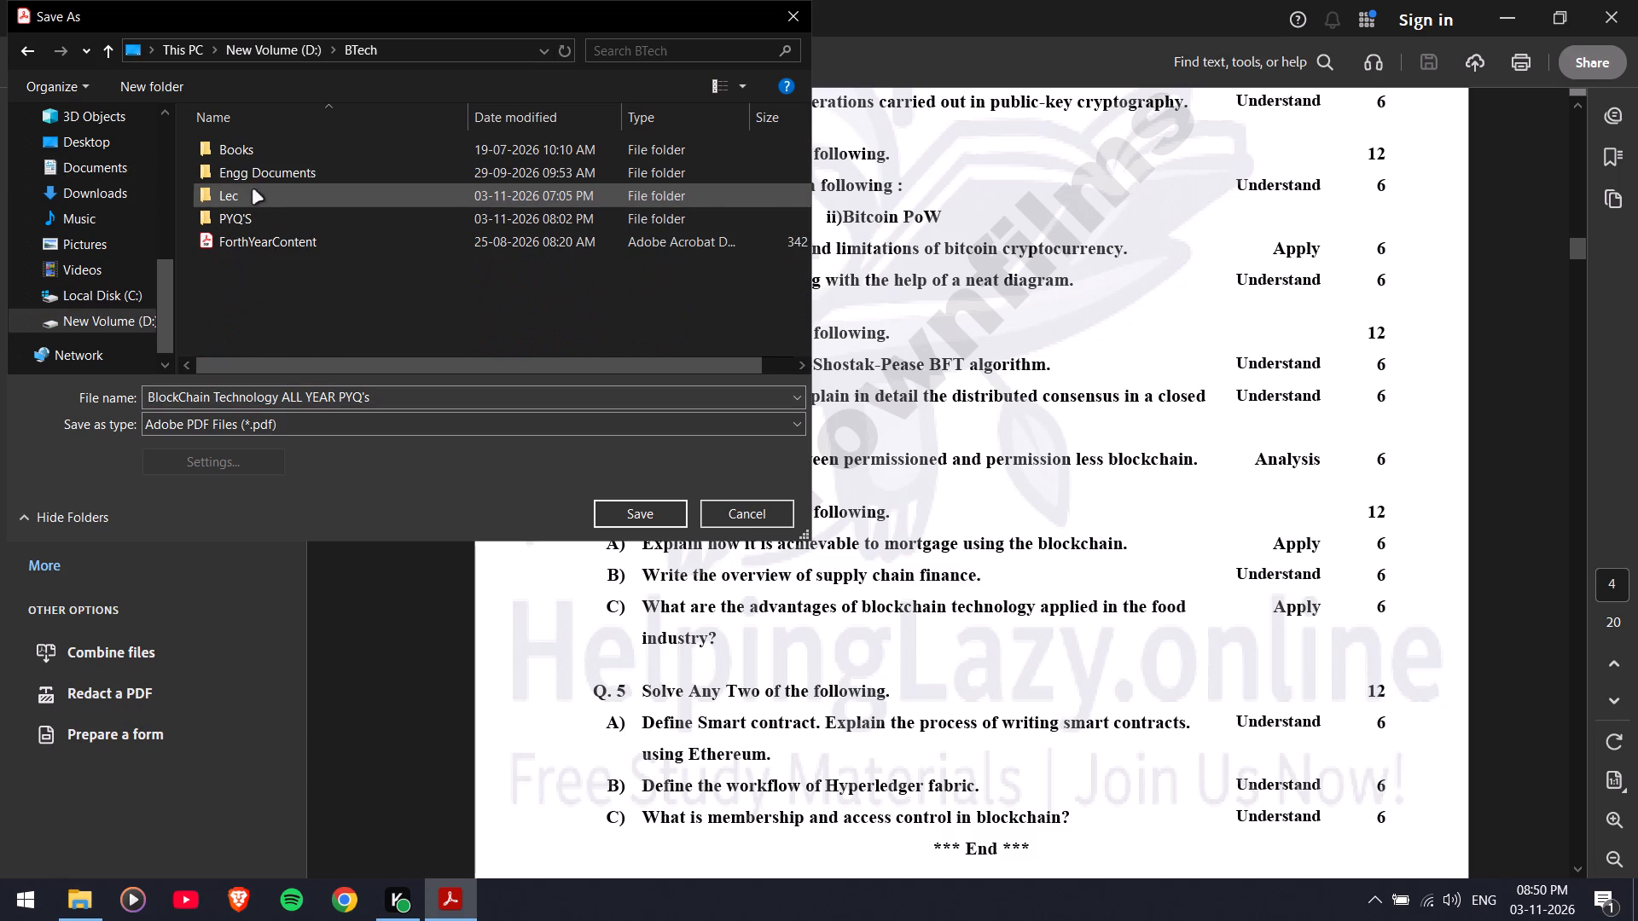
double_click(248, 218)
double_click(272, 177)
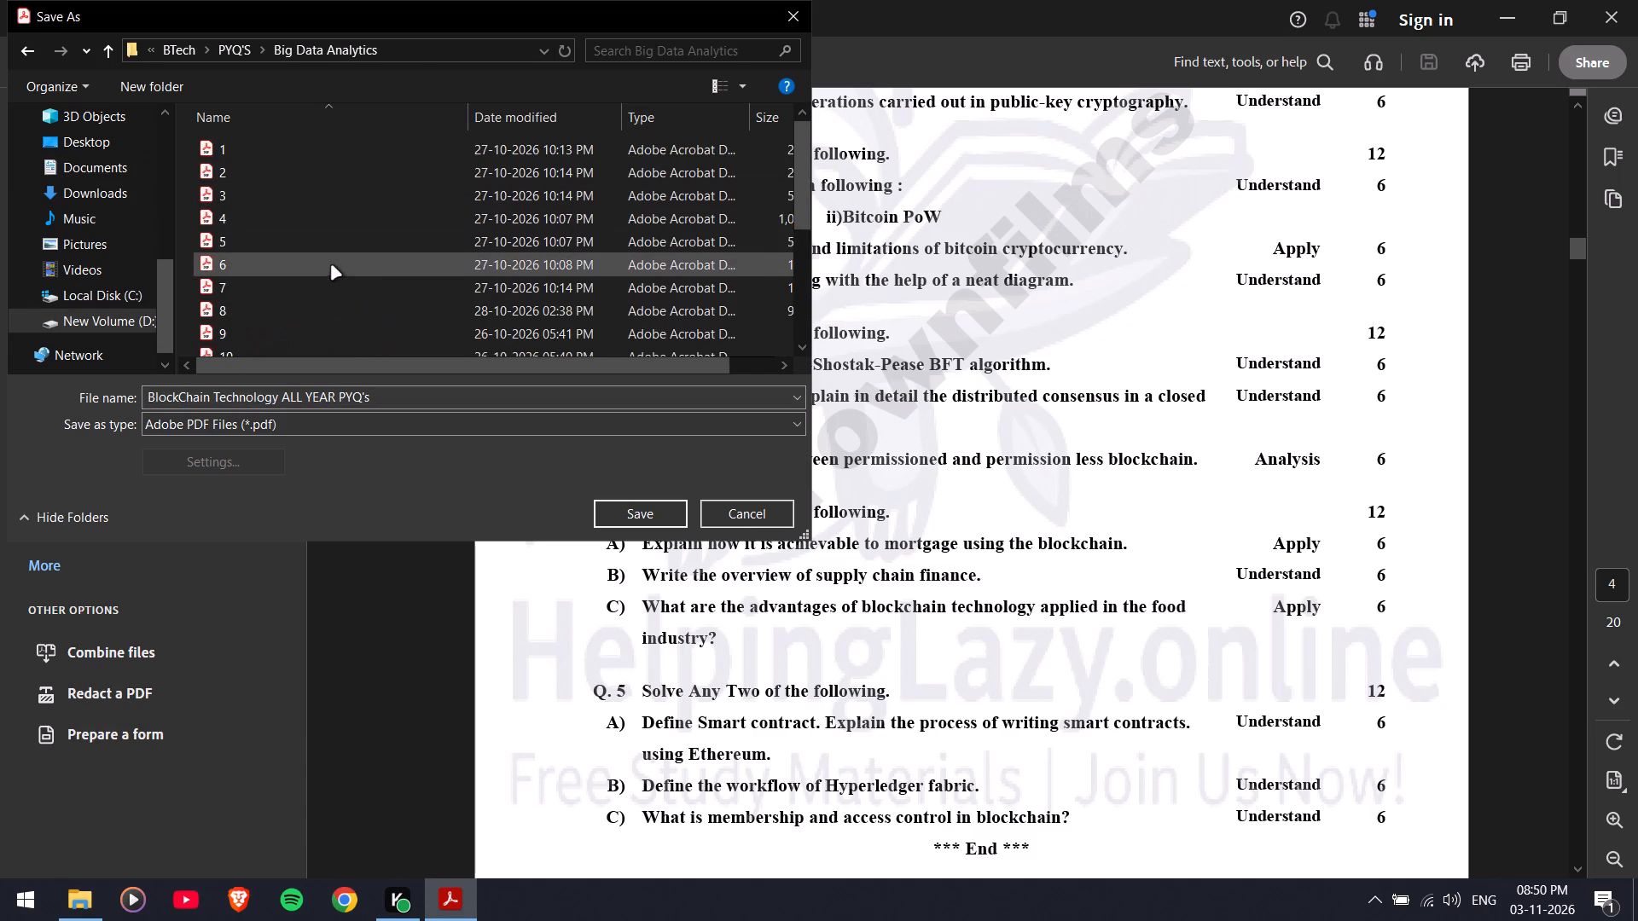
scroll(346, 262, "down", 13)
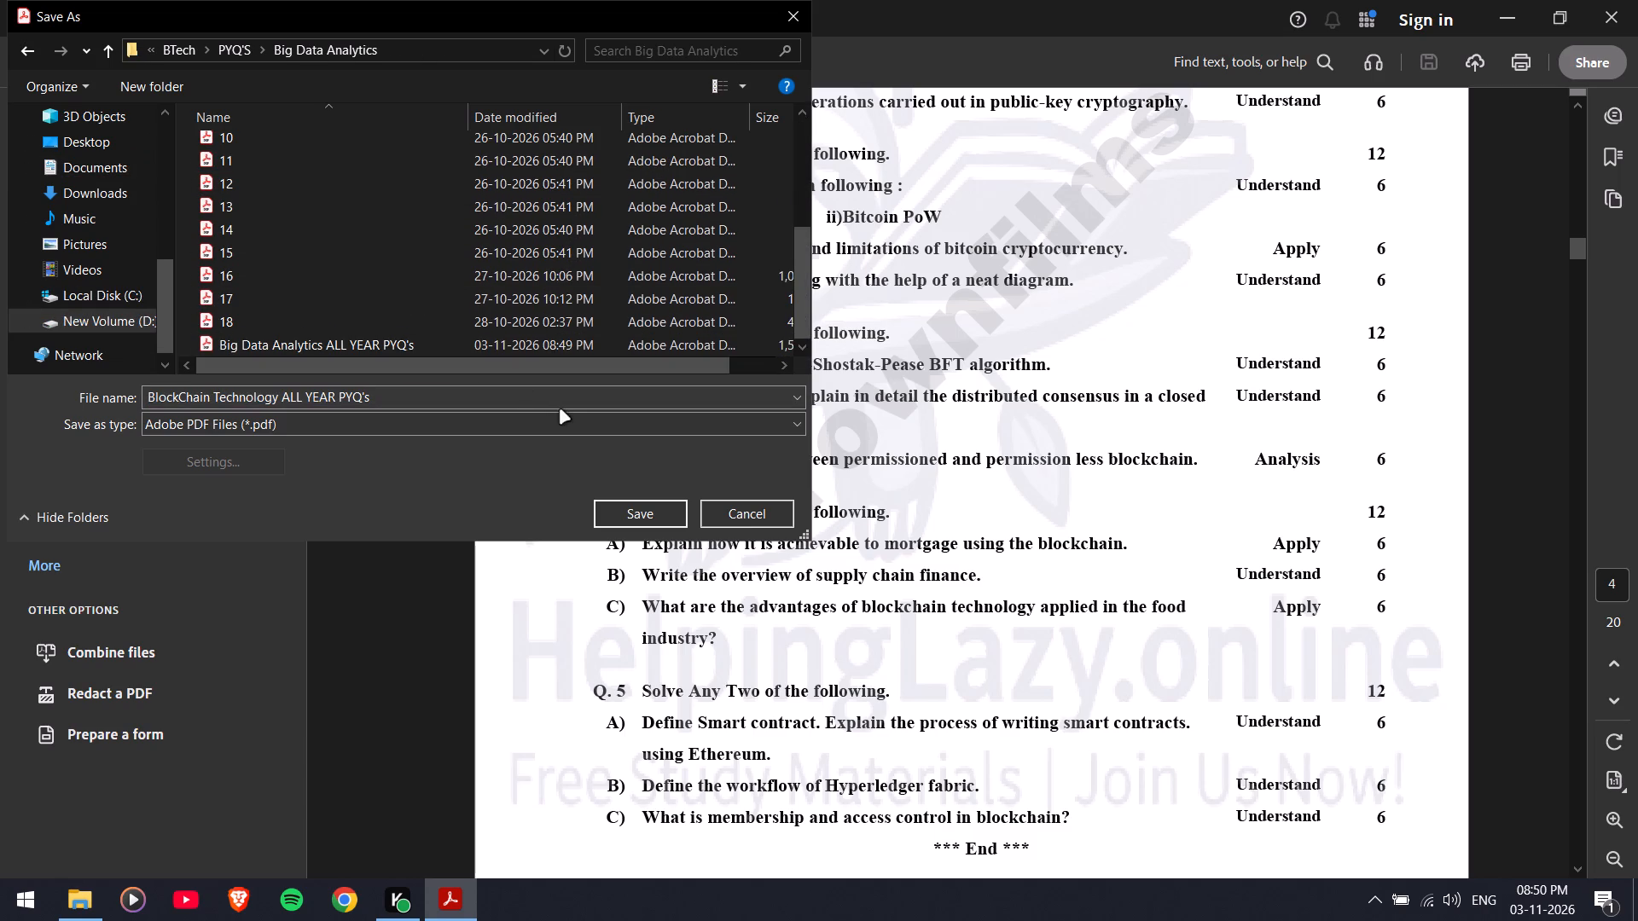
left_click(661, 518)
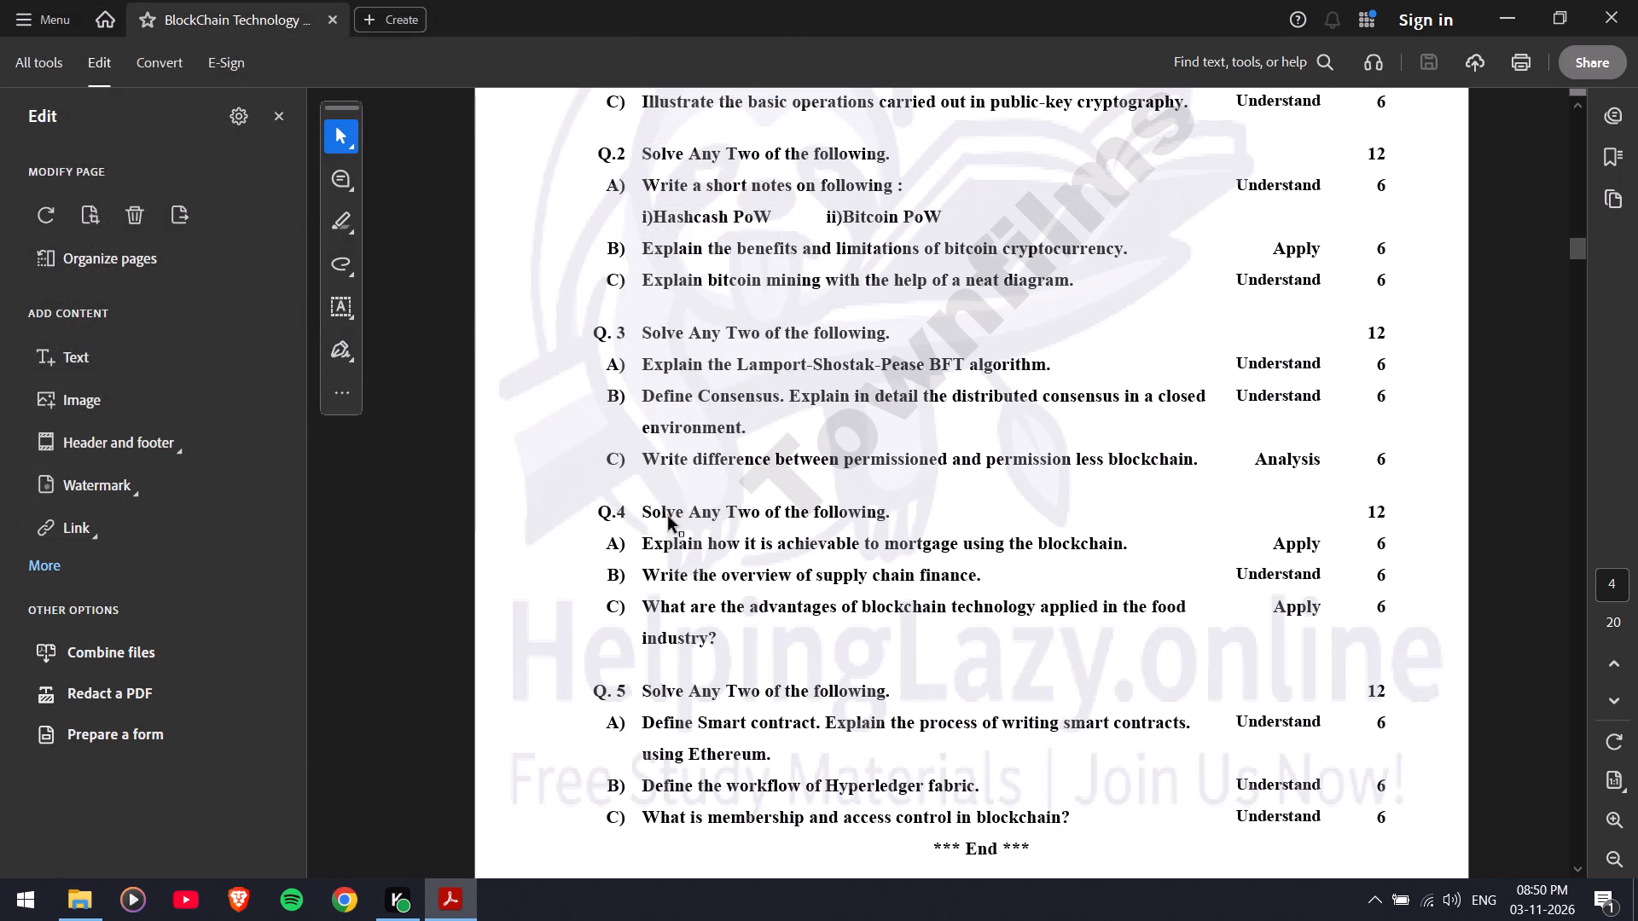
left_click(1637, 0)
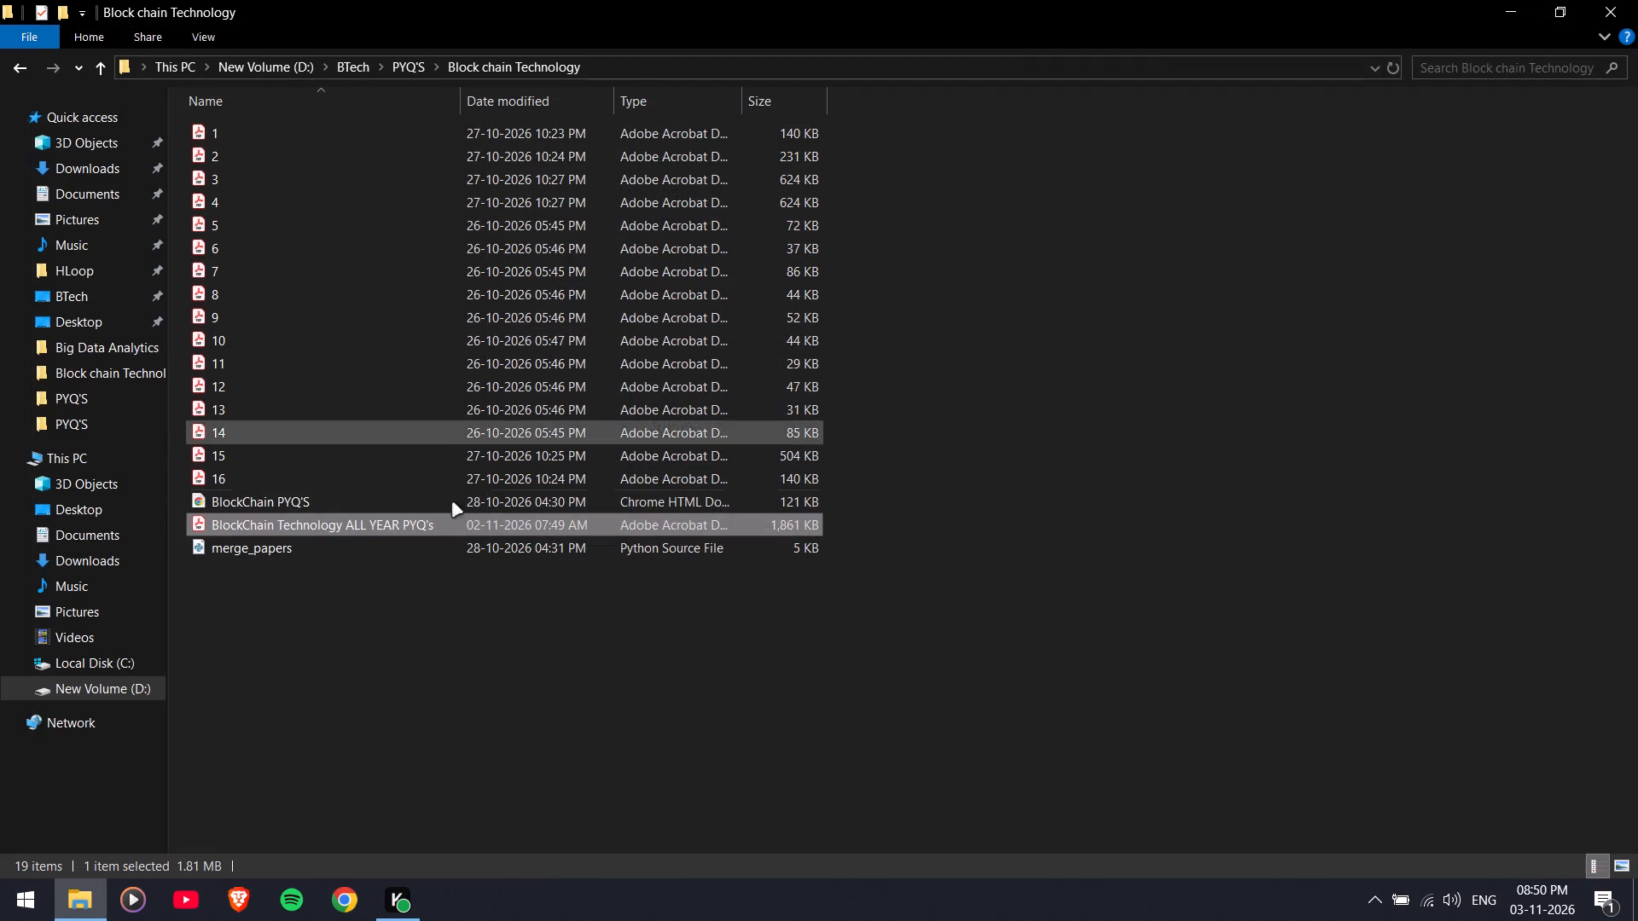
Reopen BlockChain Technology ALL YEAR PYQ's from the Block chain Technology folder, check its first page for the Townfilms watermark, and close it.
left_click(437, 629)
double_click(342, 526)
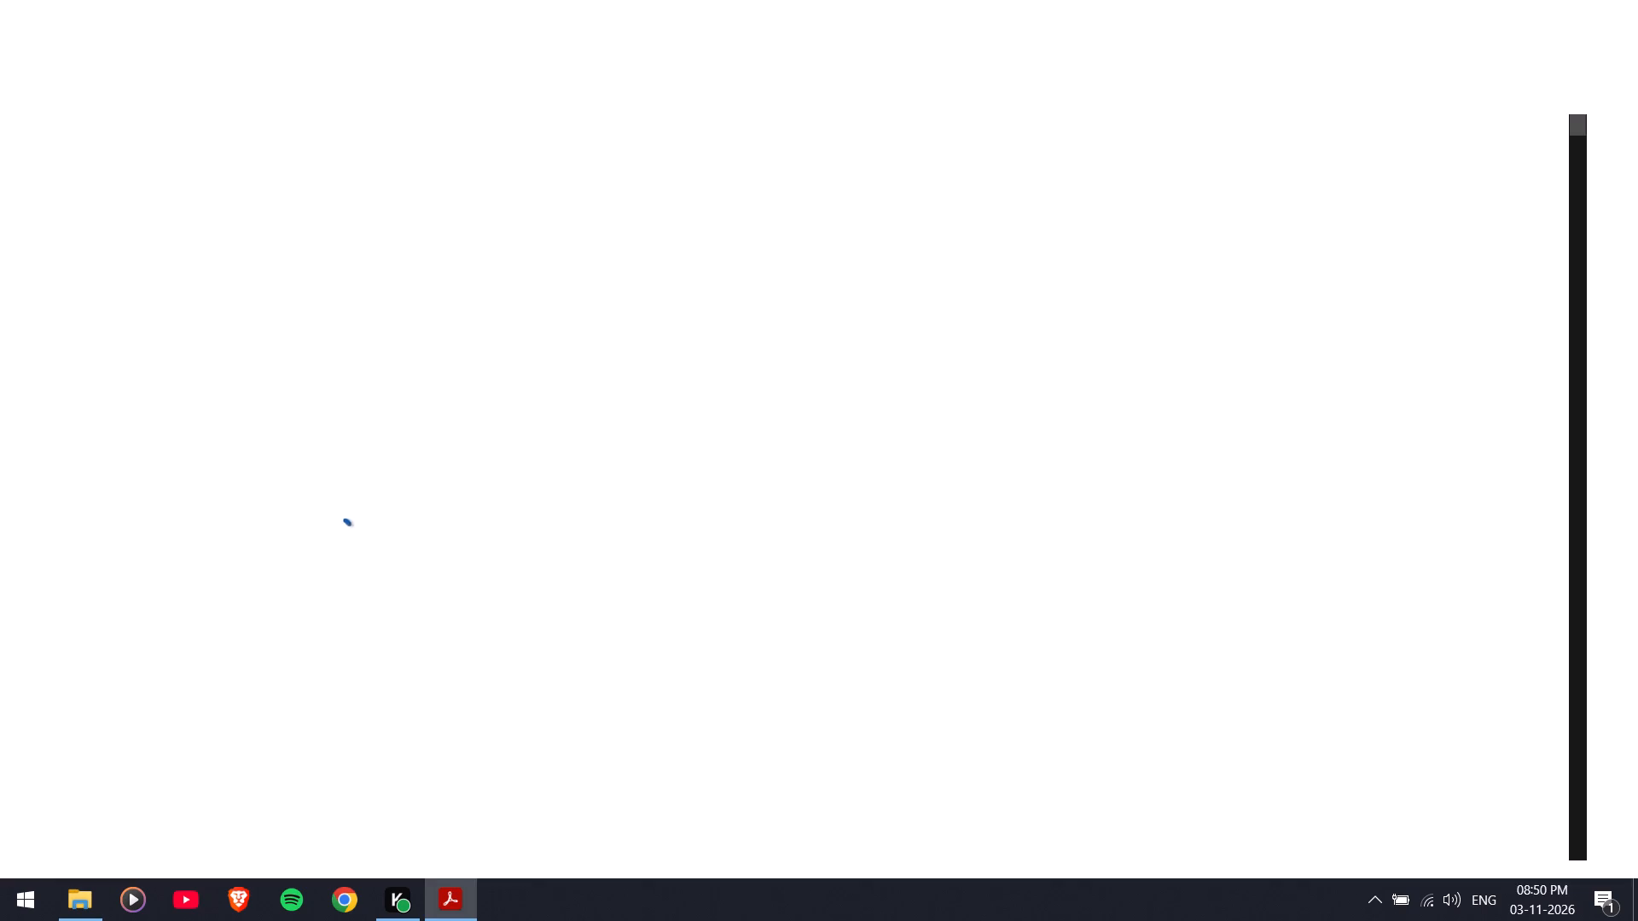
scroll(1054, 537, "down", 9)
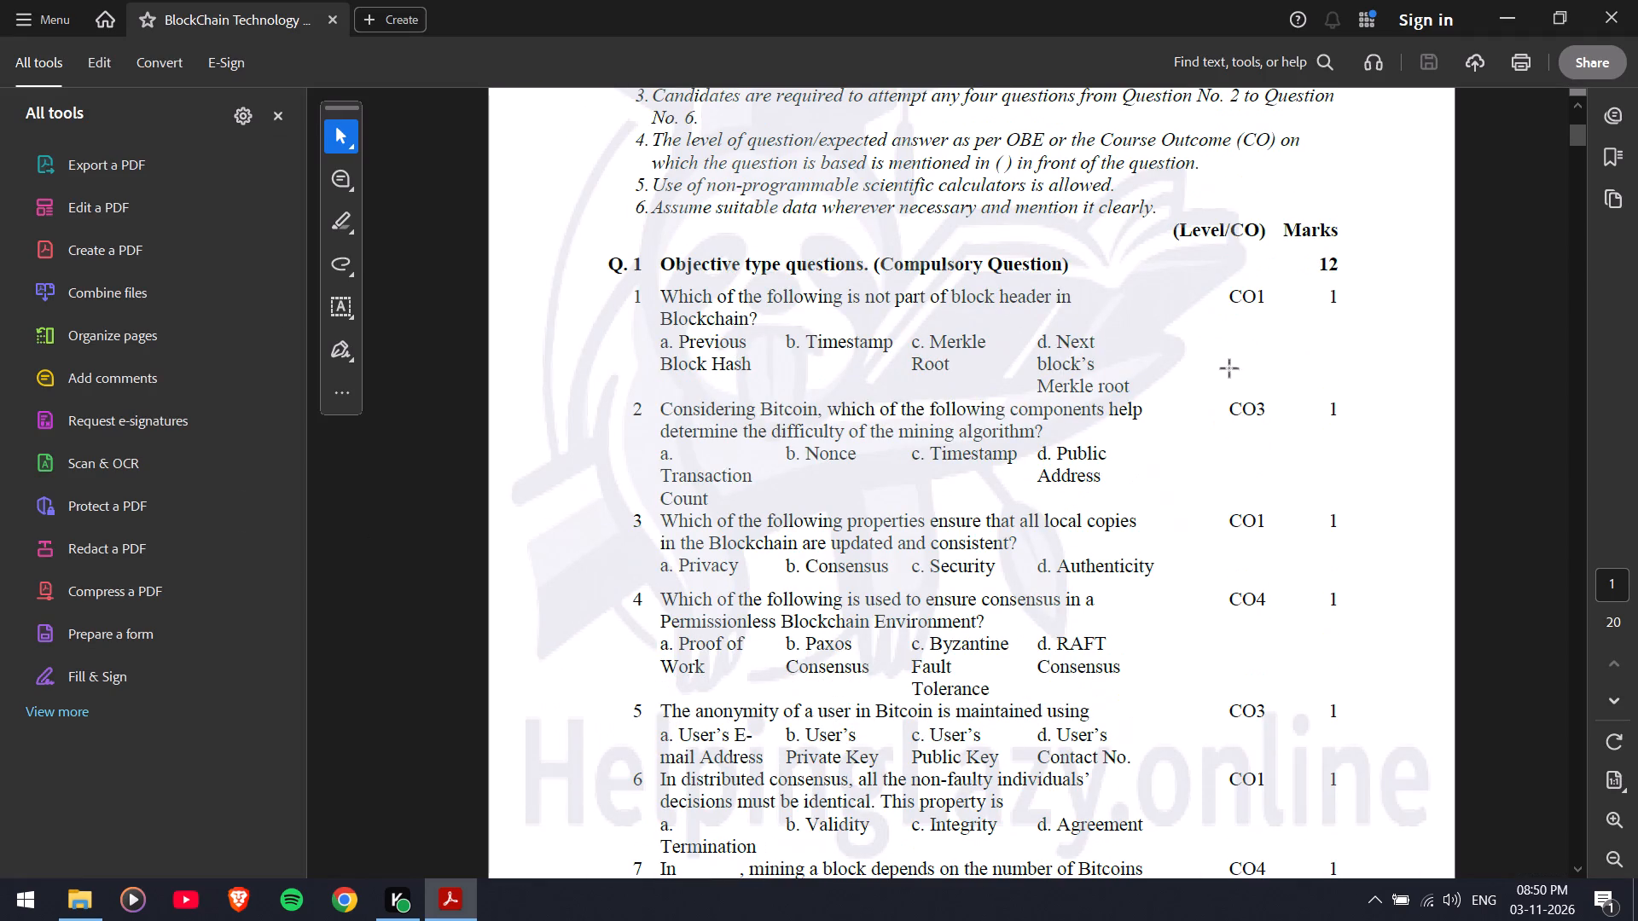
left_click(1637, 0)
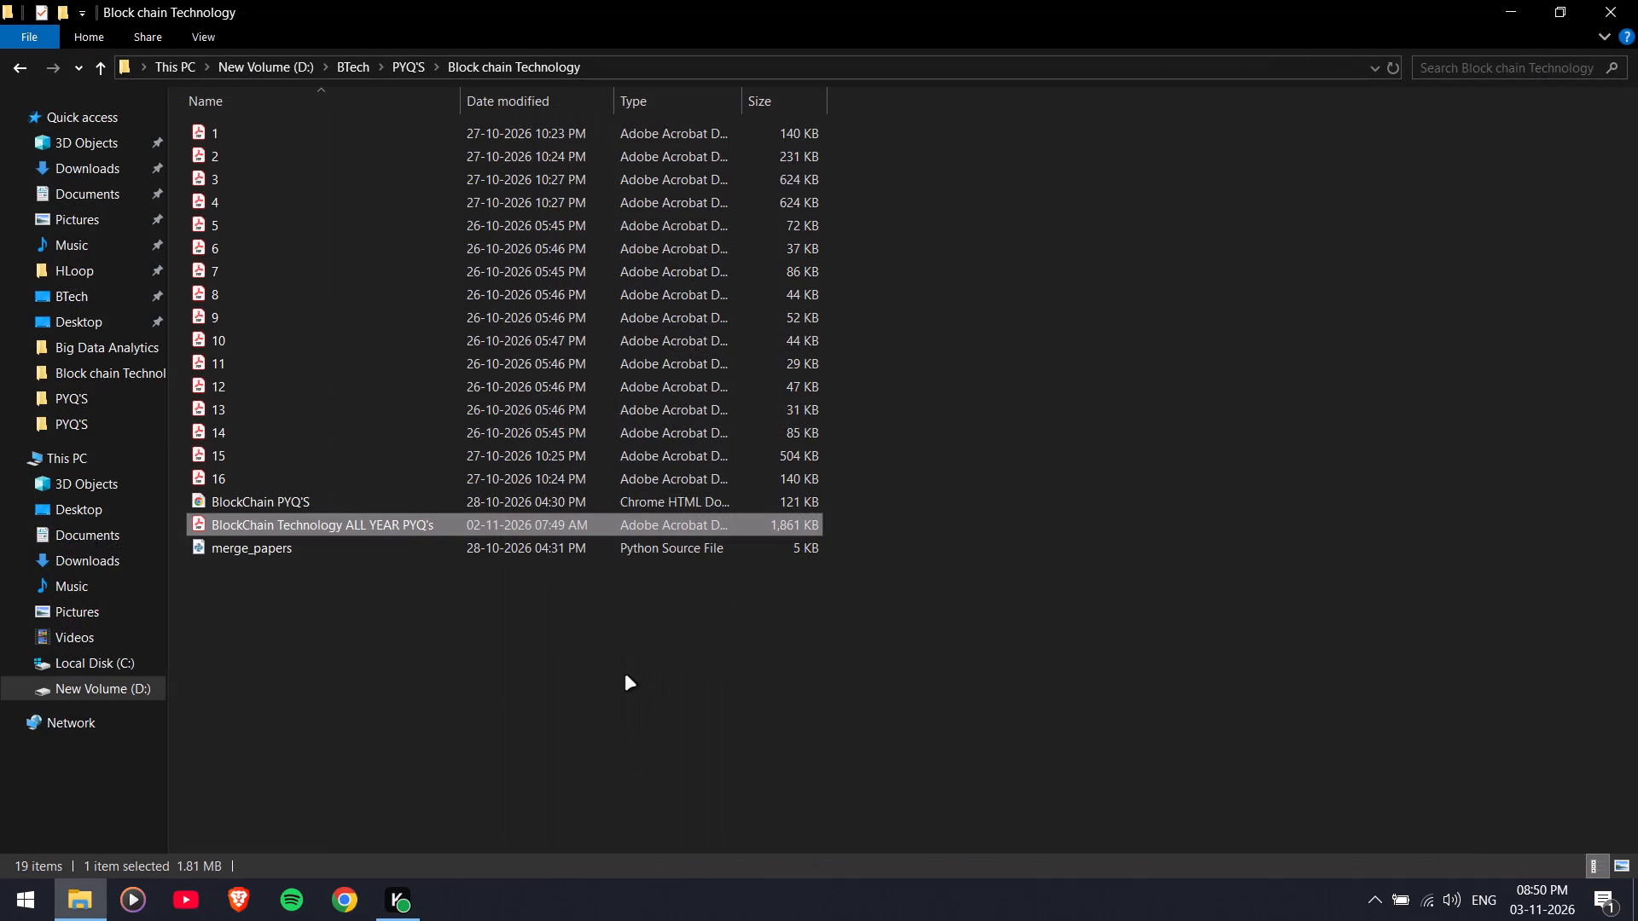
Open Big Data Analytics ALL YEAR PYQ's from the Big Data Analytics folder, close it, and examine the folder's saved PDFs.
left_click(625, 675)
left_click(407, 68)
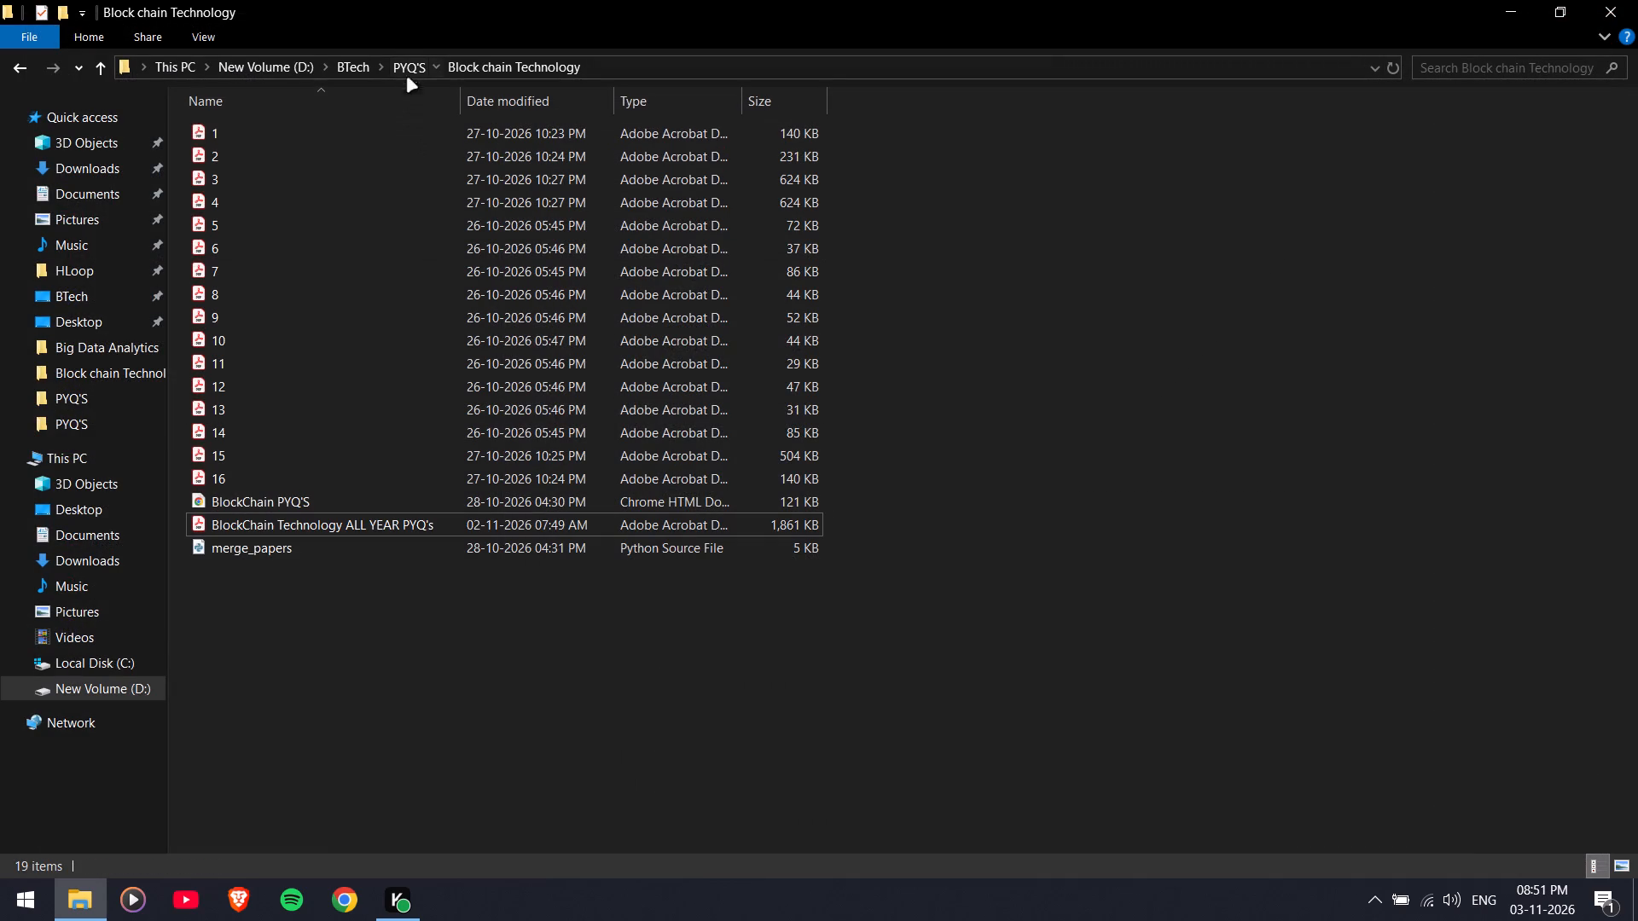
left_click(813, 408)
double_click(351, 151)
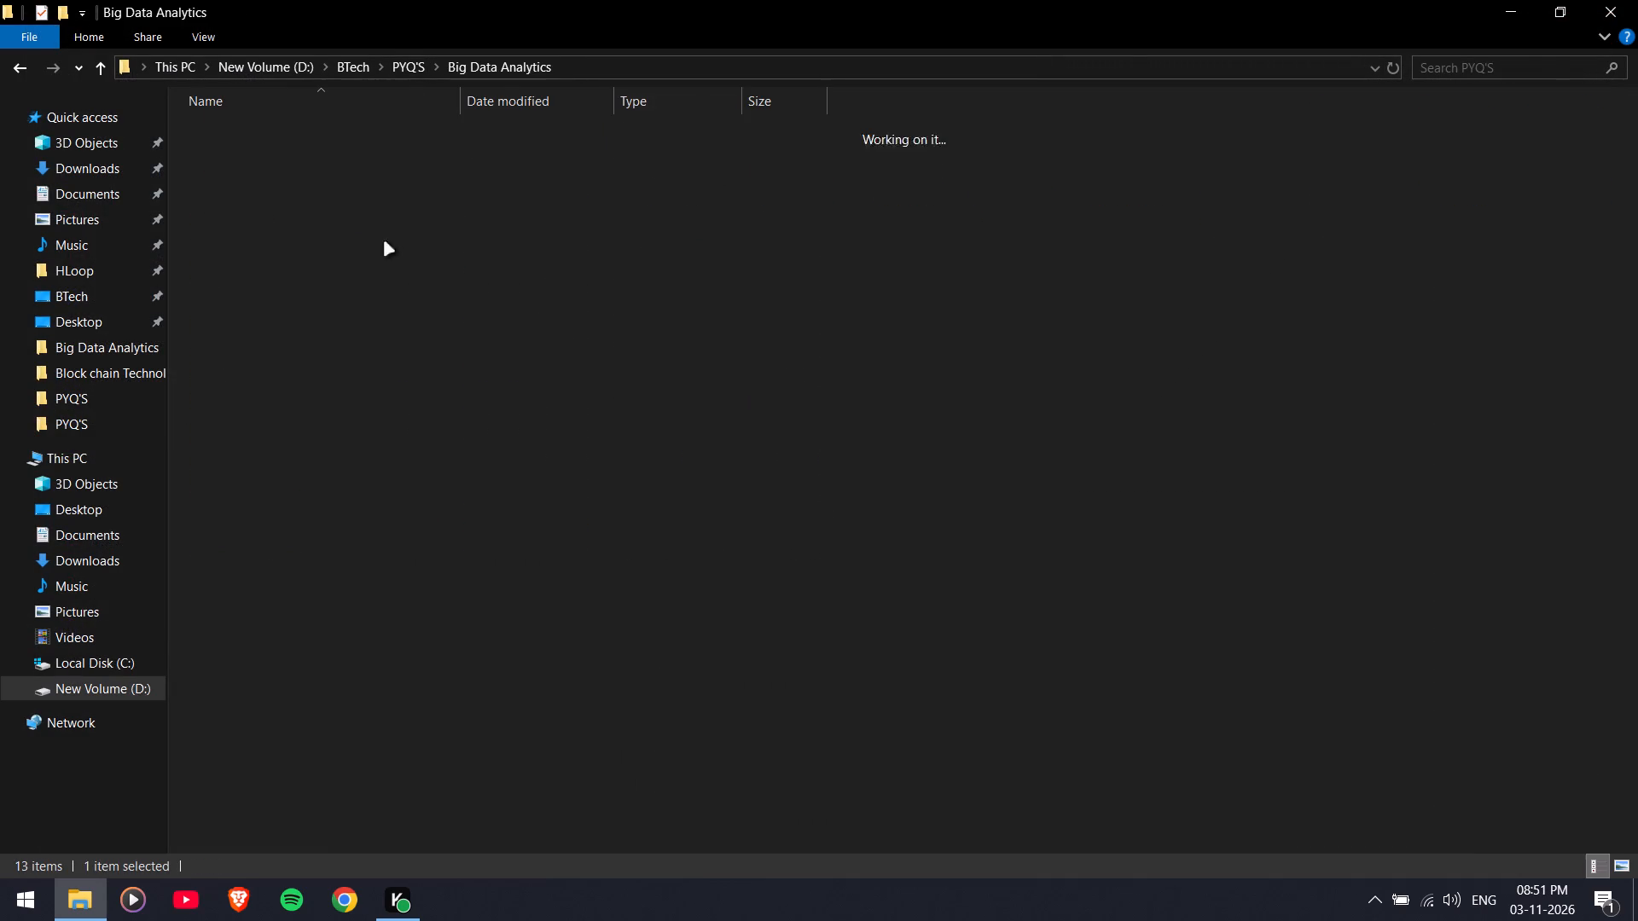
double_click(363, 553)
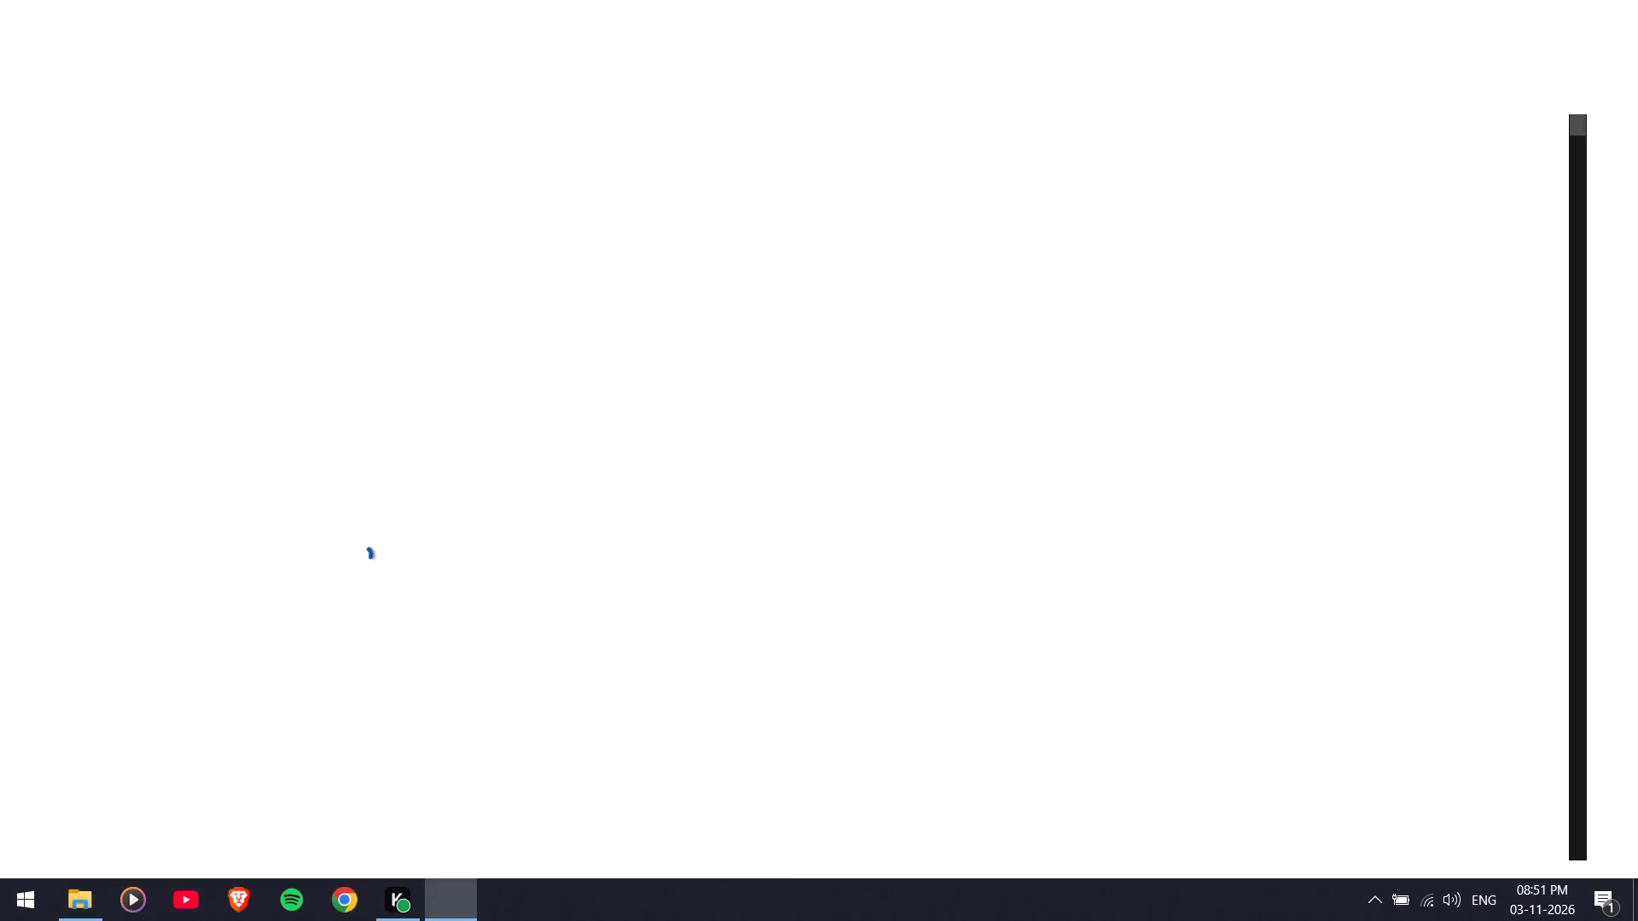
left_click(1637, 0)
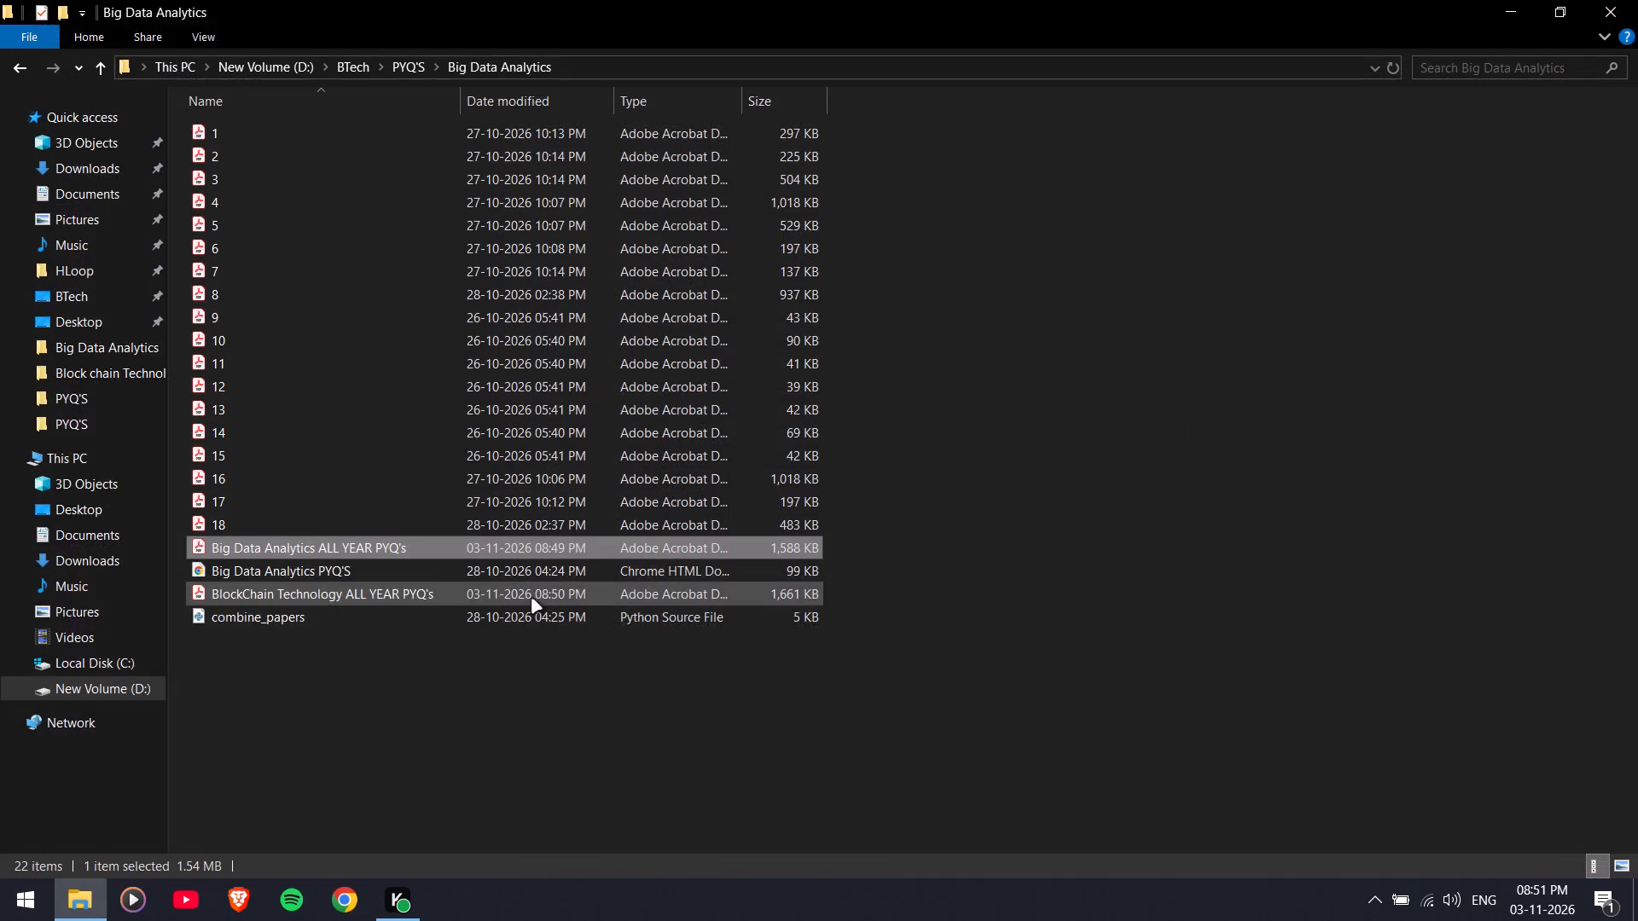
left_click(399, 715)
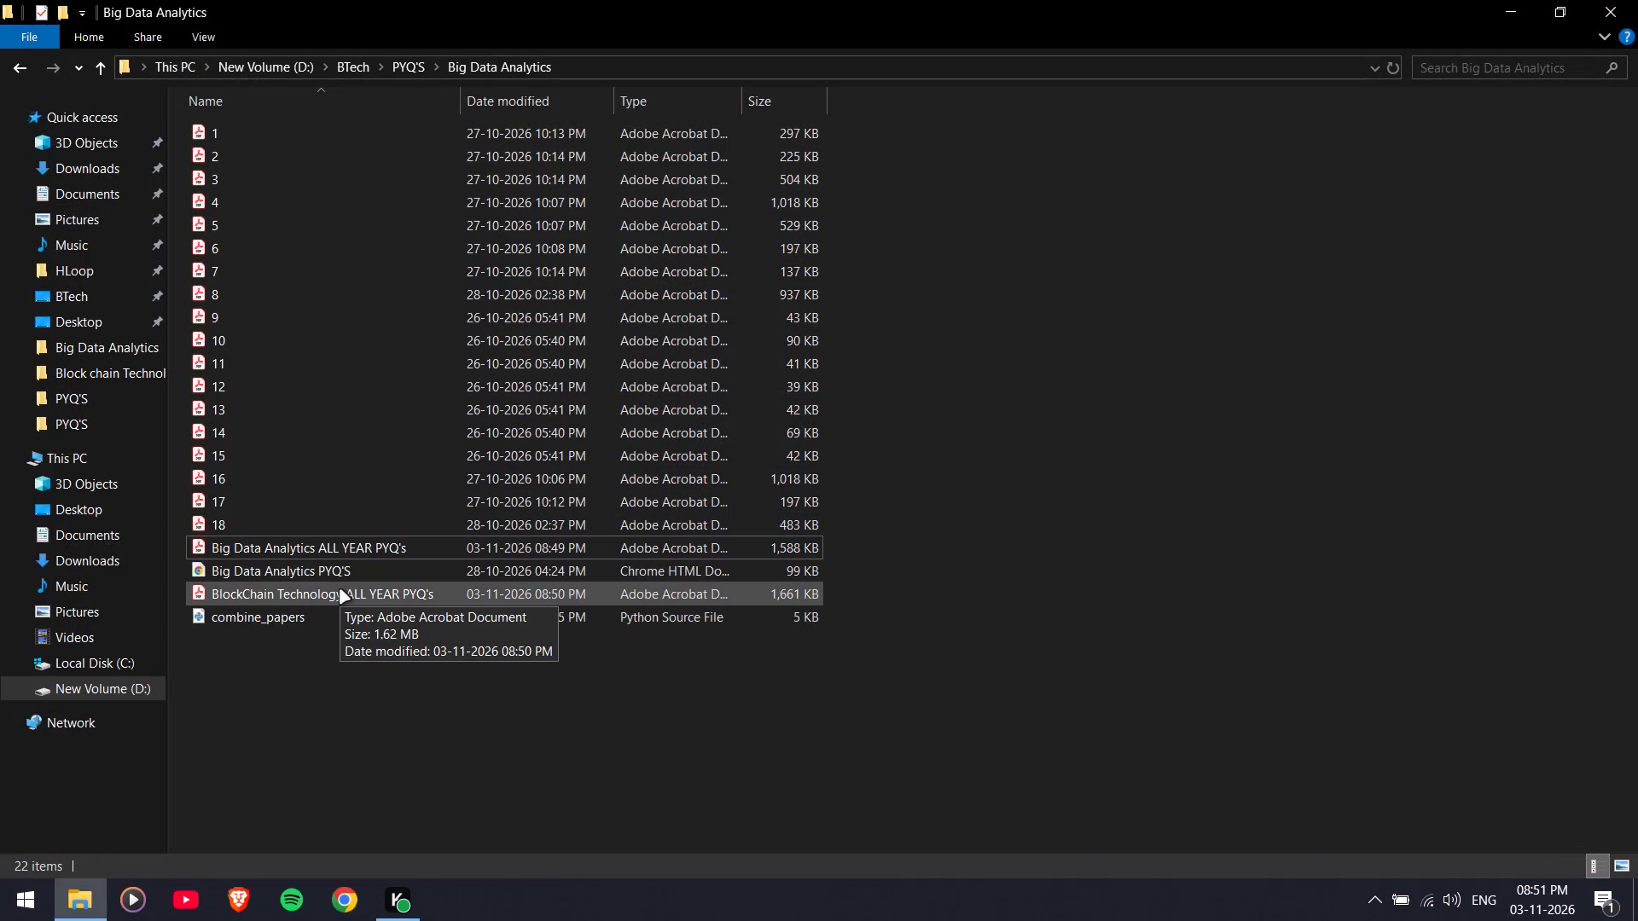
Permanently delete the PYQ'S folder from D:\BTech.
left_click(403, 60)
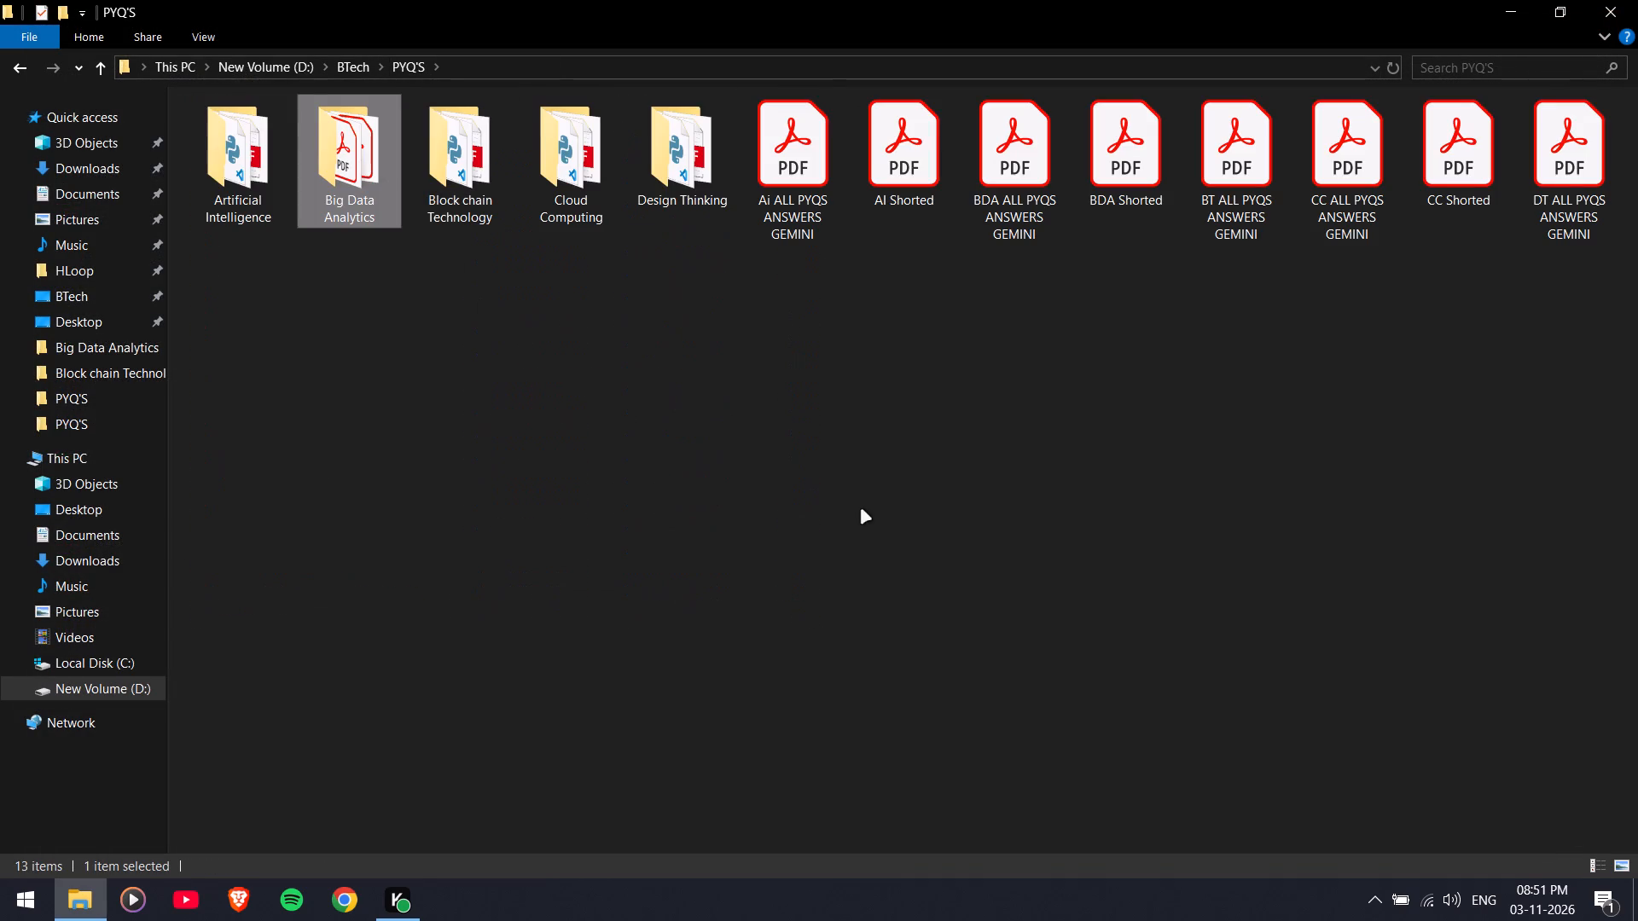
left_click(861, 509)
left_click(346, 66)
left_click(881, 559)
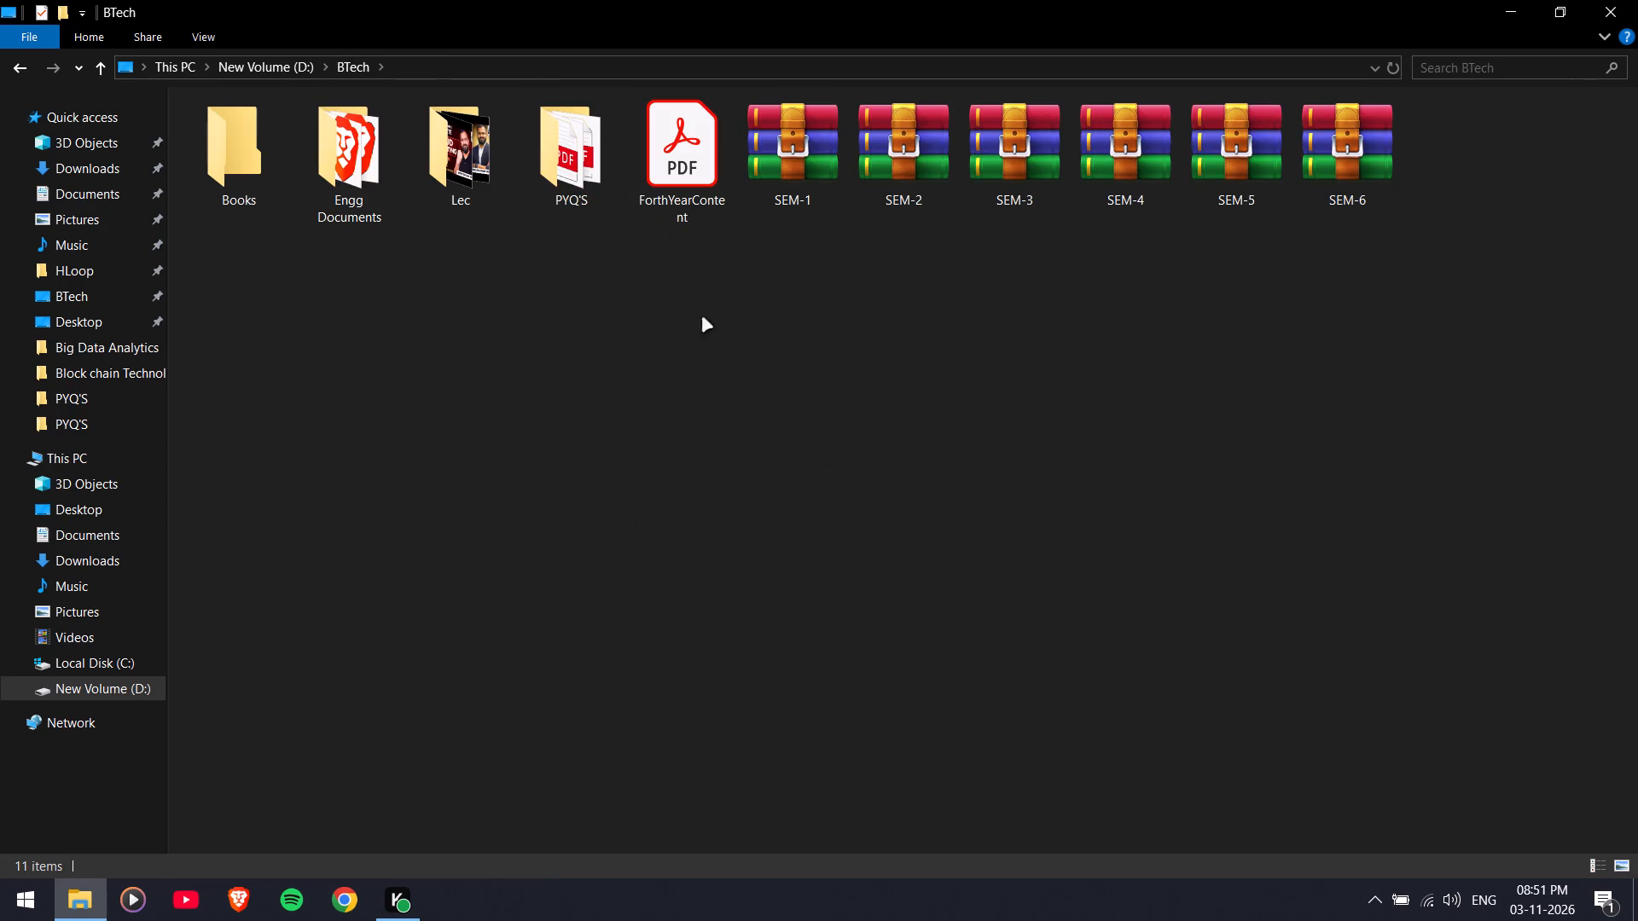
left_click(580, 182)
key("shift+Delete")
key("Return")
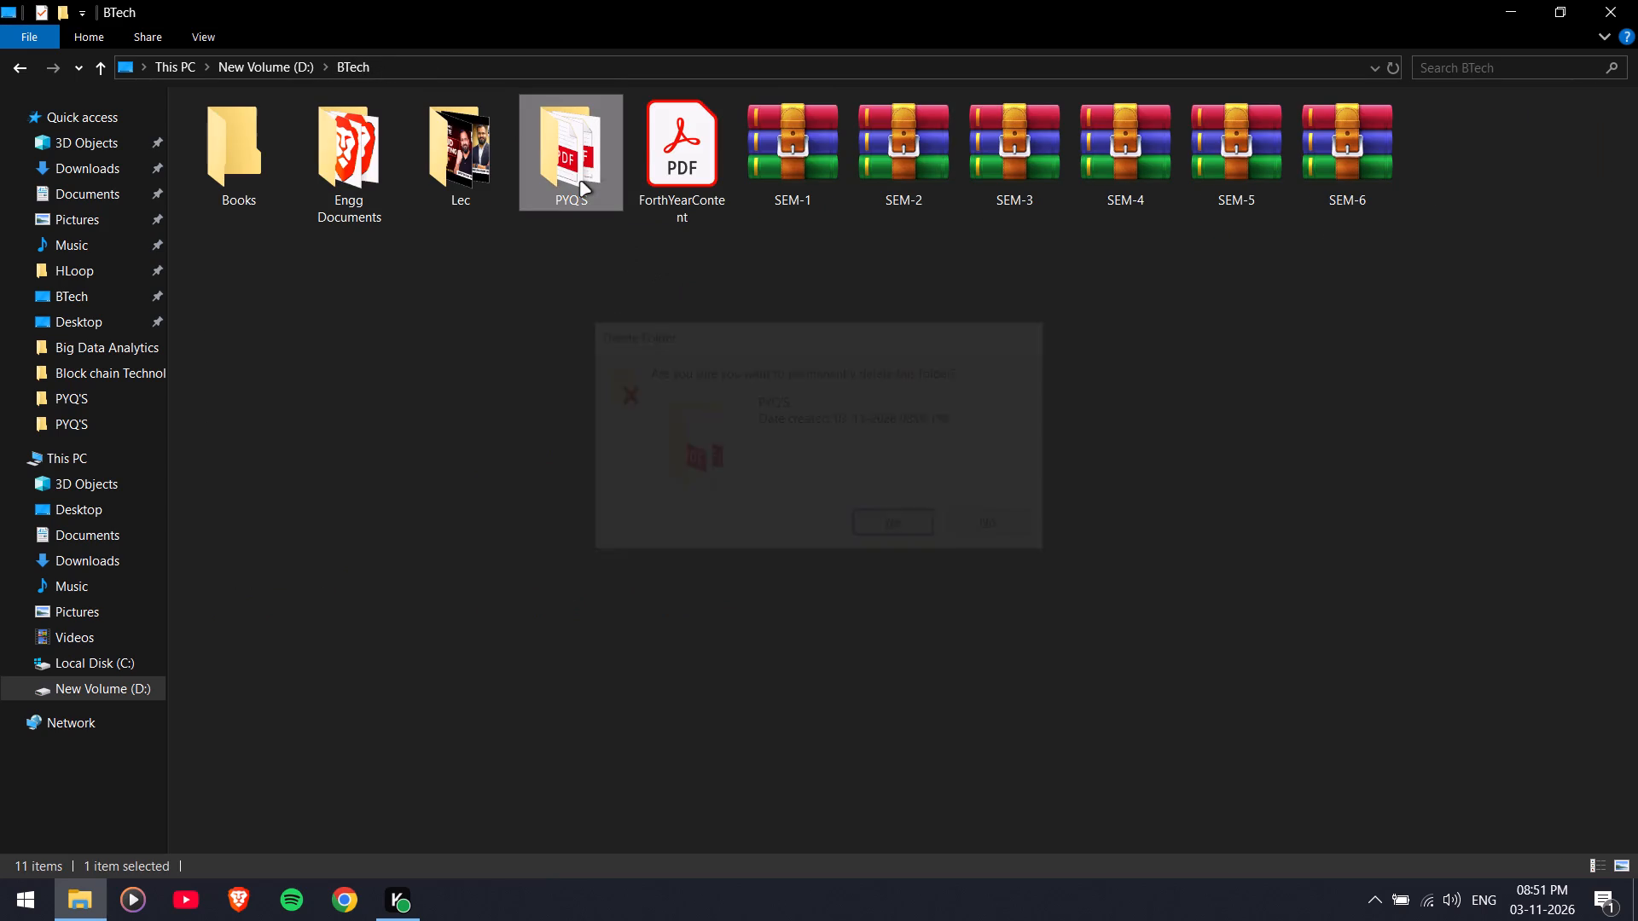
Copy the PYQ'S folder from Downloads into D:\BTech.
left_click(96, 164)
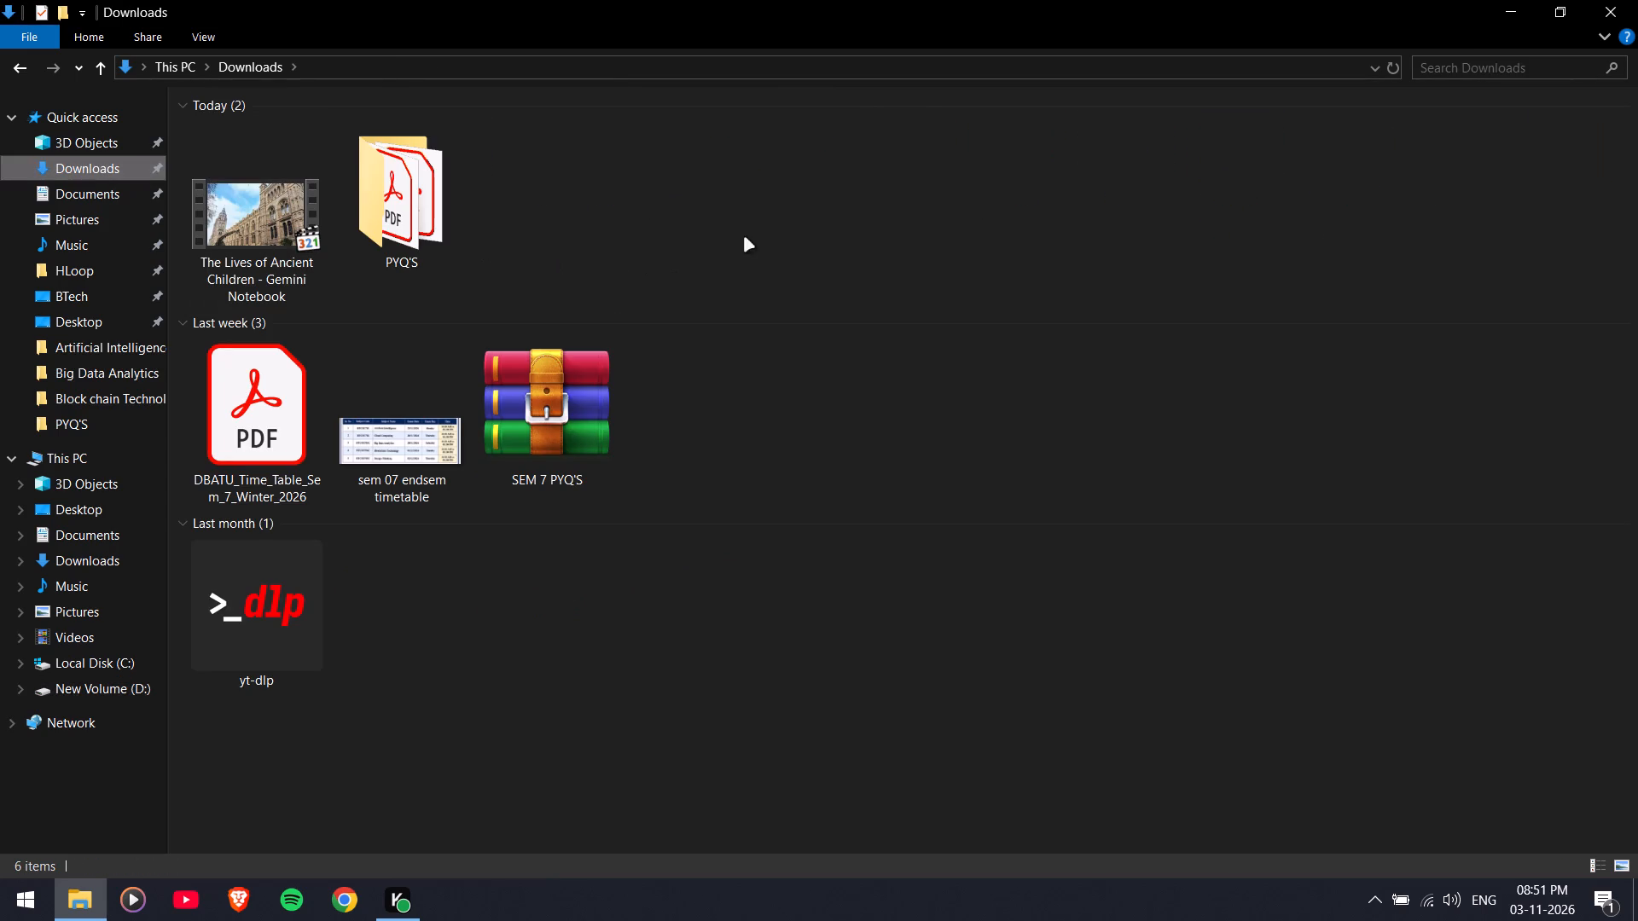
left_click(744, 237)
left_click(432, 204)
key("ctrl+c")
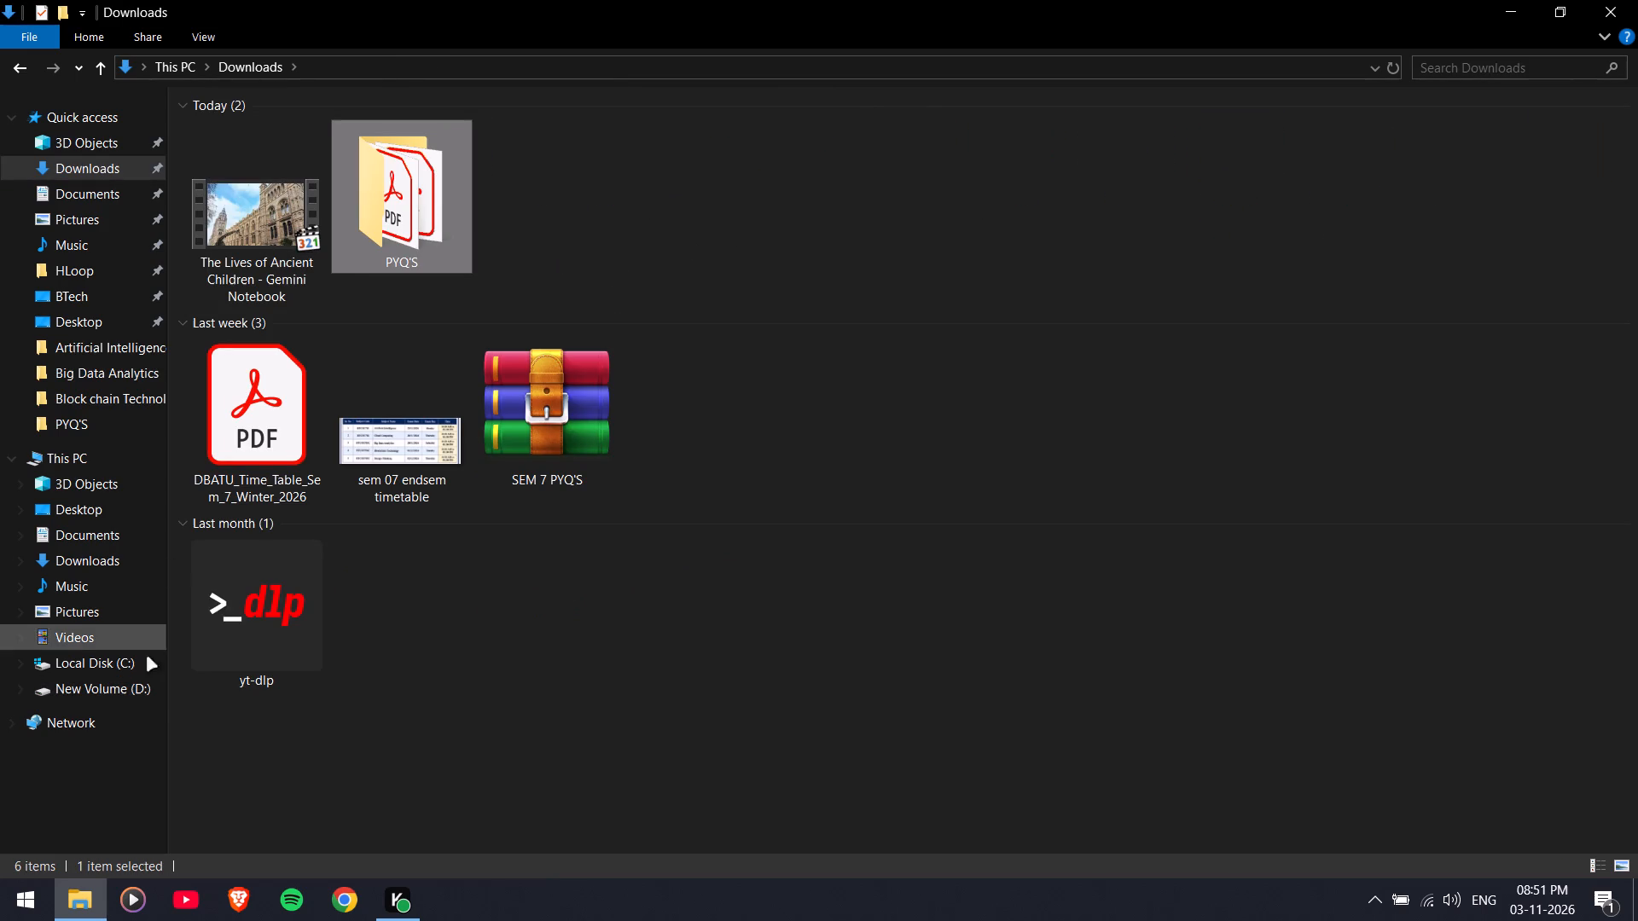
left_click(106, 695)
left_click(706, 653)
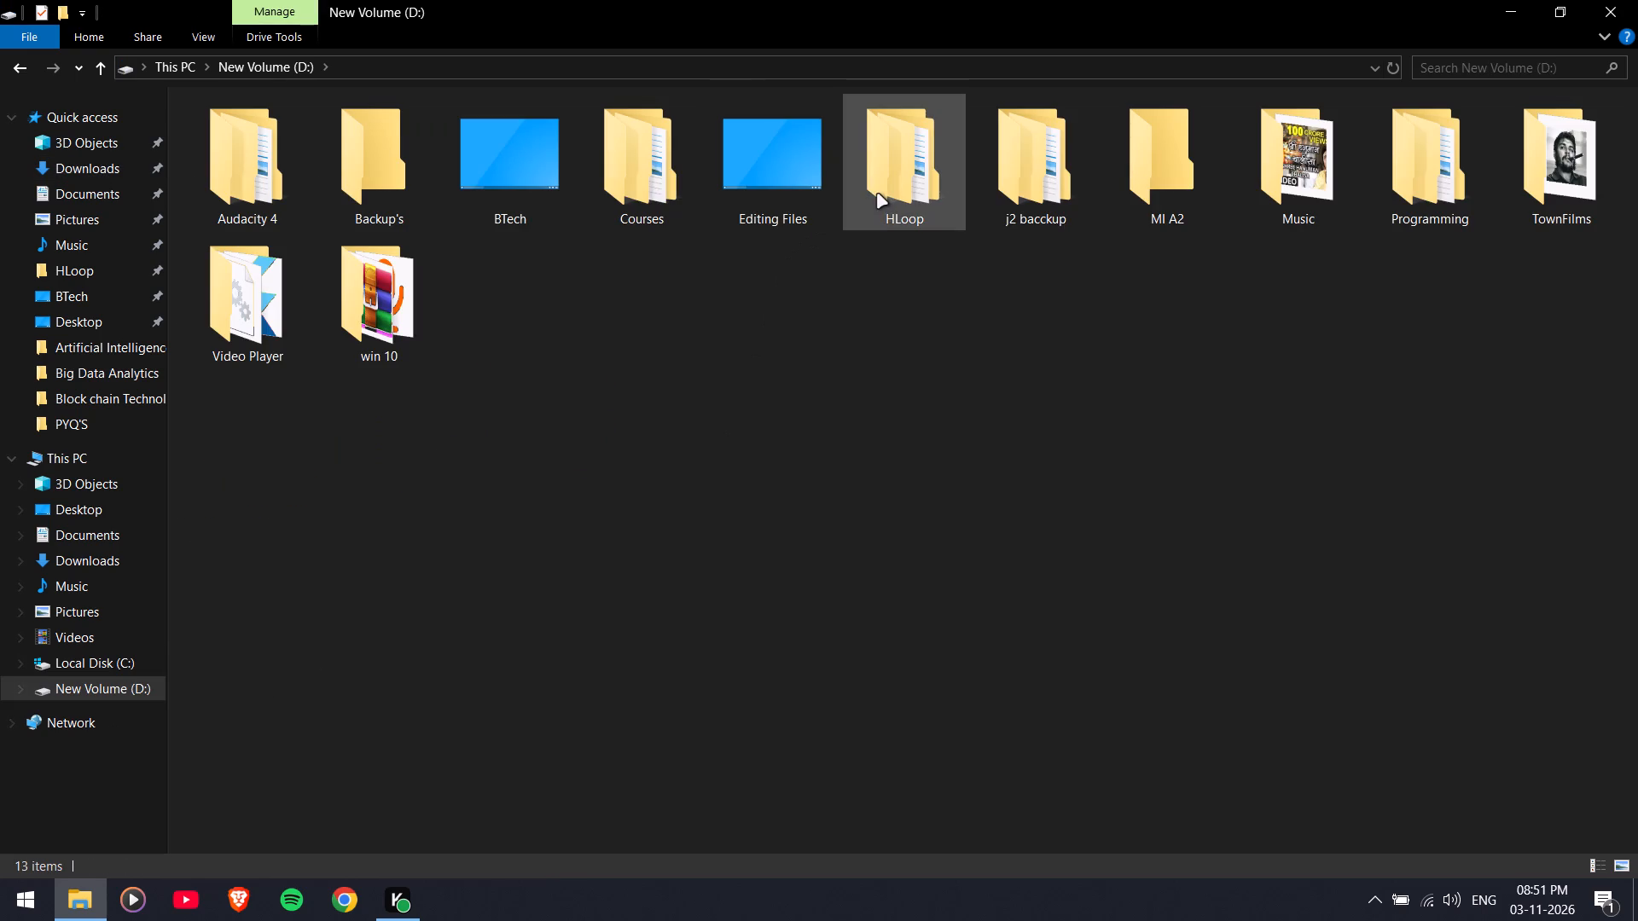
double_click(508, 196)
left_click(876, 550)
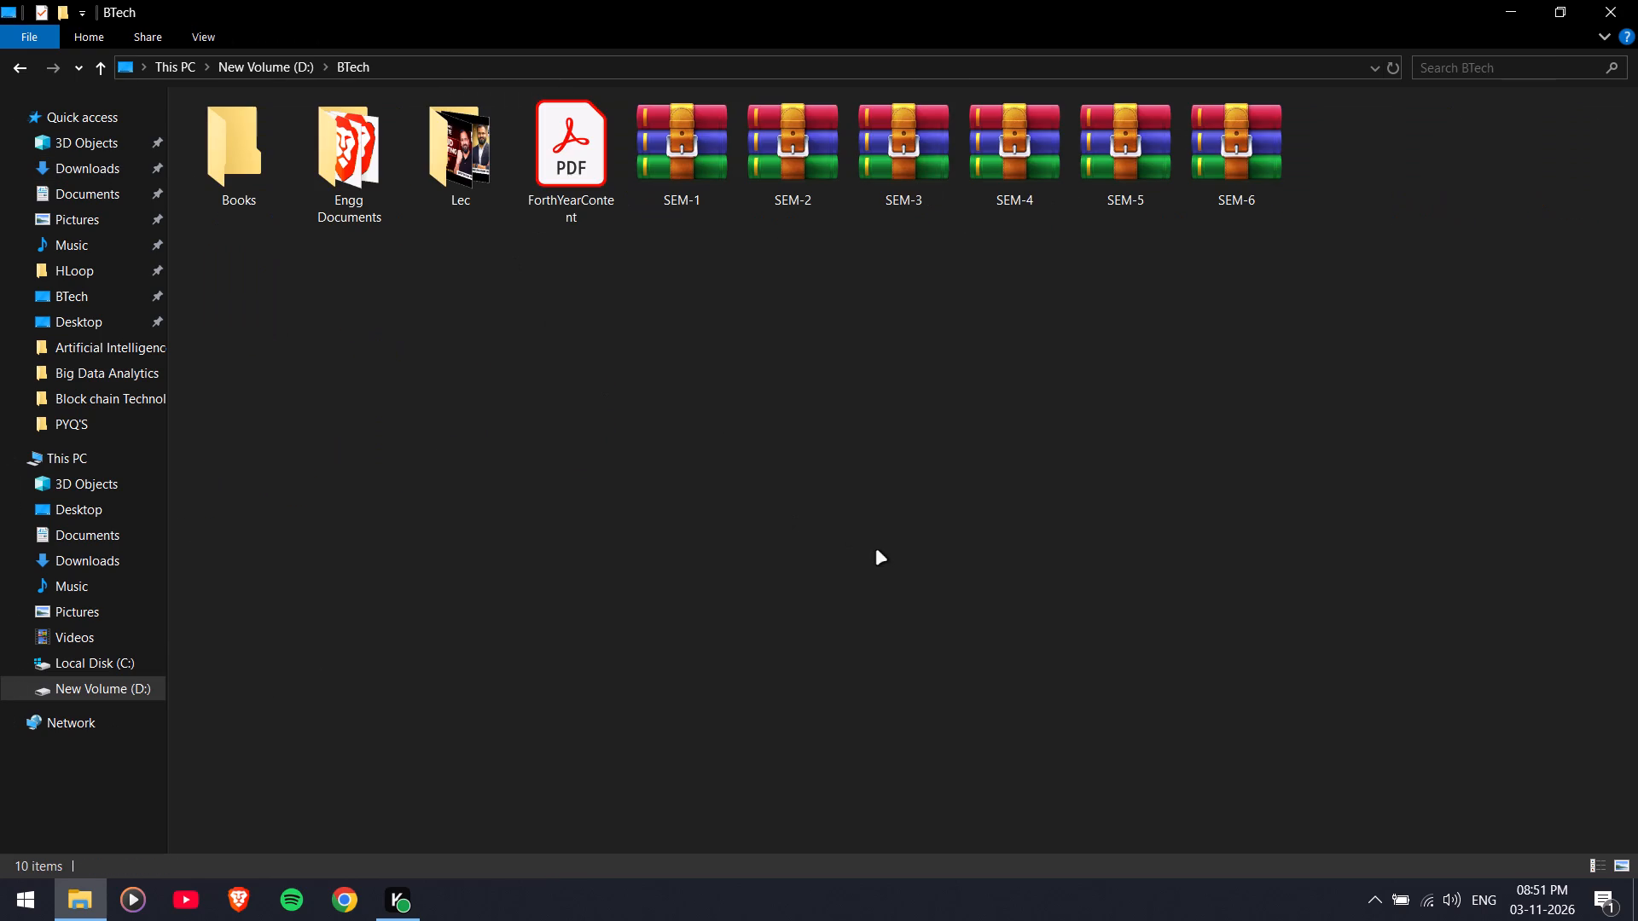
key("ctrl+v")
left_click(876, 550)
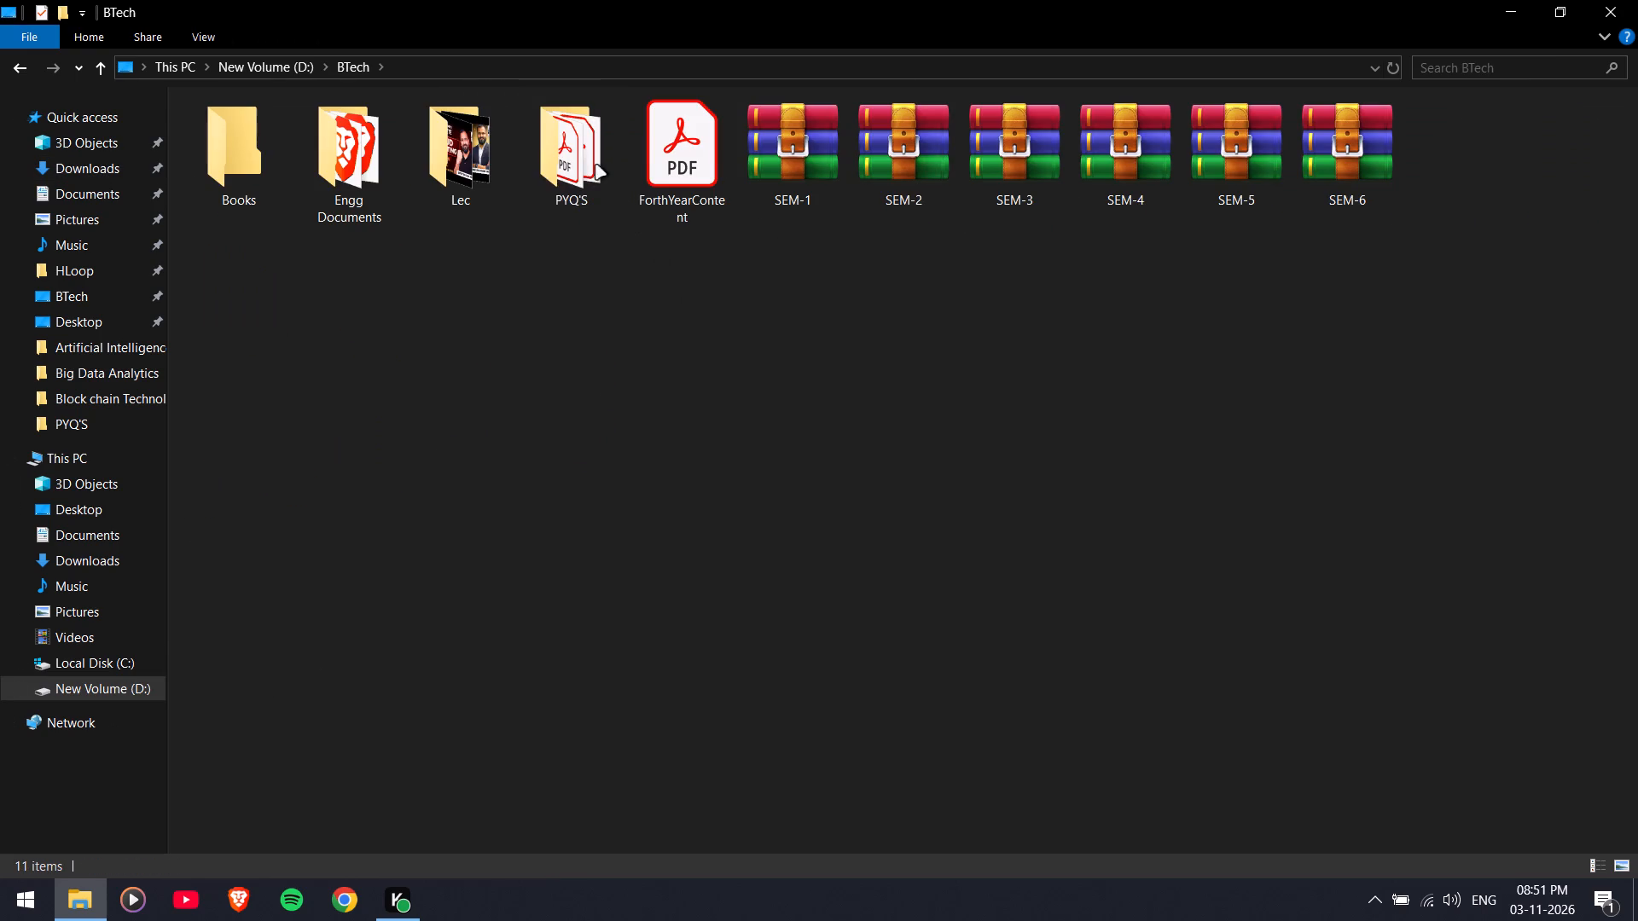
Open the Artificial Intelligence ALL YEAR PYQ's PDF from the copied PYQ'S folder and check its first page for the Townfilms watermark.
double_click(595, 165)
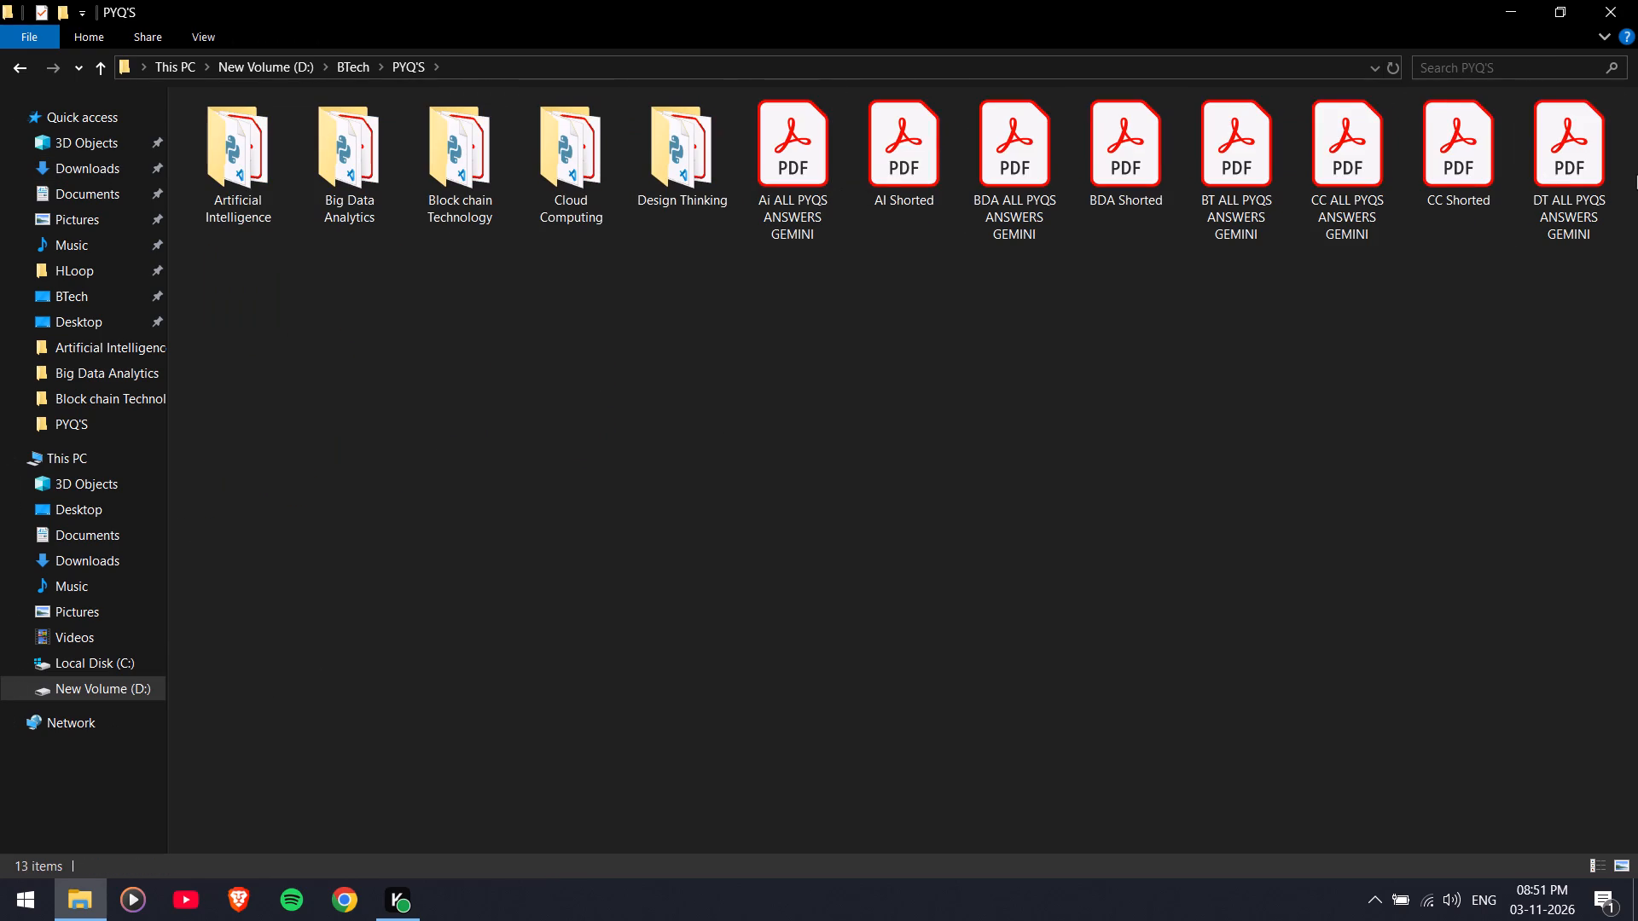
double_click(258, 191)
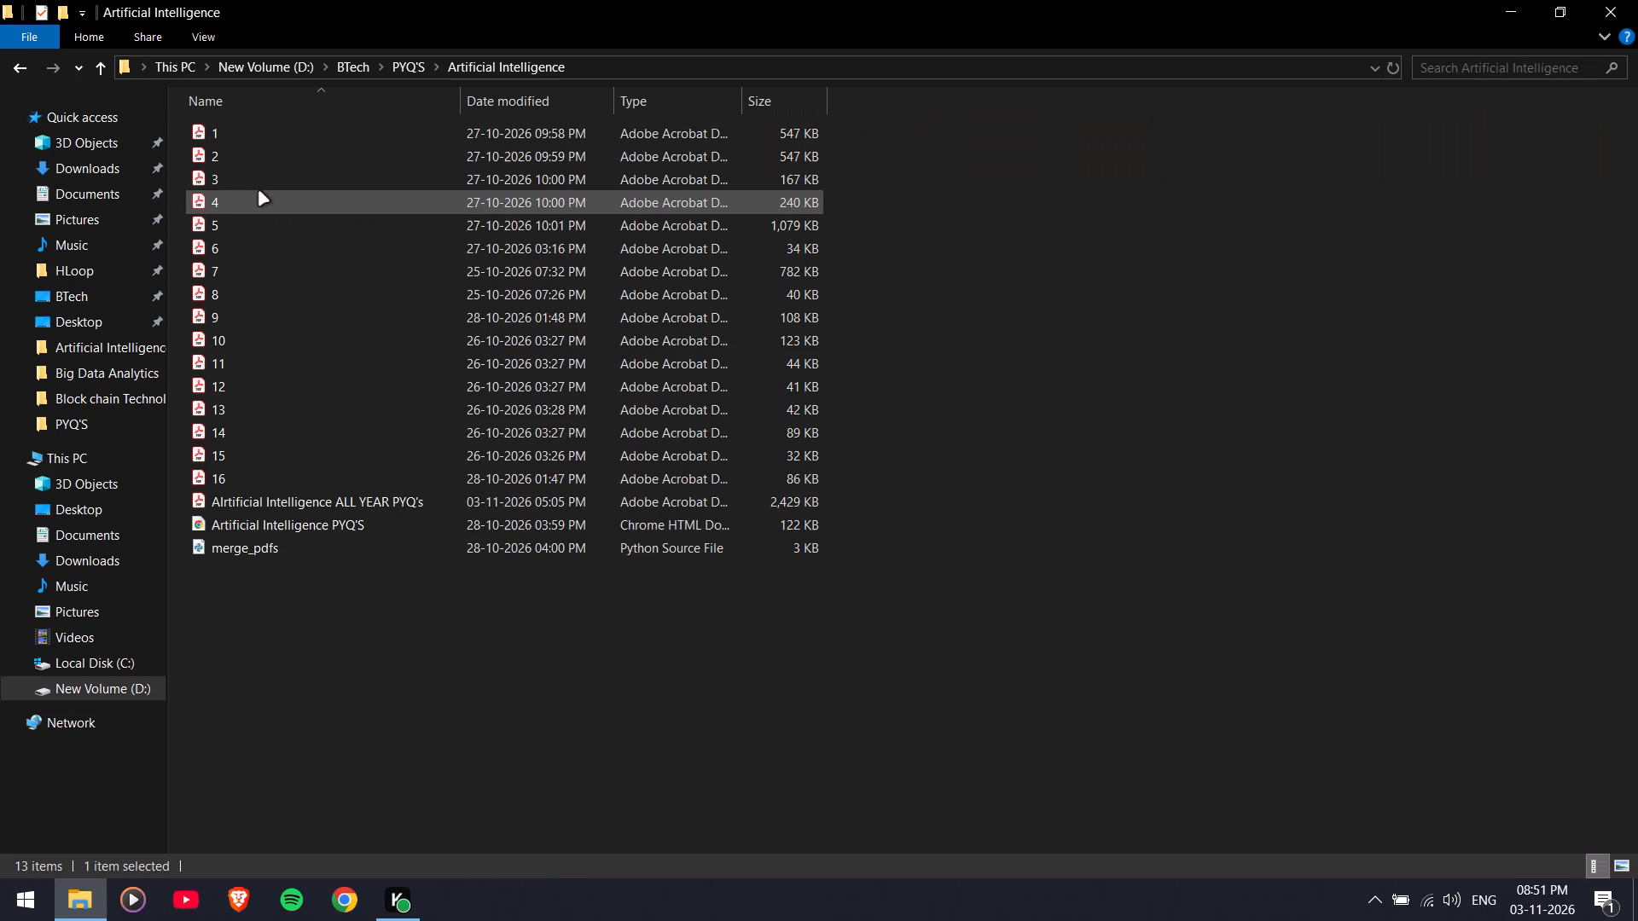
double_click(374, 498)
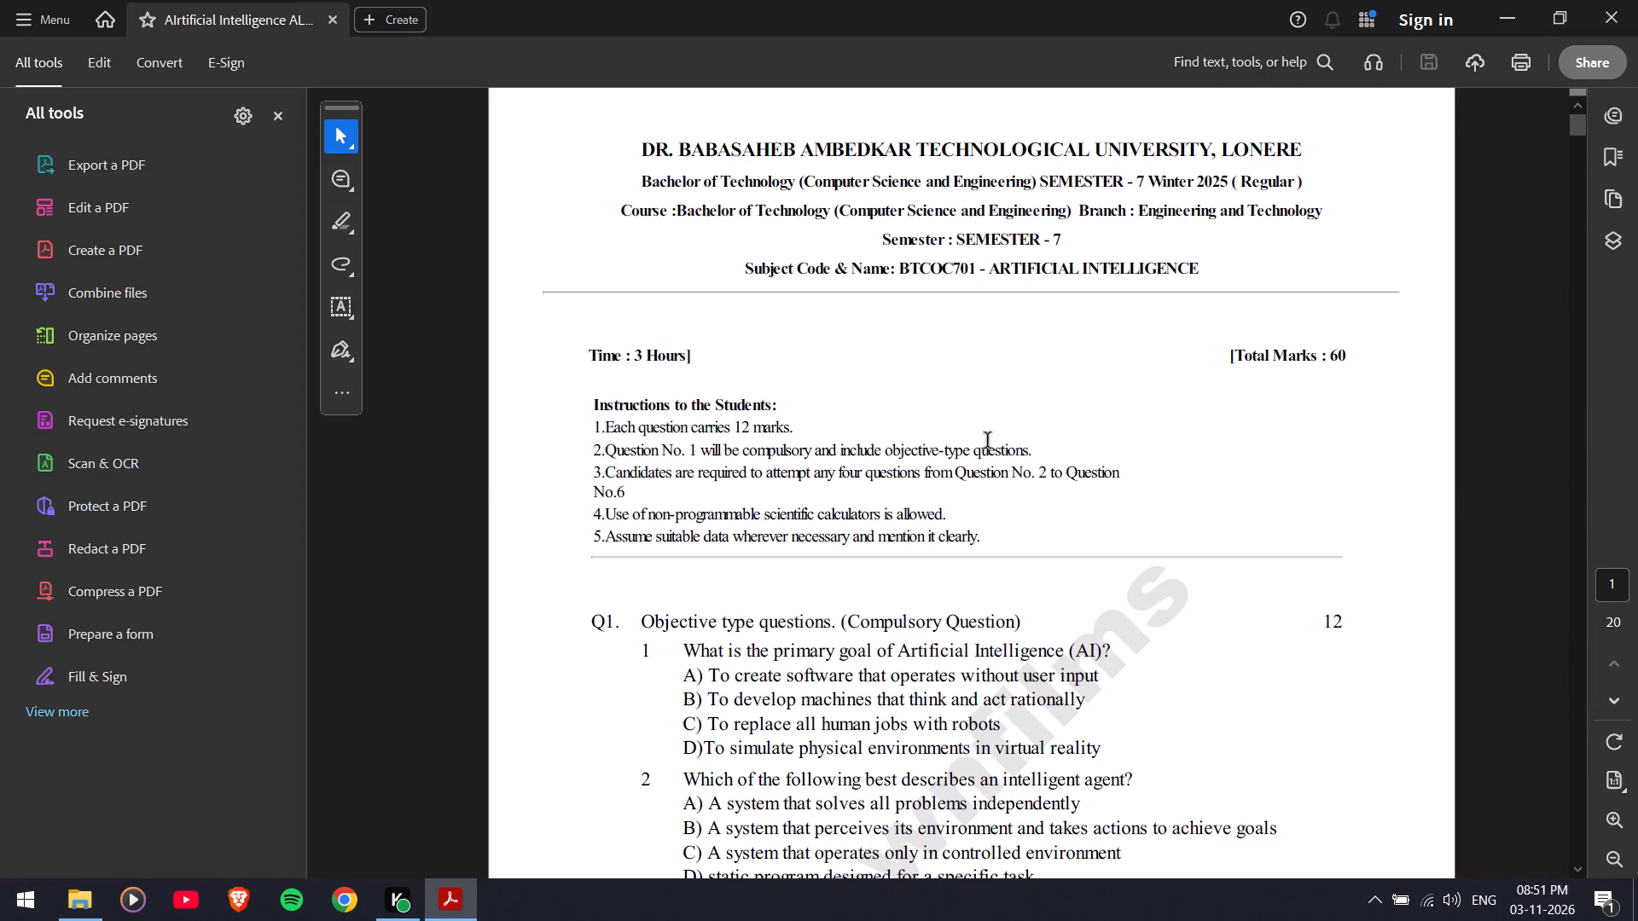
scroll(981, 416, "down", 8)
scroll(985, 419, "up", 1)
scroll(985, 419, "down", 6)
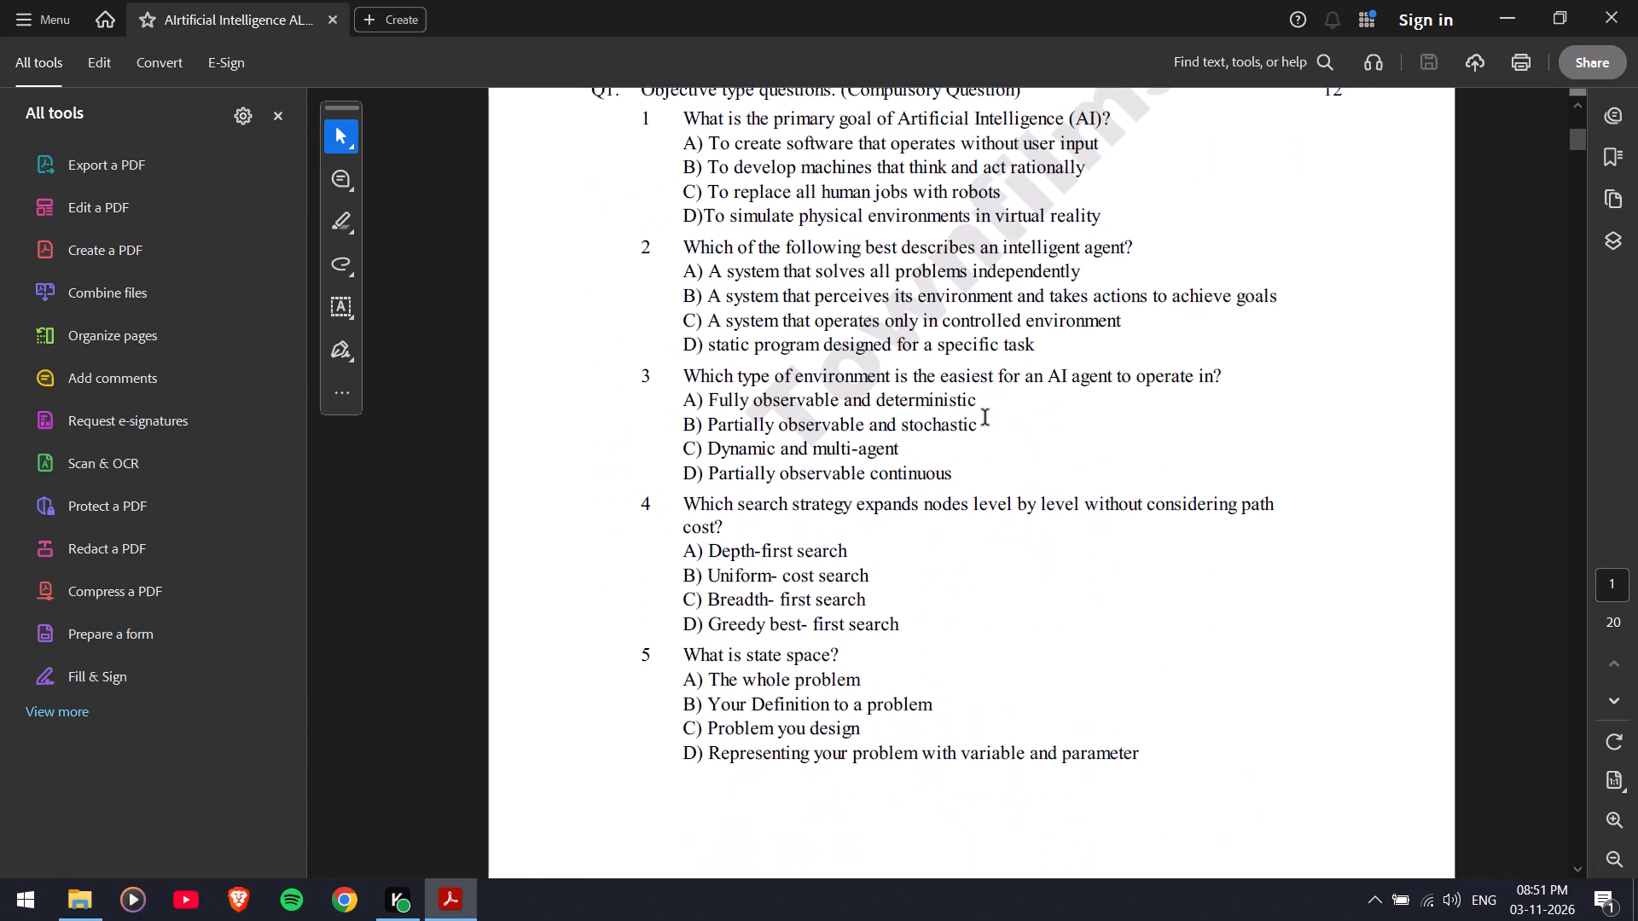
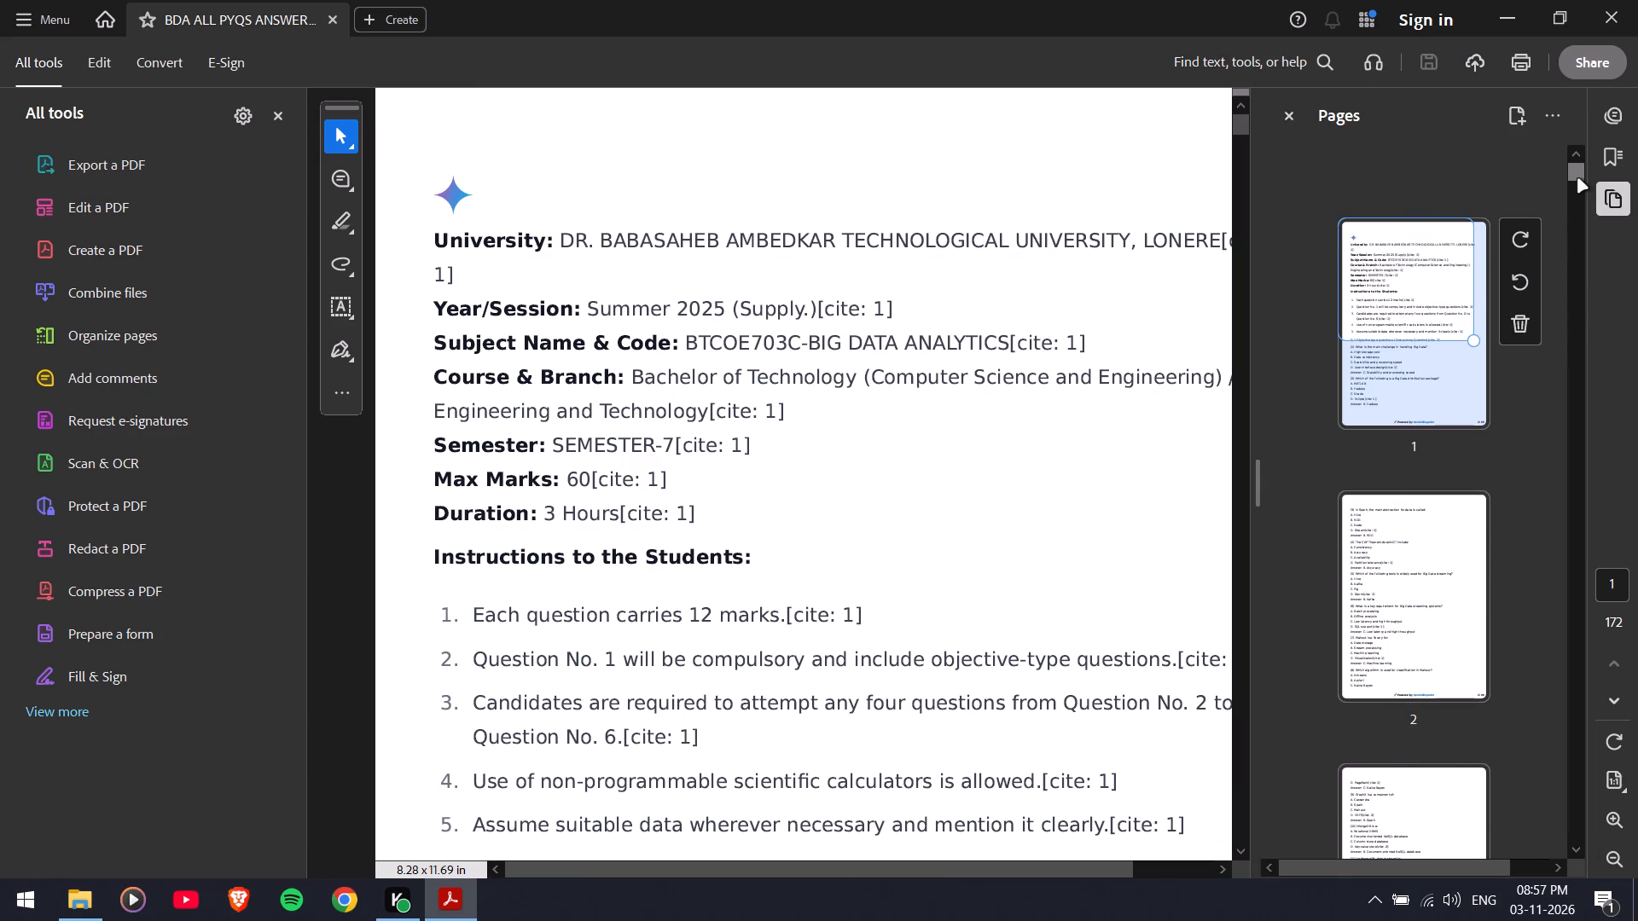
left_click_drag(1577, 178, 1581, 276)
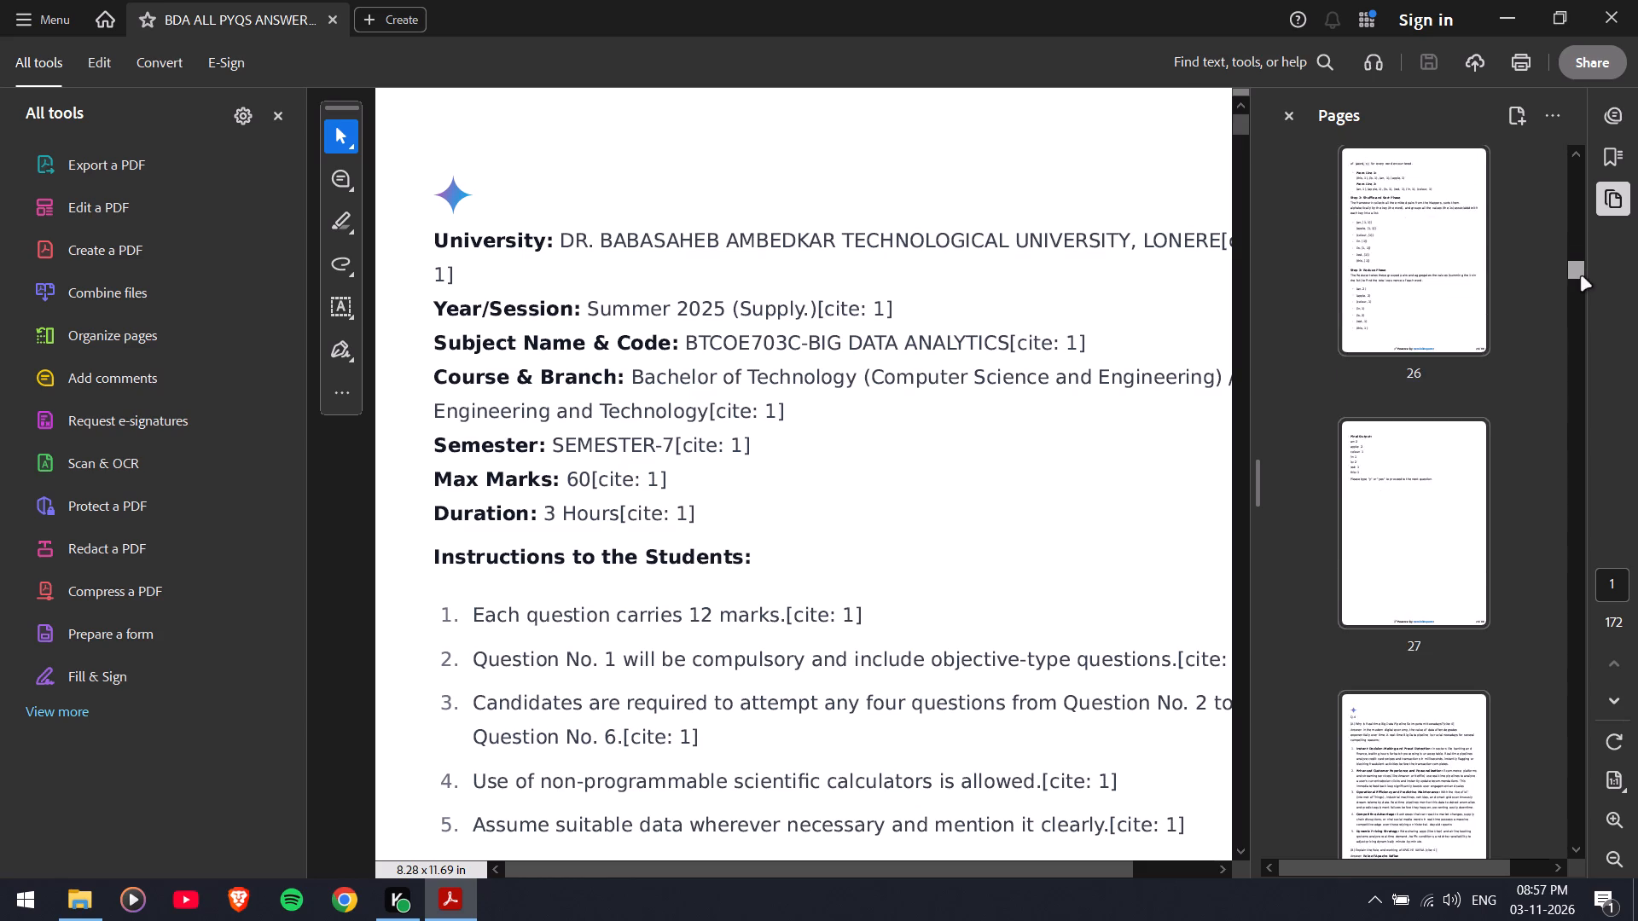
left_click_drag(1581, 276, 1577, 279)
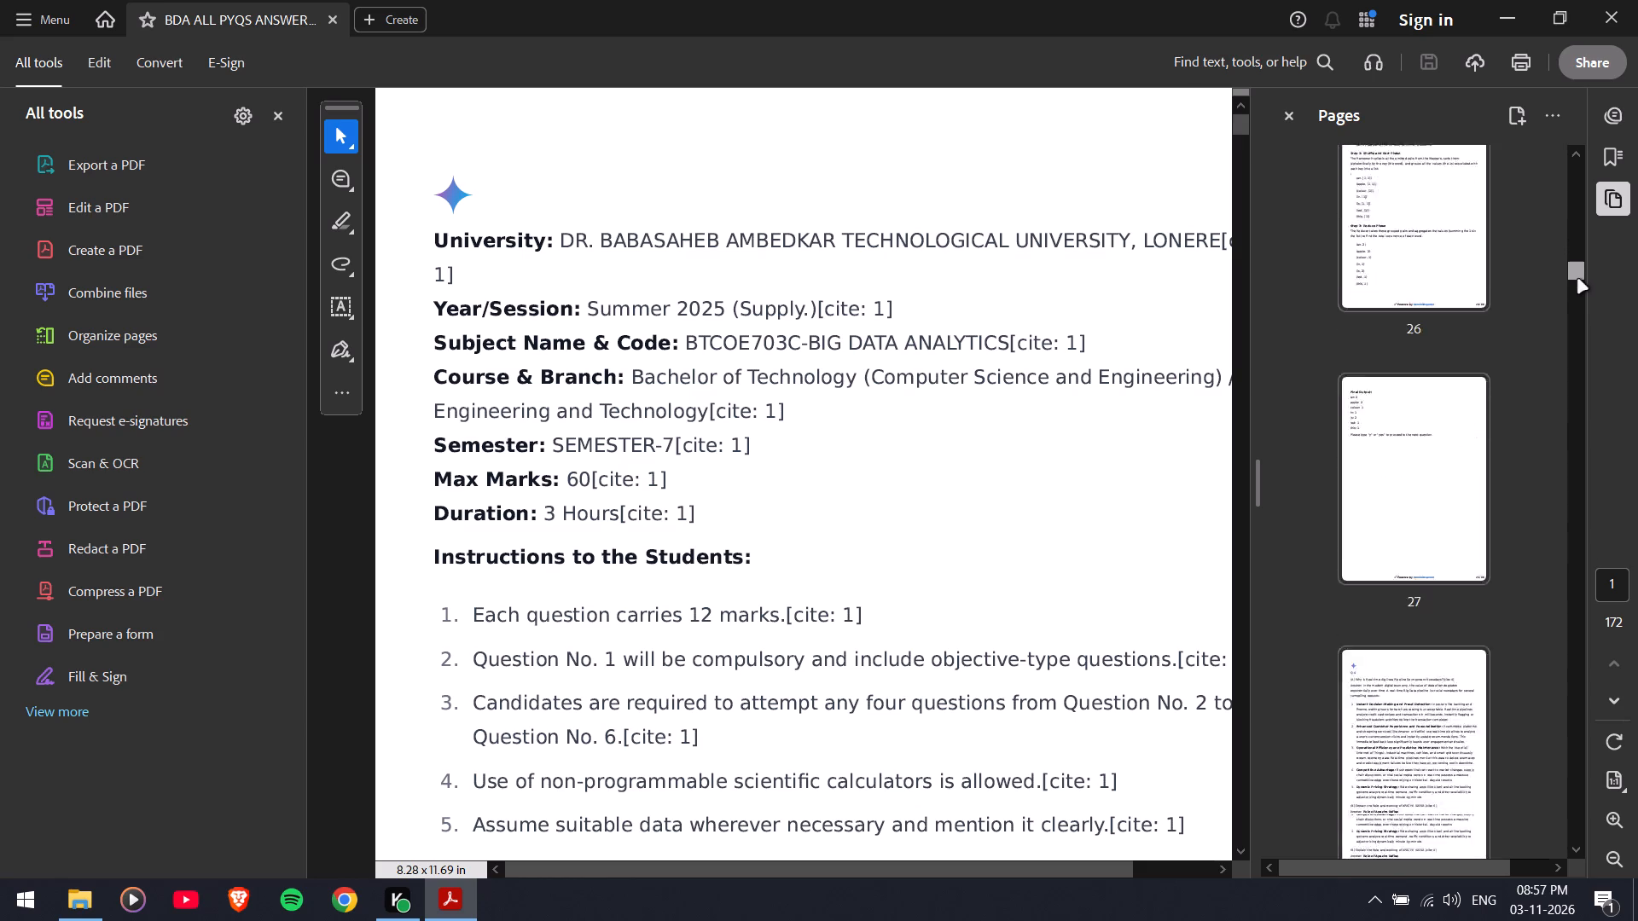
left_click_drag(1577, 279, 1576, 370)
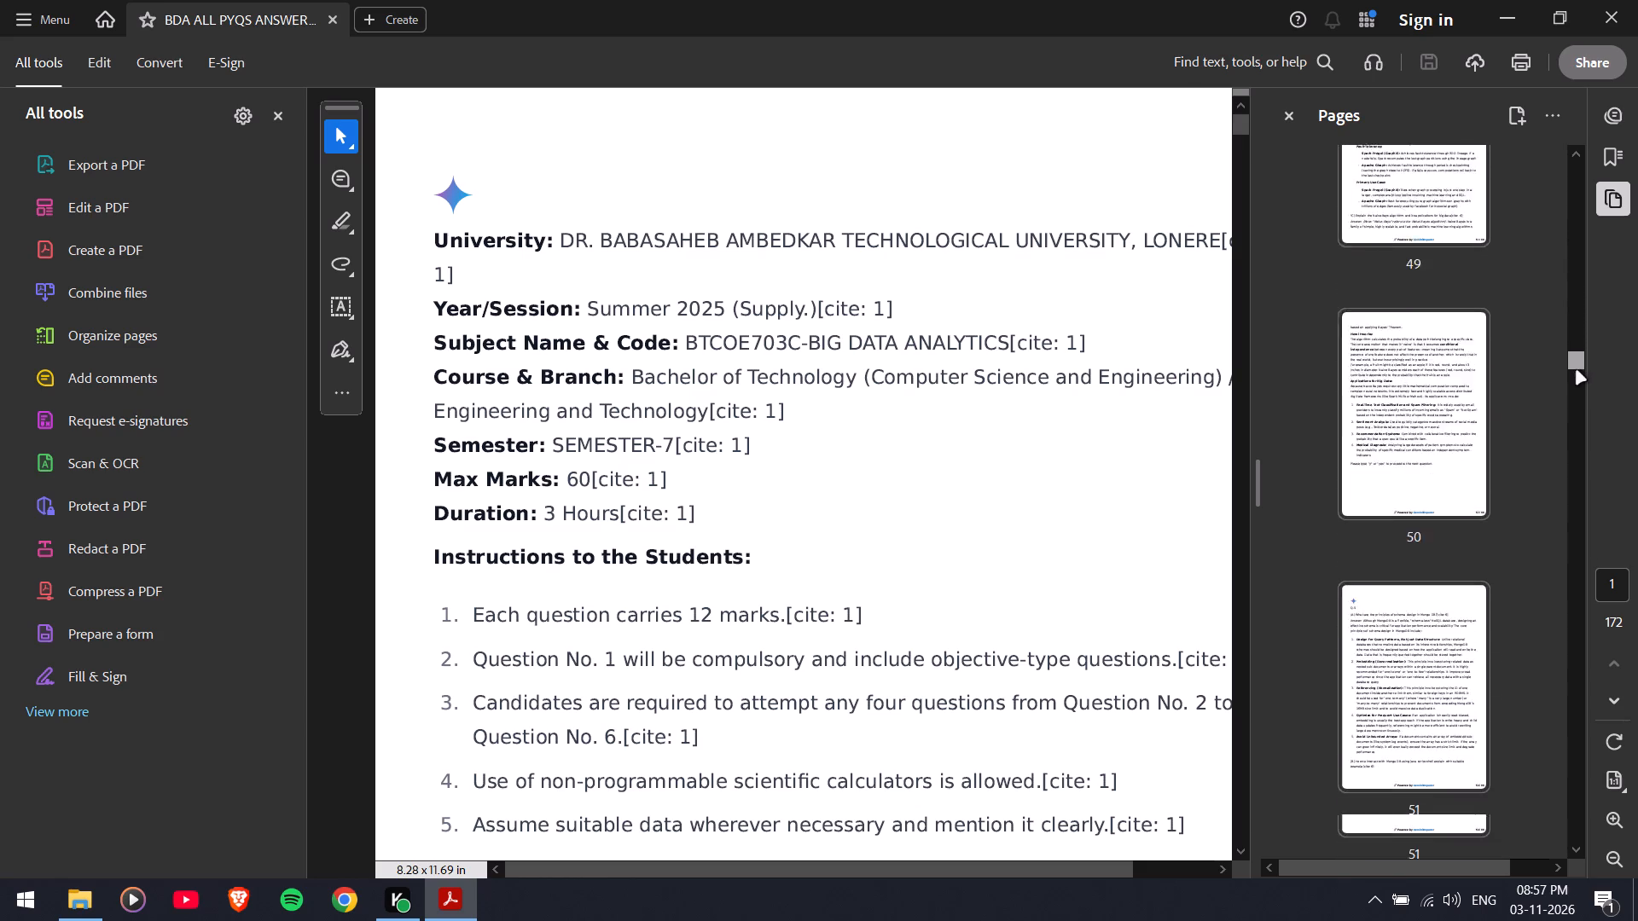
left_click_drag(1576, 370, 1578, 446)
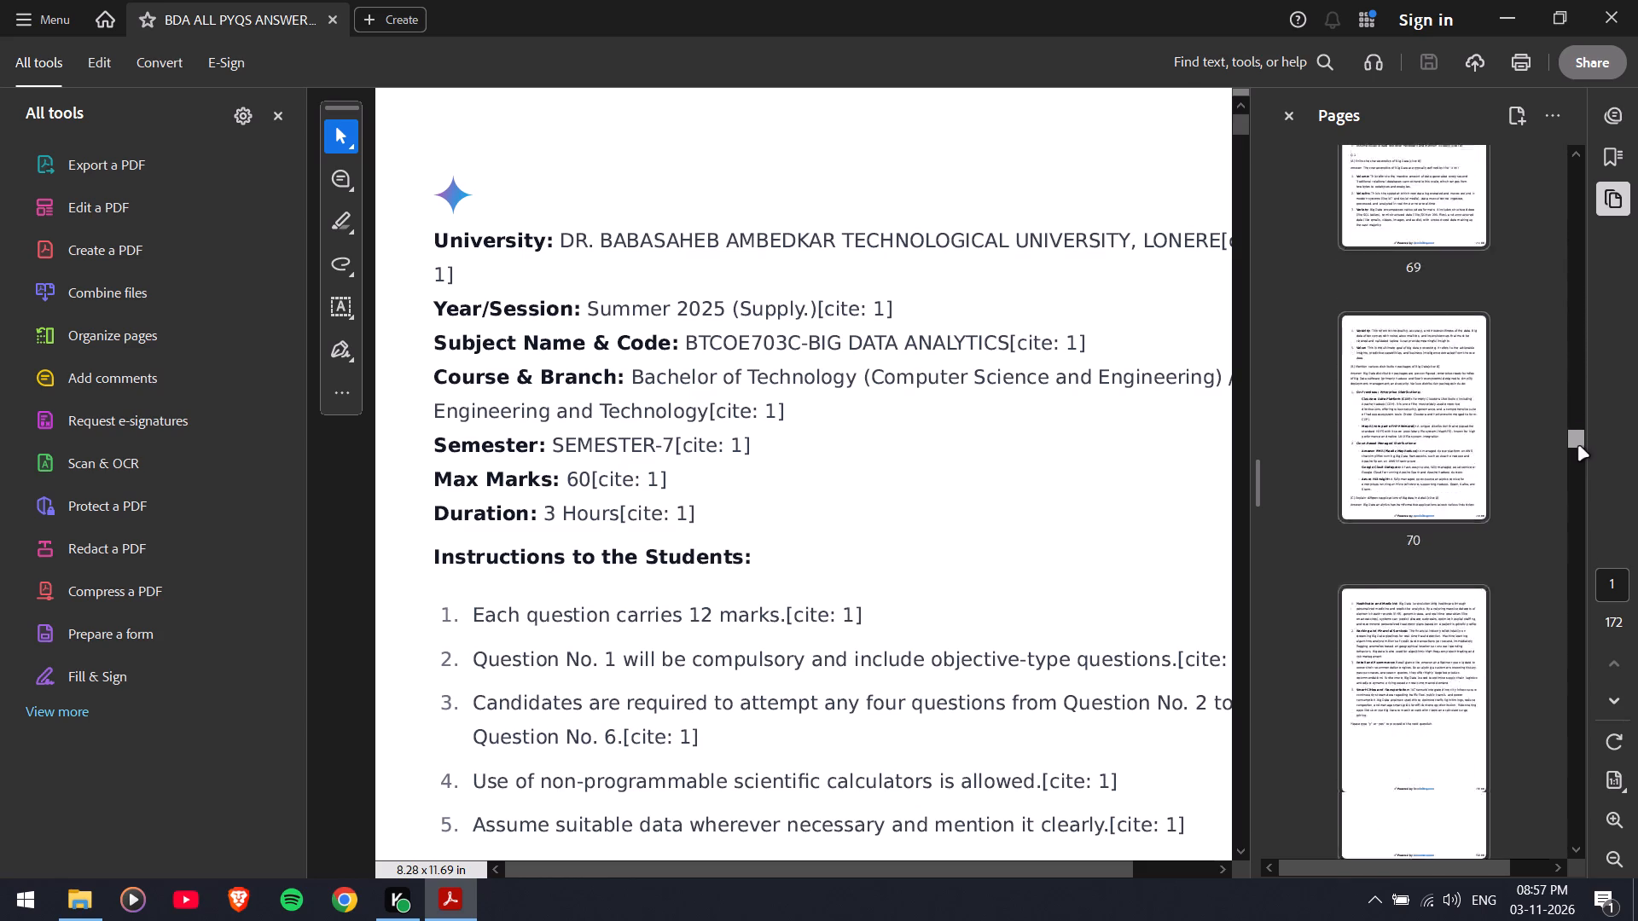
left_click_drag(1578, 446, 1578, 489)
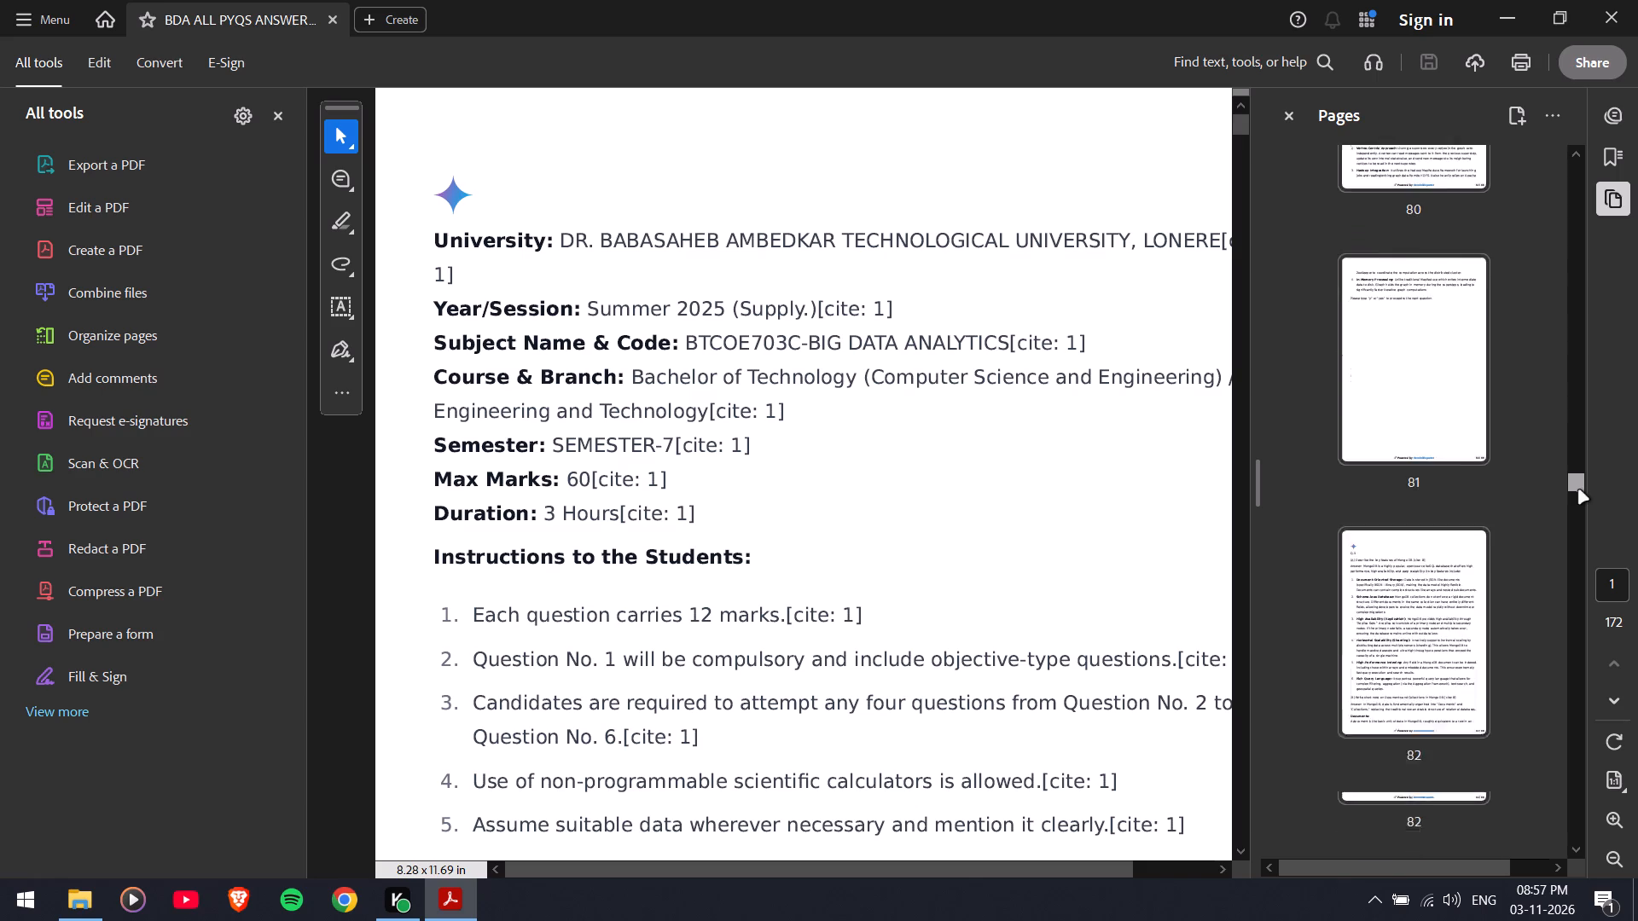
left_click_drag(1578, 489, 1581, 501)
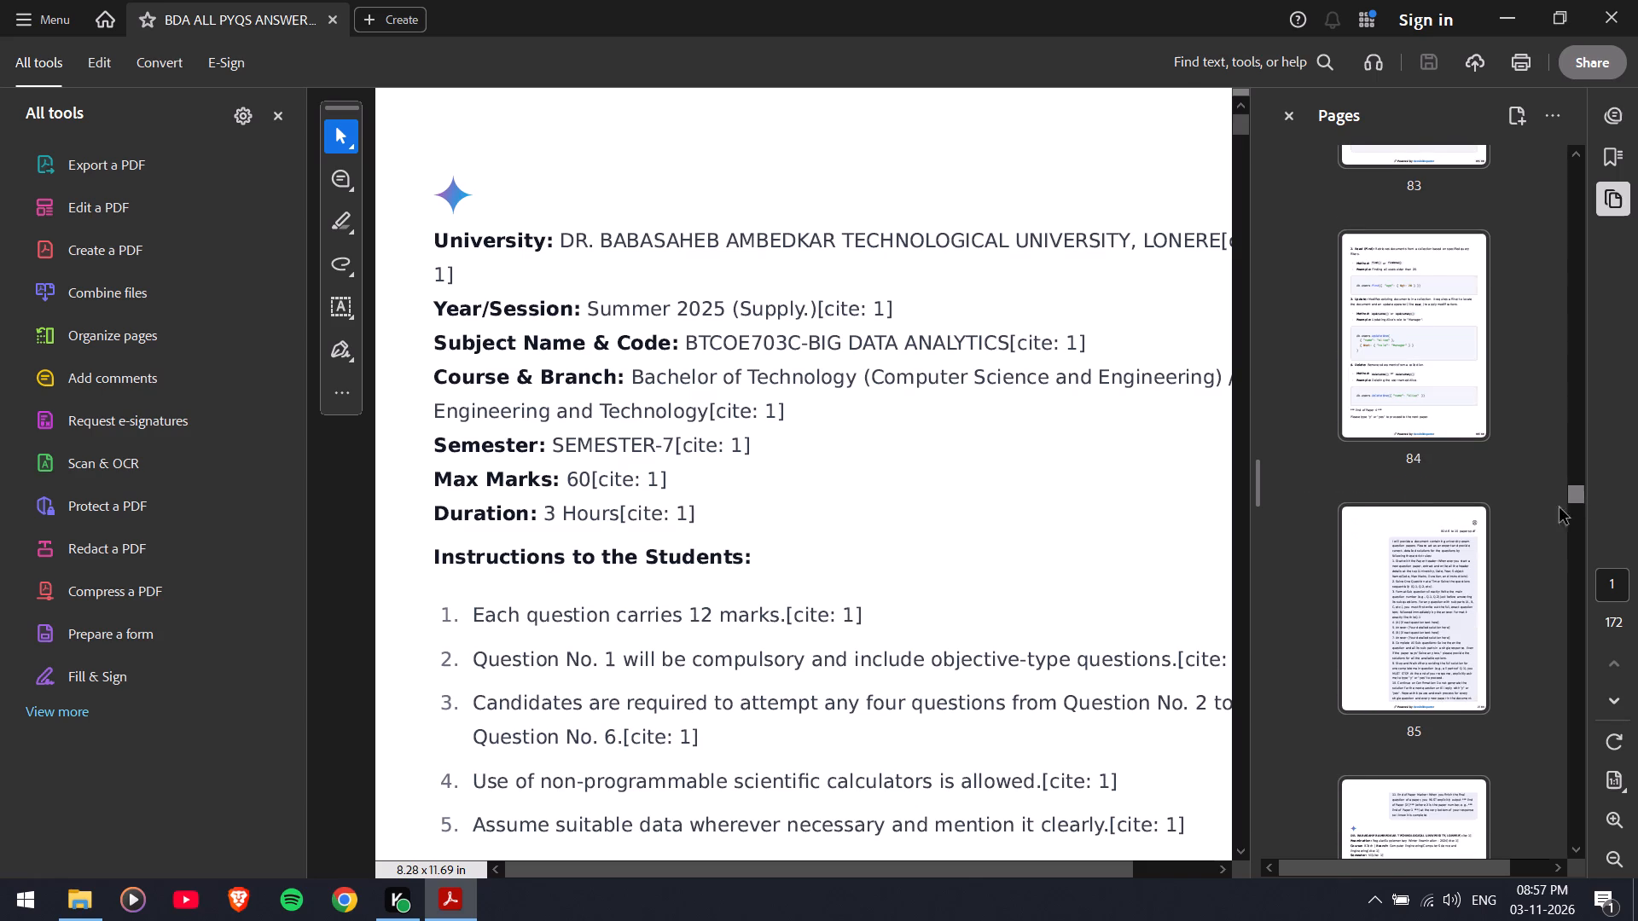
left_click(1422, 605)
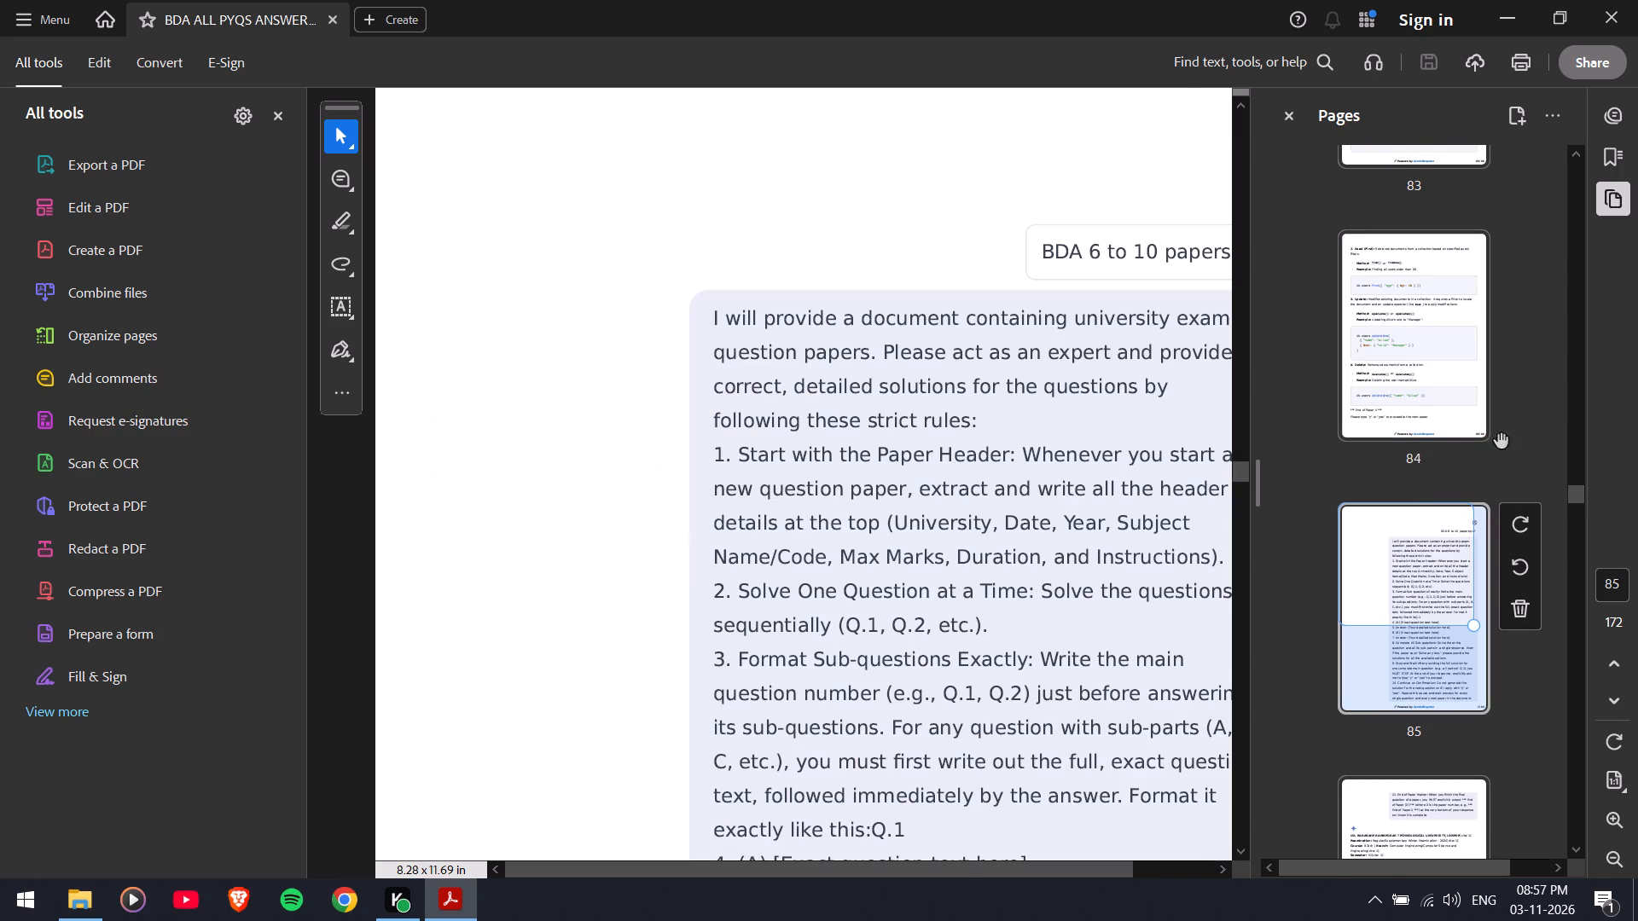
left_click_drag(1577, 491, 1578, 530)
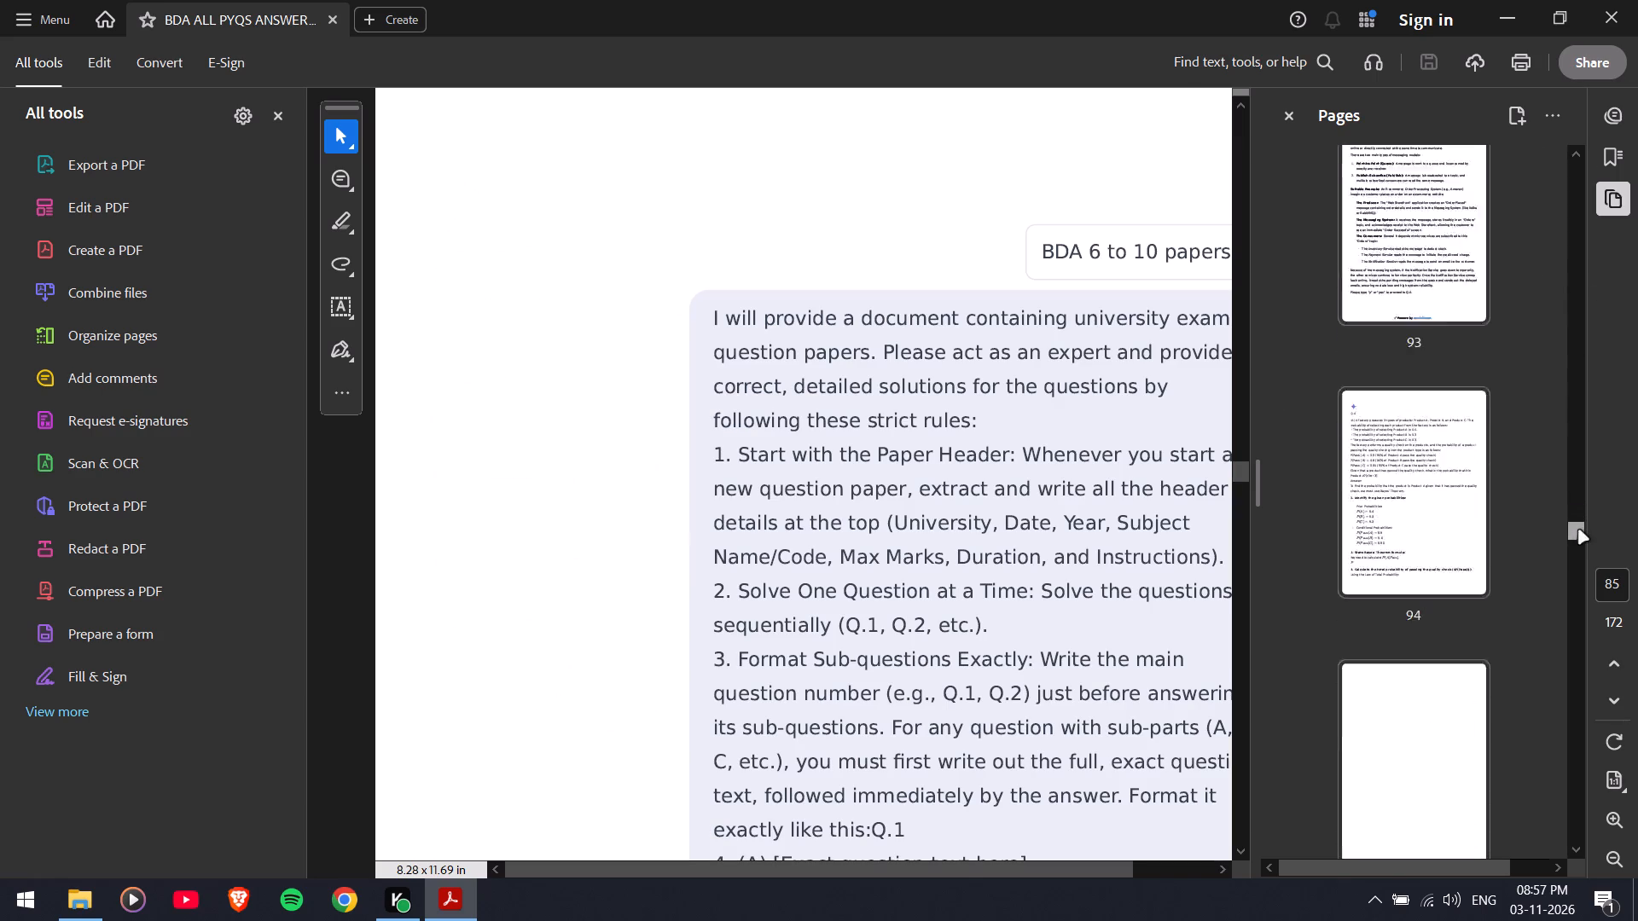
left_click_drag(1578, 530, 1577, 628)
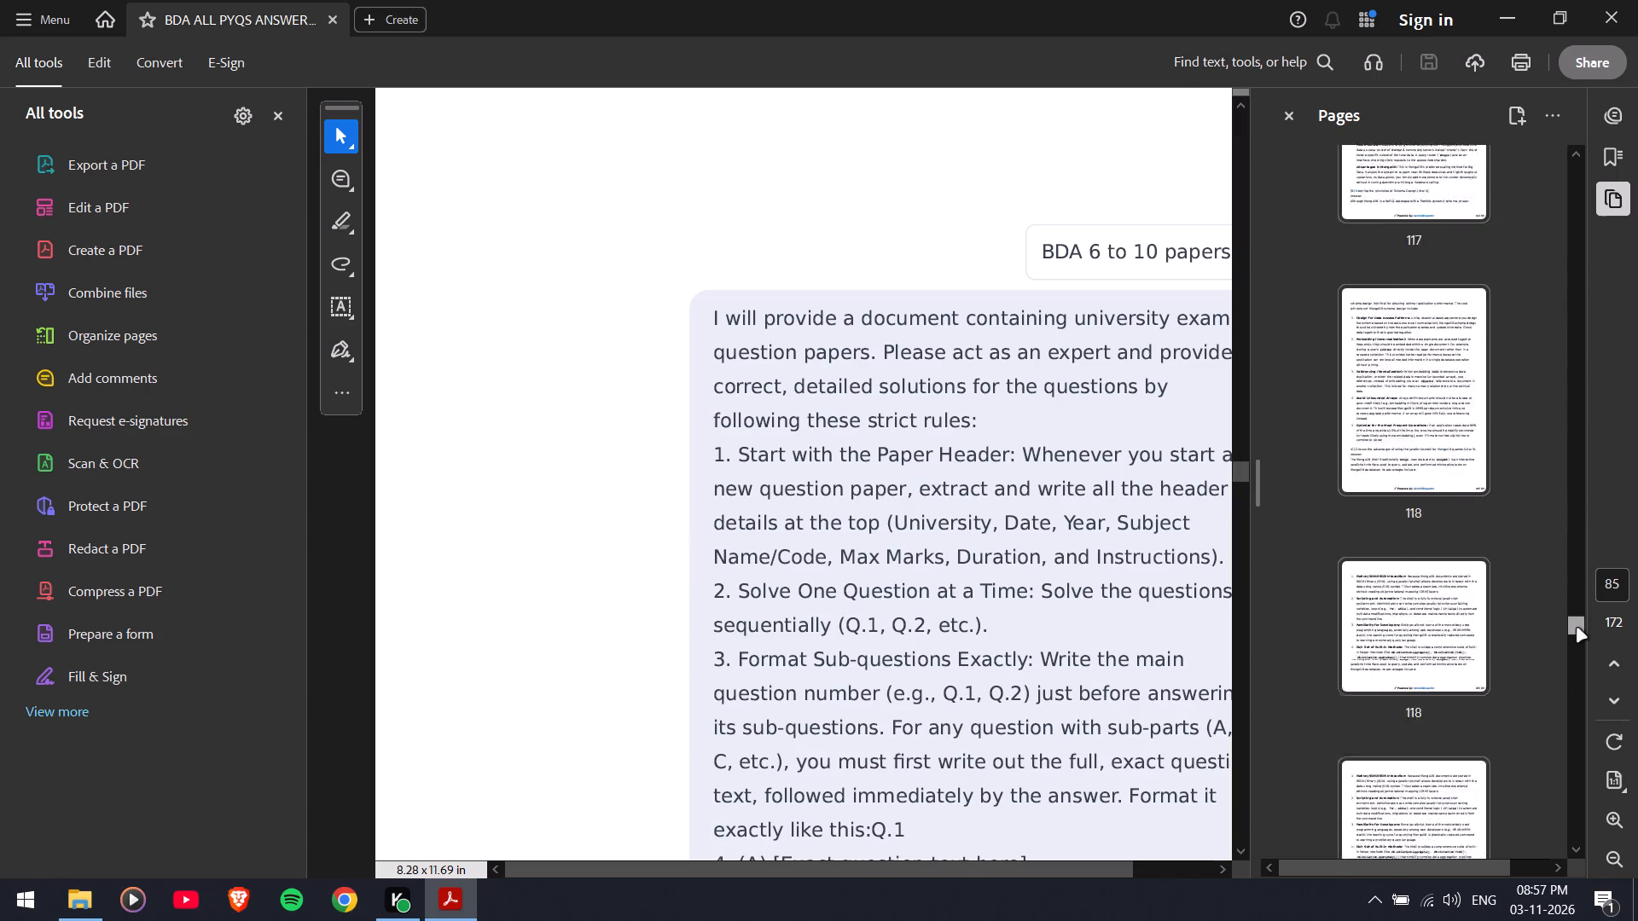
left_click_drag(1577, 628, 1578, 743)
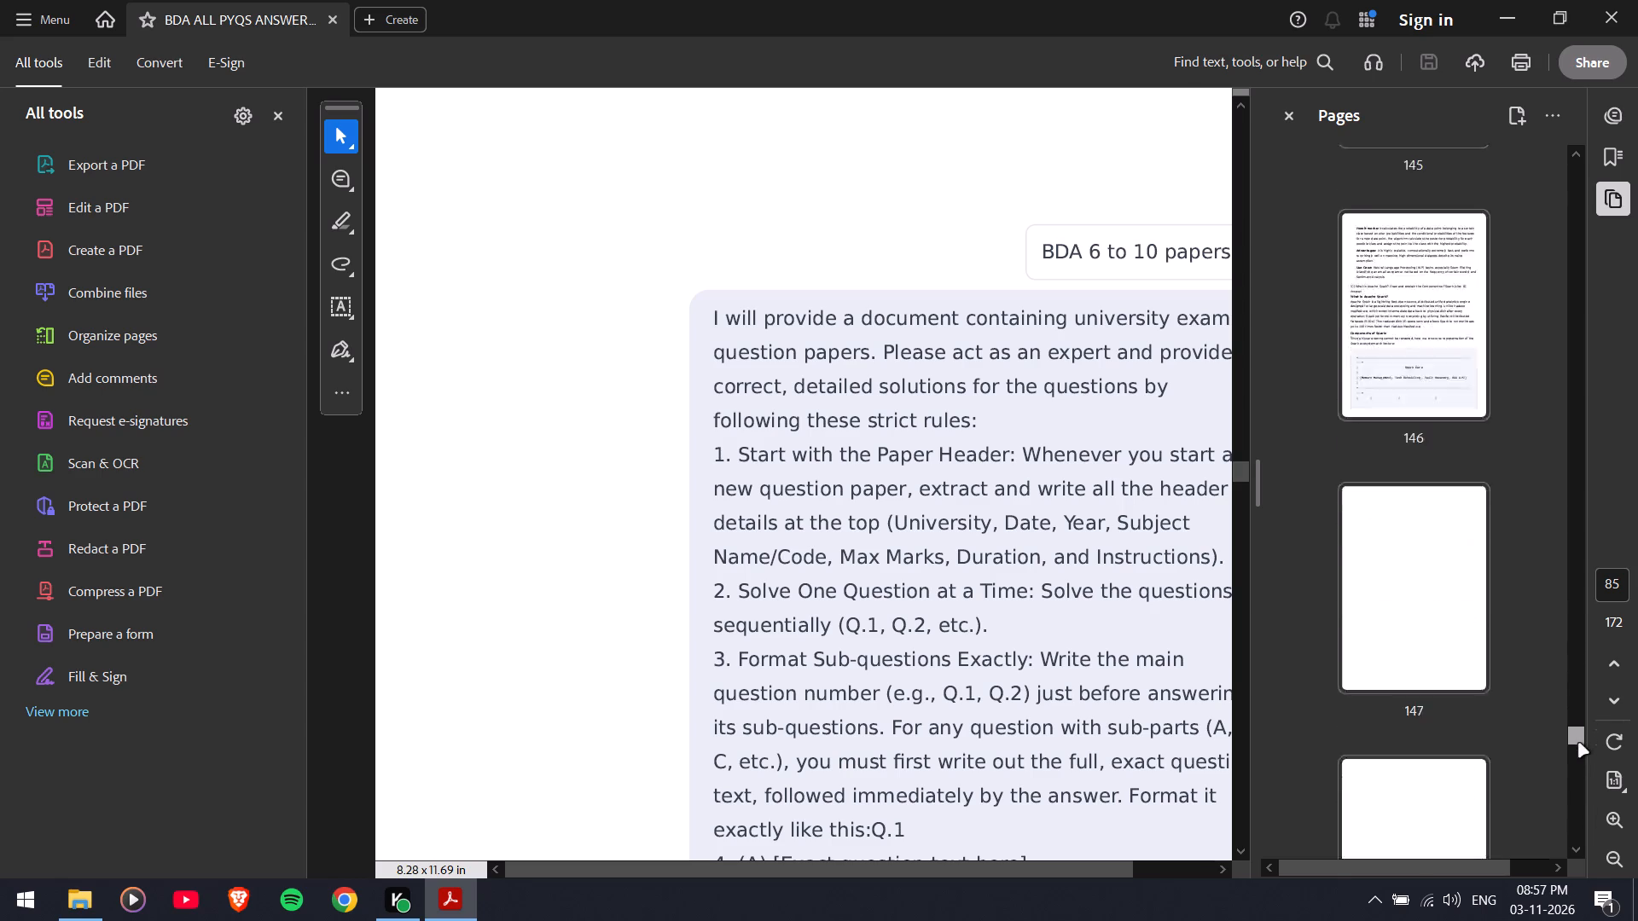
left_click_drag(1578, 743, 1595, 817)
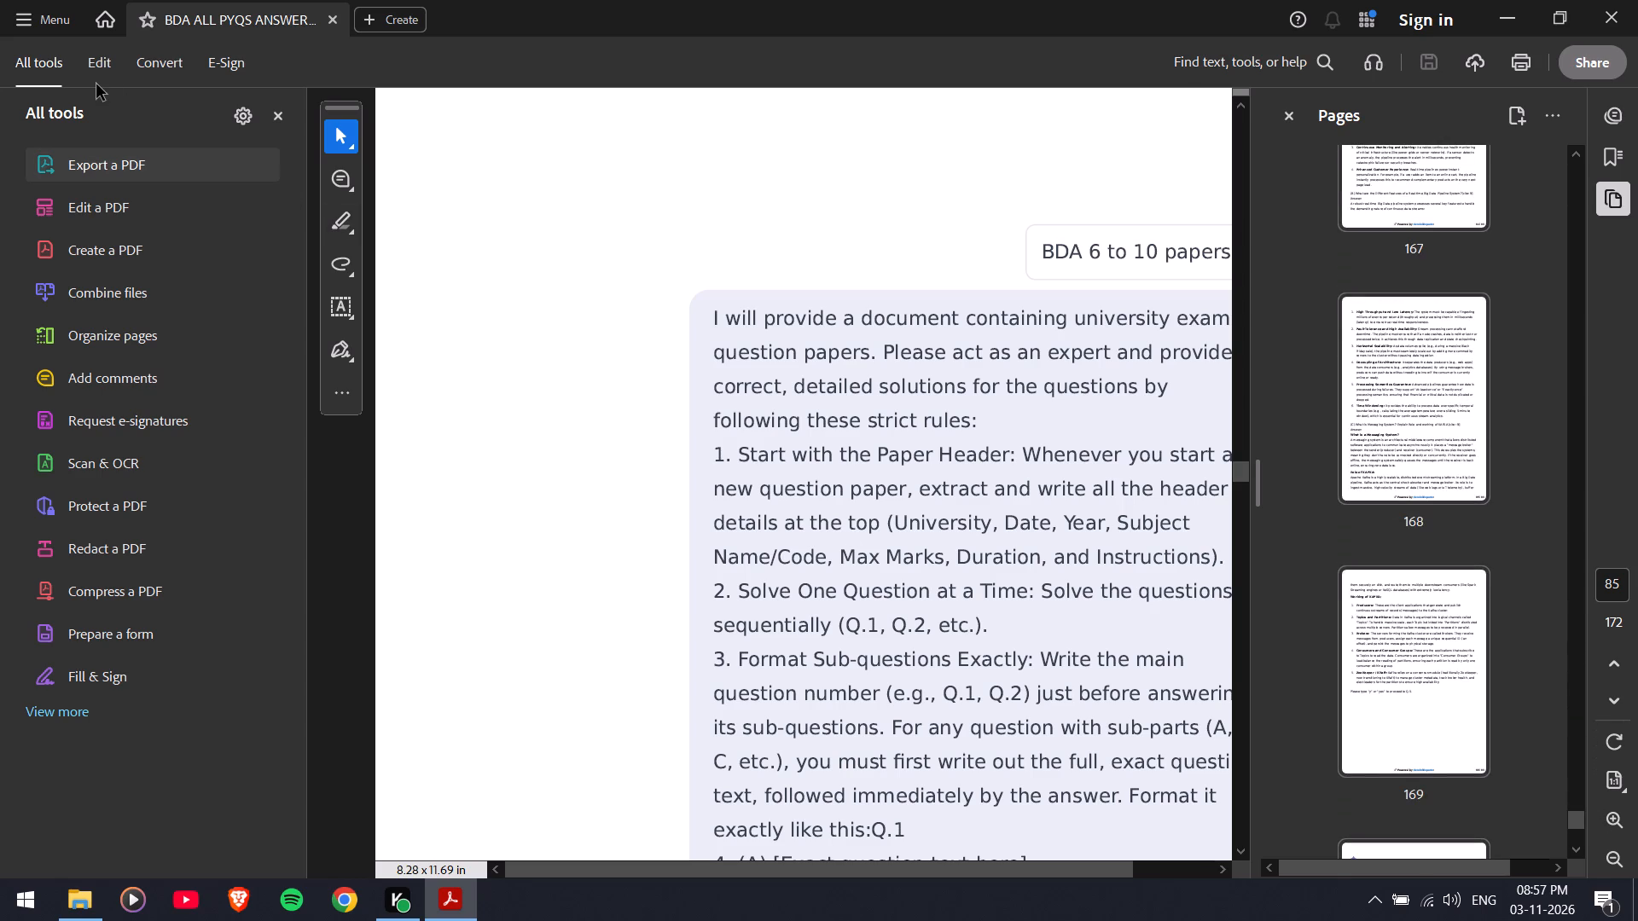
Add the Townfilms watermark to all pages of the BDA answers PDF using the saved TF WATERMARK settings.
left_click(96, 84)
left_click(108, 77)
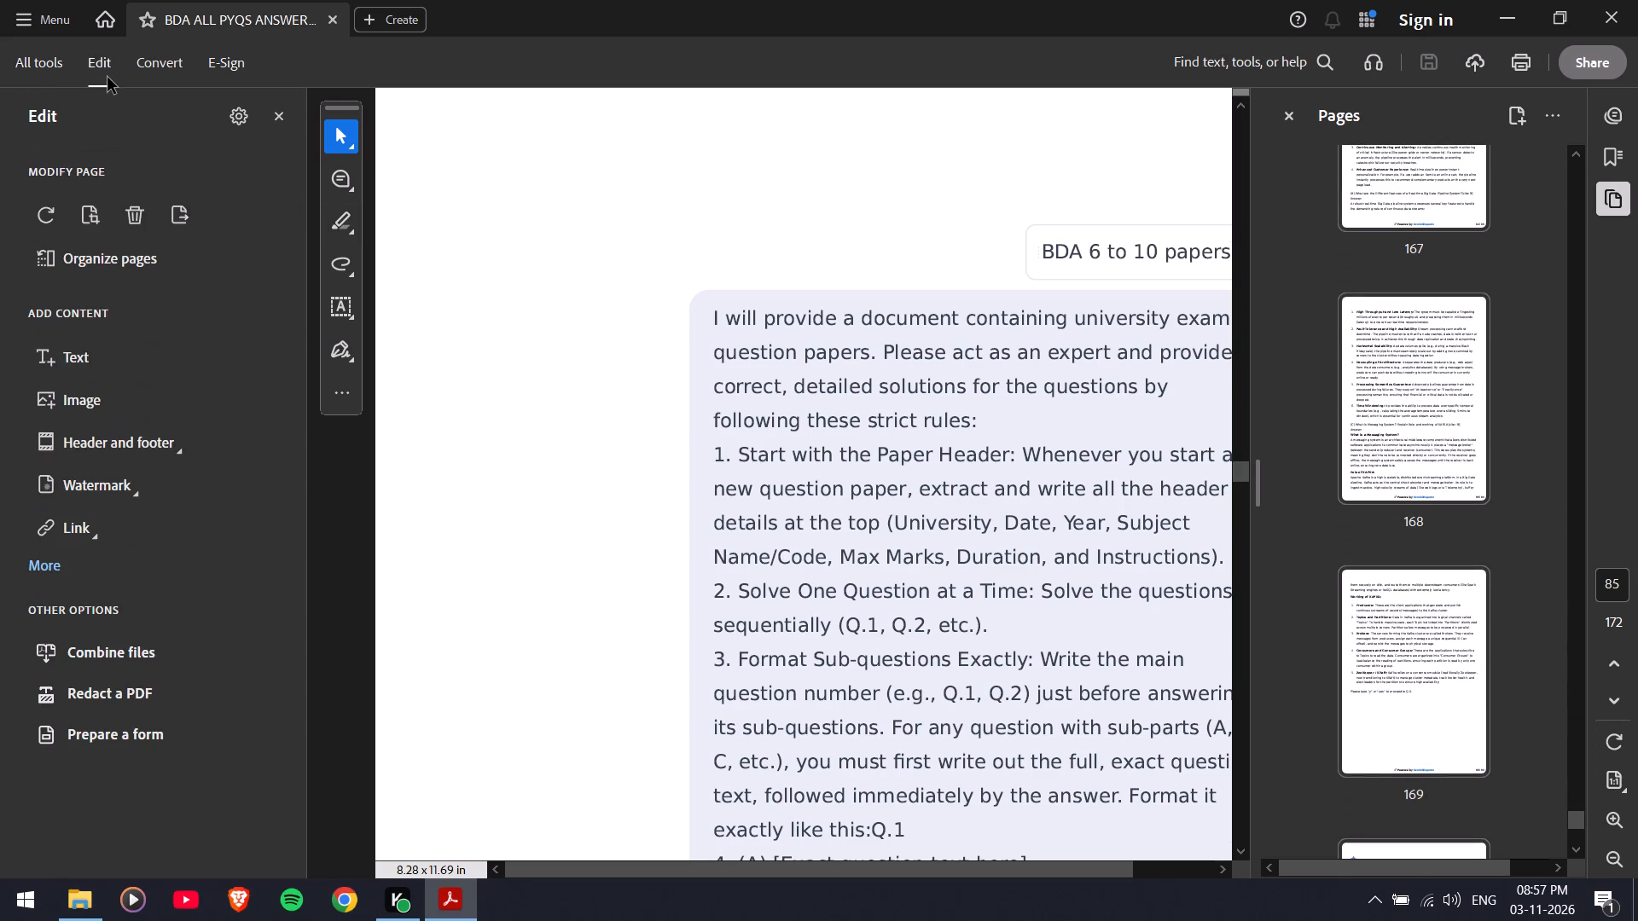
left_click(98, 493)
left_click(244, 530)
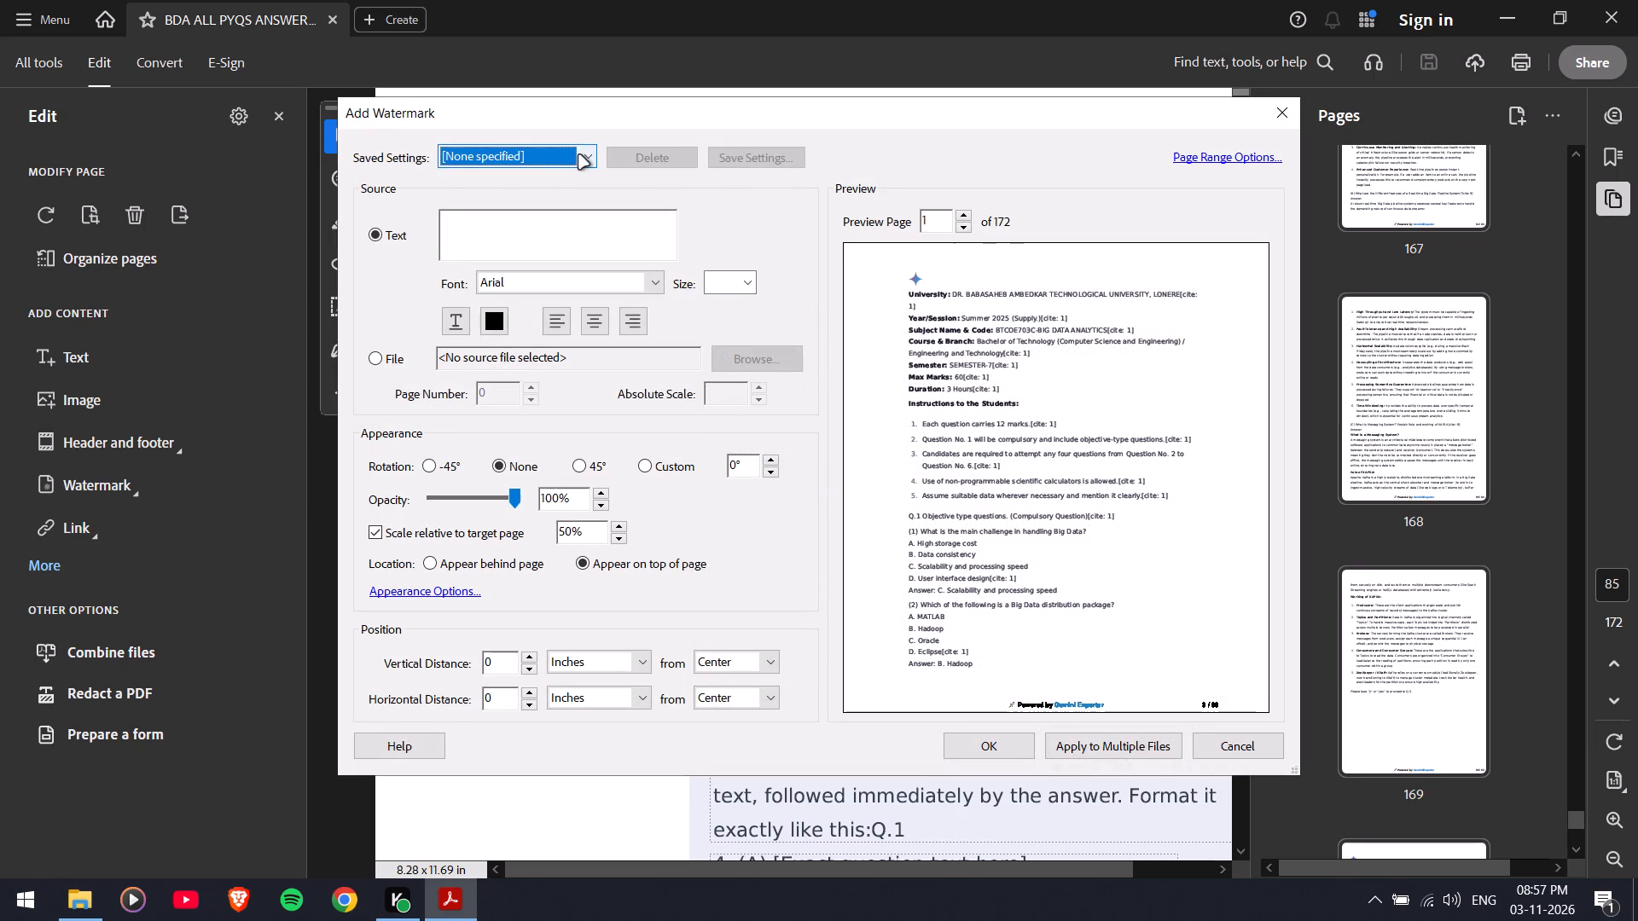
left_click(578, 155)
left_click(497, 214)
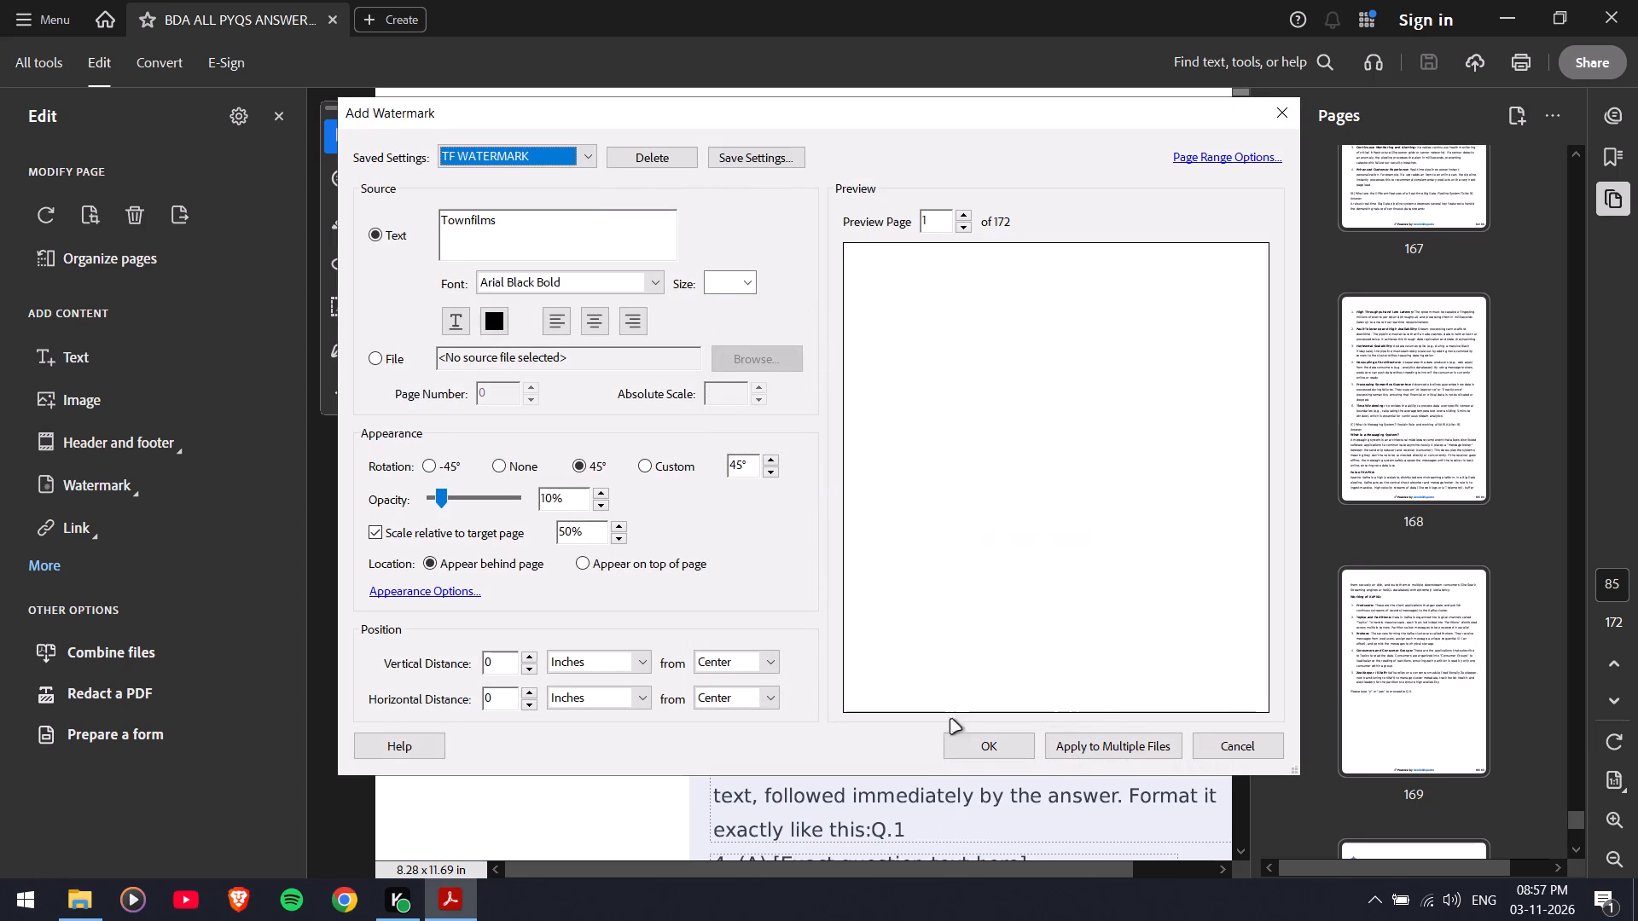
left_click(975, 749)
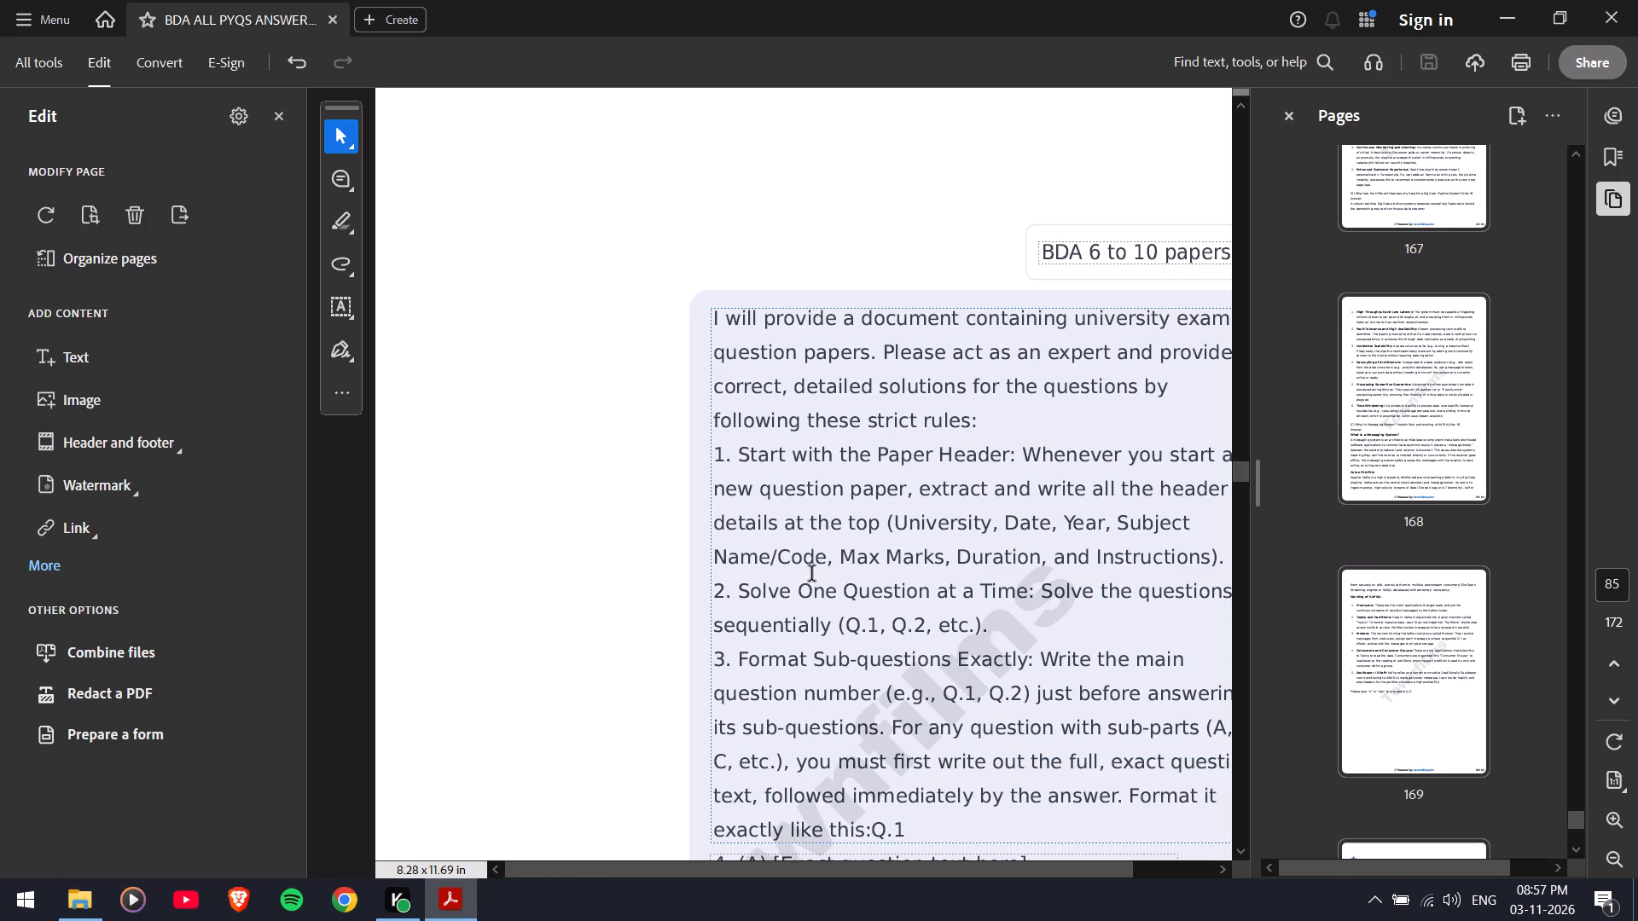
Save the watermarked BDA ALL PYQS ANSWERS GEMINI PDF into the Music folder under its existing name and close it.
scroll(1409, 496, "down", 7)
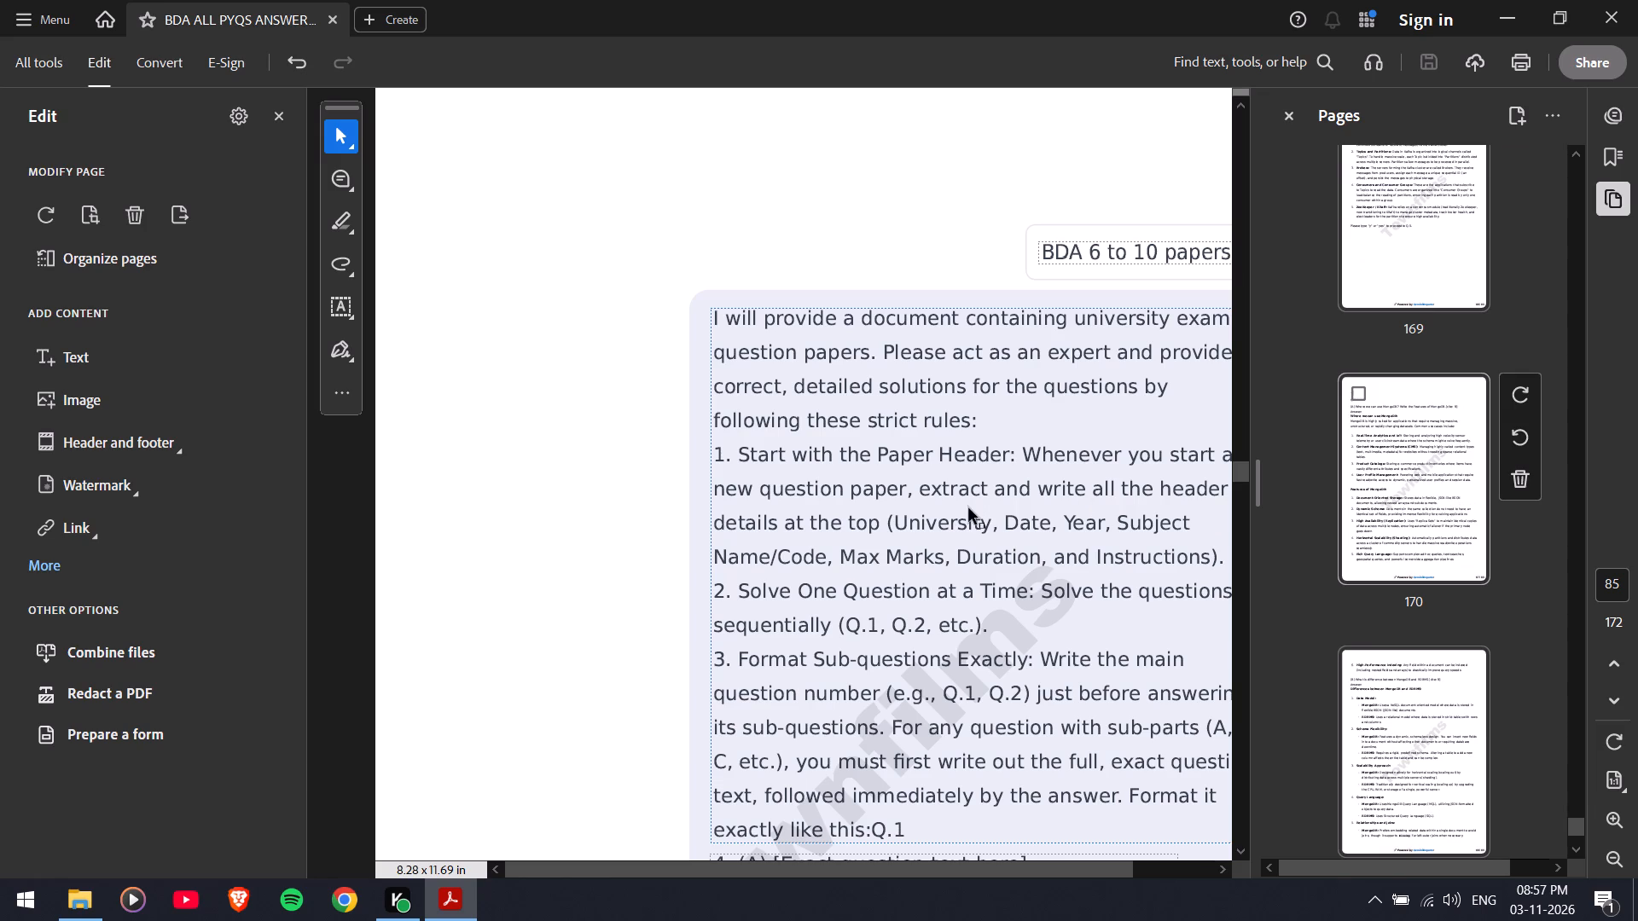
key("ctrl+shift+s")
left_click(712, 480)
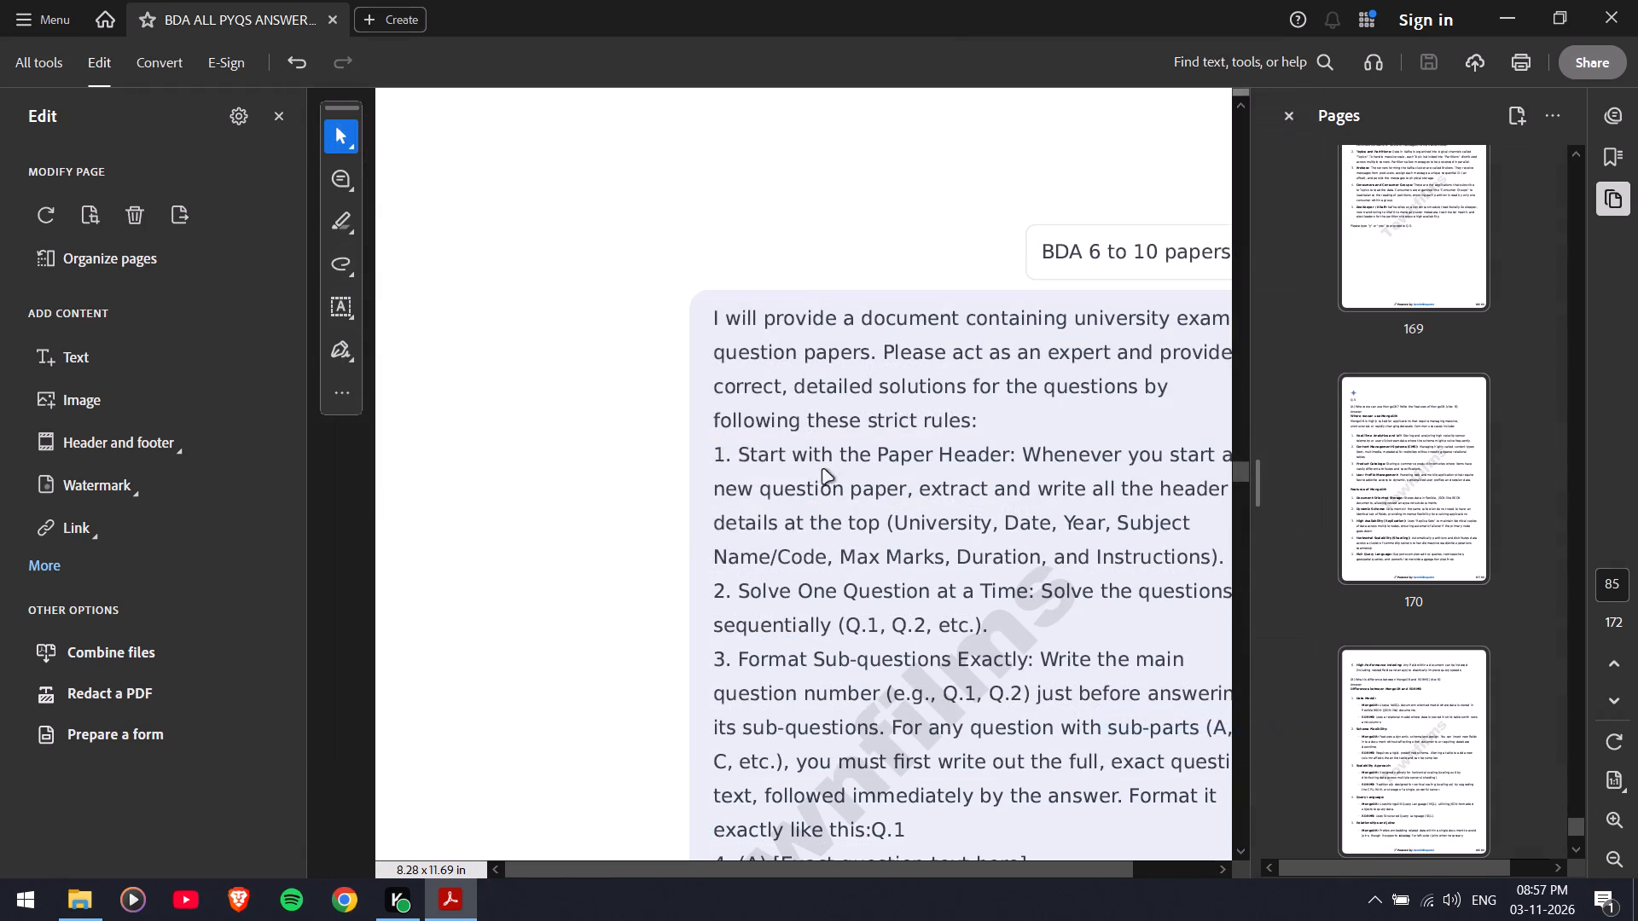
left_click(610, 505)
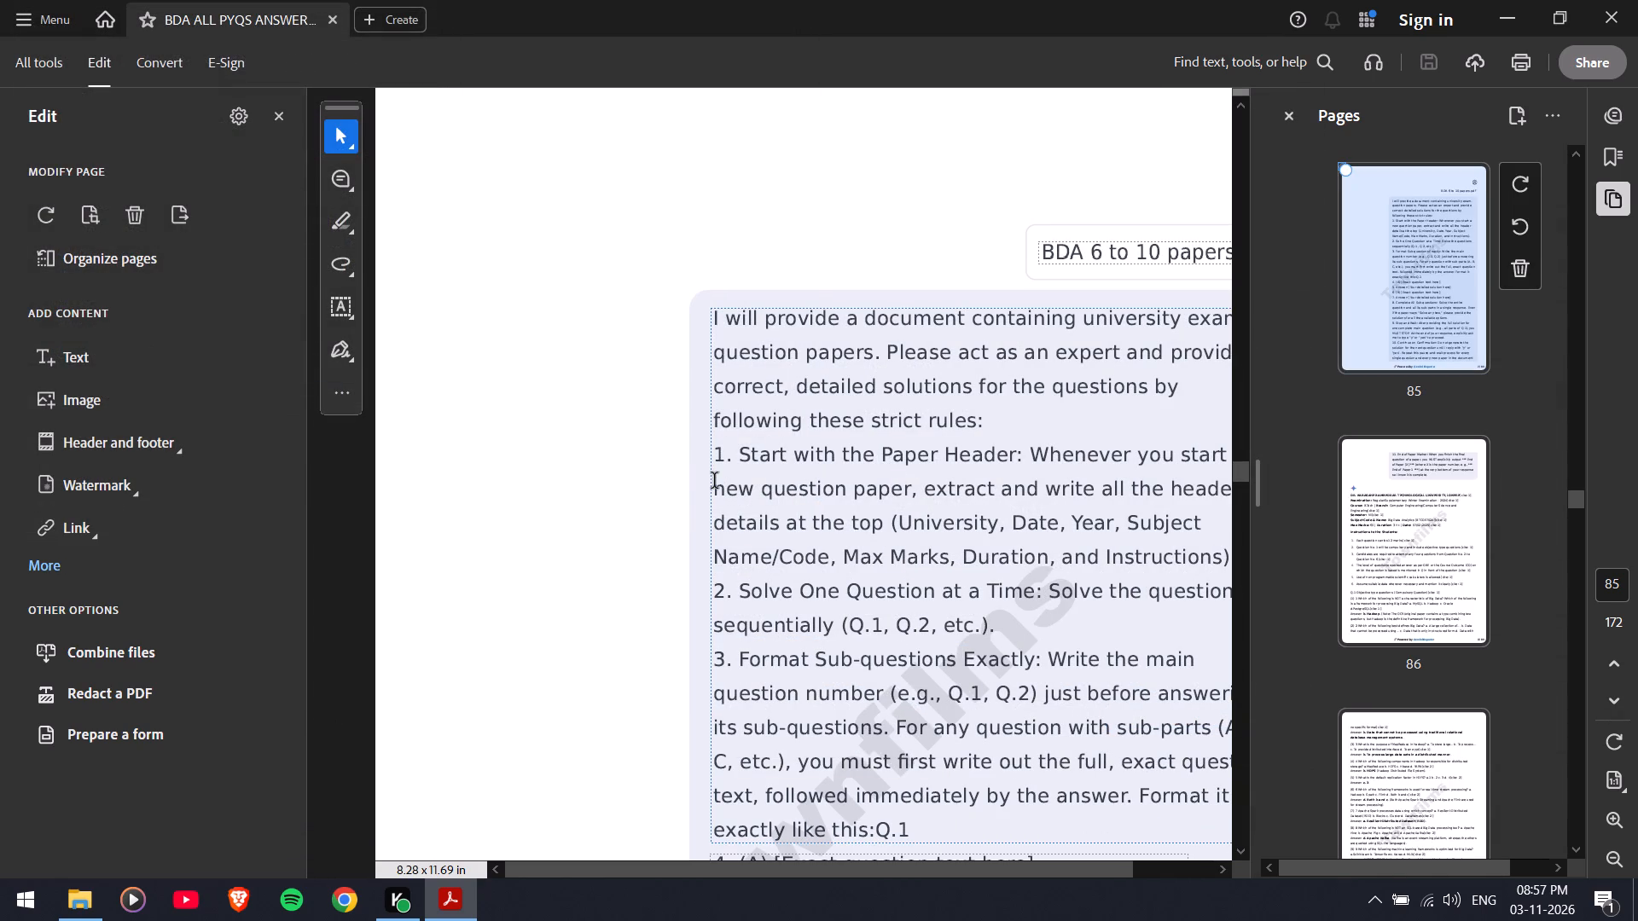
left_click(1637, 0)
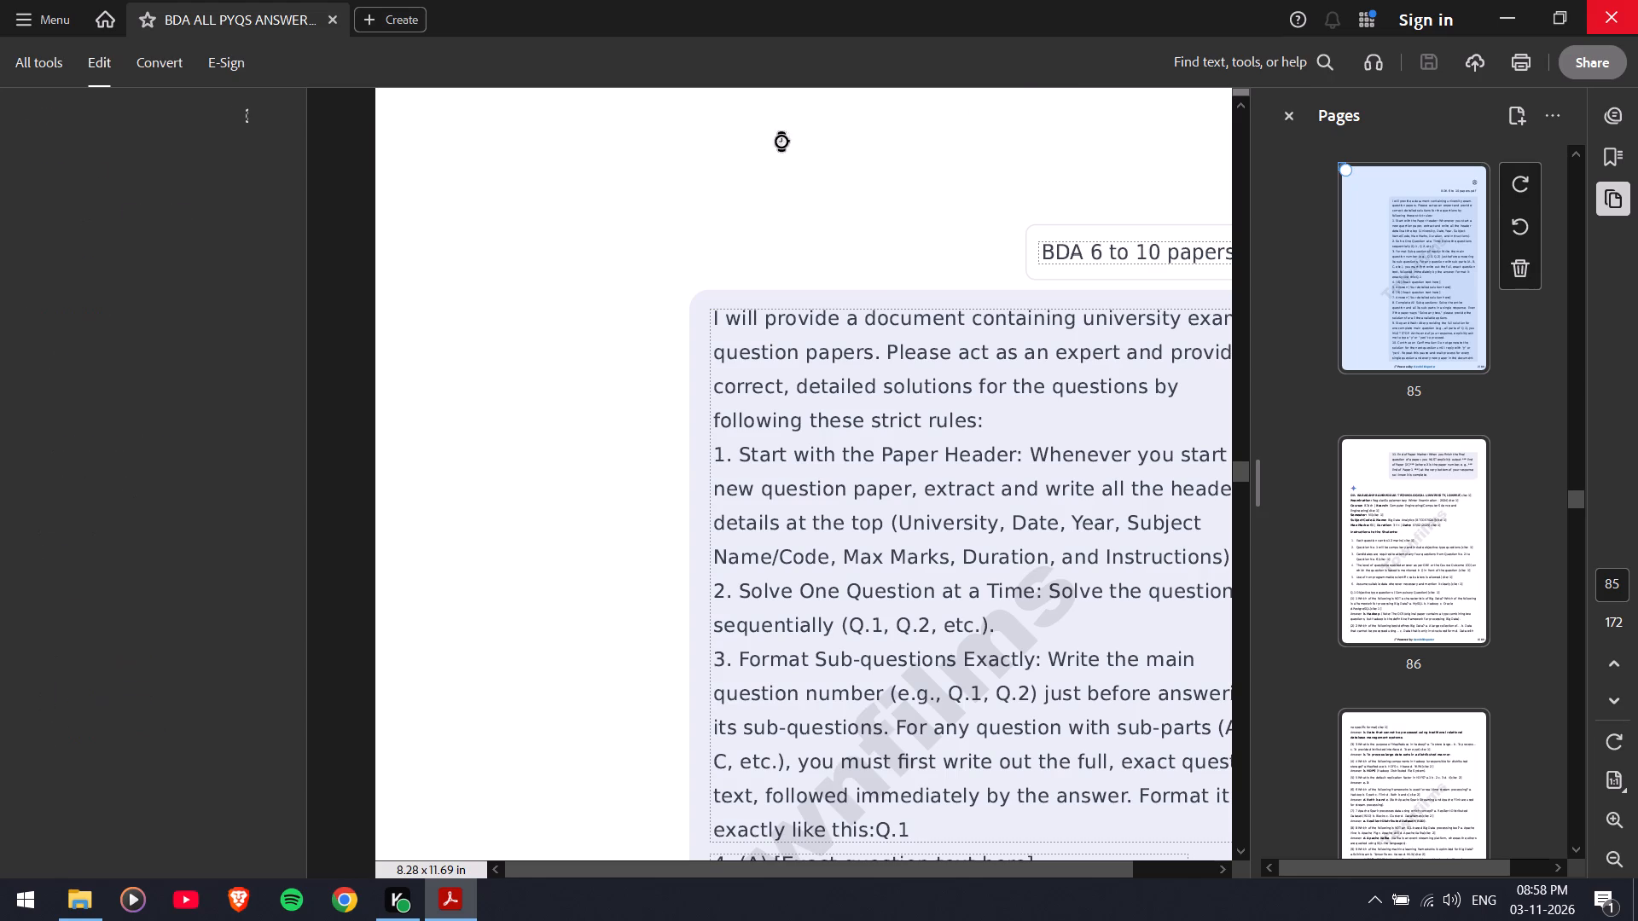
Open the BDA Shorted PDF and add the Townfilms watermark using the saved TF WATERMARK settings.
double_click(1157, 156)
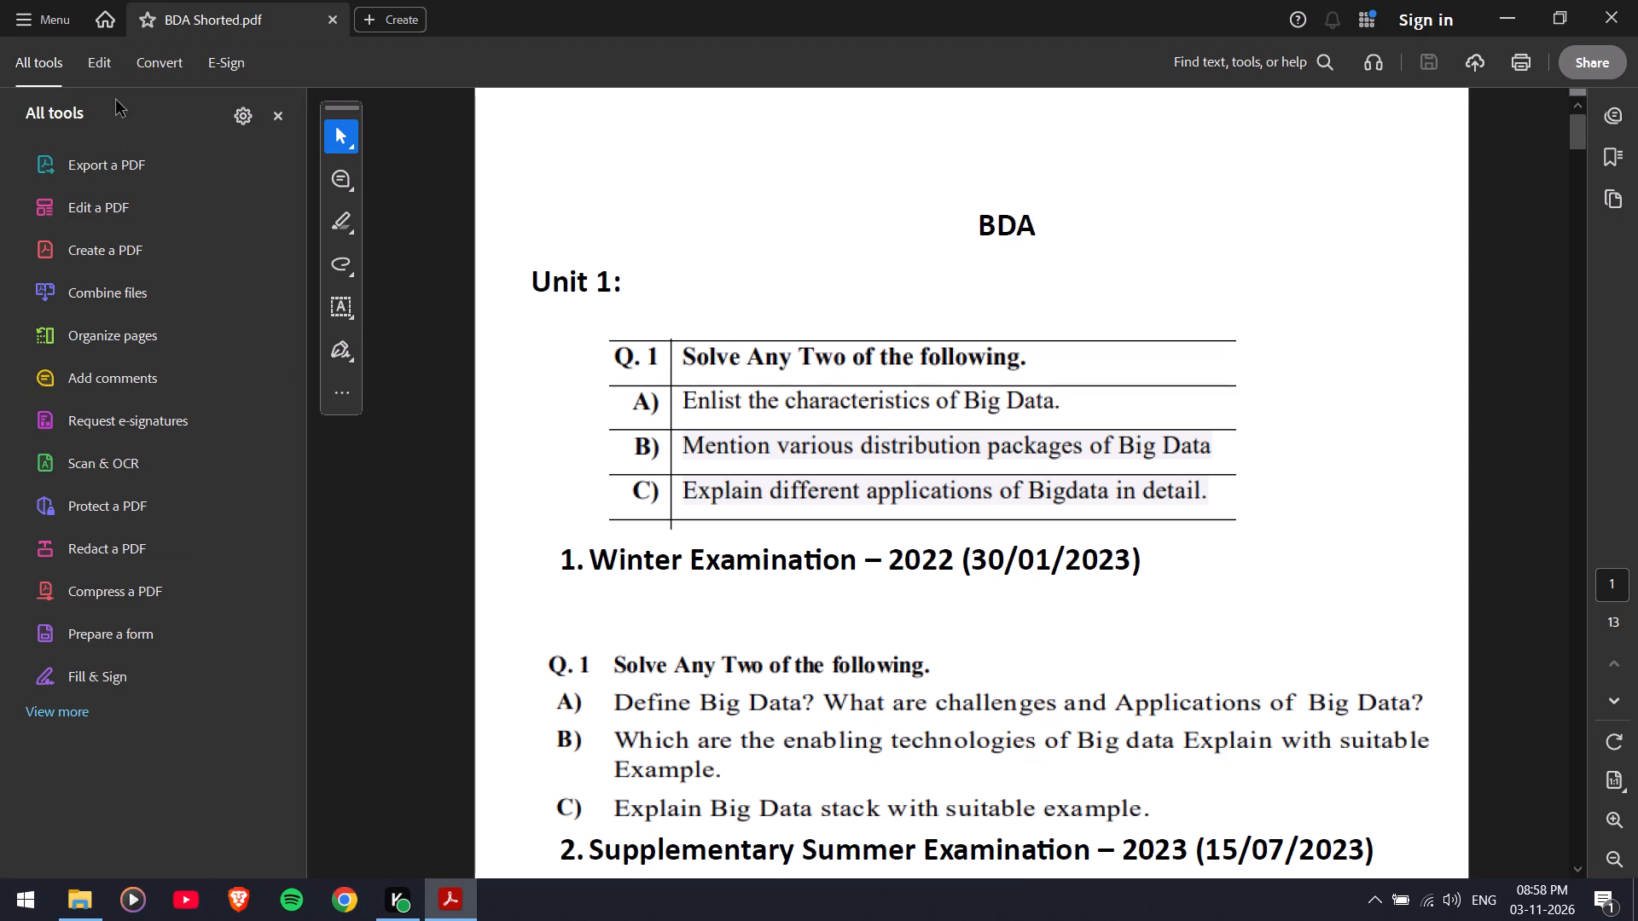
left_click(104, 62)
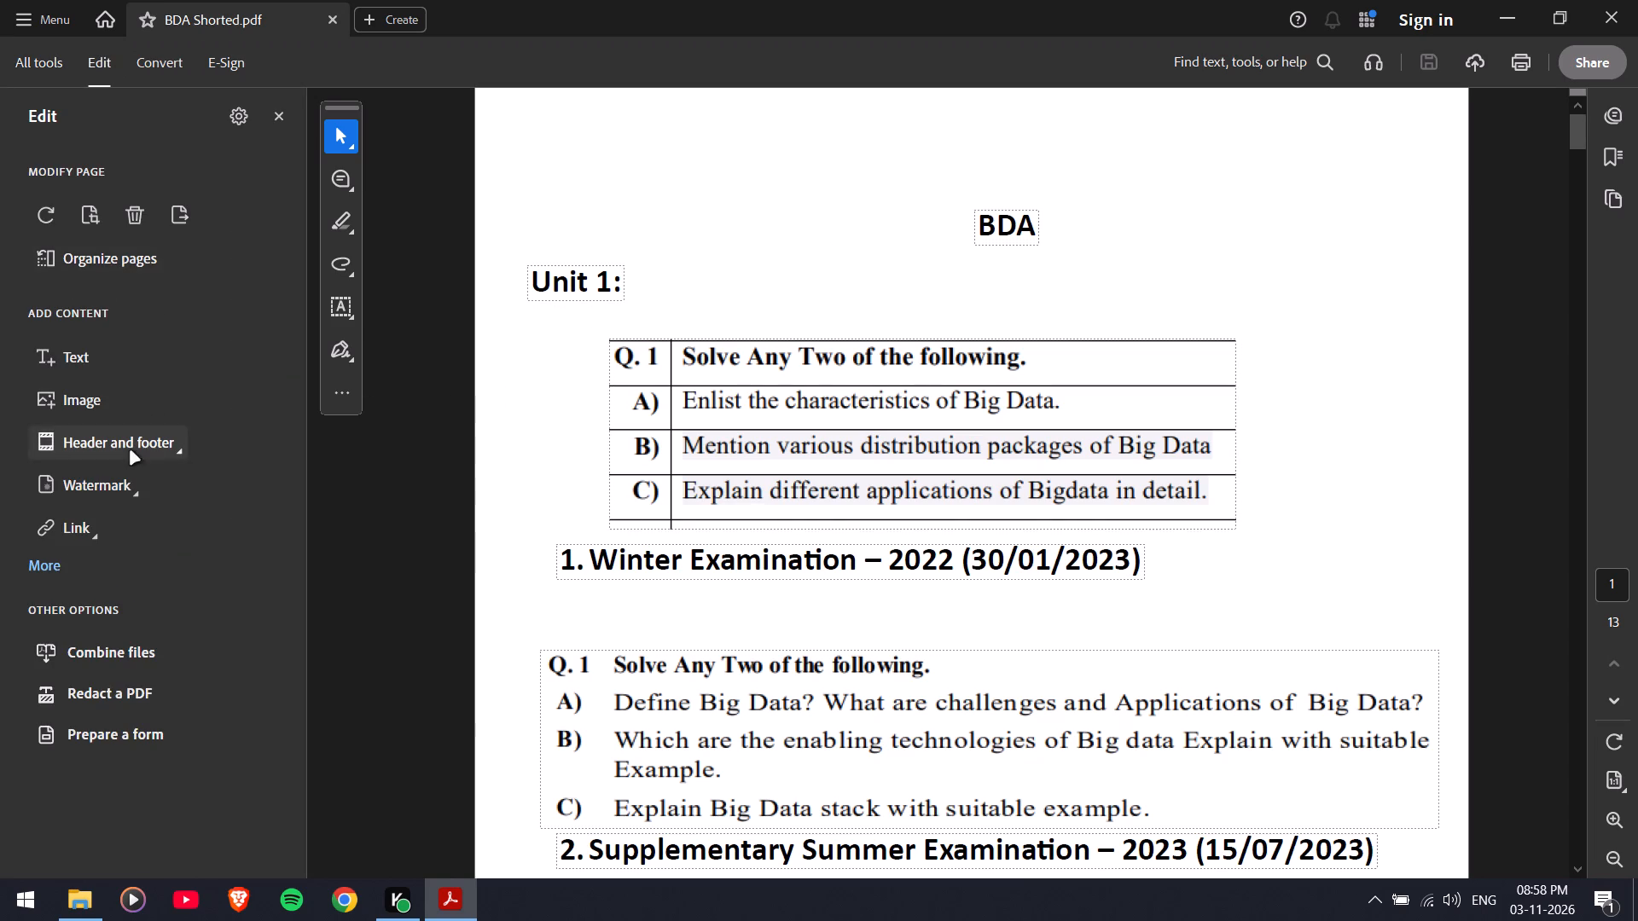
left_click(119, 489)
left_click(201, 528)
left_click(122, 495)
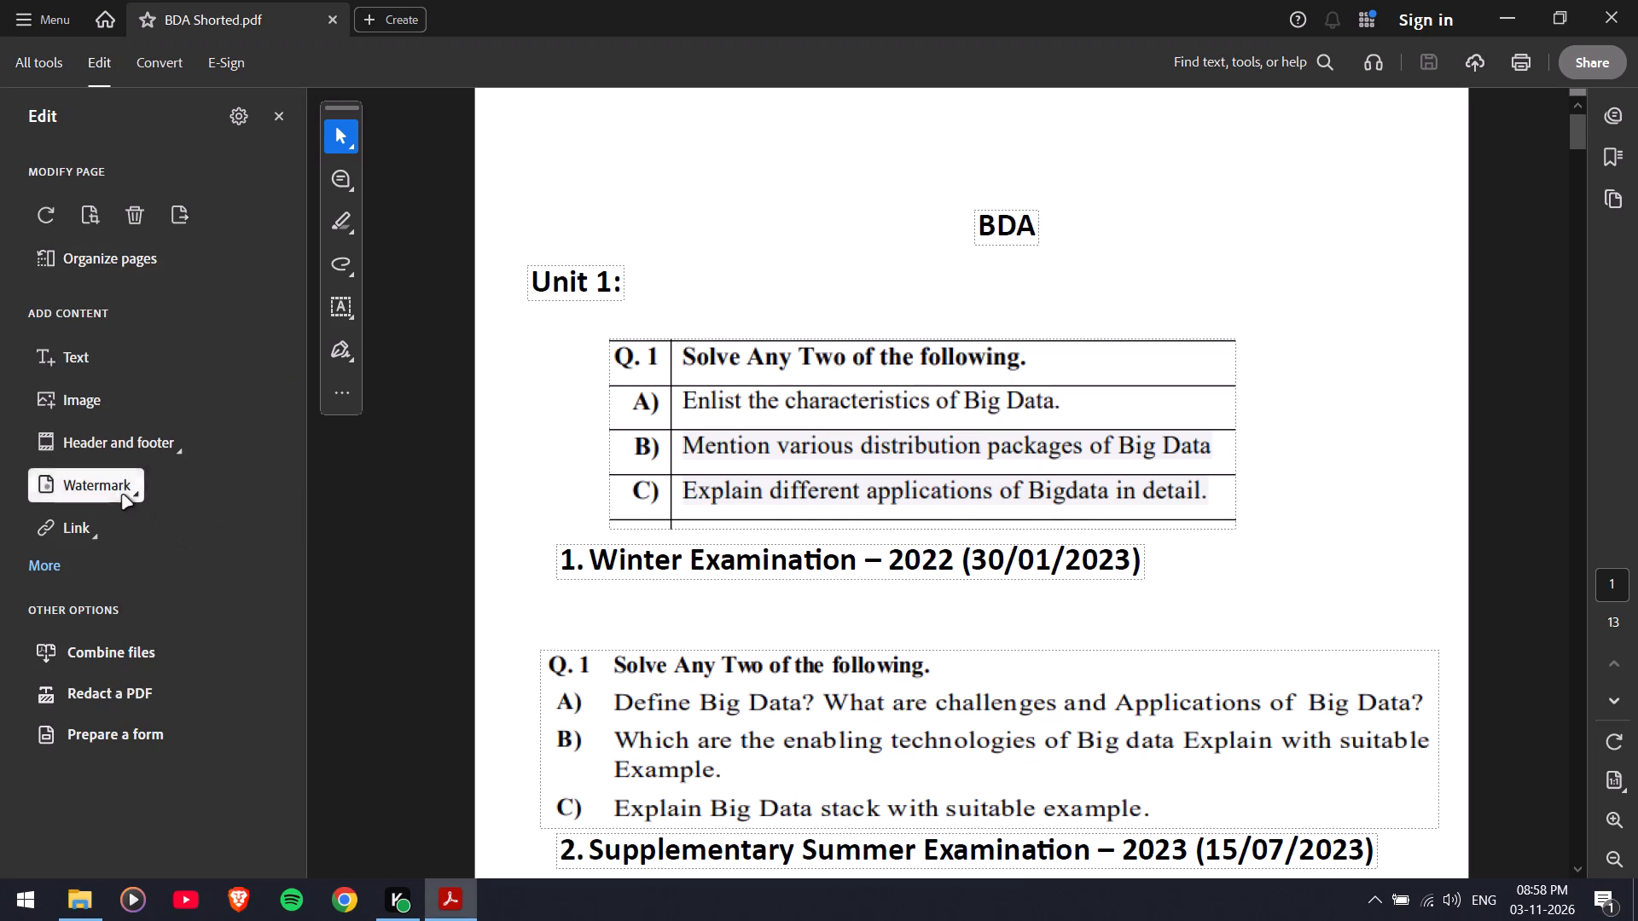
left_click(198, 518)
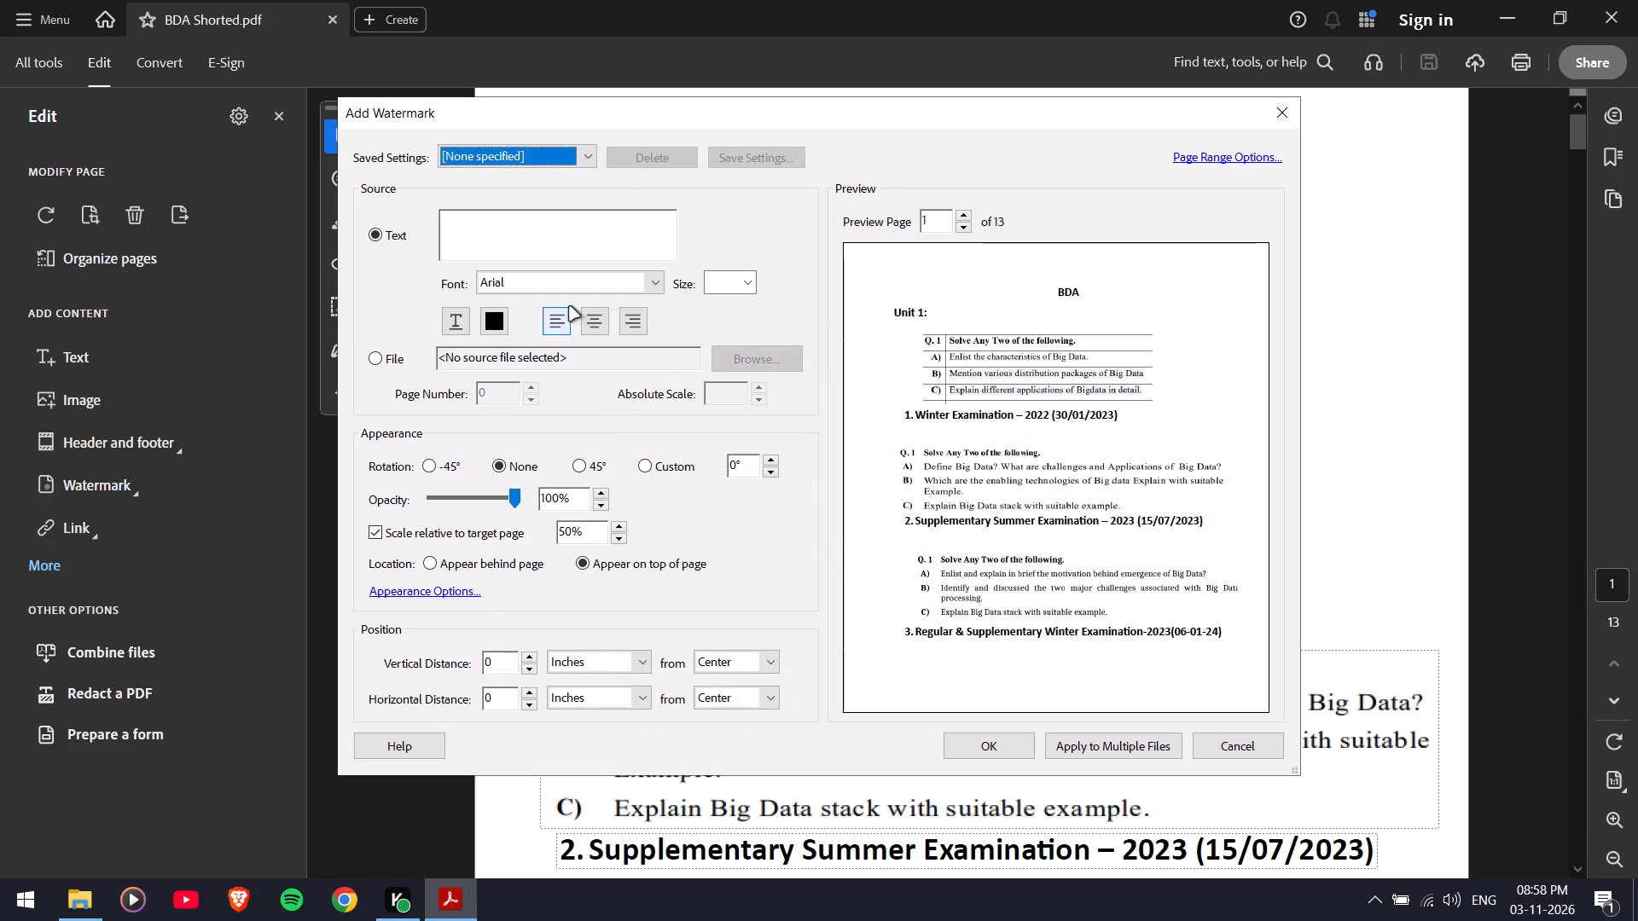
left_click(587, 150)
left_click(485, 212)
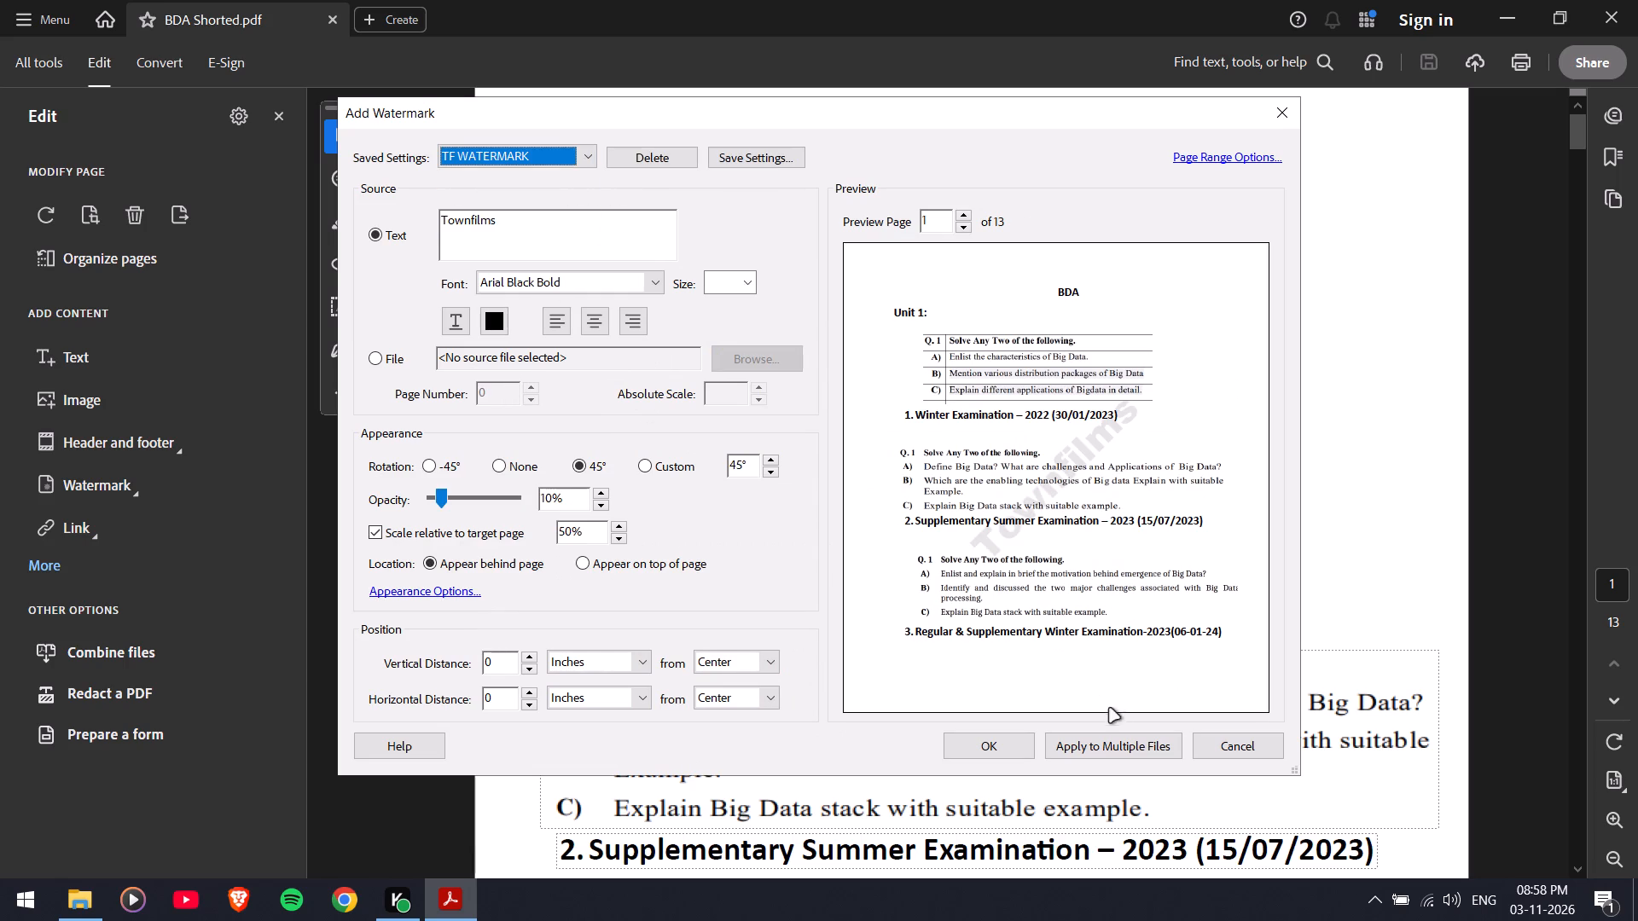
left_click(994, 744)
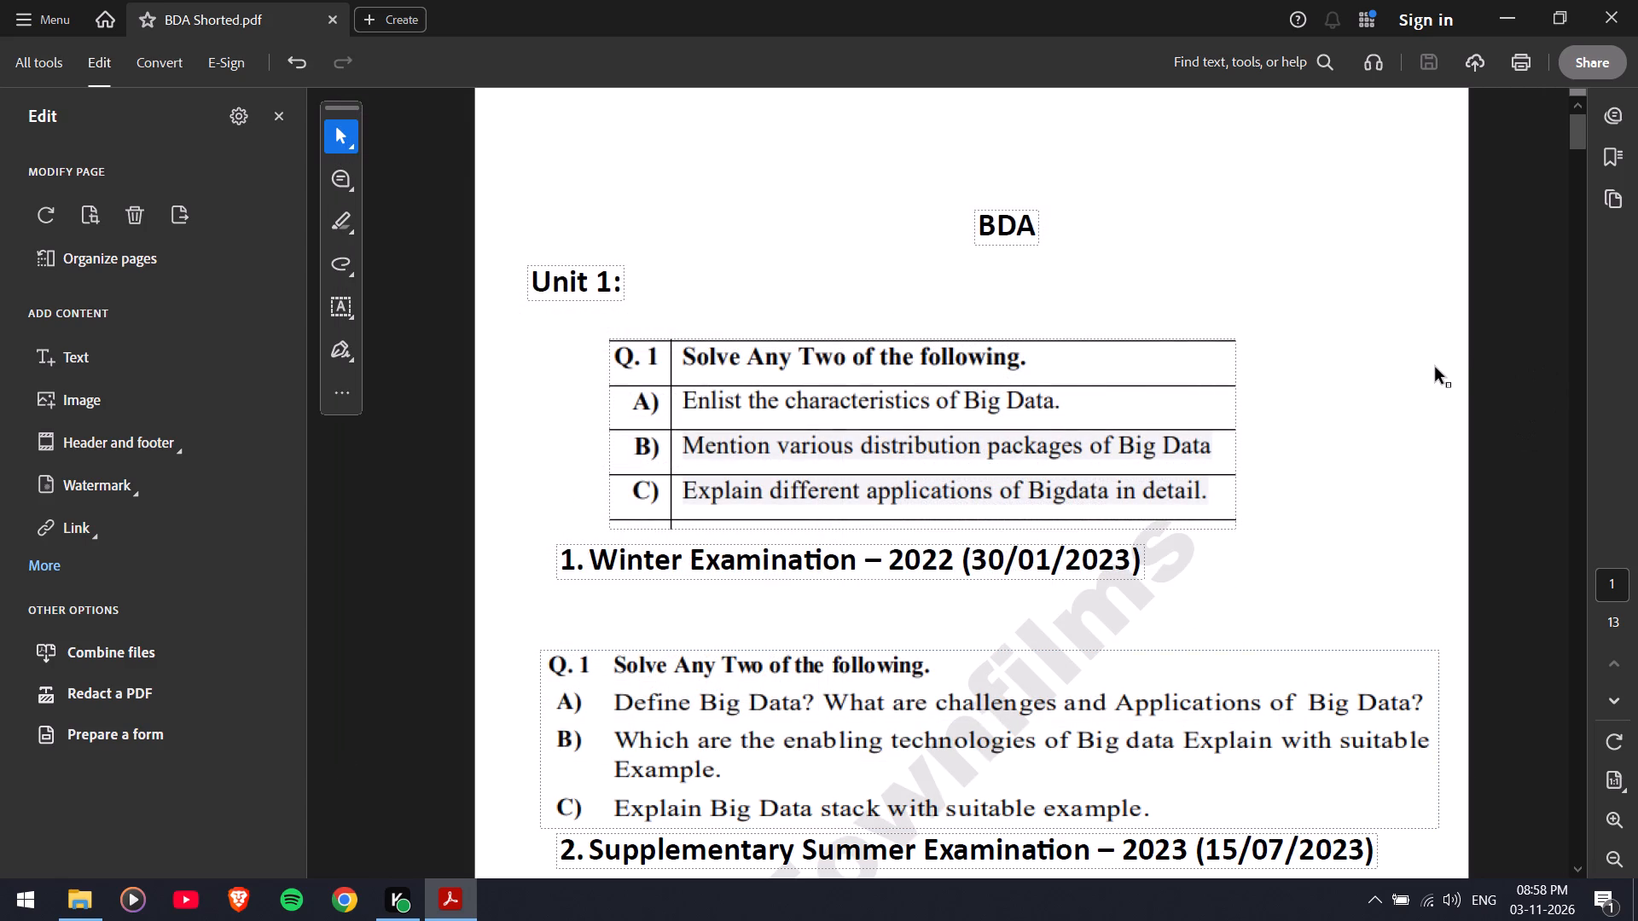
Save the watermarked PDF as BDA Shorted in the Music folder and close it.
key("ctrl+shift+s")
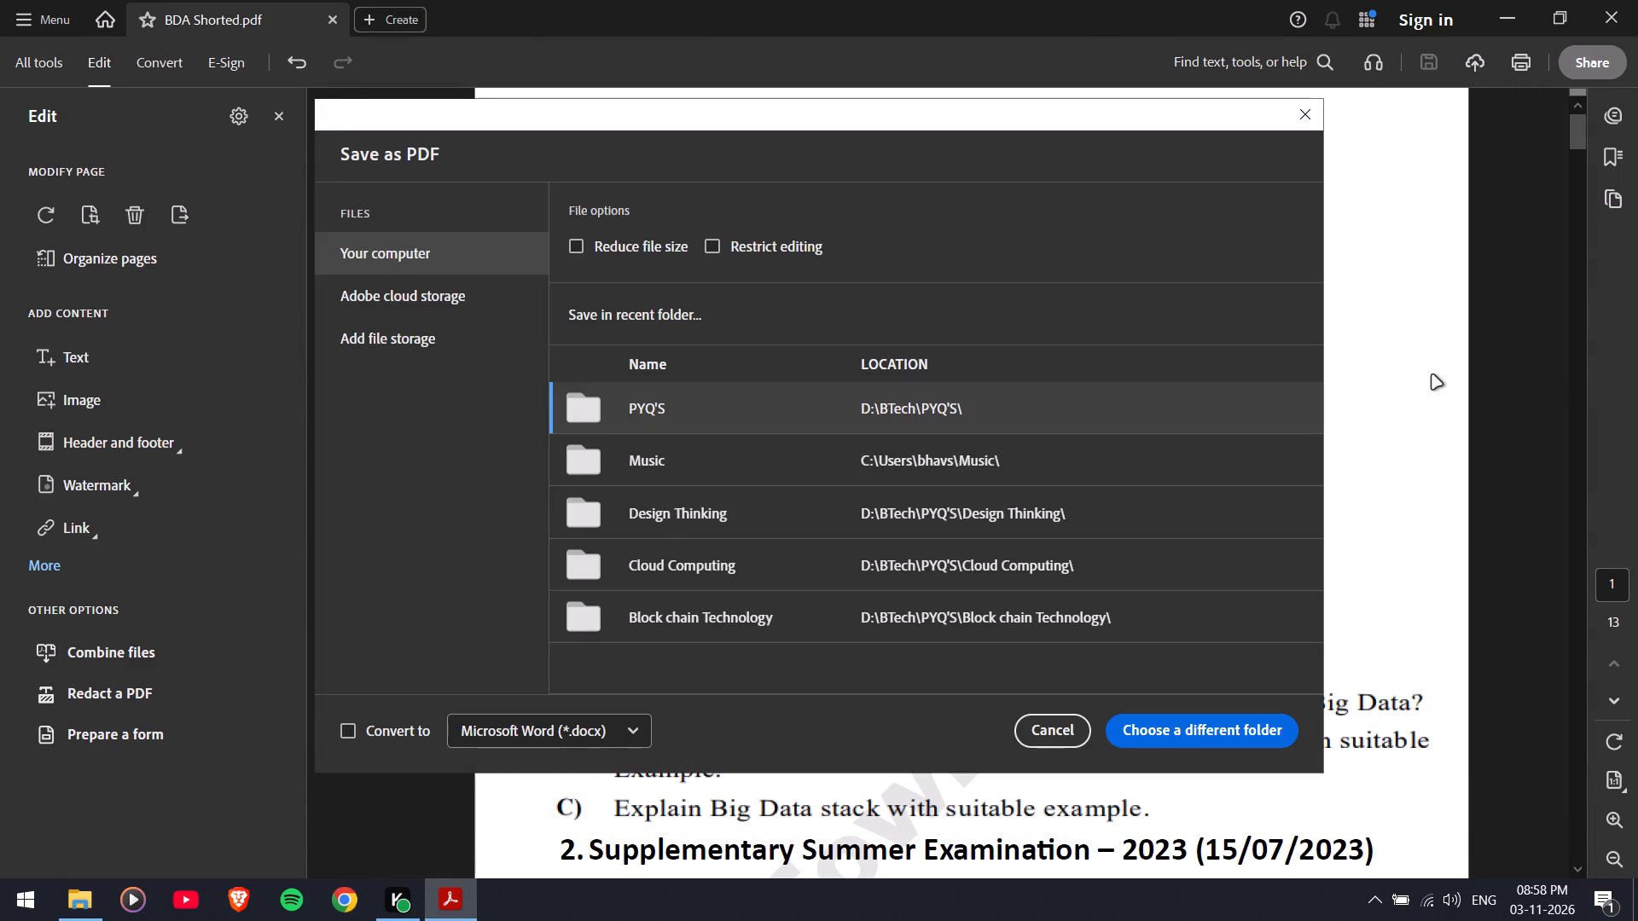
left_click(678, 462)
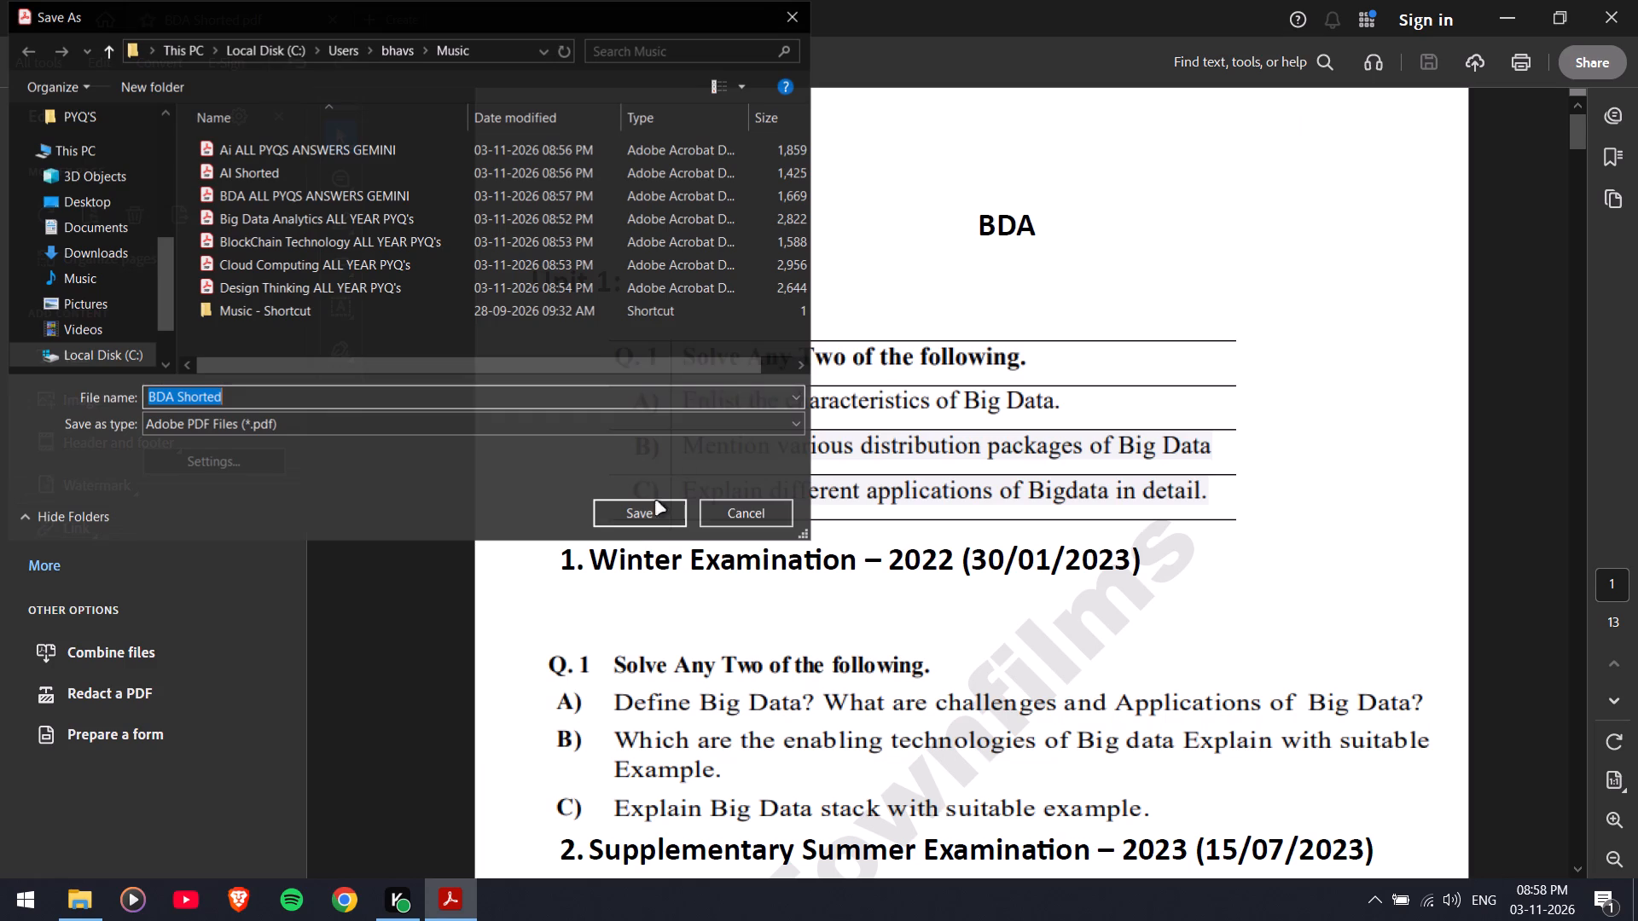
left_click(659, 523)
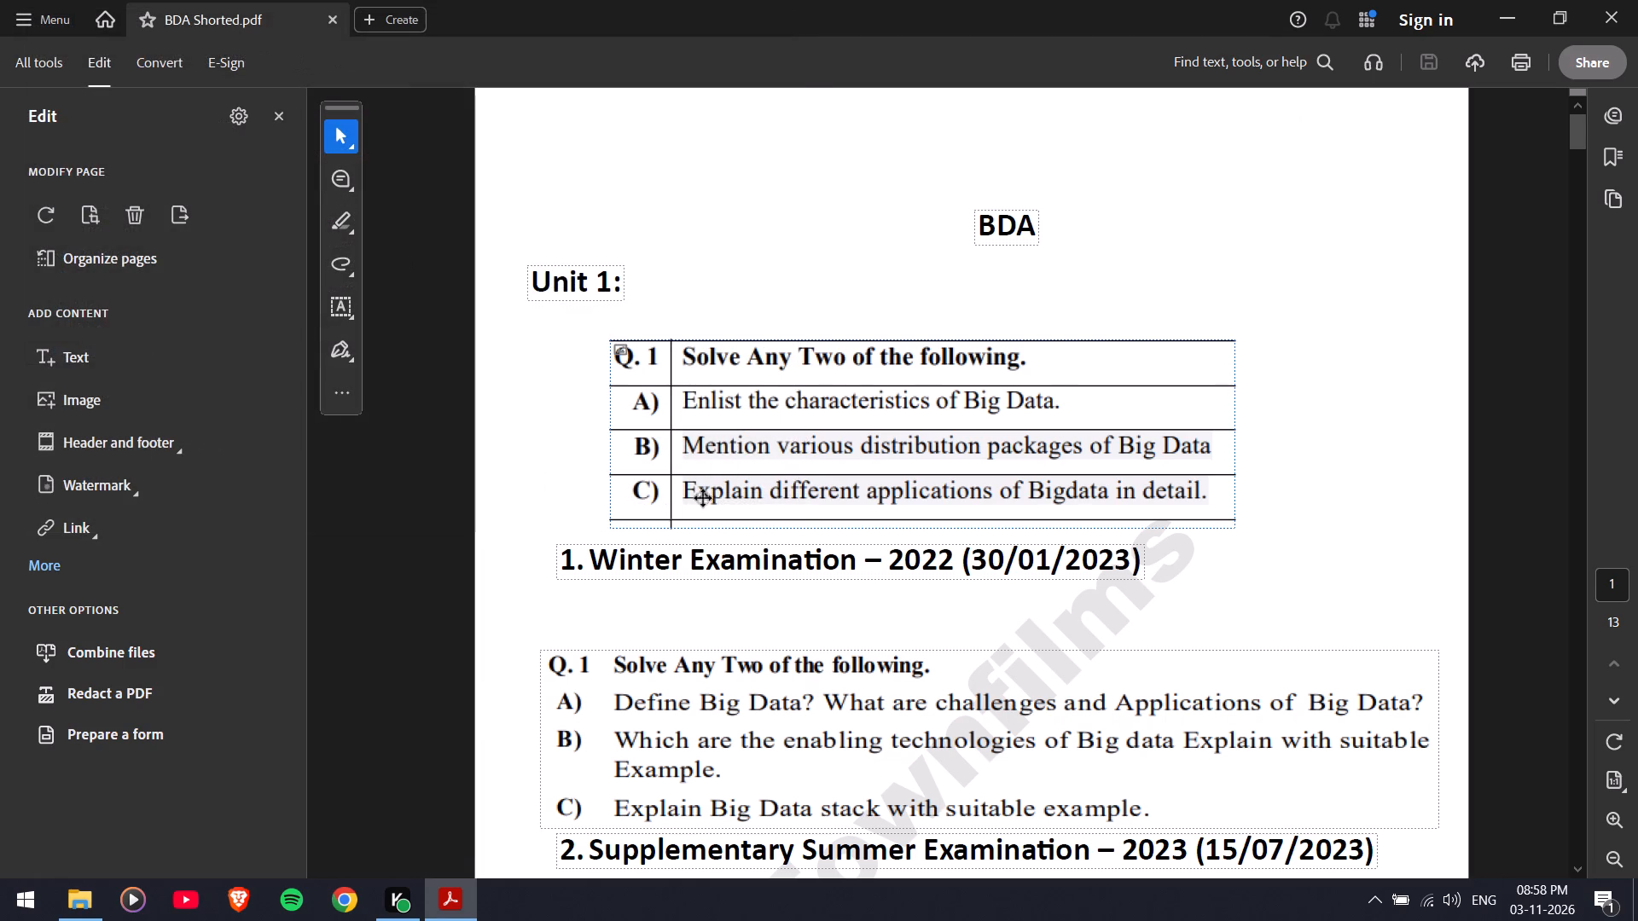
left_click(1637, 0)
Open the BT ALL PYQS ANSWERS GEMINI PDF and delete page 112, the Blockchain Exam Solutions title page.
double_click(1245, 138)
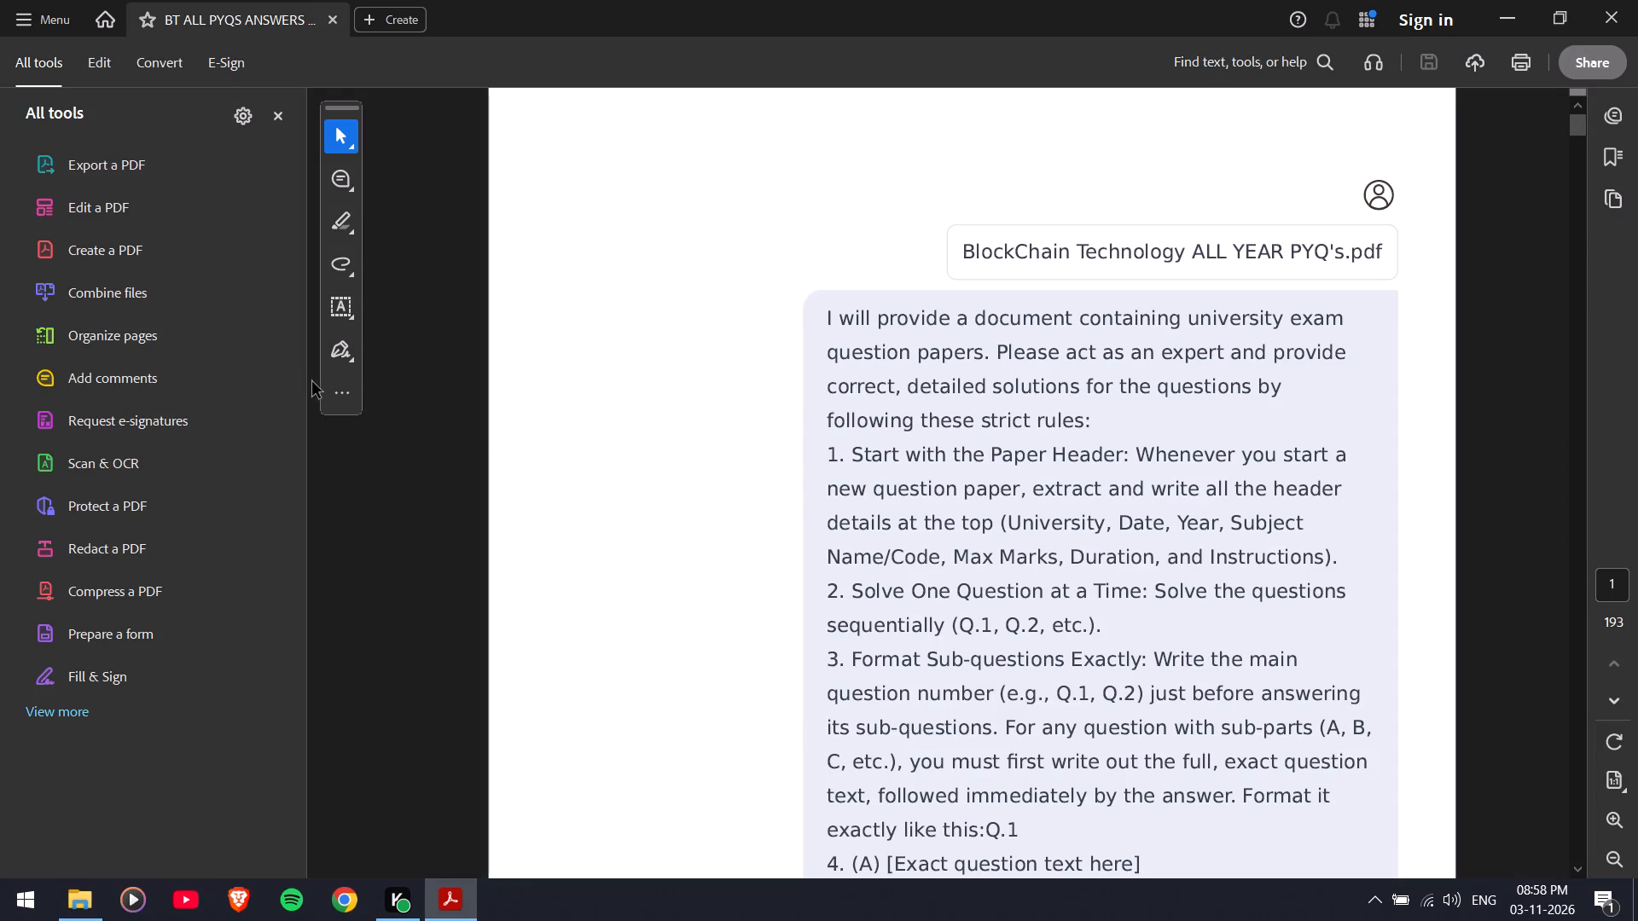
left_click(1623, 152)
left_click(1428, 208)
left_click(1431, 246)
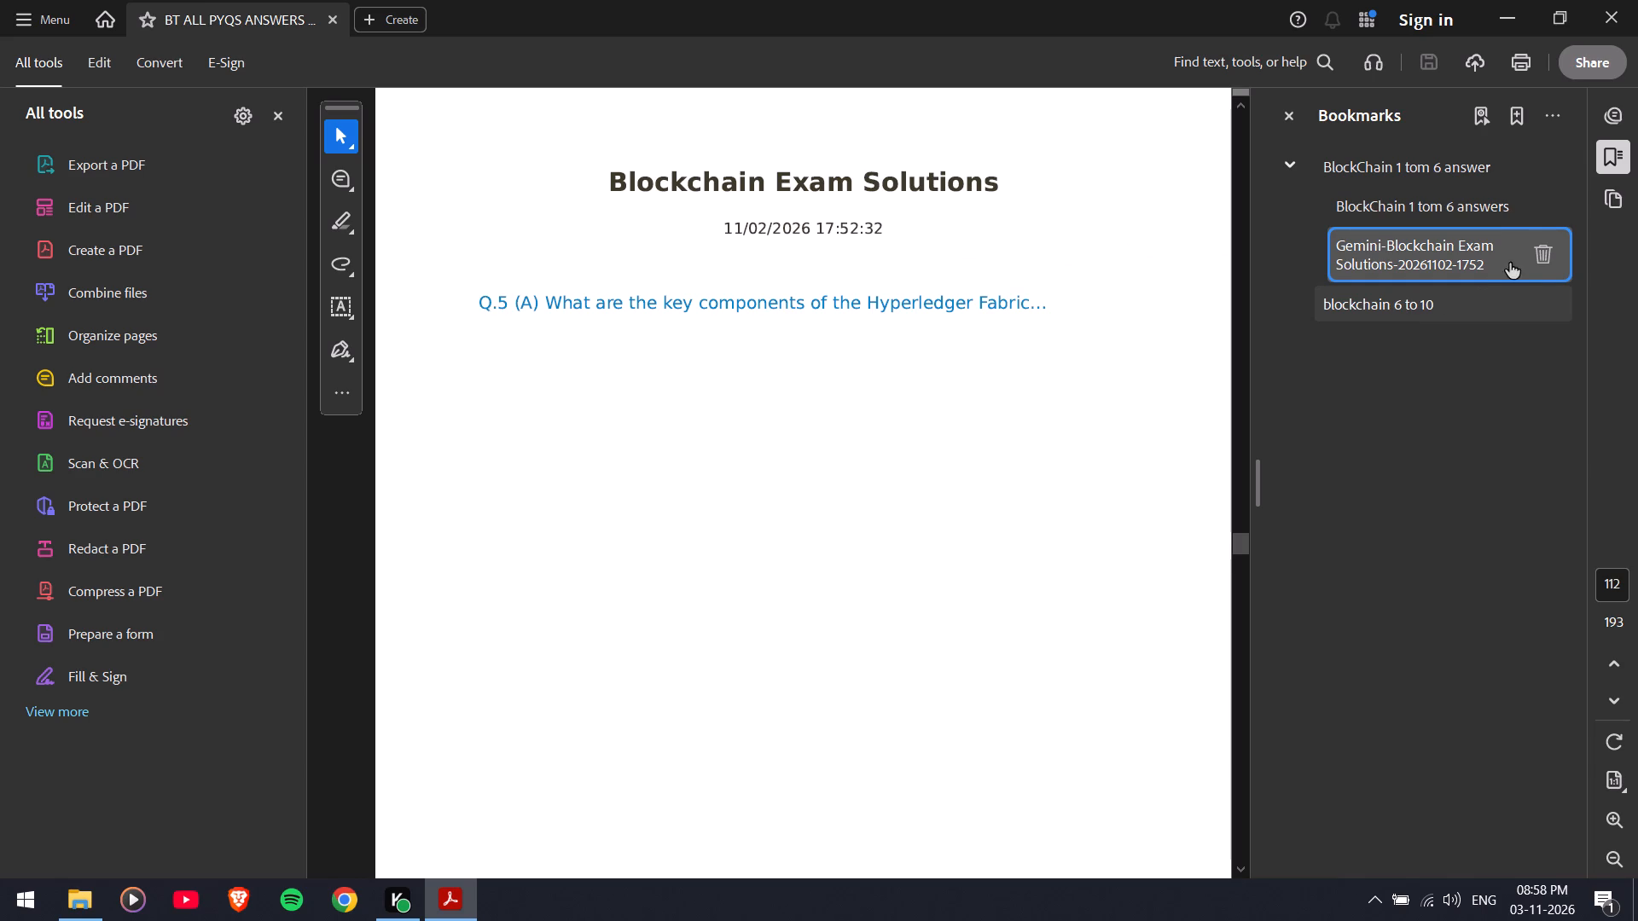
left_click(1623, 197)
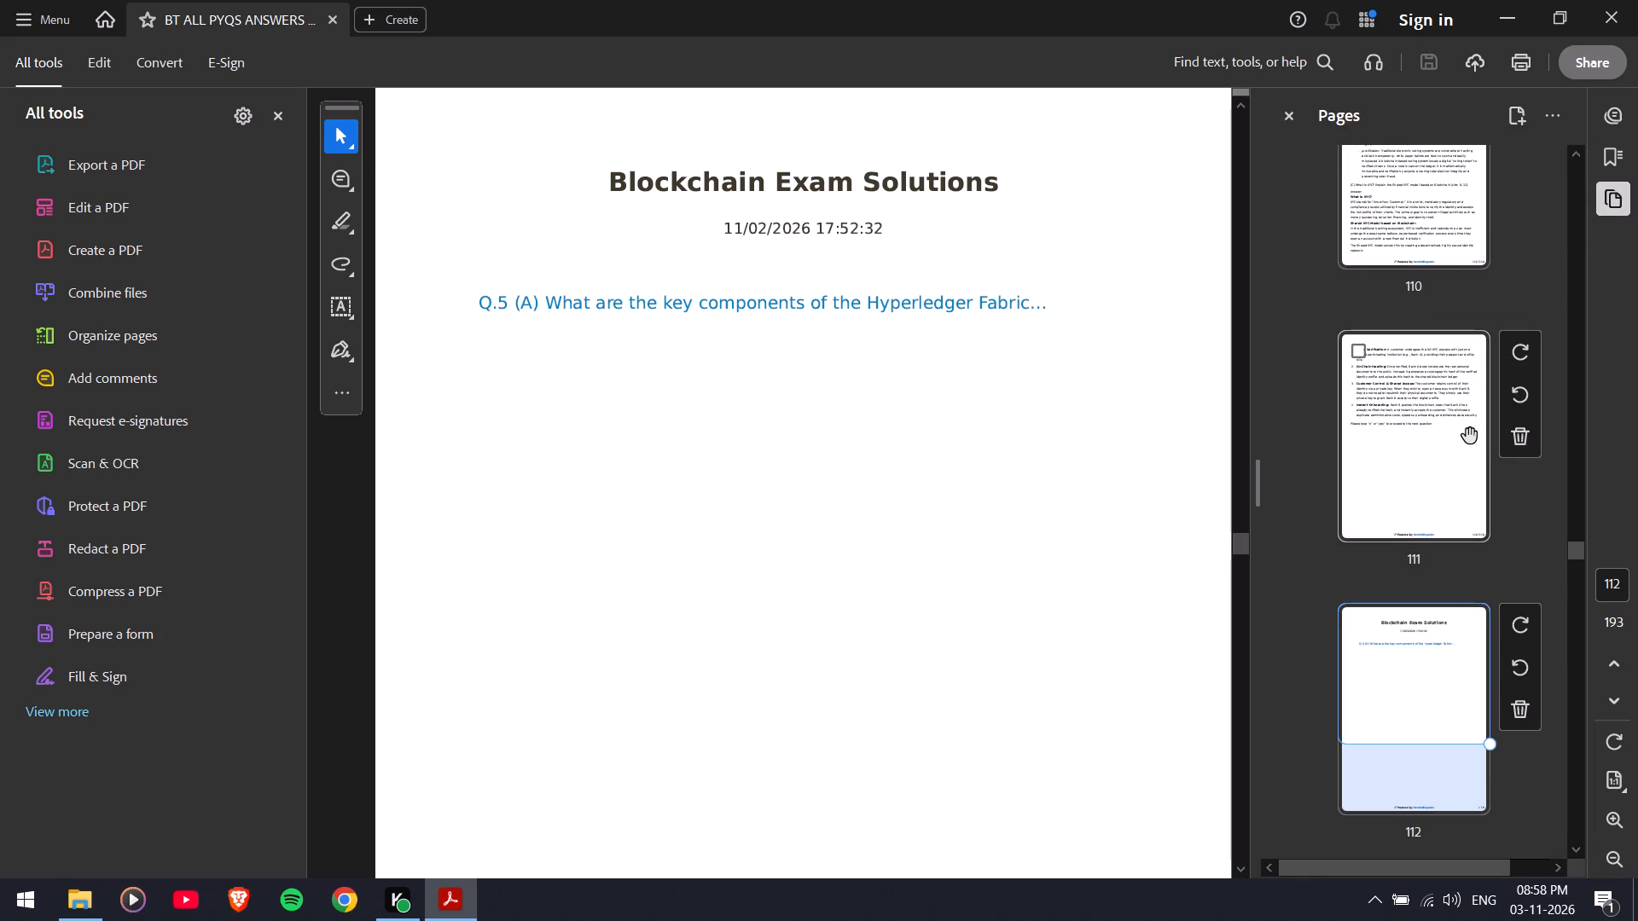
scroll(1398, 716, "down", 4)
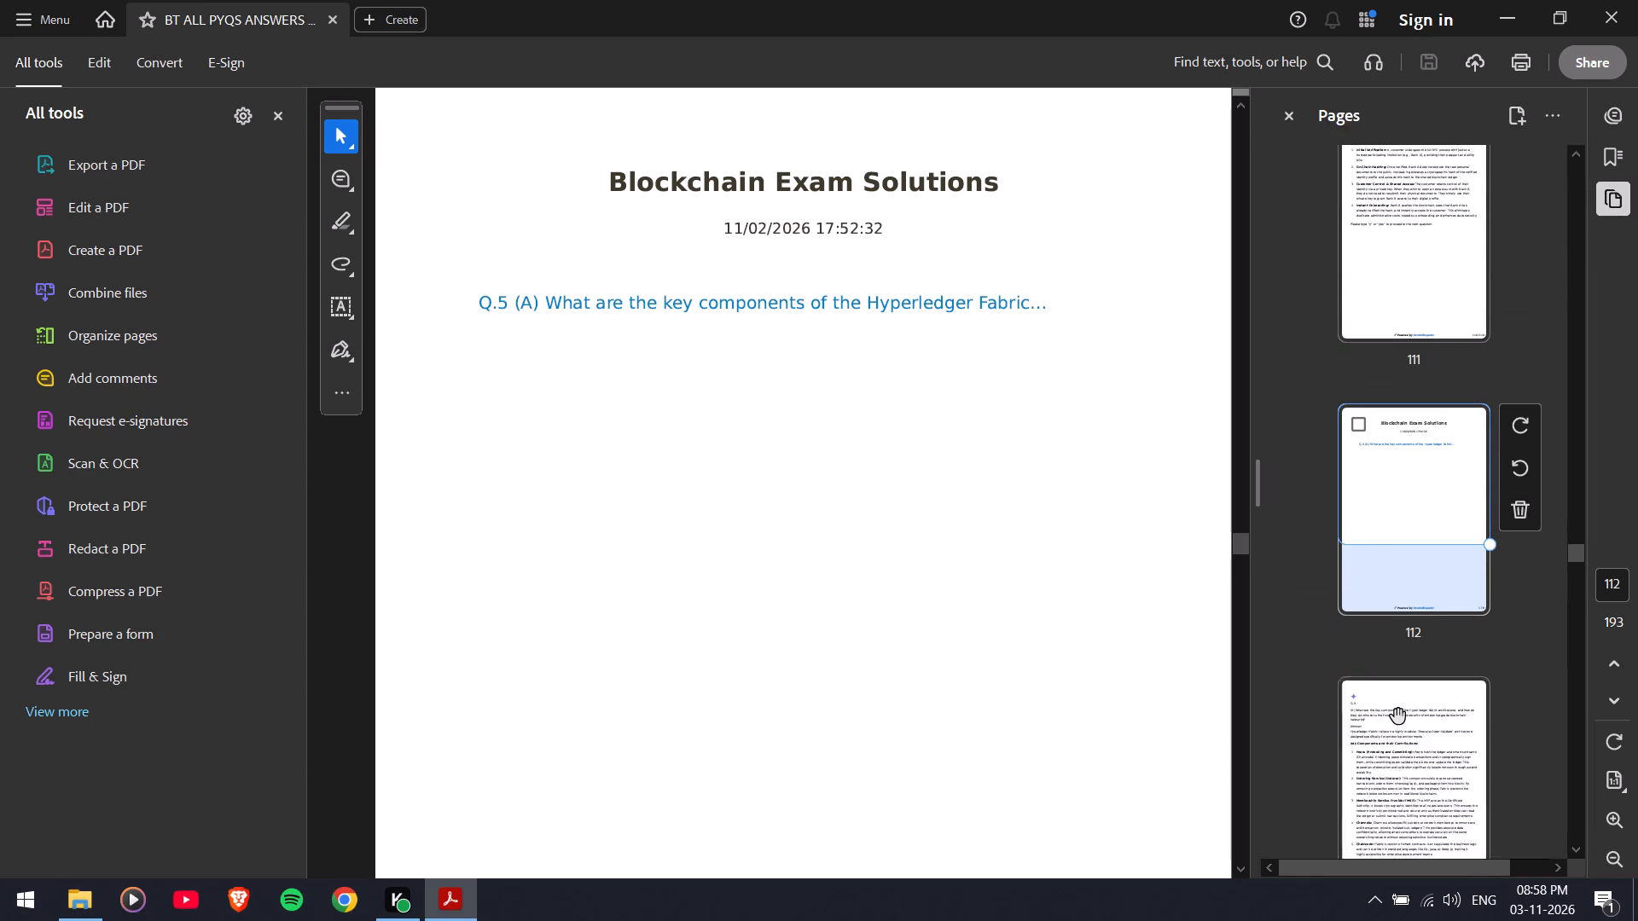
left_click(1360, 355)
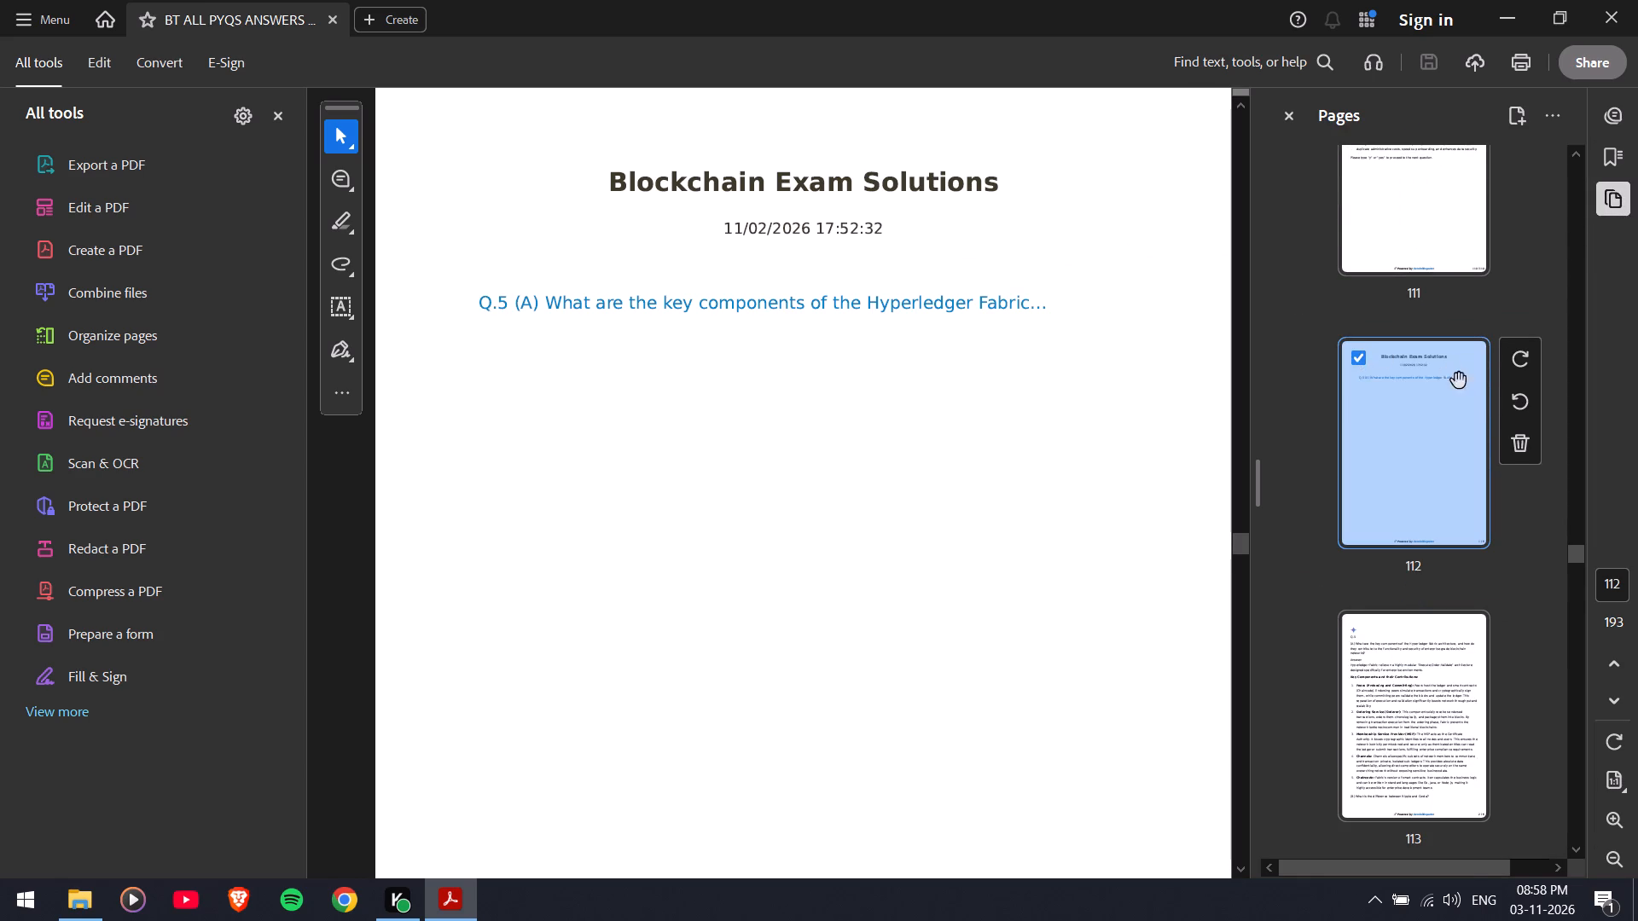
left_click(1520, 454)
left_click(945, 492)
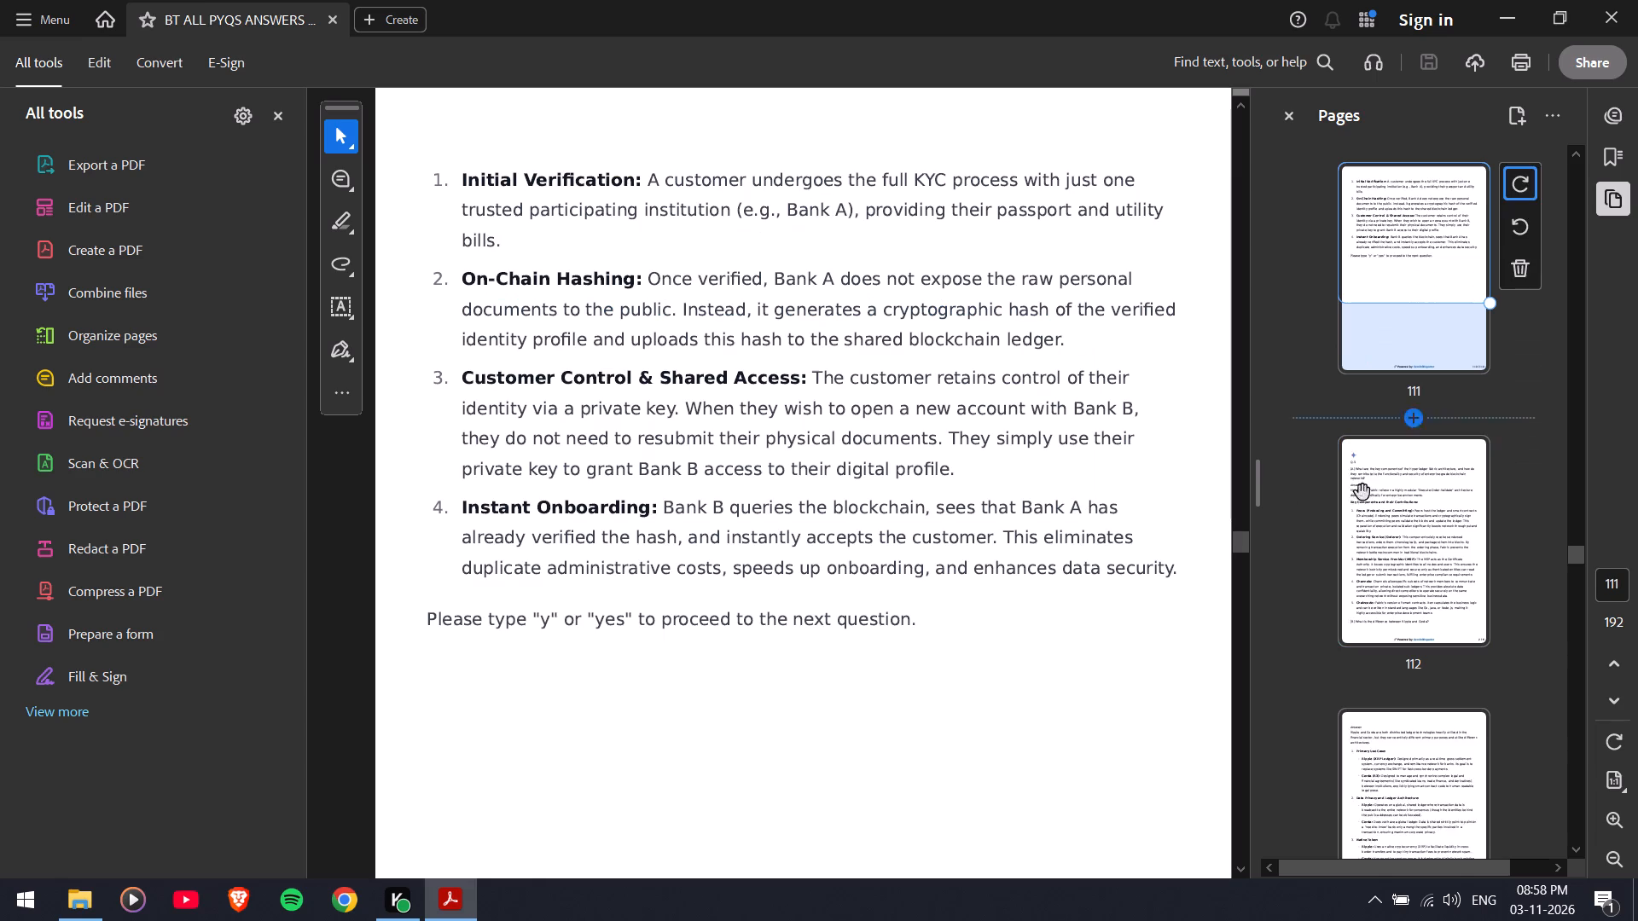
Examine the remaining bookmarks and page thumbnails of the BT answers PDF for further unwanted pages.
scroll(1401, 491, "down", 4)
left_click(1623, 148)
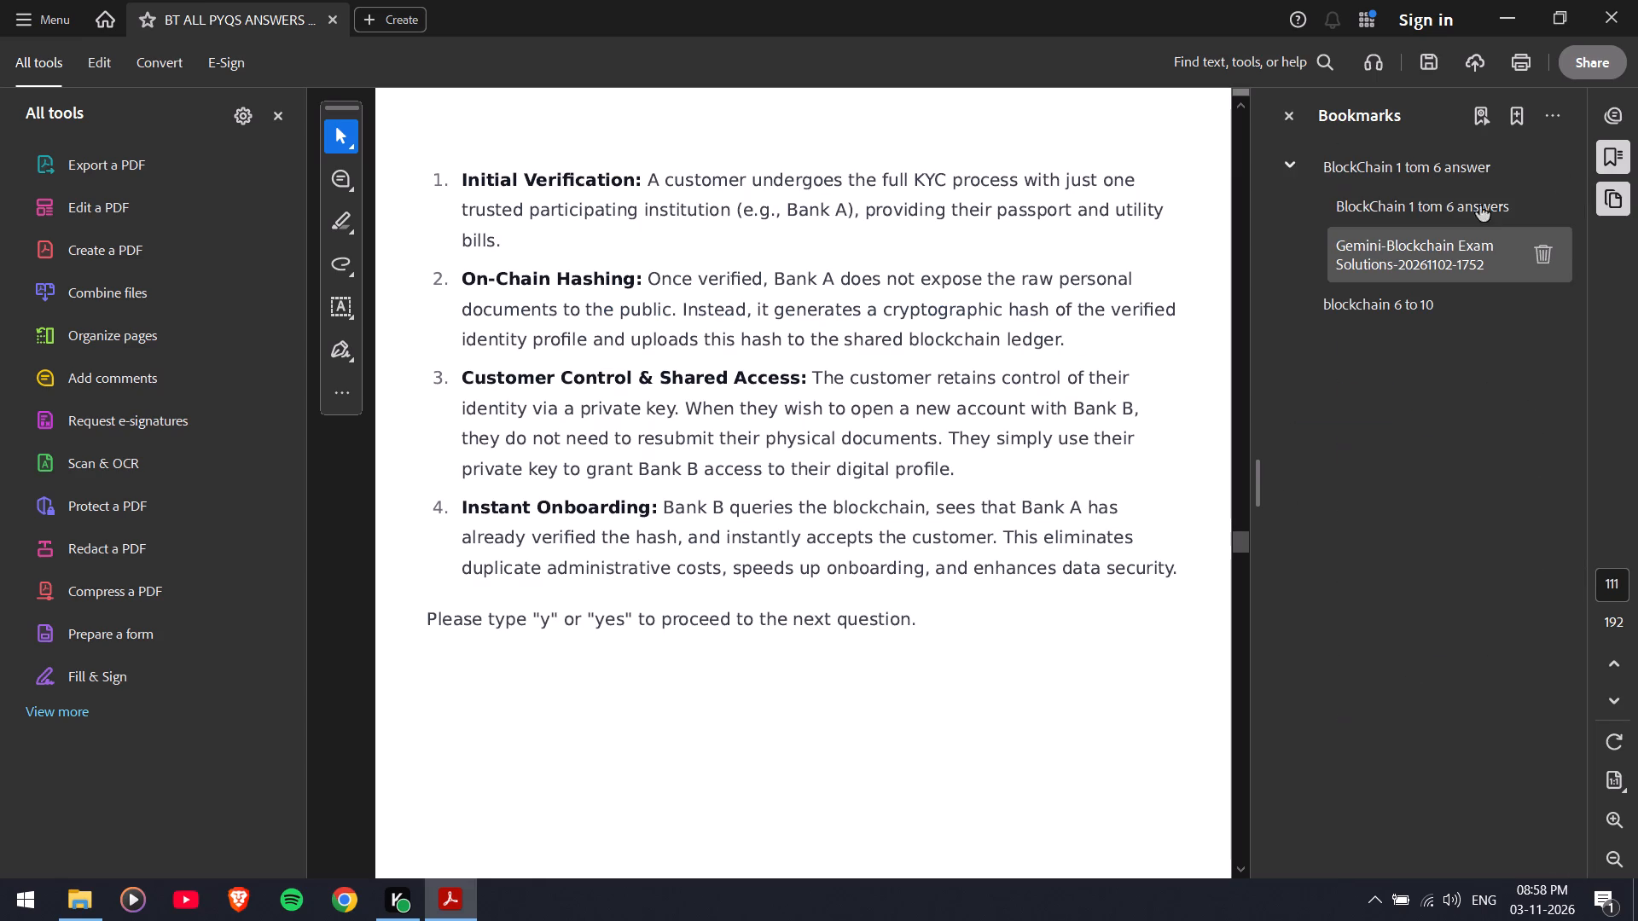
left_click(1414, 308)
left_click(1414, 312)
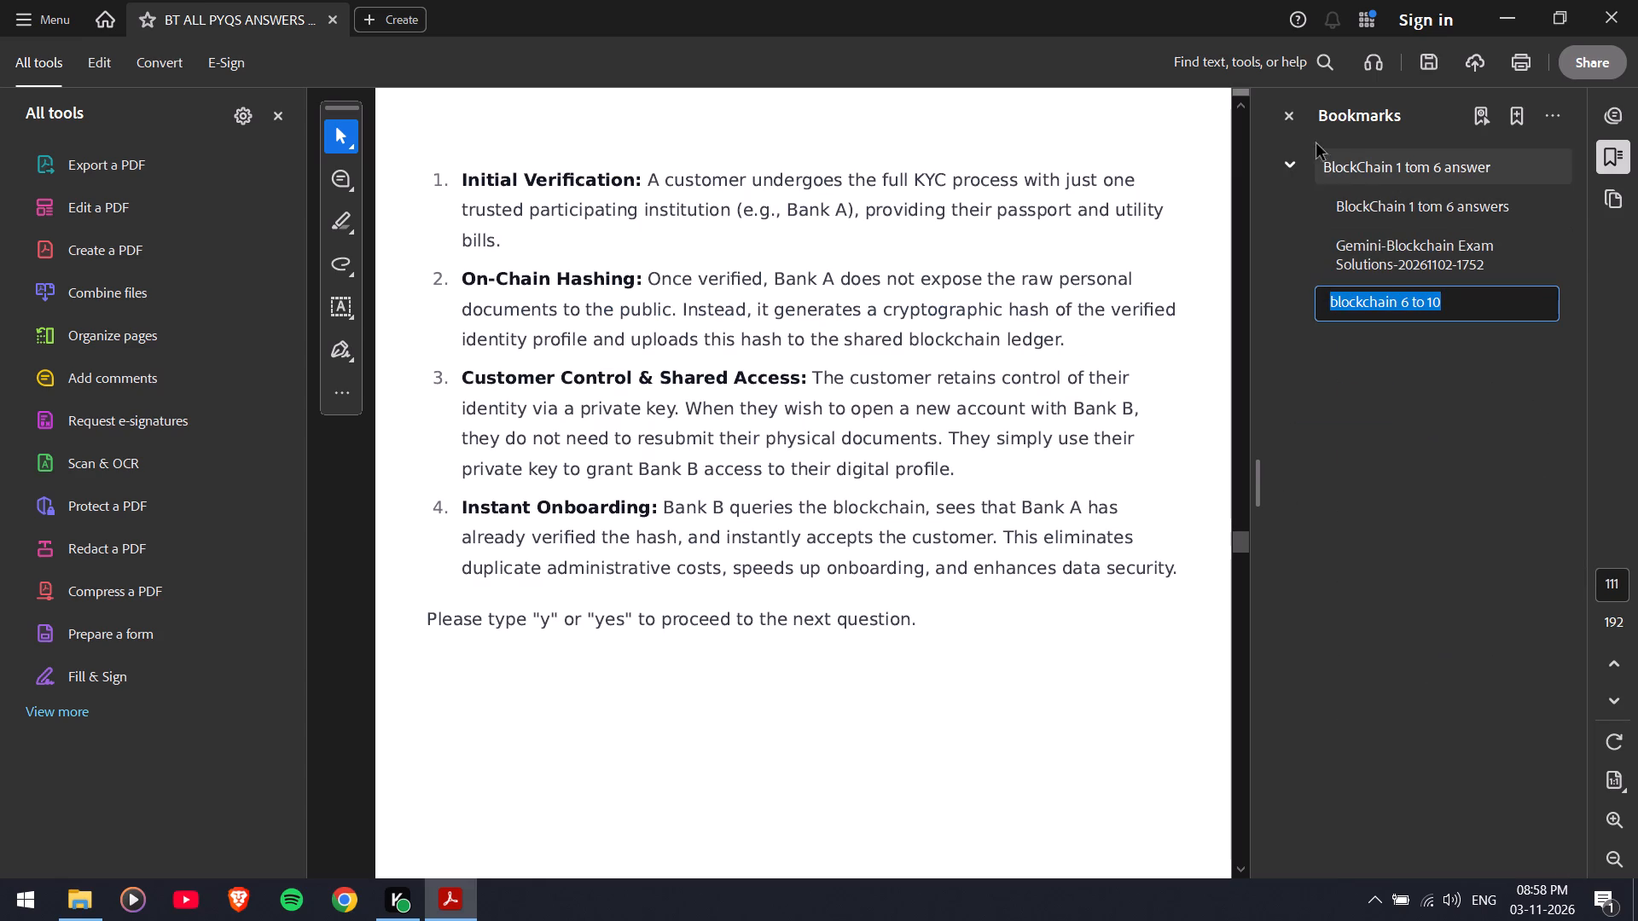
left_click(1288, 123)
left_click(1602, 204)
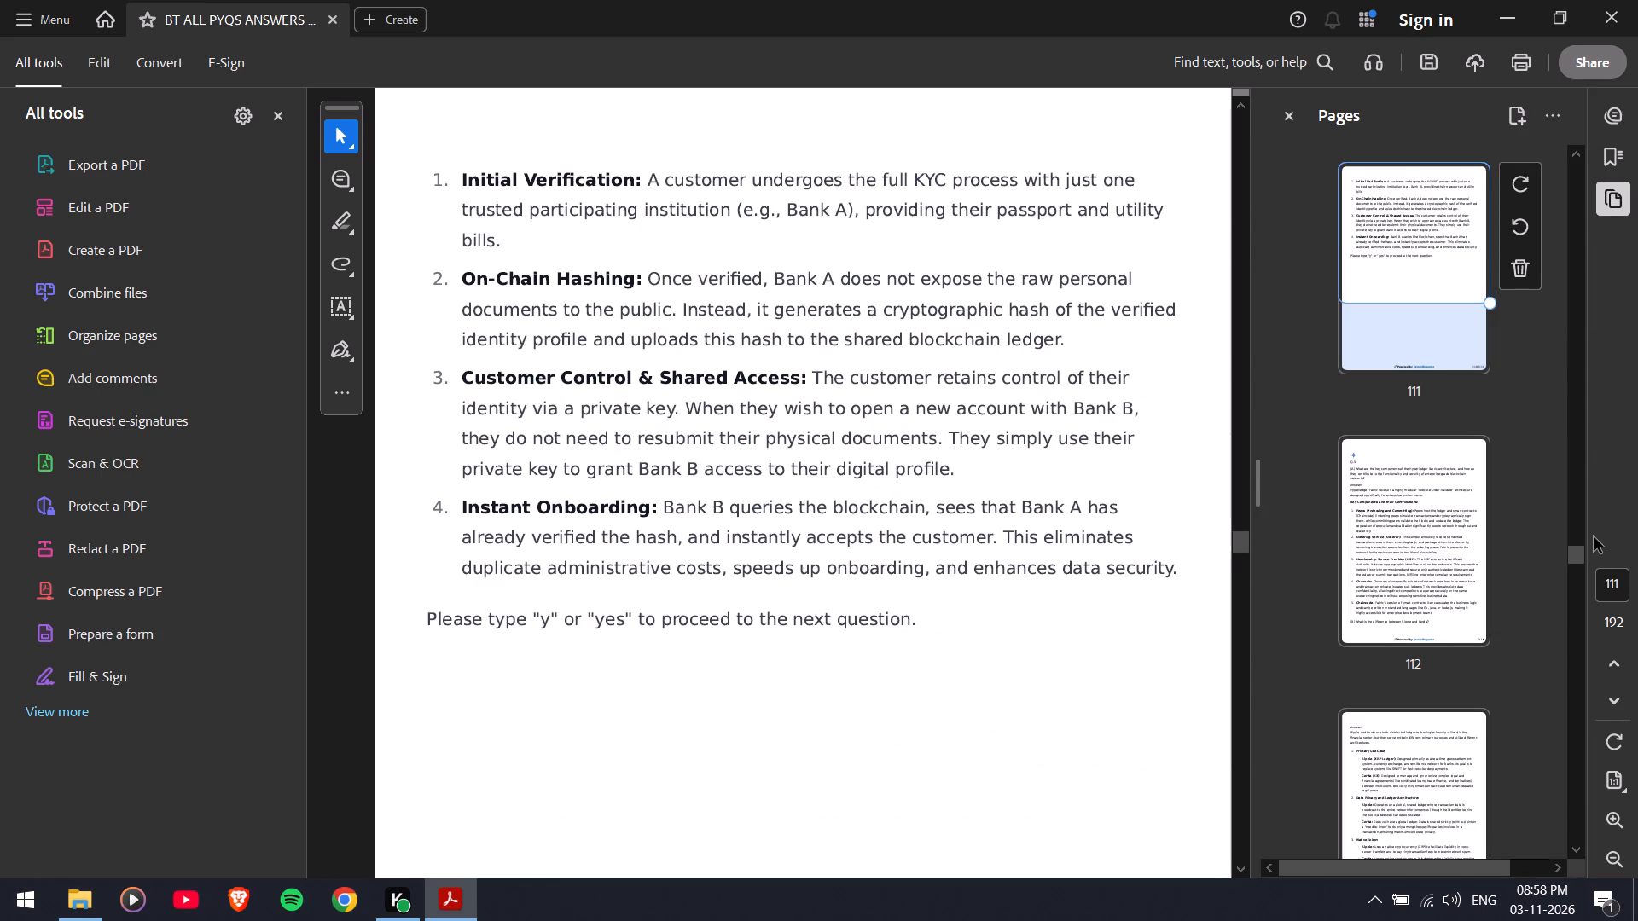
left_click_drag(1582, 552, 1569, 175)
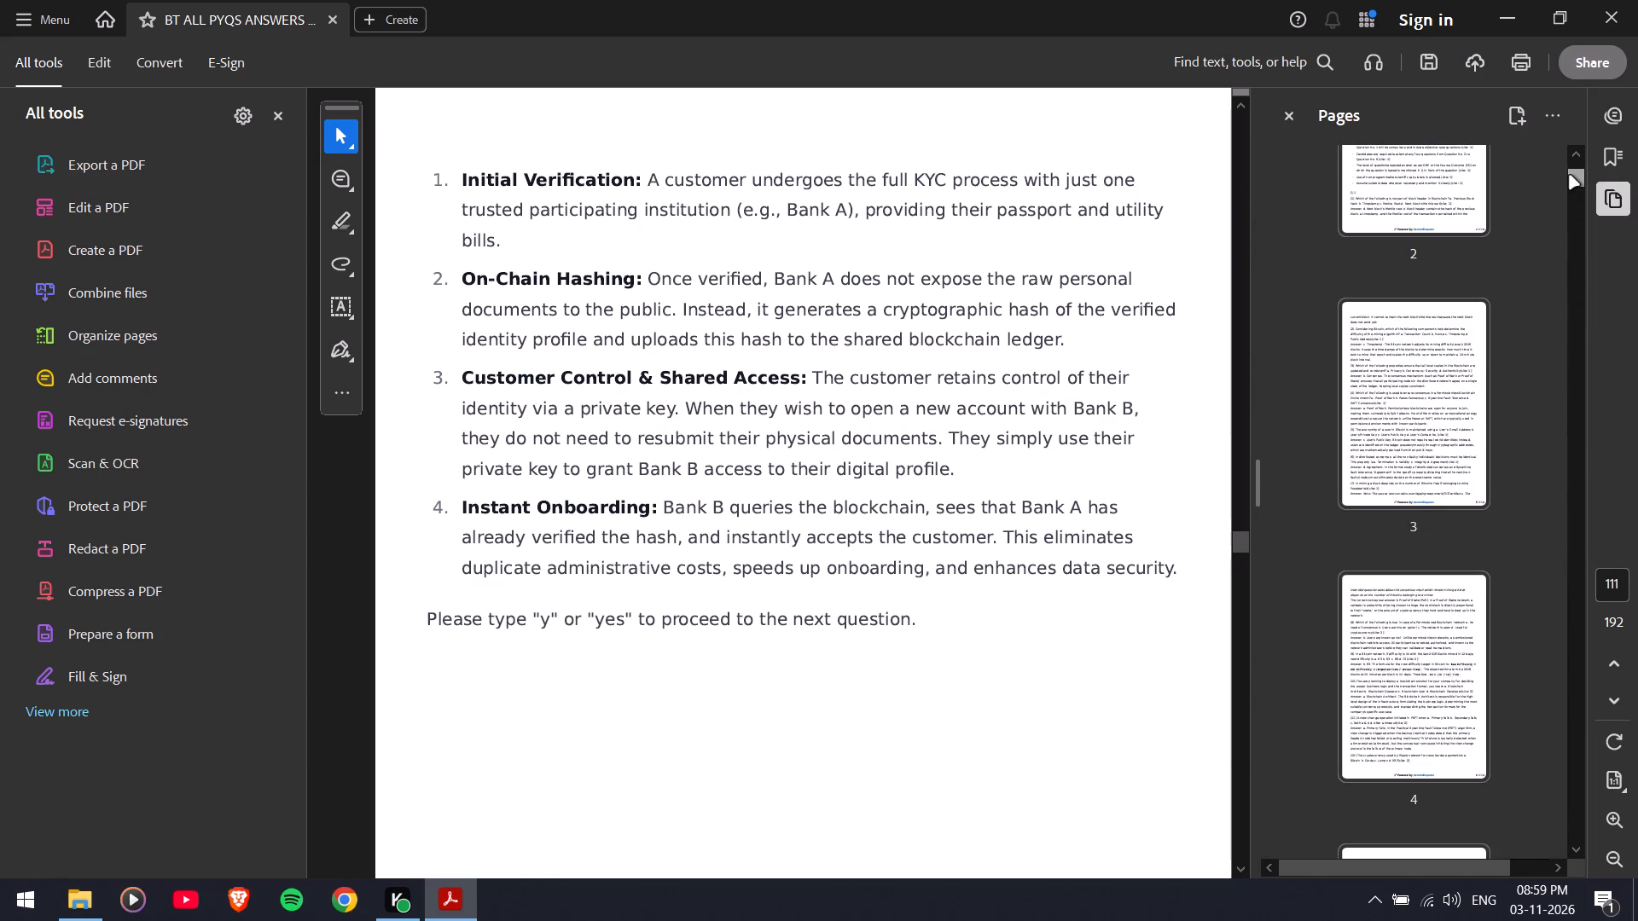
left_click_drag(1569, 175, 1578, 229)
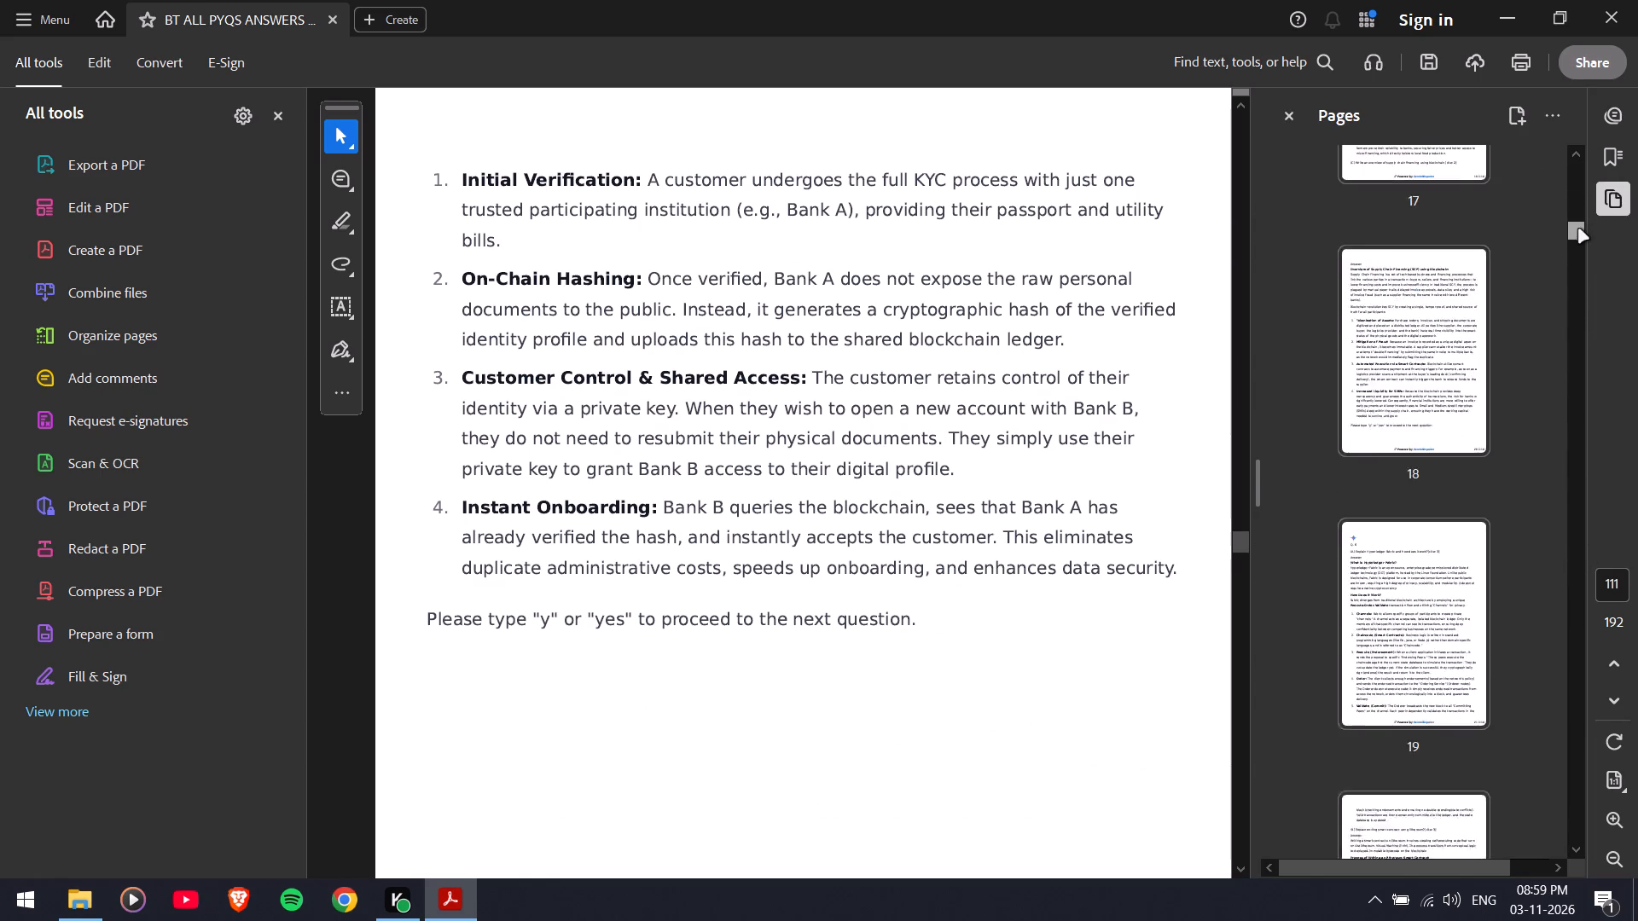
left_click_drag(1578, 229, 1583, 298)
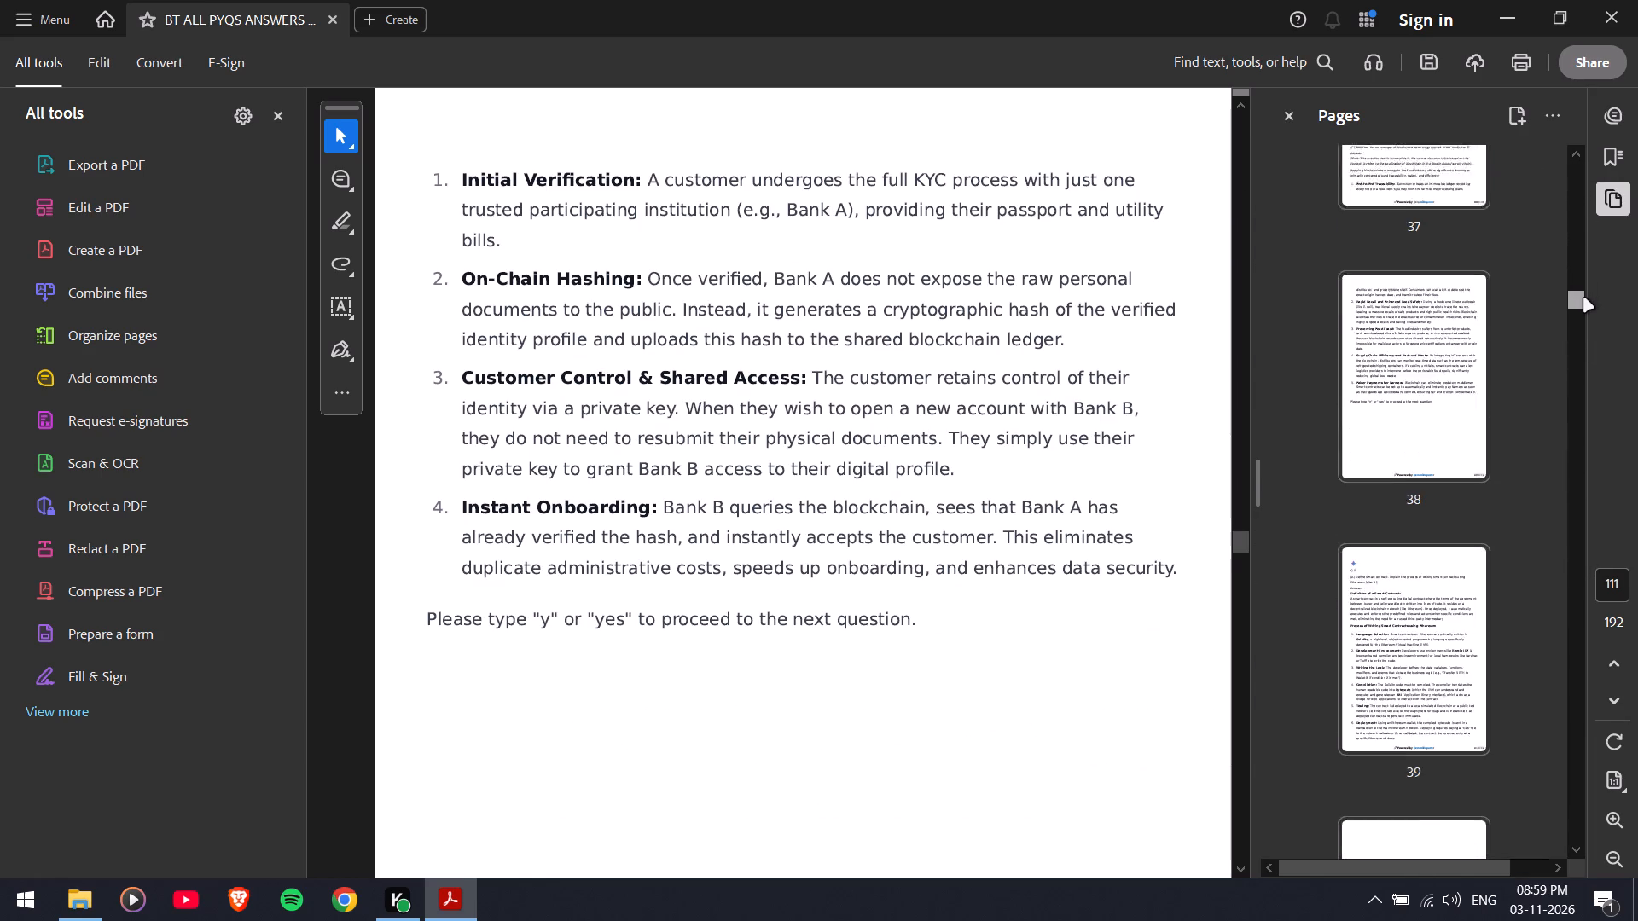
left_click_drag(1583, 298, 1577, 355)
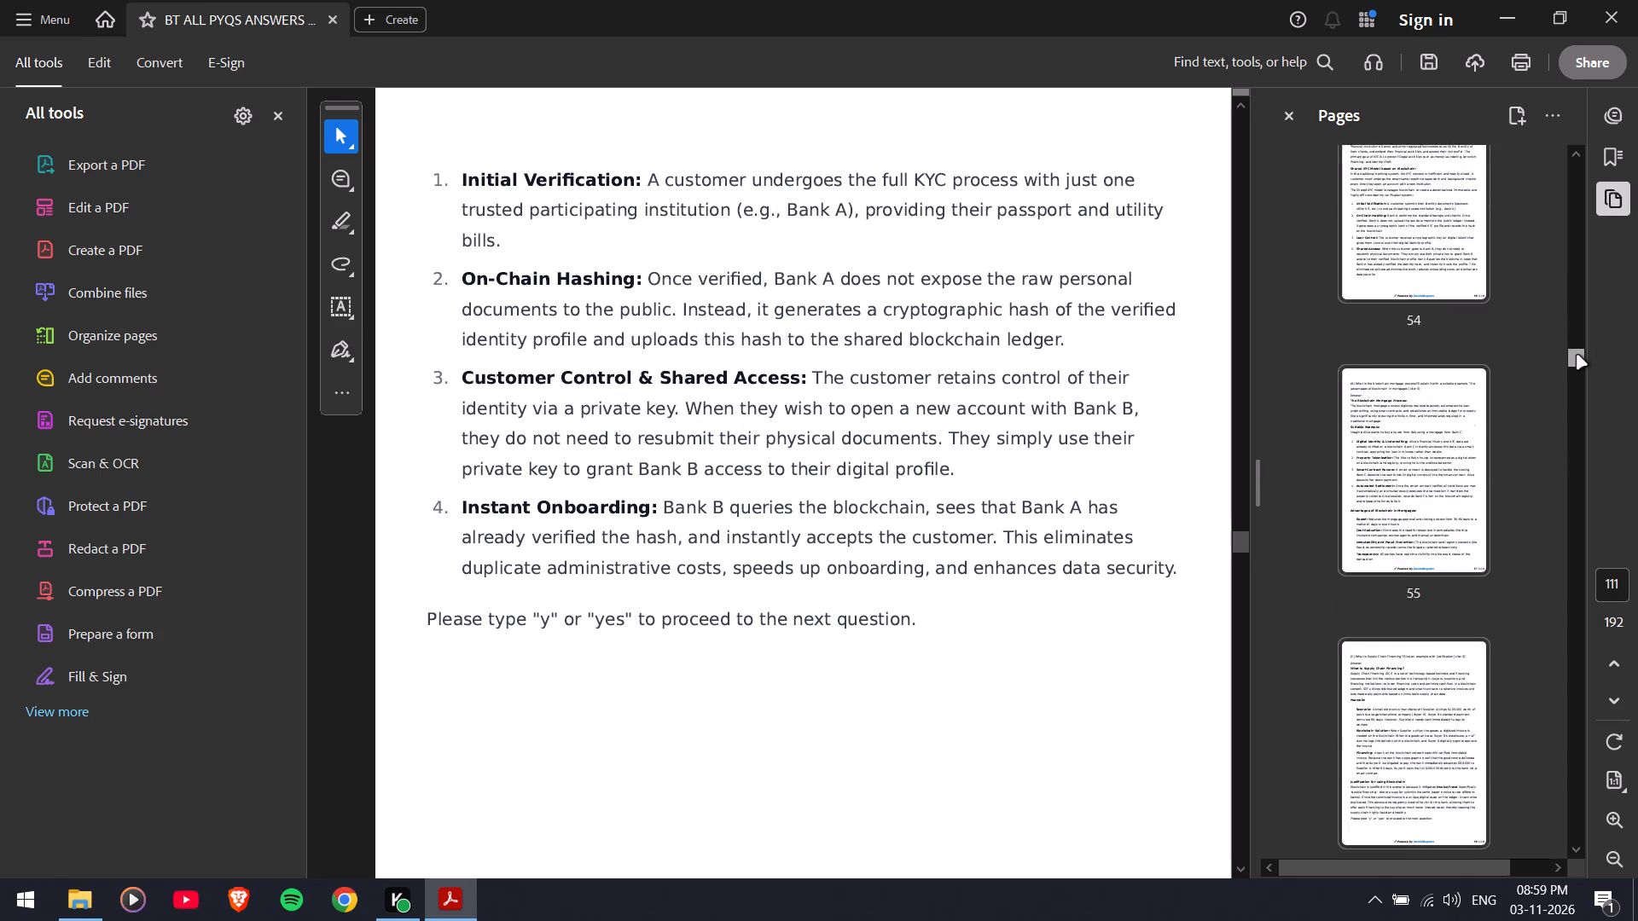
left_click_drag(1577, 355, 1570, 441)
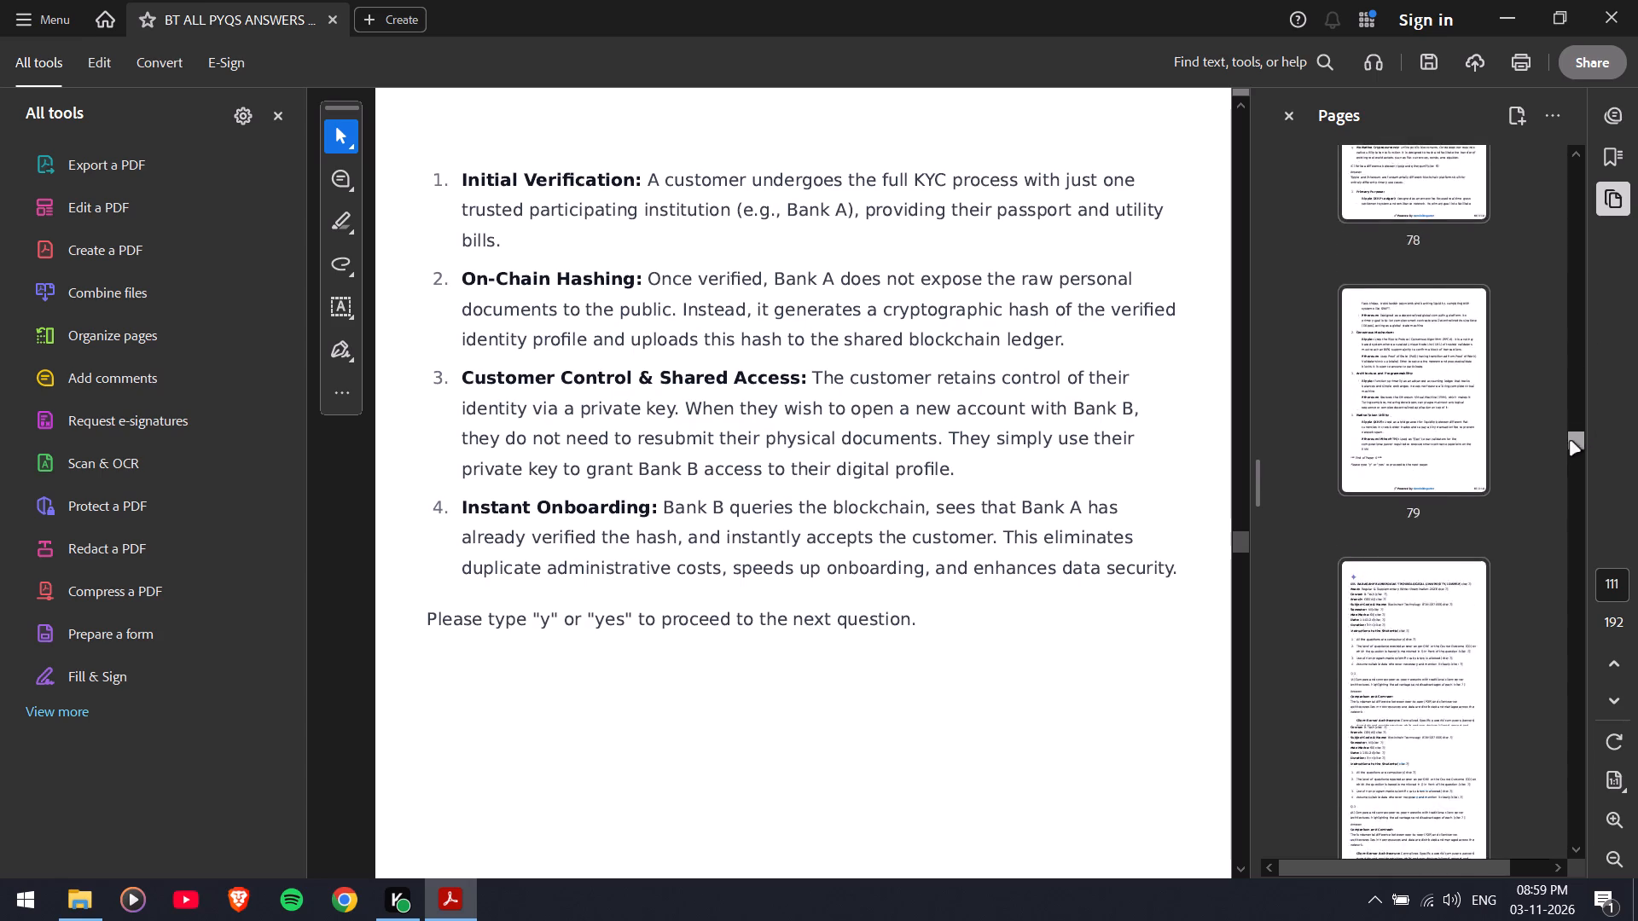
left_click_drag(1570, 441, 1566, 508)
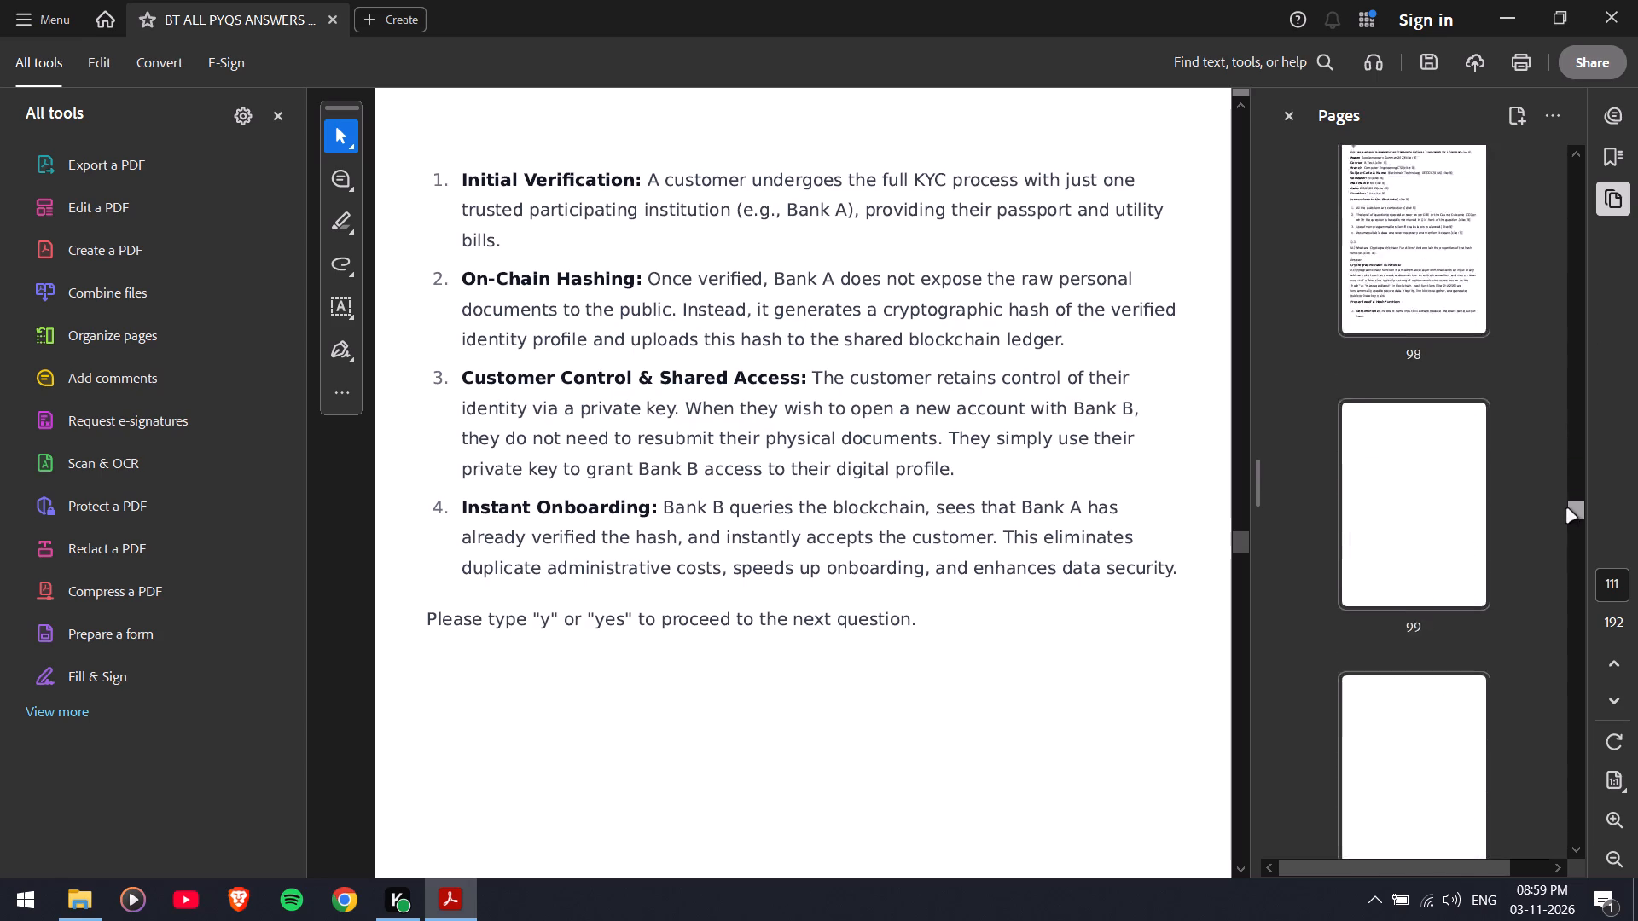
left_click_drag(1566, 508, 1573, 588)
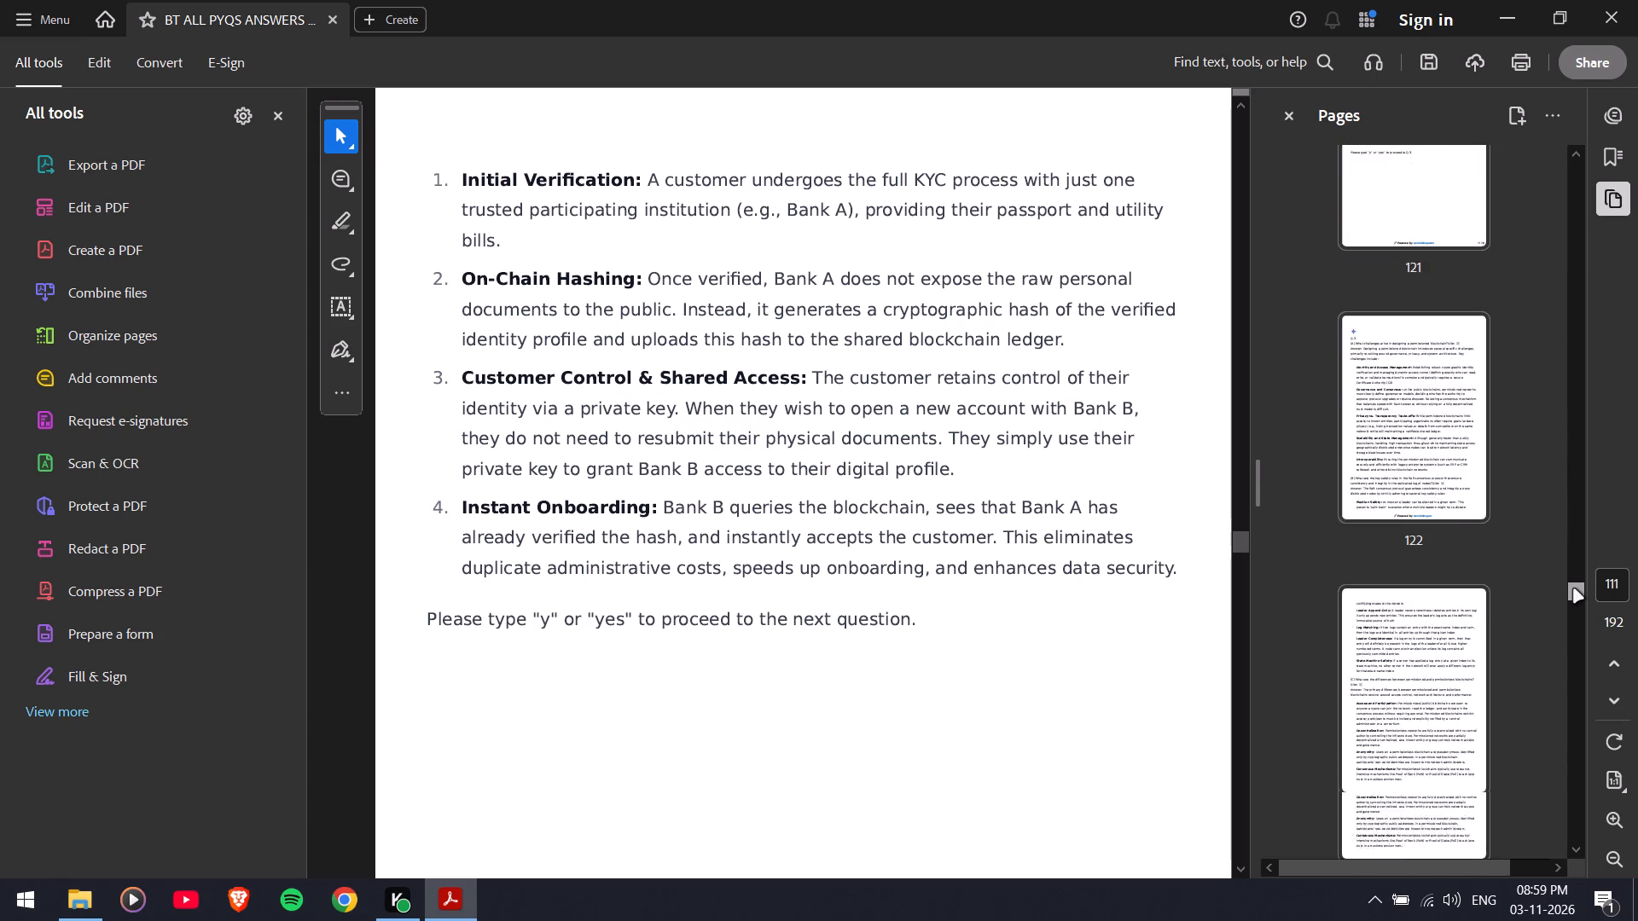
left_click_drag(1573, 588, 1581, 692)
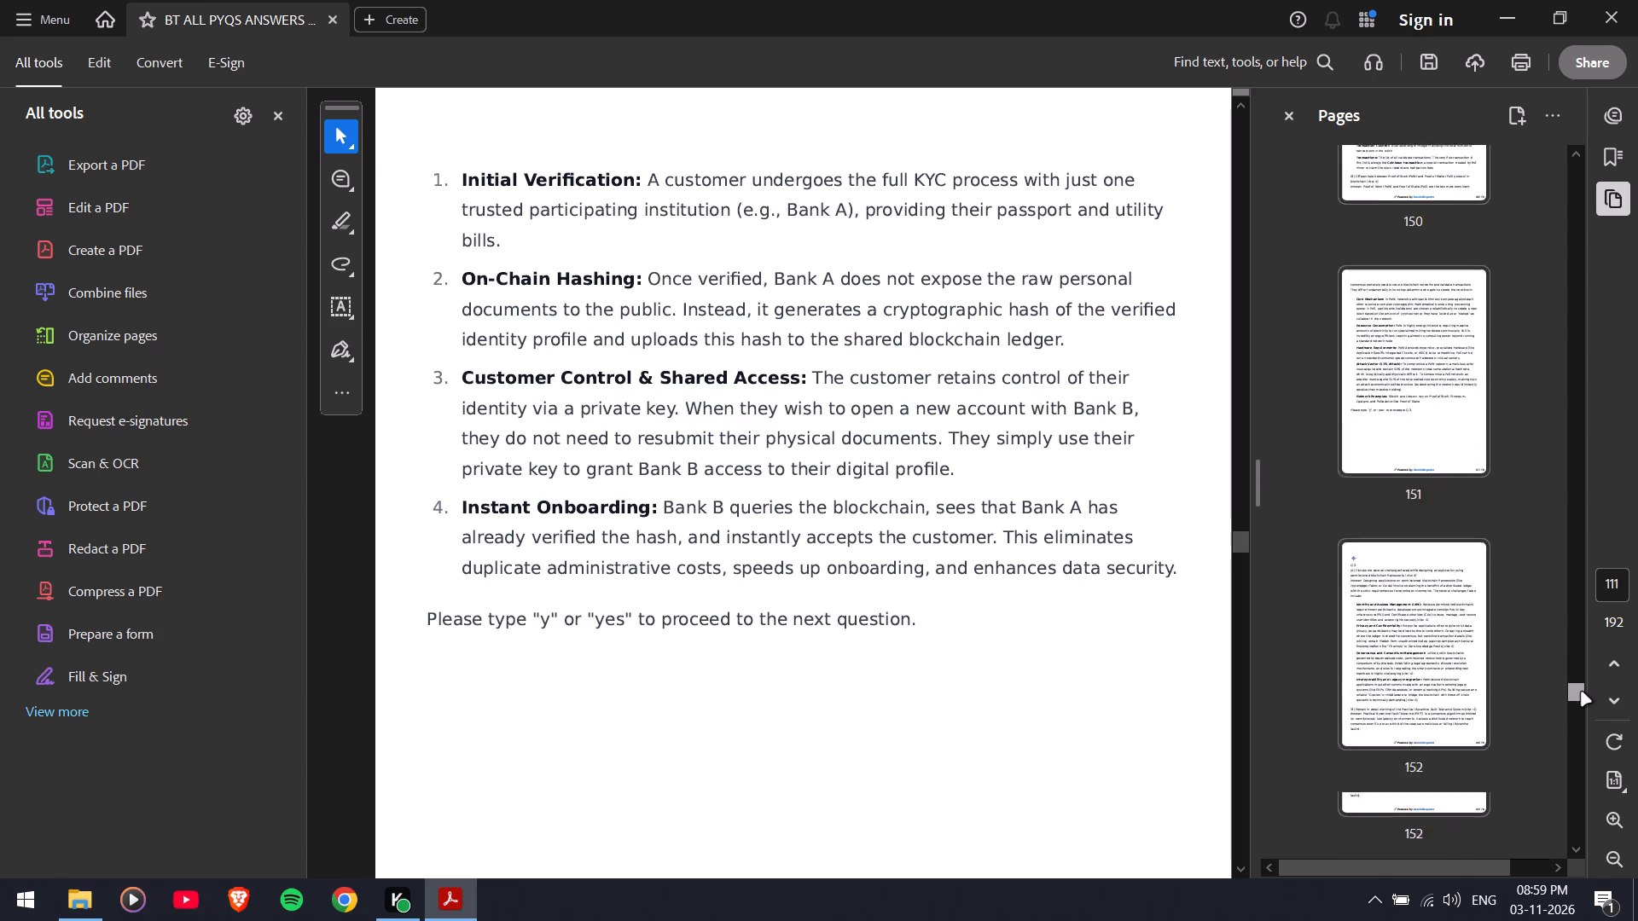
left_click_drag(1581, 692, 1576, 797)
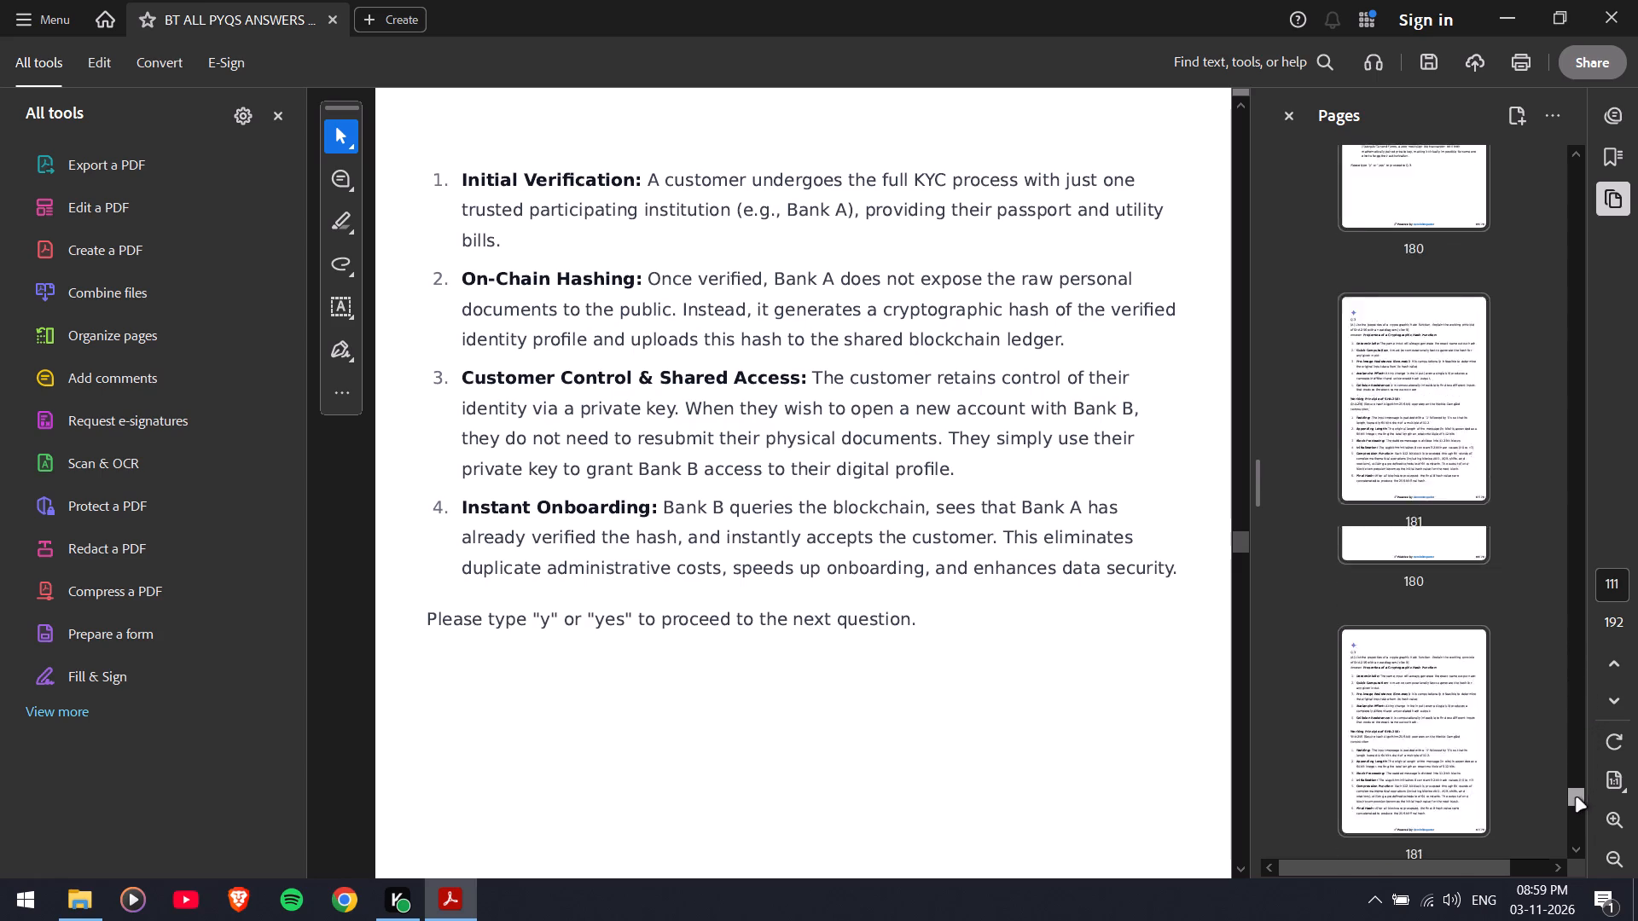
left_click_drag(1576, 797, 1569, 837)
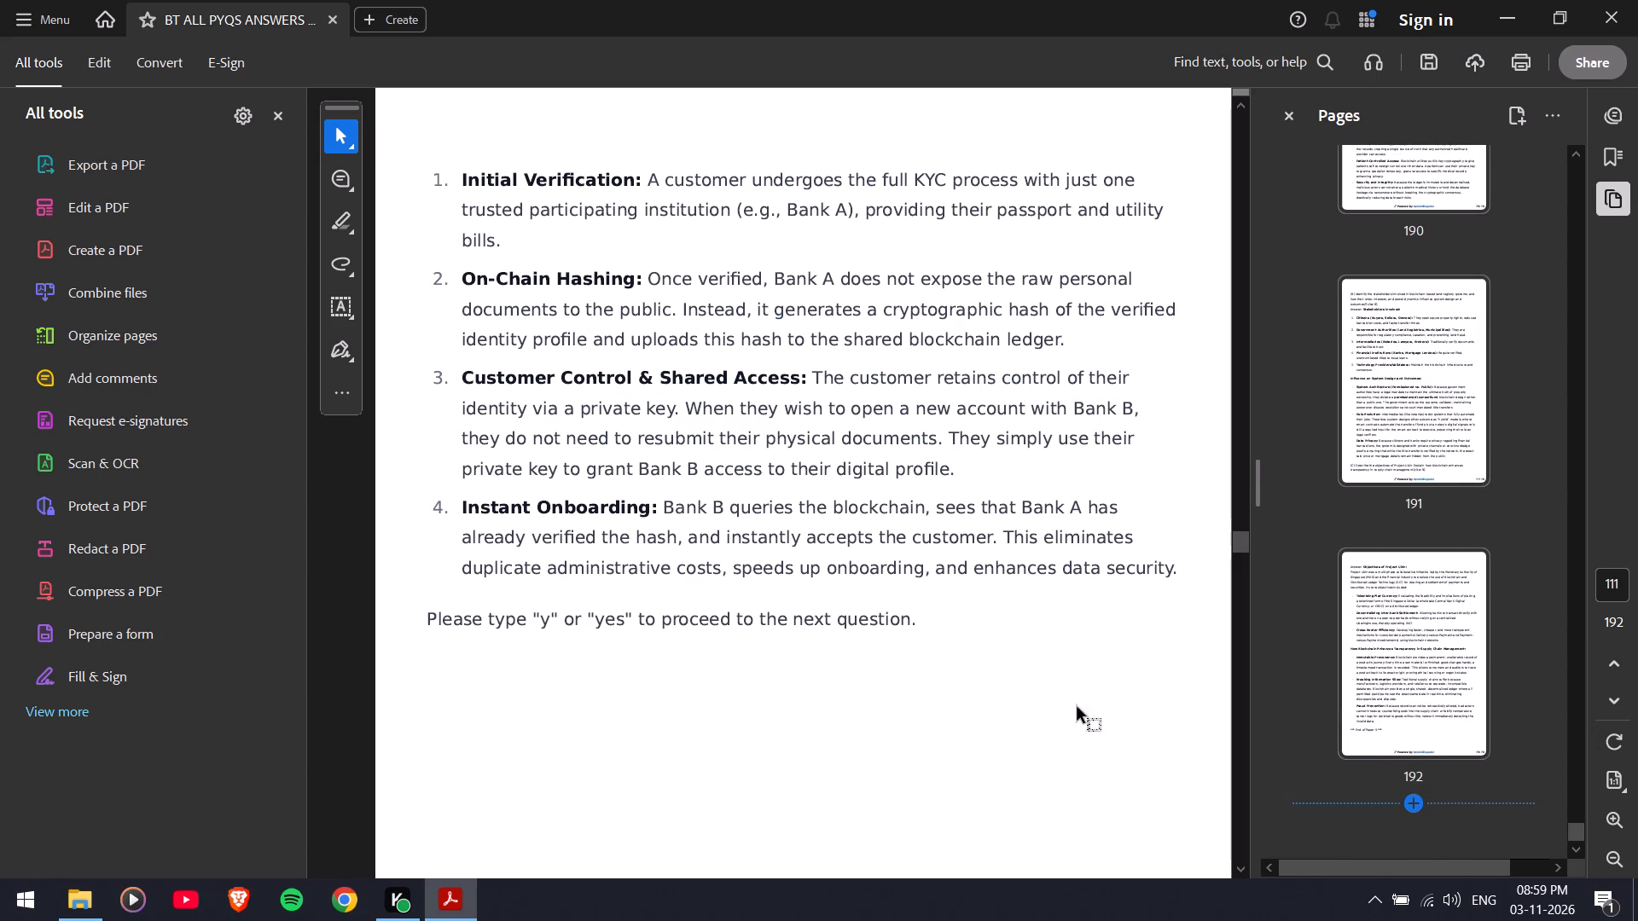
left_click_drag(1573, 803, 1576, 813)
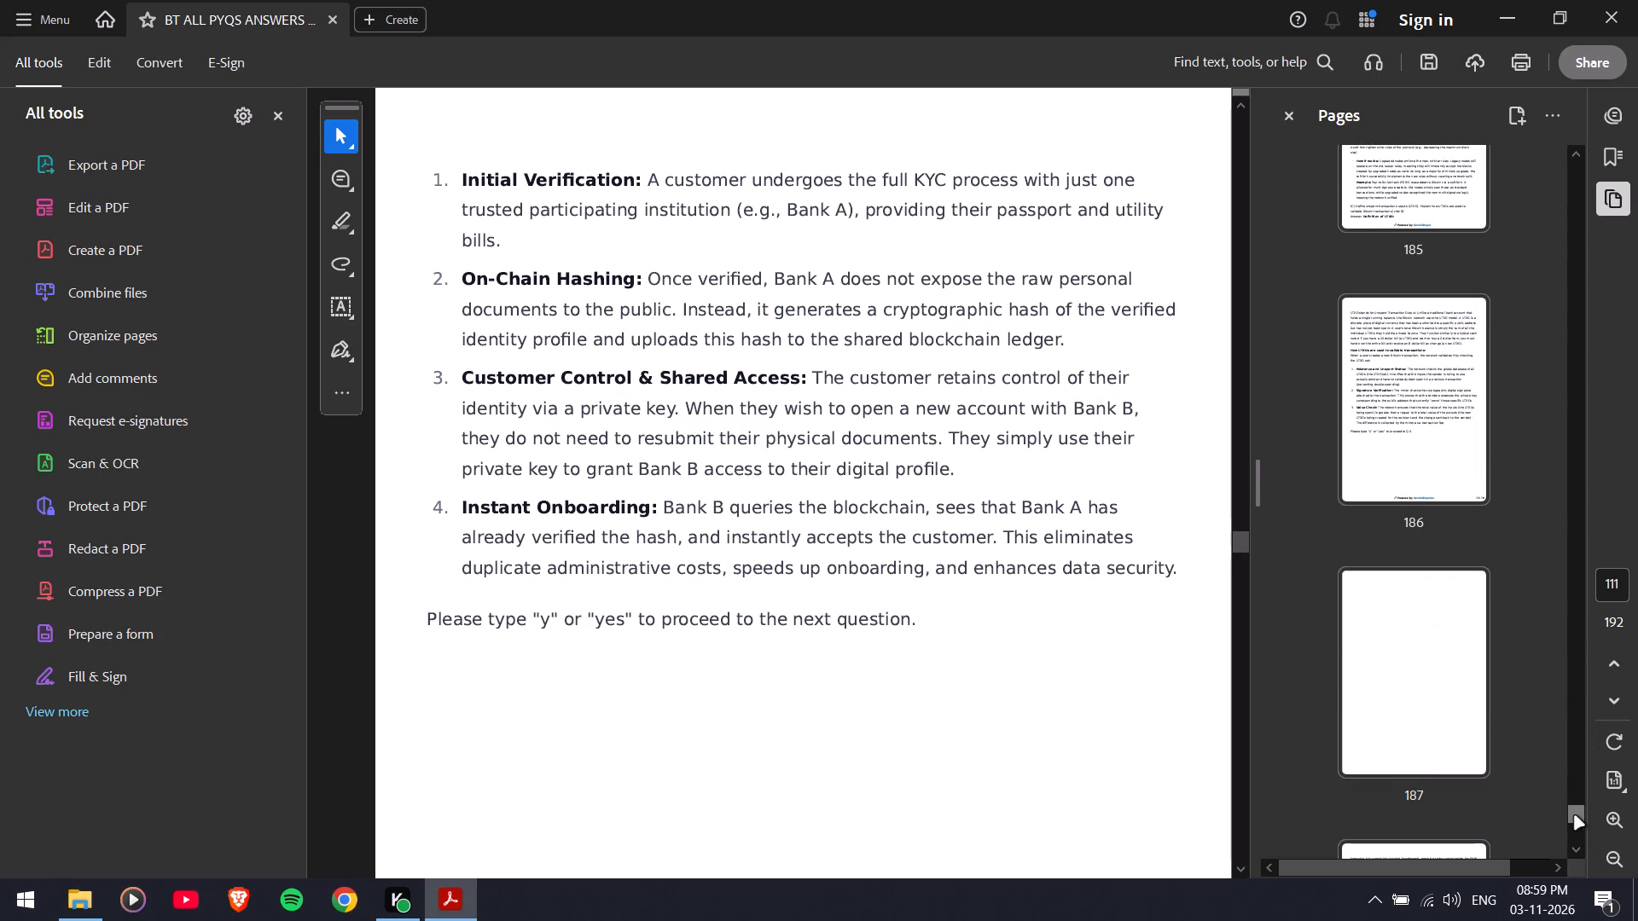
left_click_drag(1574, 815, 1588, 554)
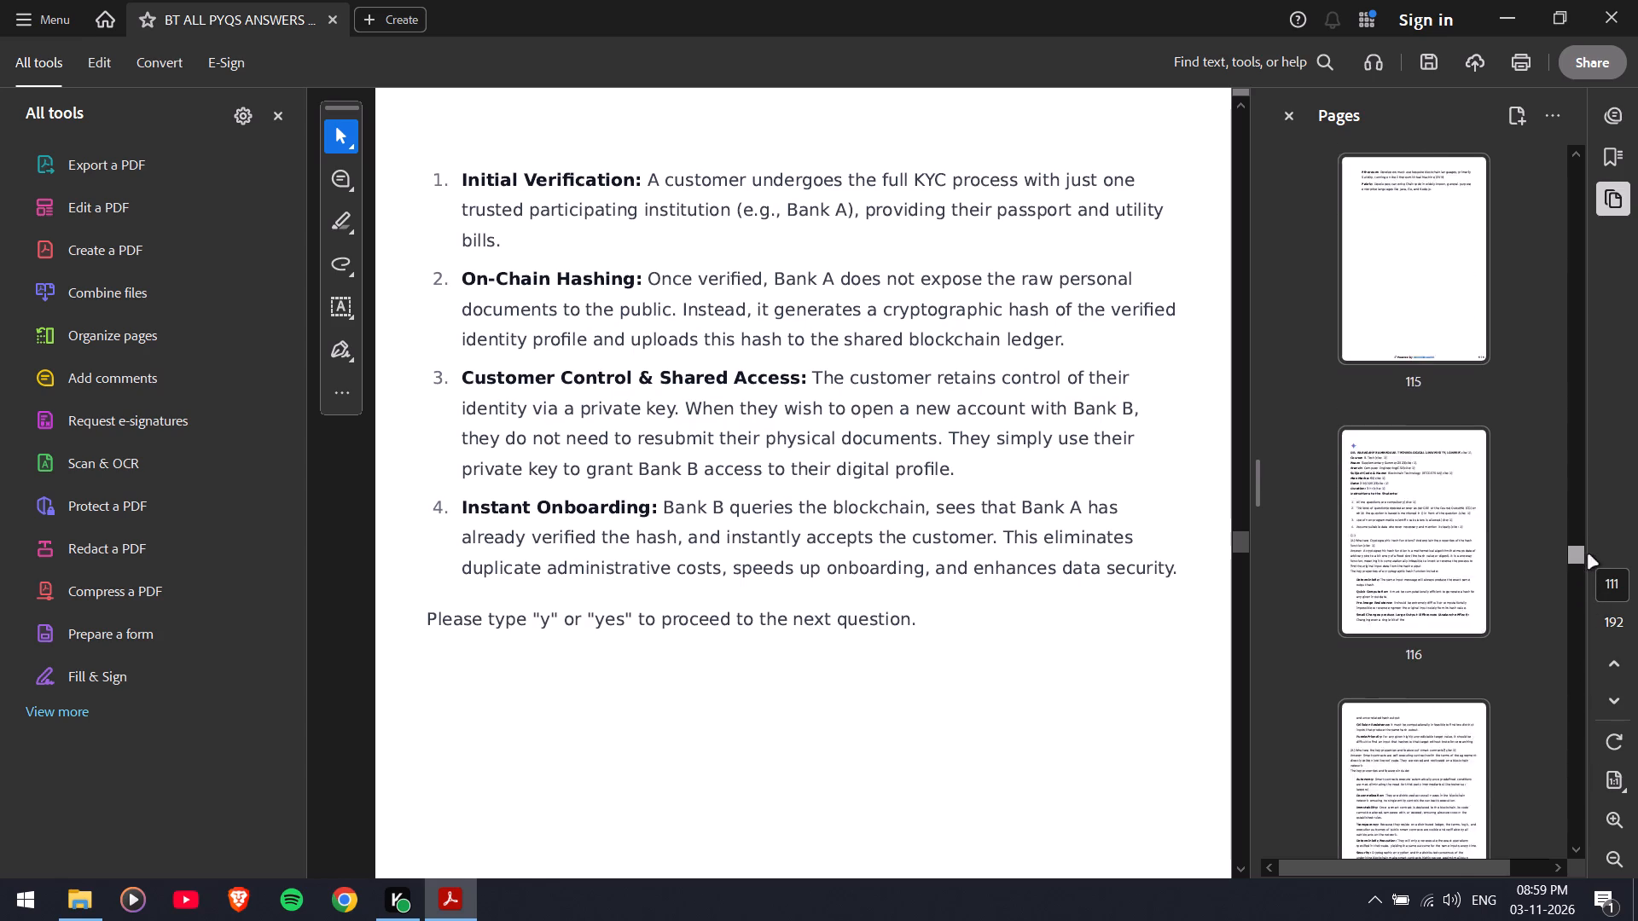
left_click_drag(1588, 554, 1577, 288)
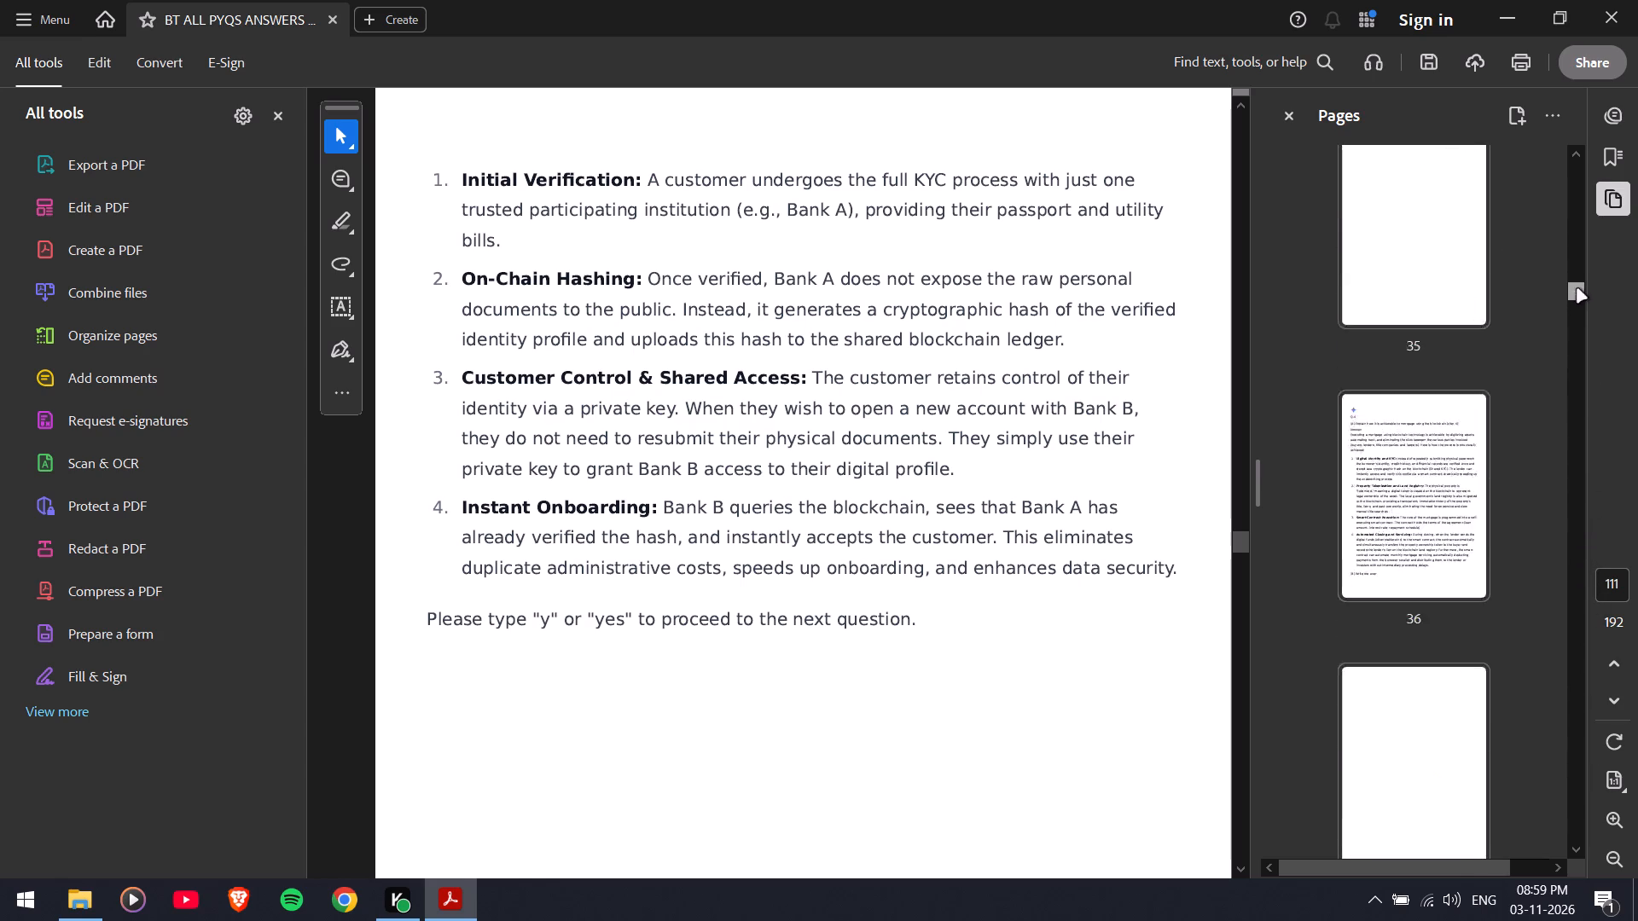
left_click_drag(1577, 288, 1577, 131)
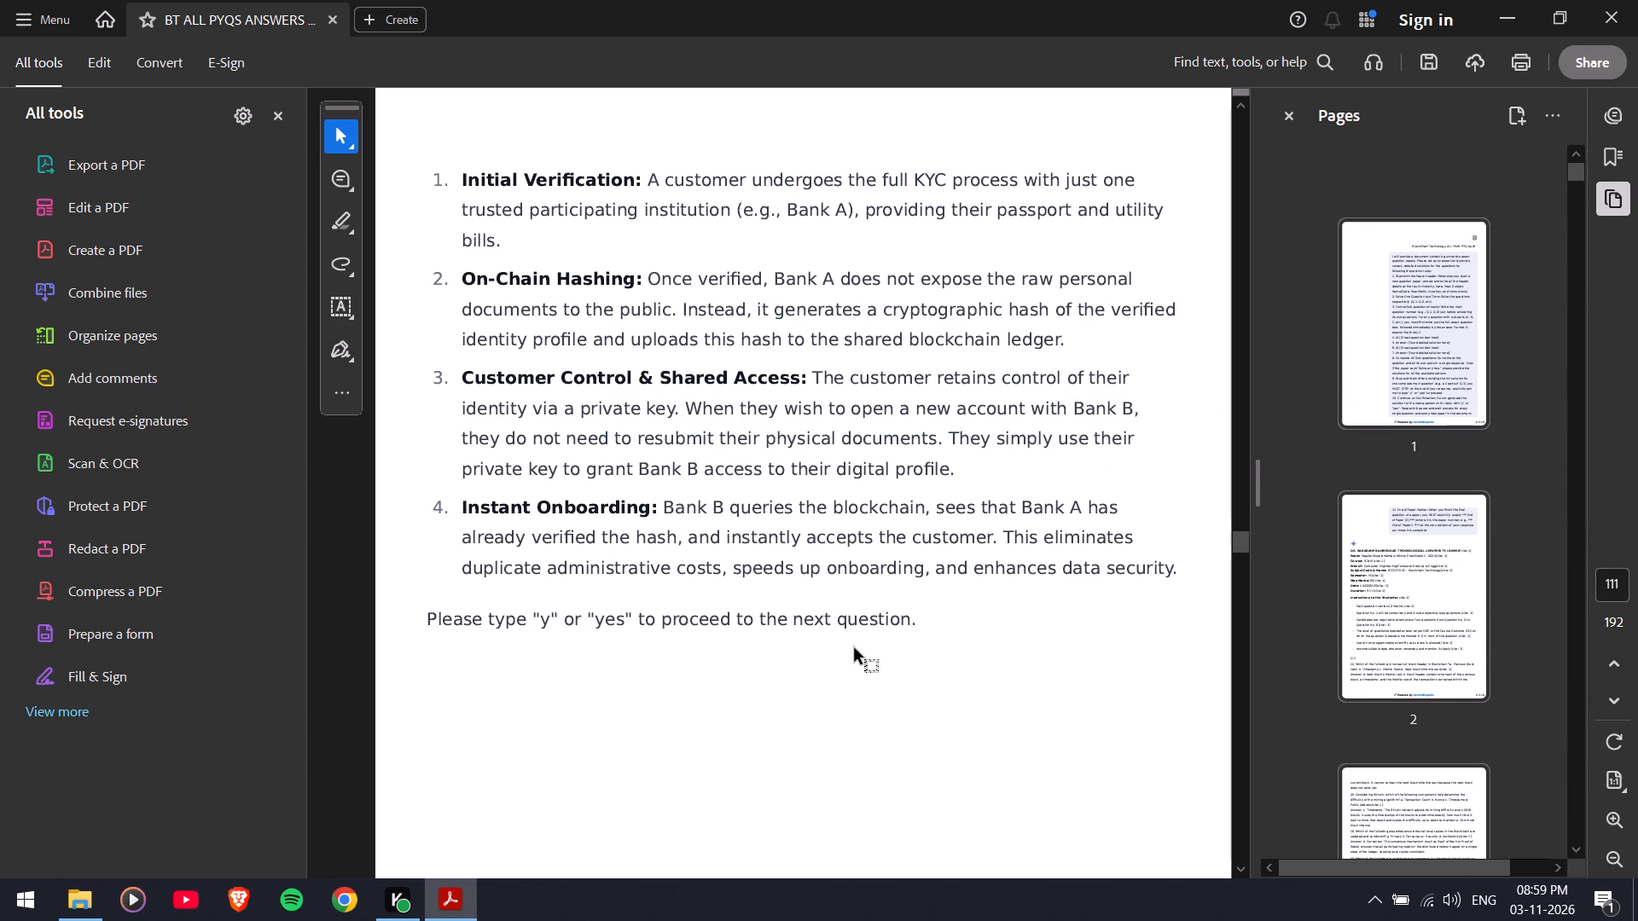
Save the edited BT ALL PYQS ANSWERS GEMINI PDF into the Music folder under its existing name.
key("ctrl+shift+s")
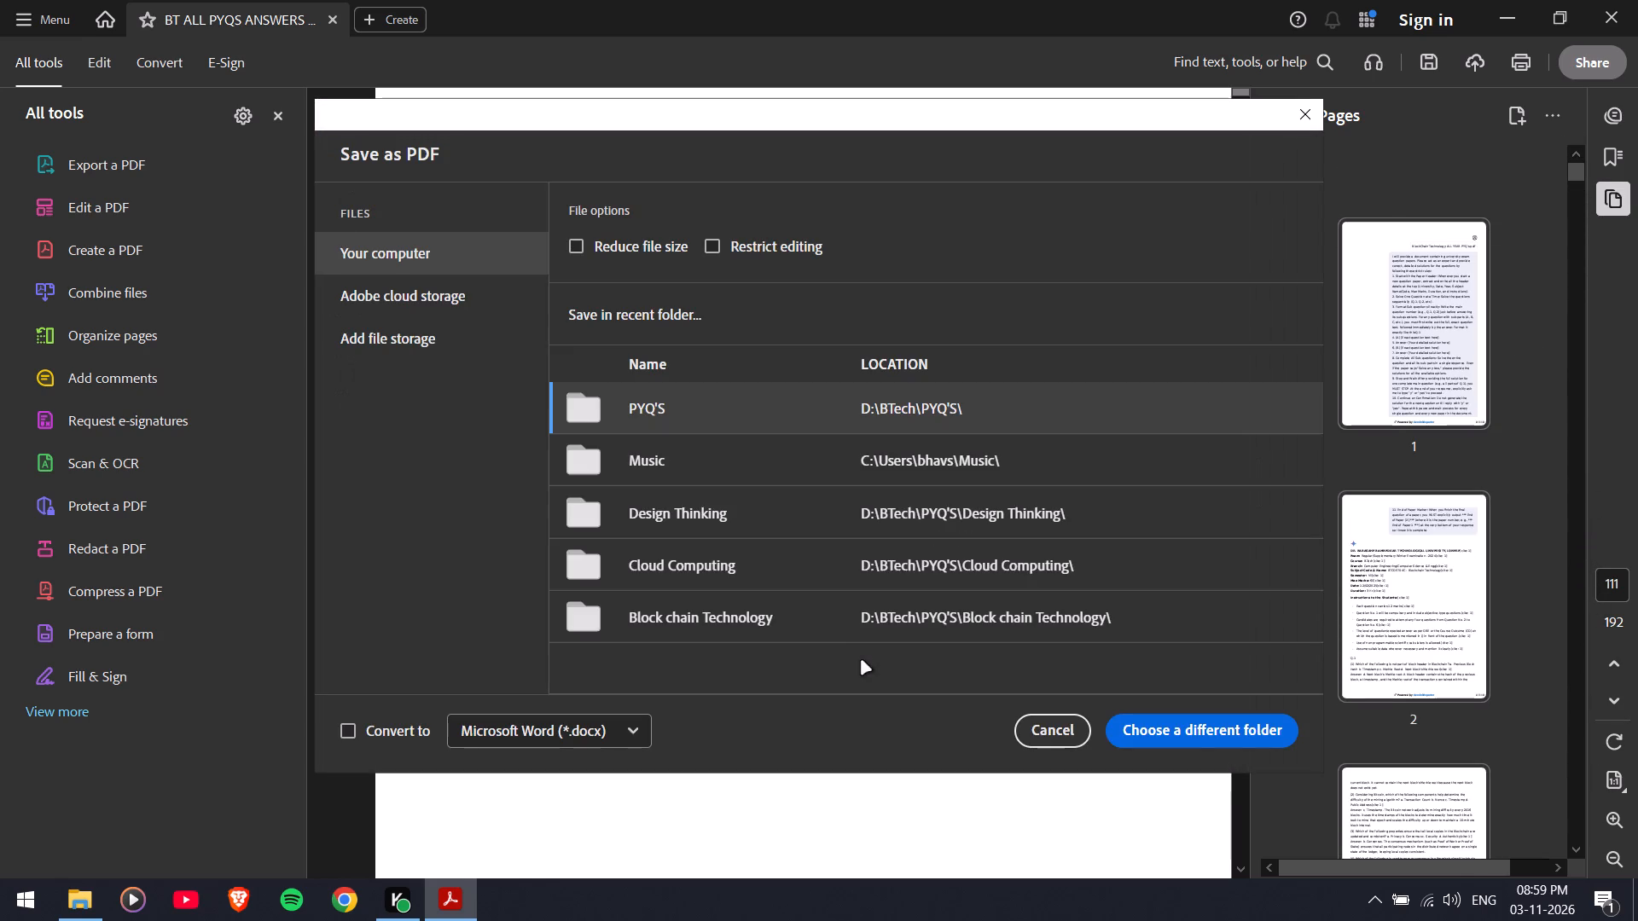
left_click(677, 456)
key("Return")
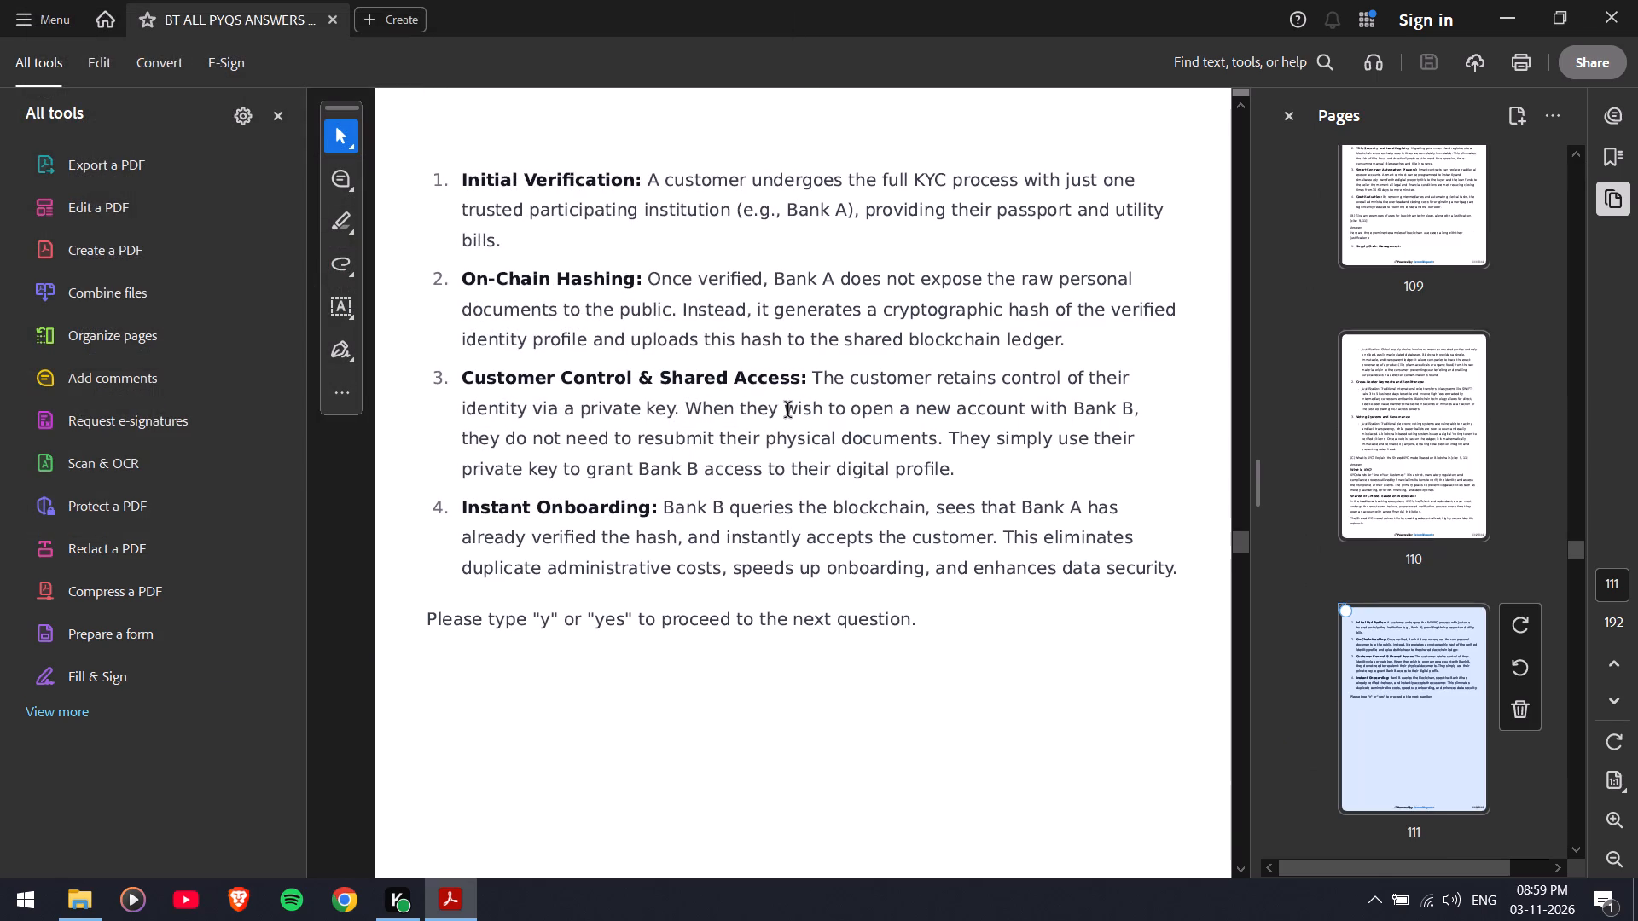
Check the saved BT ALL PYQS ANSWERS GEMINI copy in the Music folder, view its pages and close it.
left_click(1408, 442)
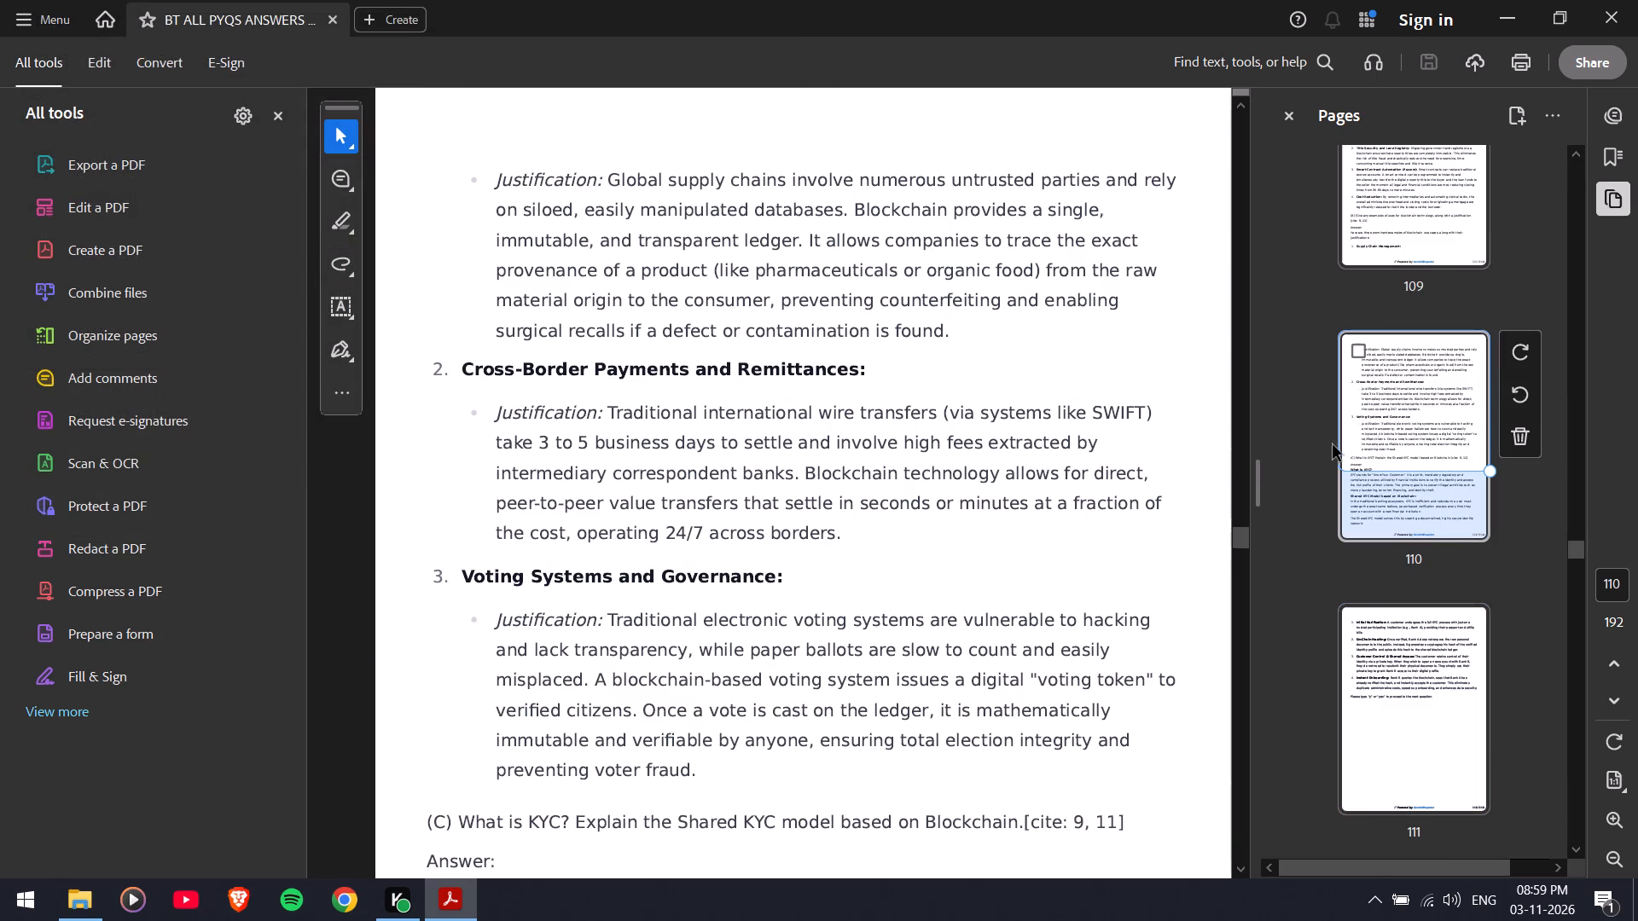
left_click(90, 912)
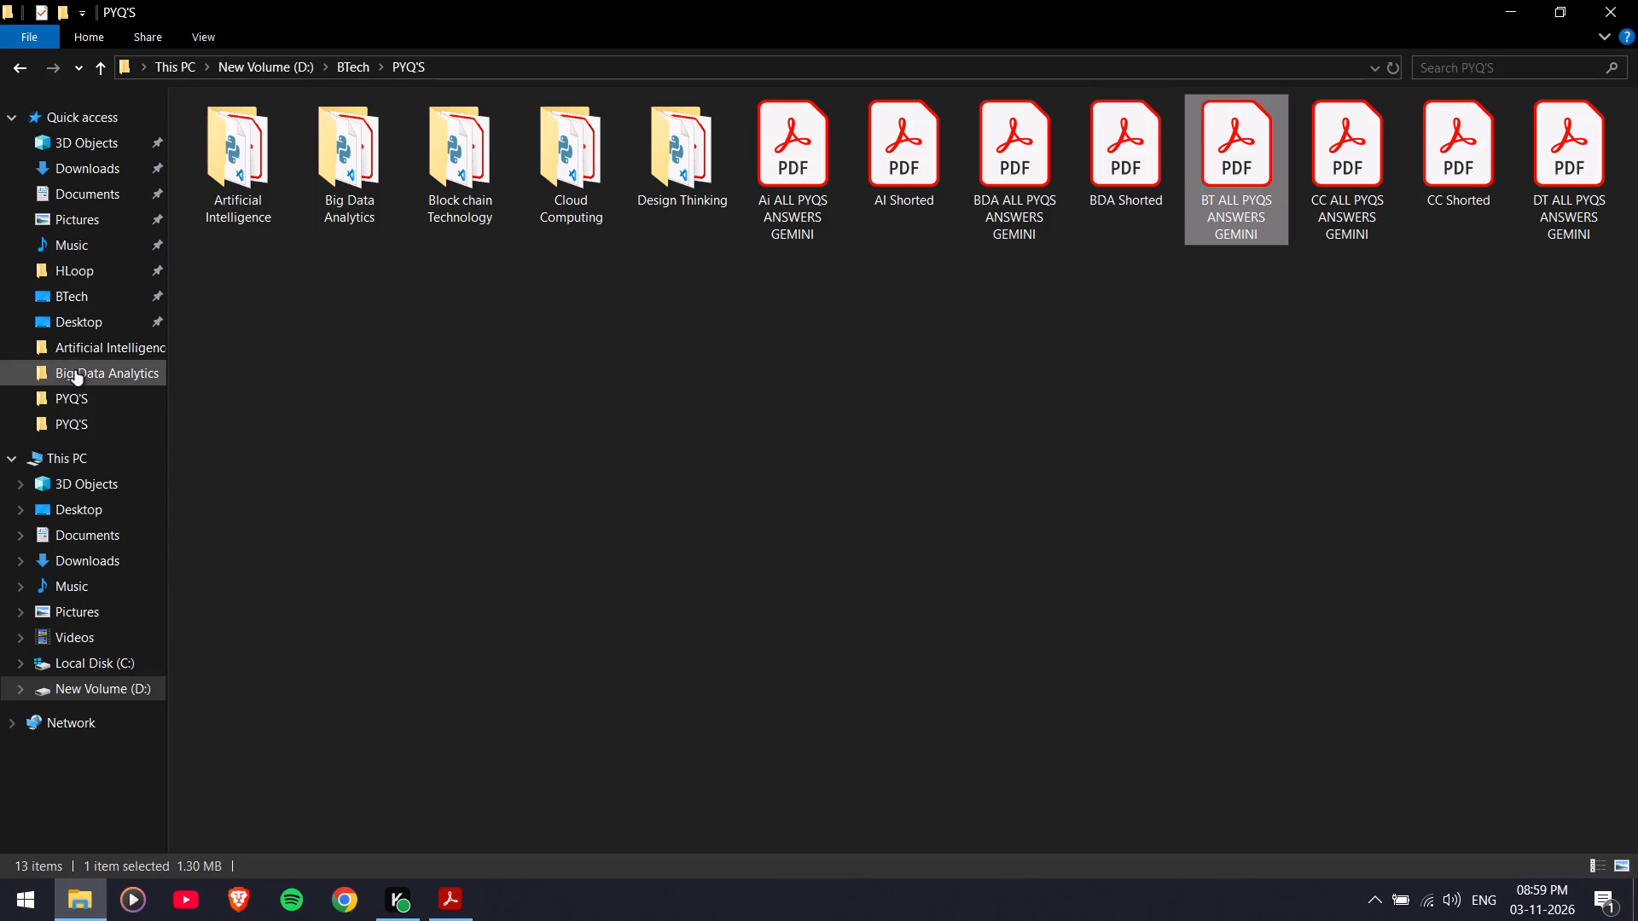
left_click(96, 255)
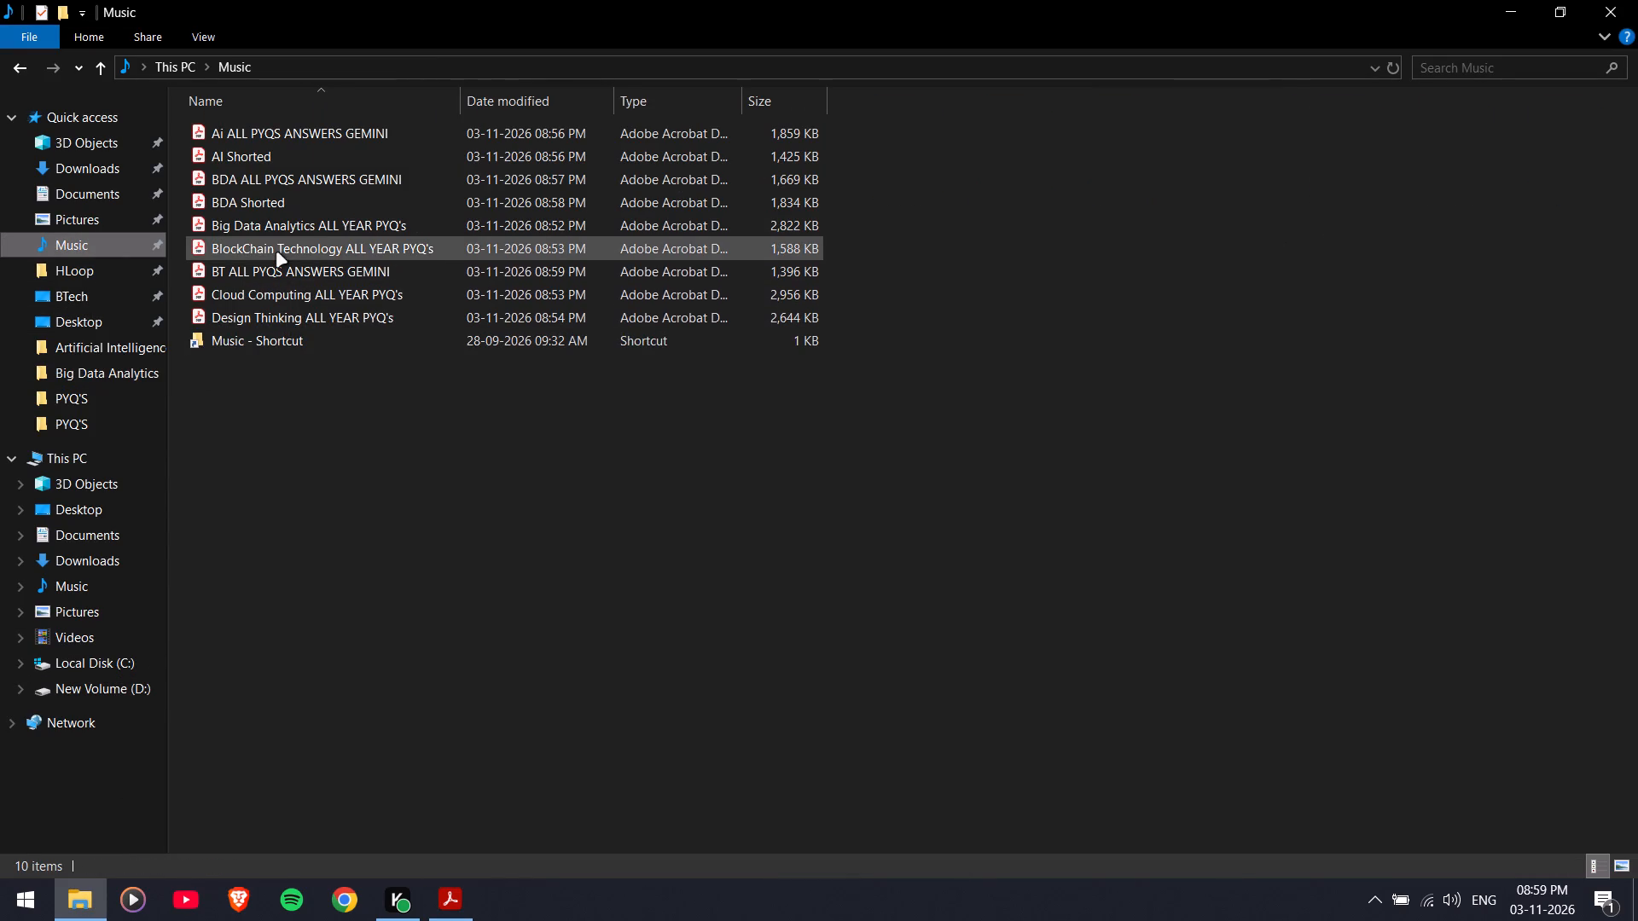
double_click(289, 266)
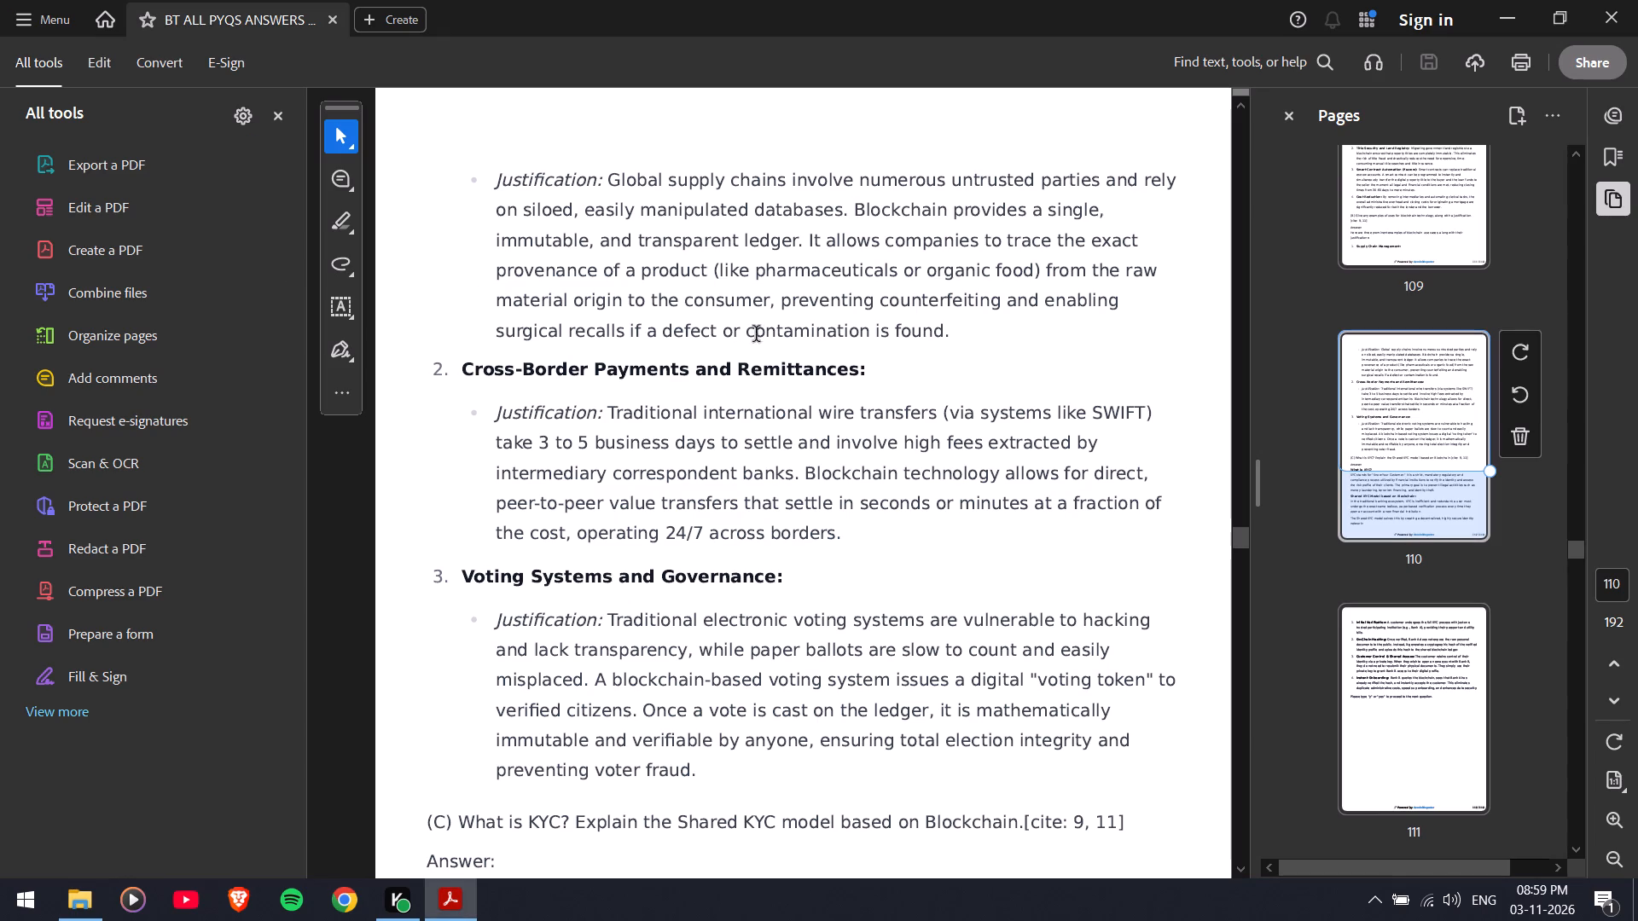
scroll(813, 345, "down", 10)
scroll(813, 345, "up", 2)
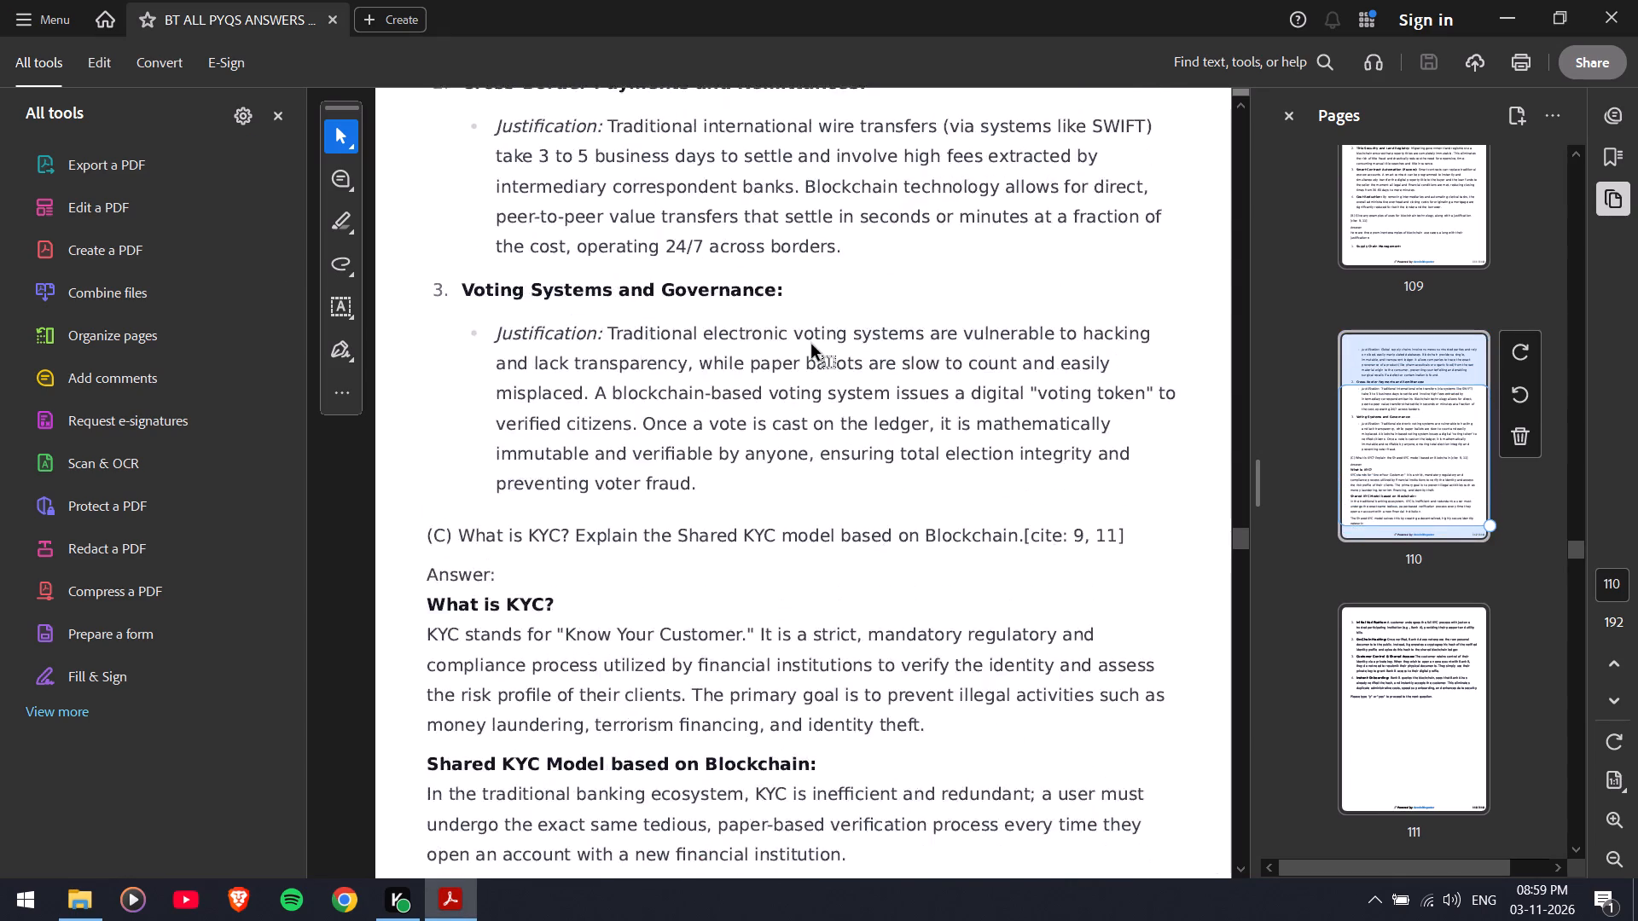
scroll(813, 345, "up", 3)
left_click(1637, 0)
left_click(398, 636)
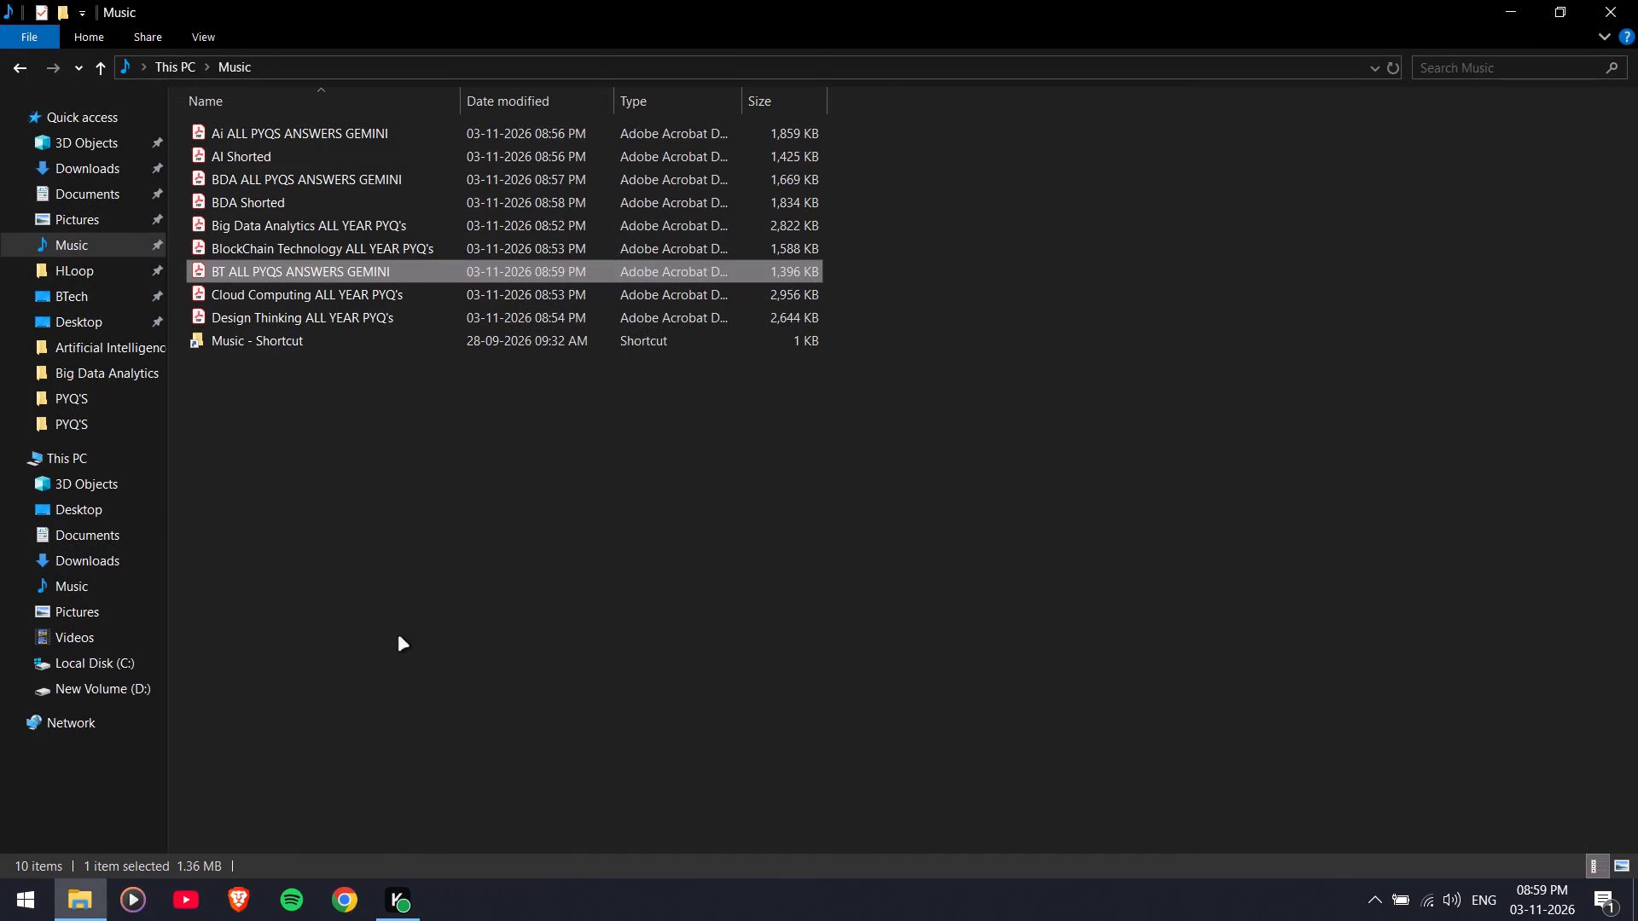
left_click(108, 692)
double_click(508, 210)
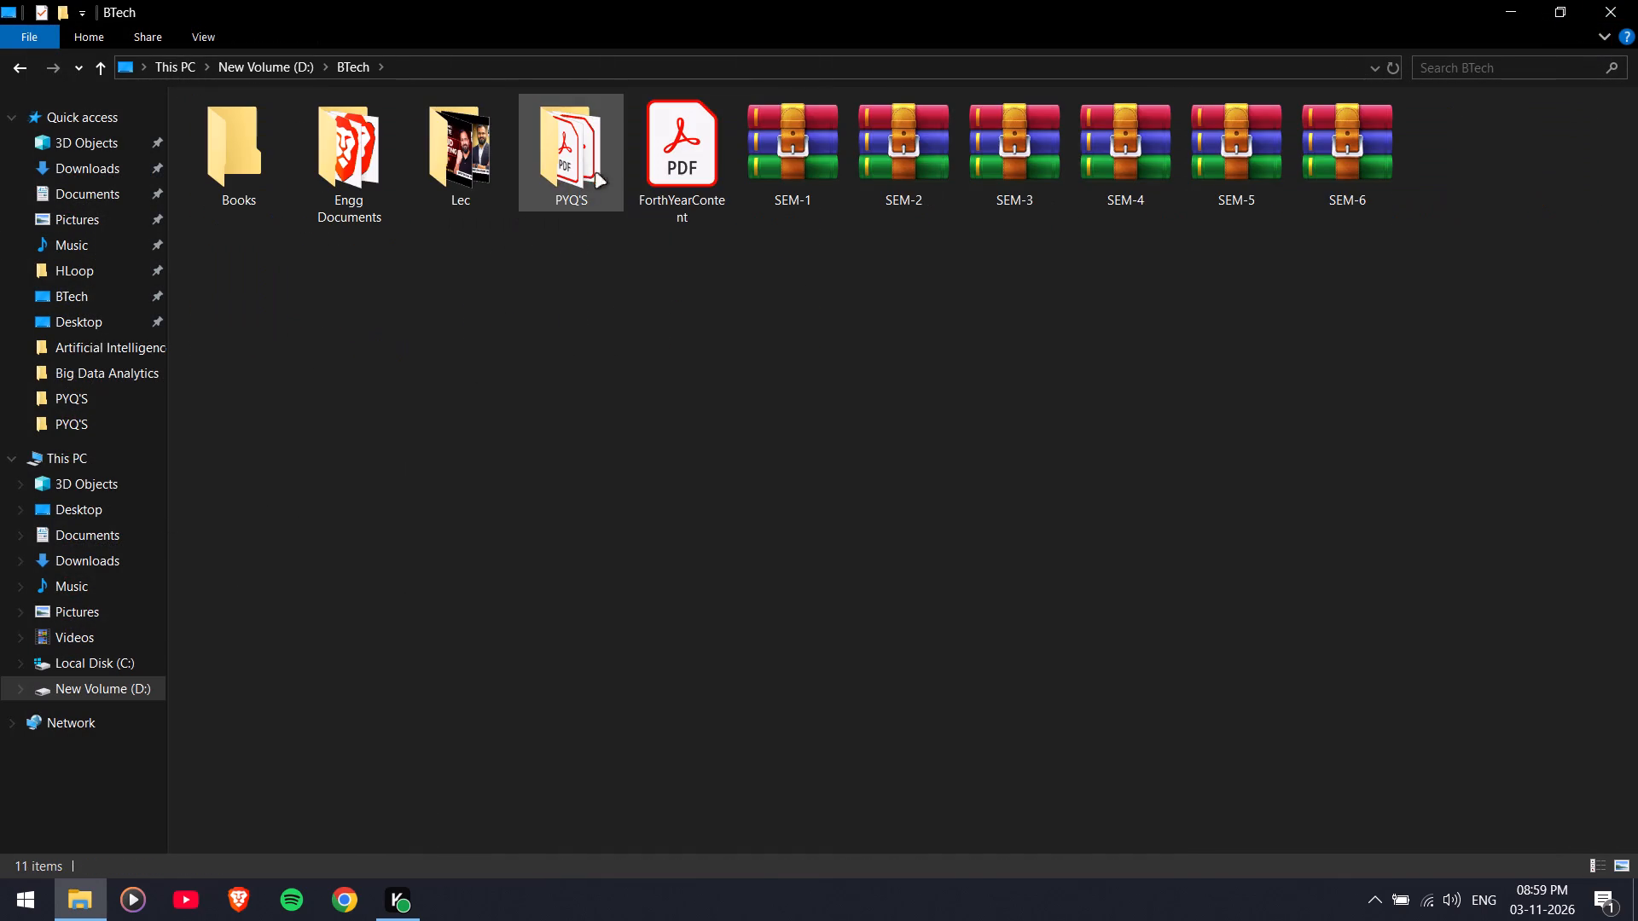
double_click(584, 162)
double_click(1139, 190)
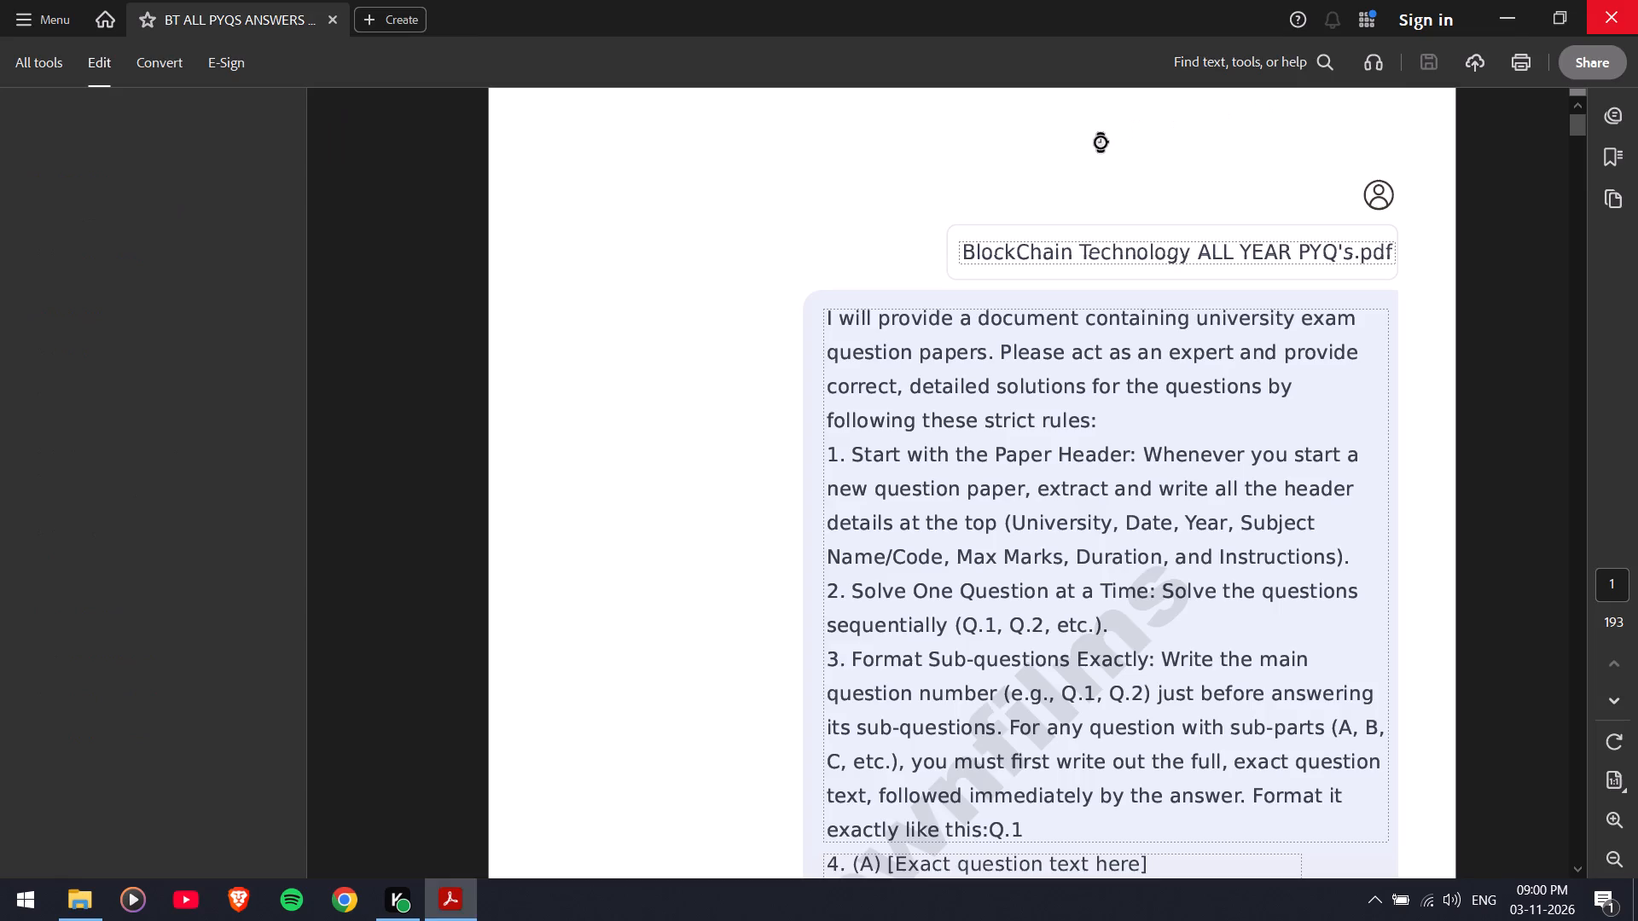
Open the CC ALL PYQS ANSWERS PDF from the PYQ'S folder.
double_click(1380, 200)
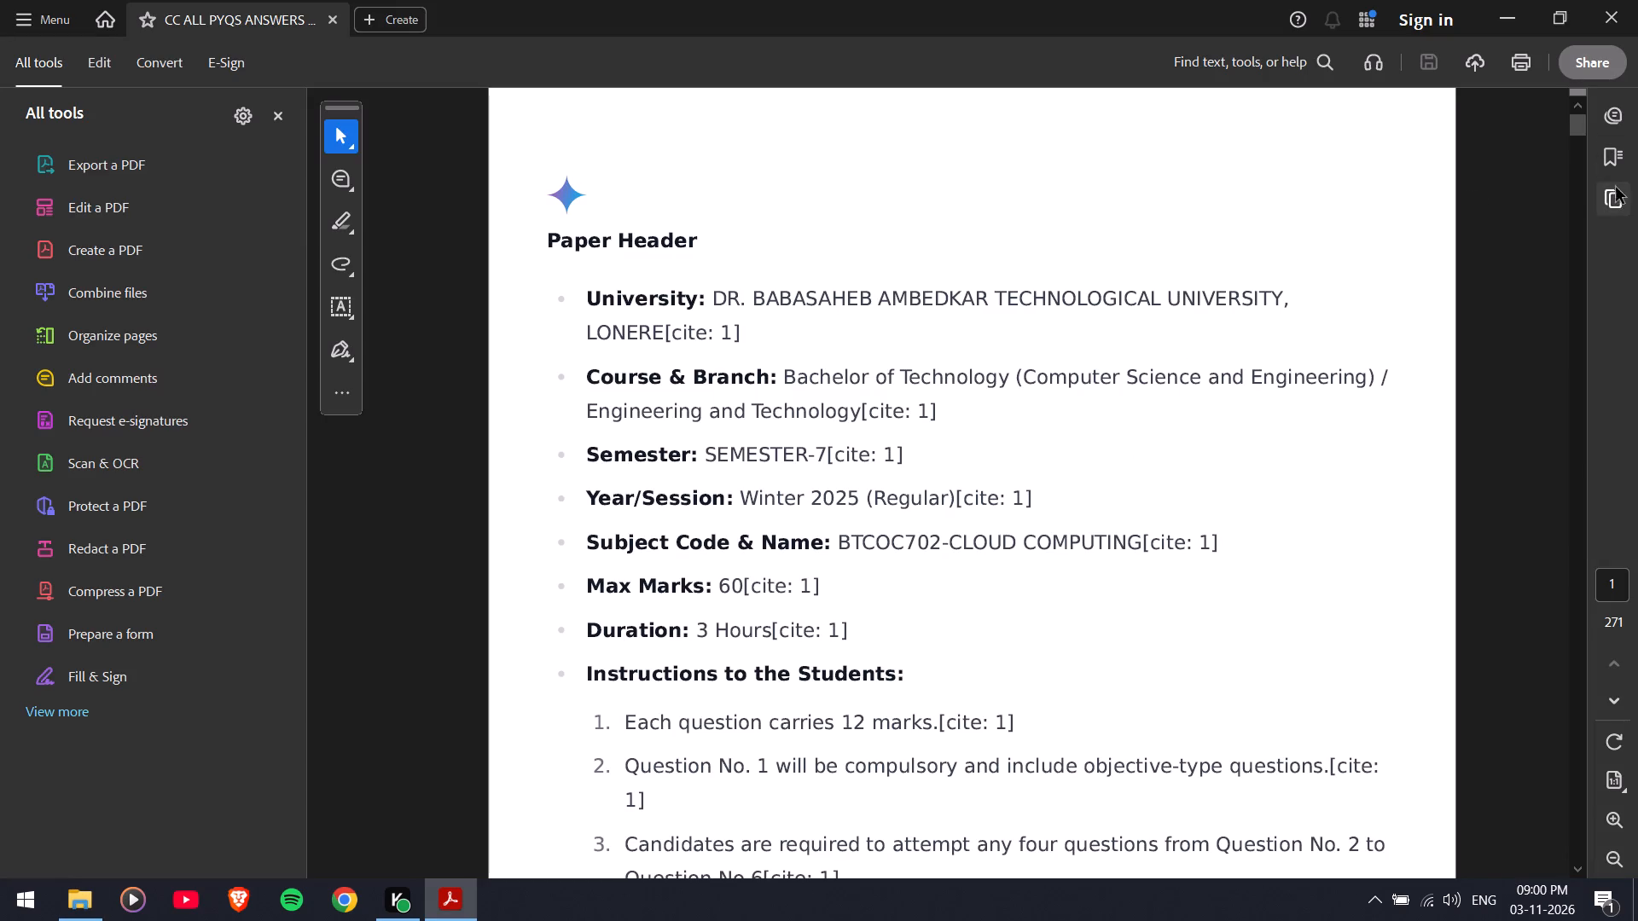
Examine the bookmark and the page thumbnails of the CC answers PDF from start to end for unwanted pages.
left_click(1623, 154)
left_click(1440, 175)
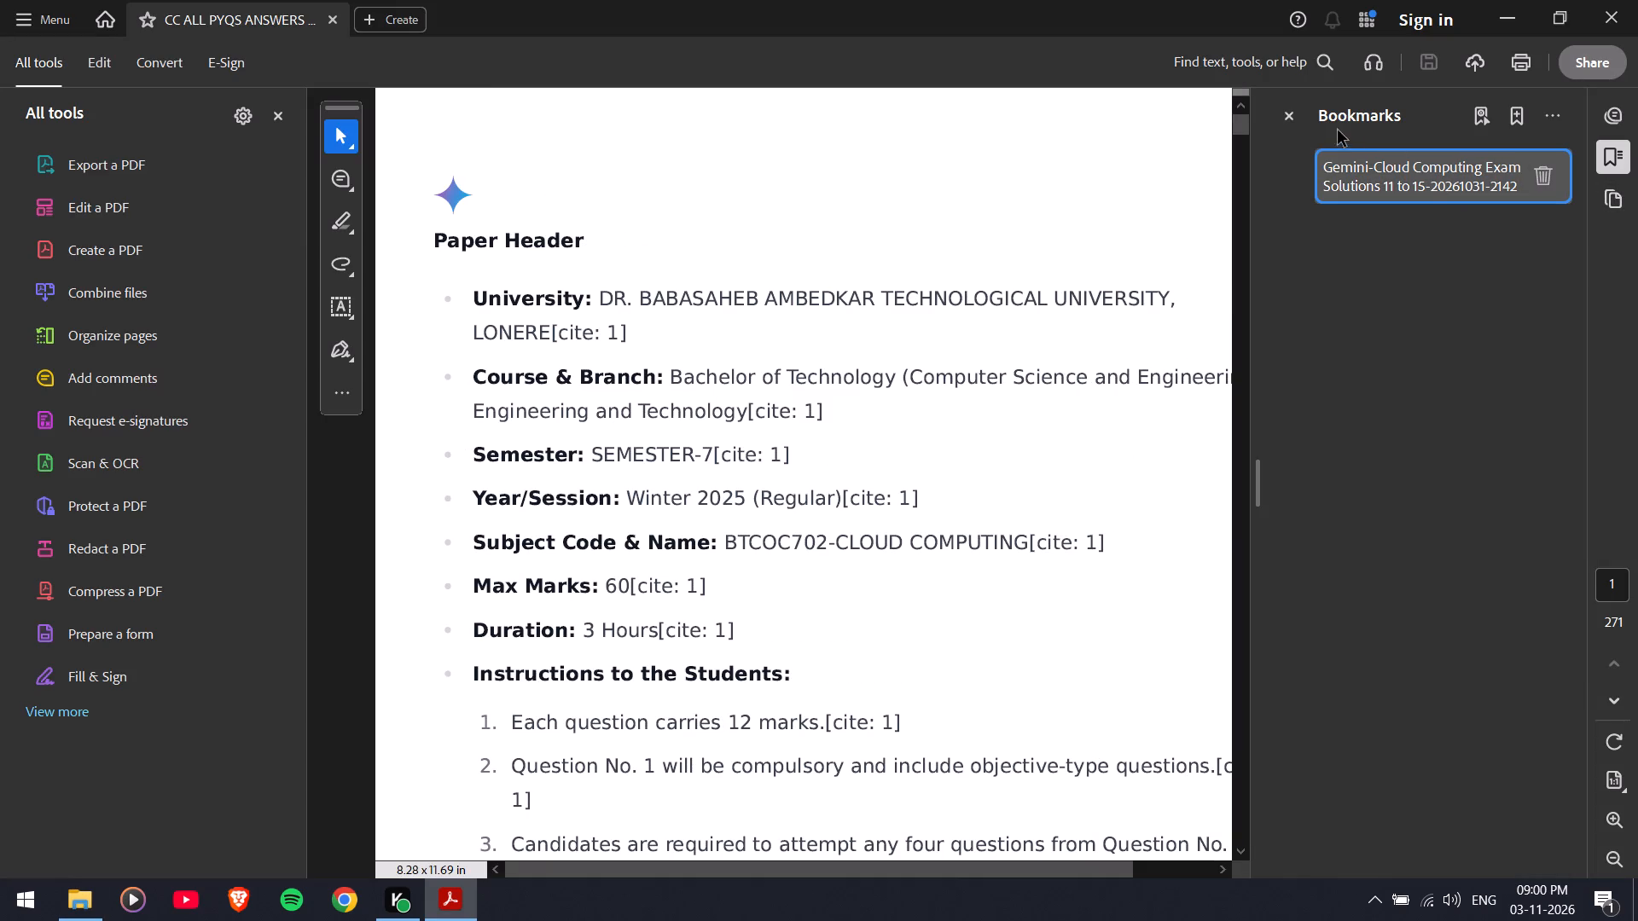
left_click(1294, 118)
left_click(1612, 200)
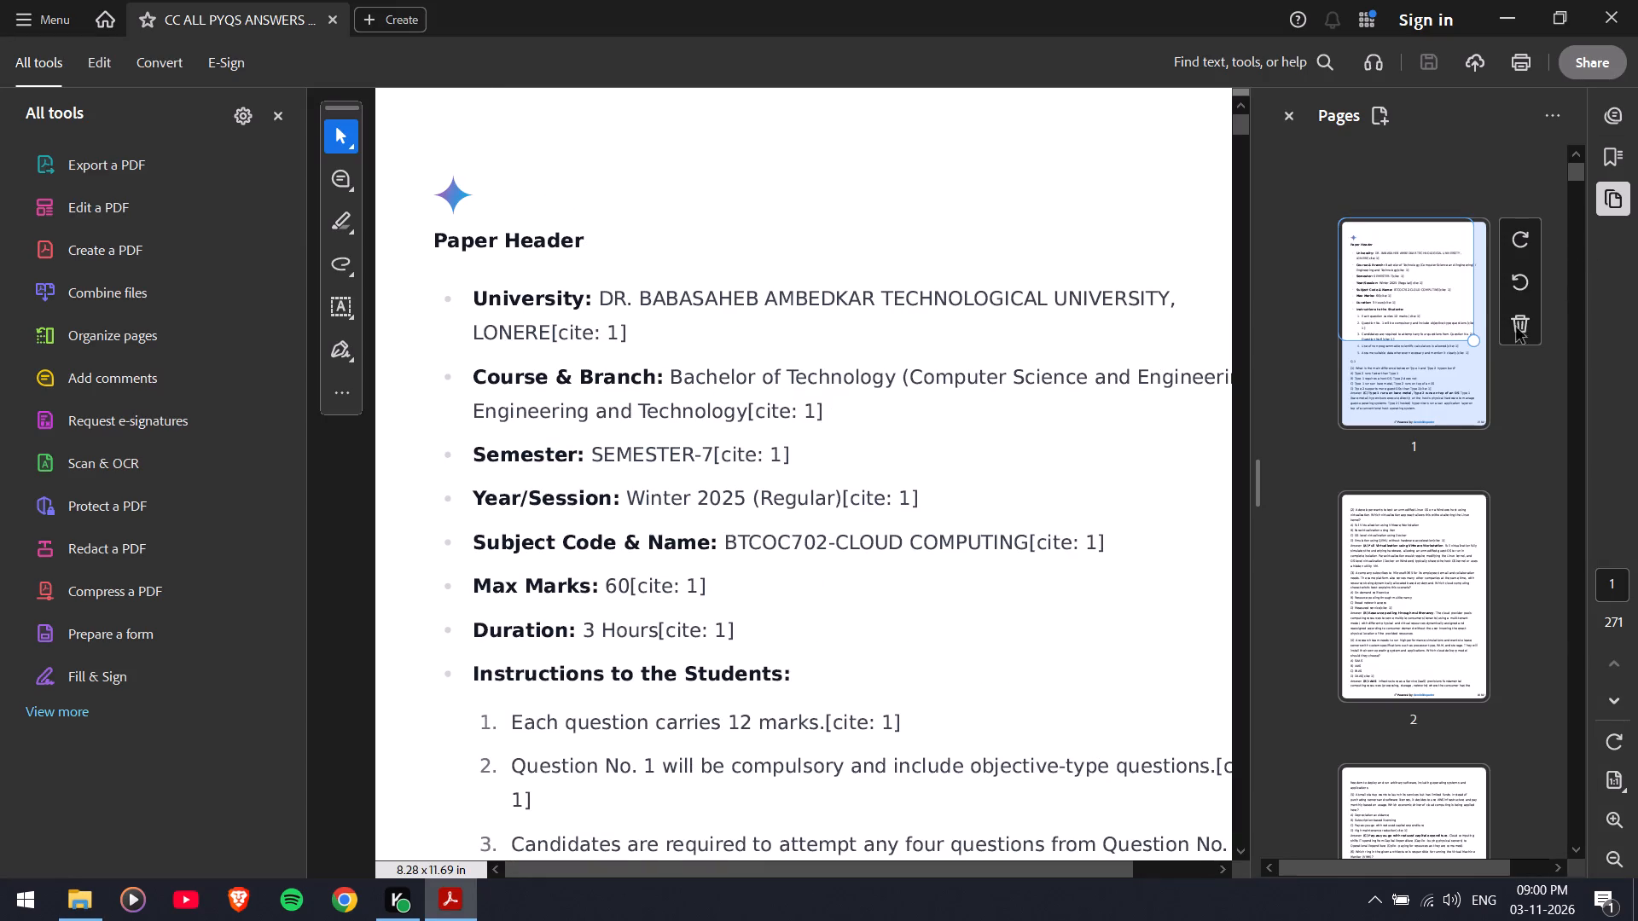
scroll(1432, 425, "up", 1)
scroll(1413, 449, "down", 18)
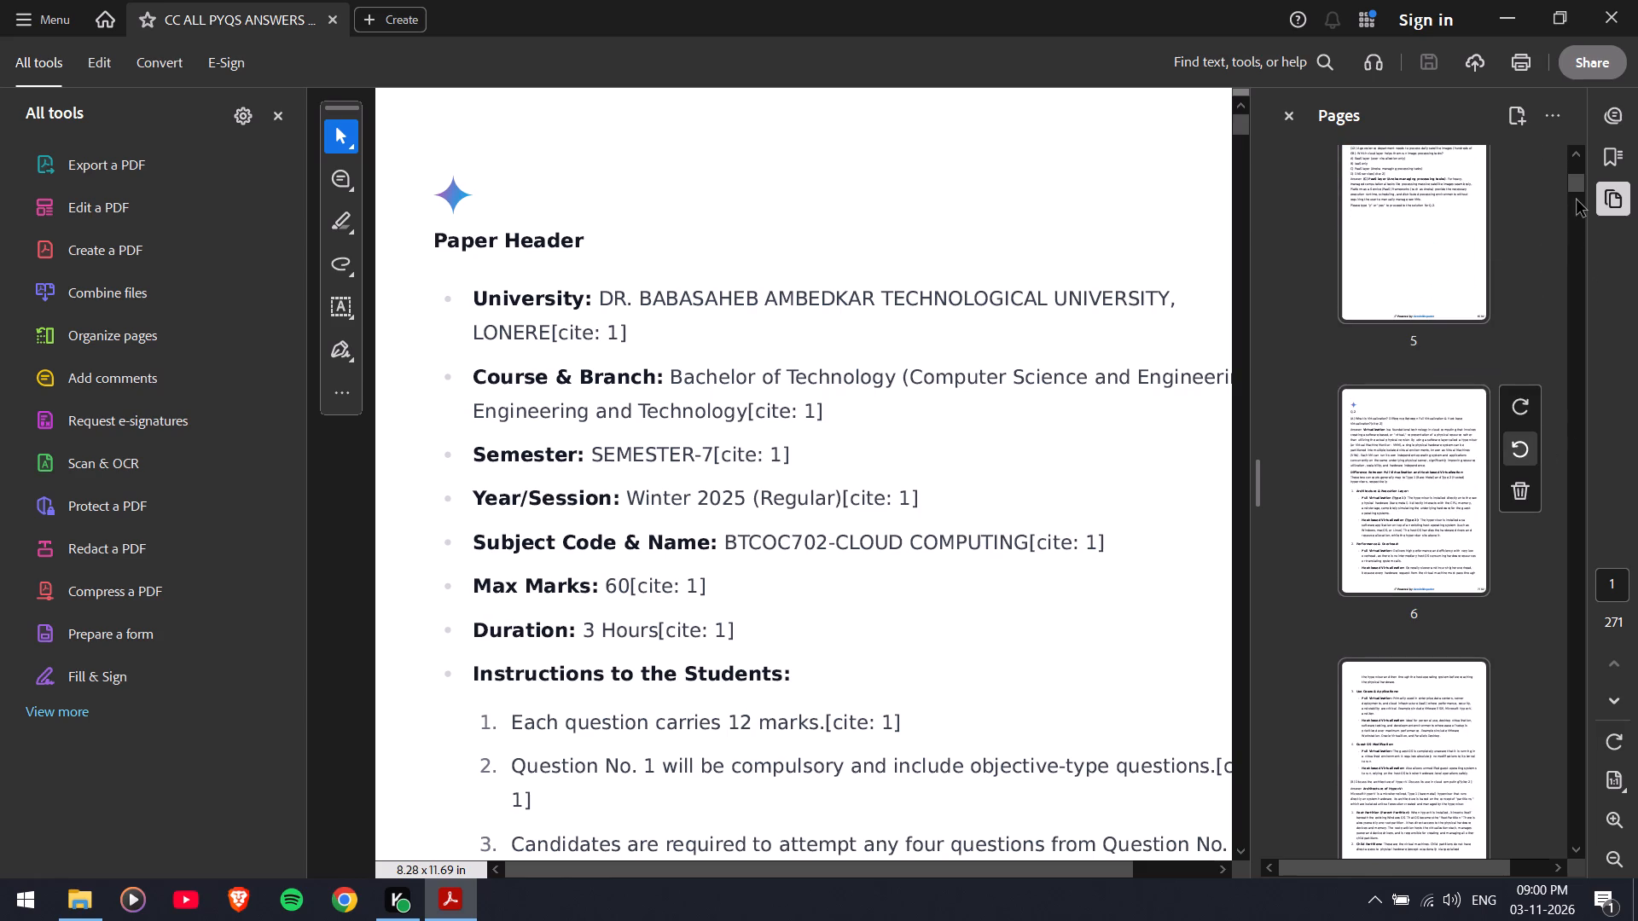
left_click_drag(1574, 186, 1583, 245)
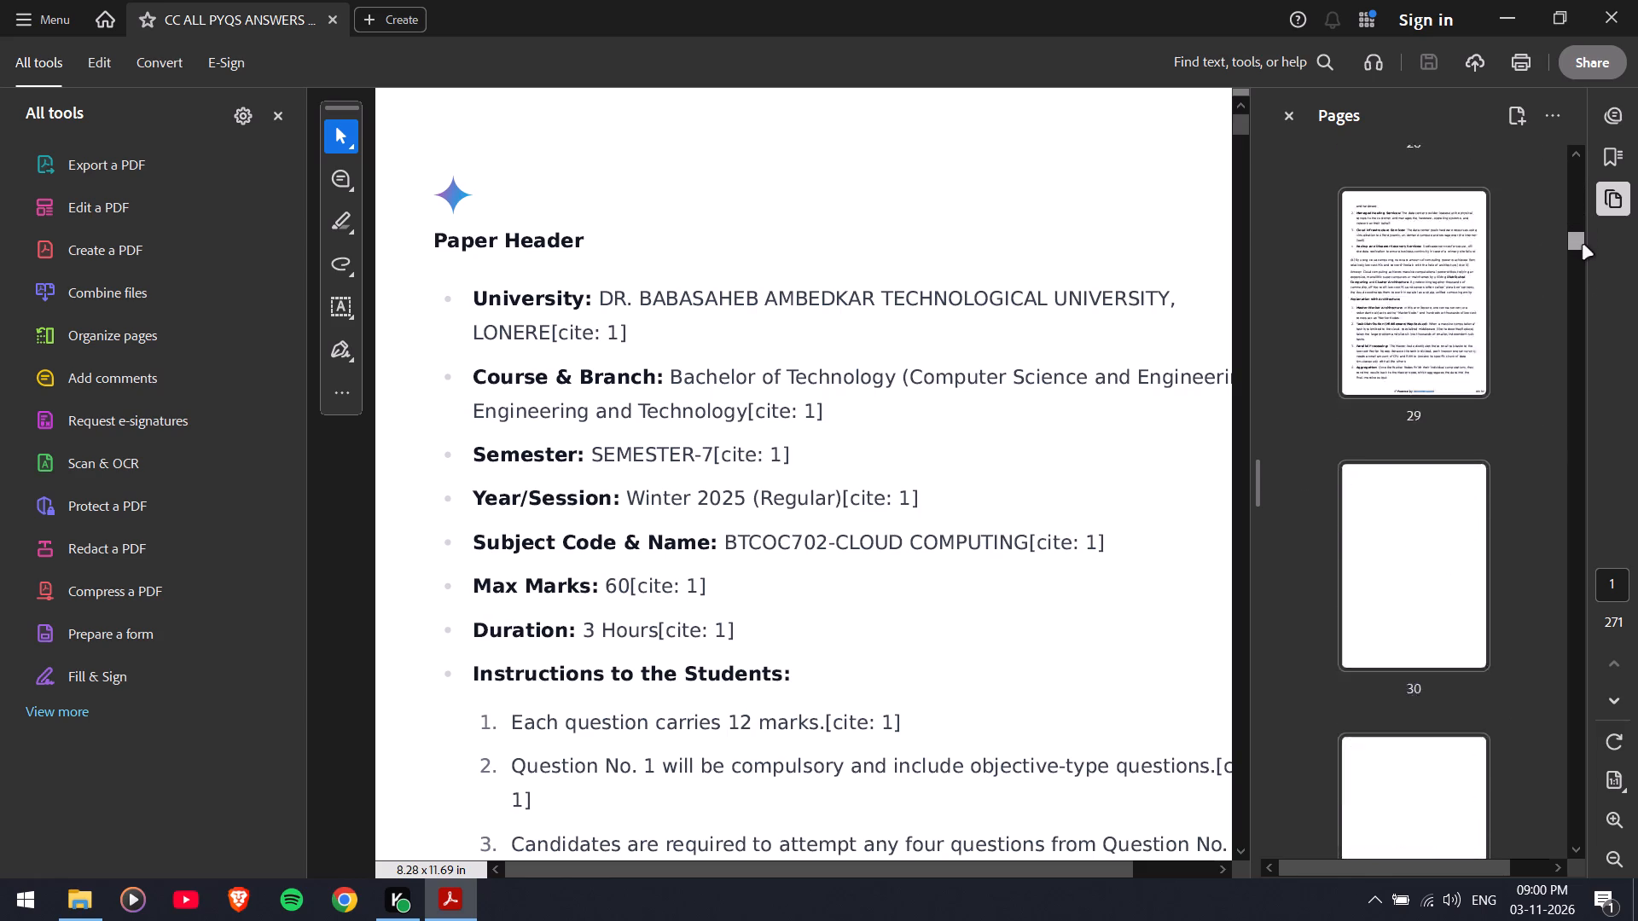
left_click_drag(1583, 245, 1577, 287)
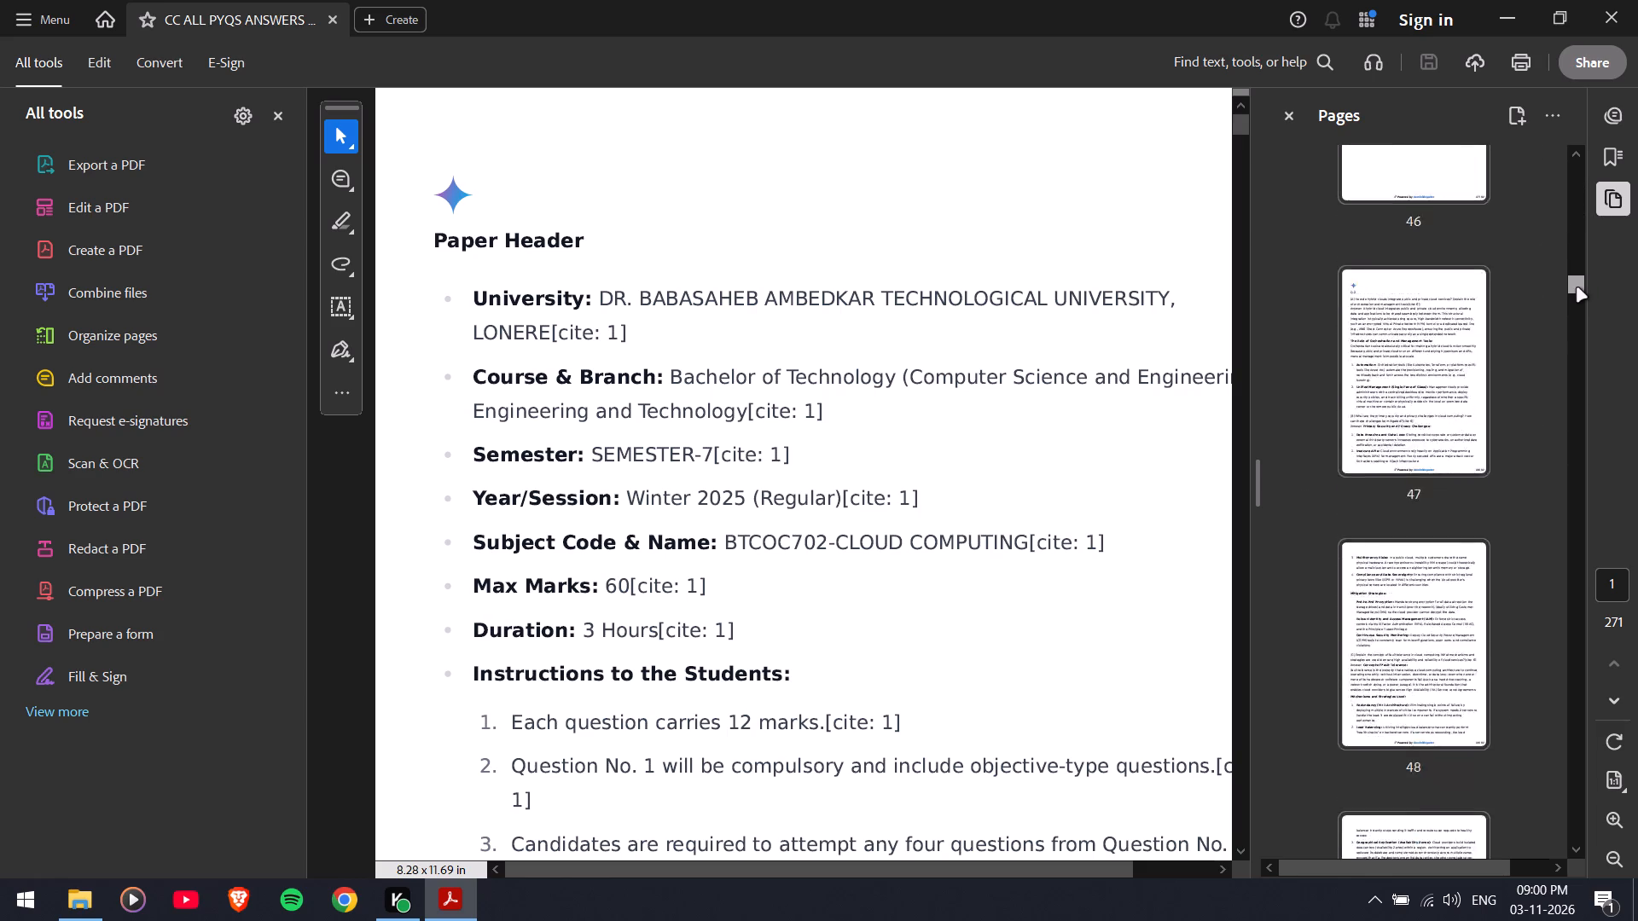
left_click_drag(1577, 287, 1577, 352)
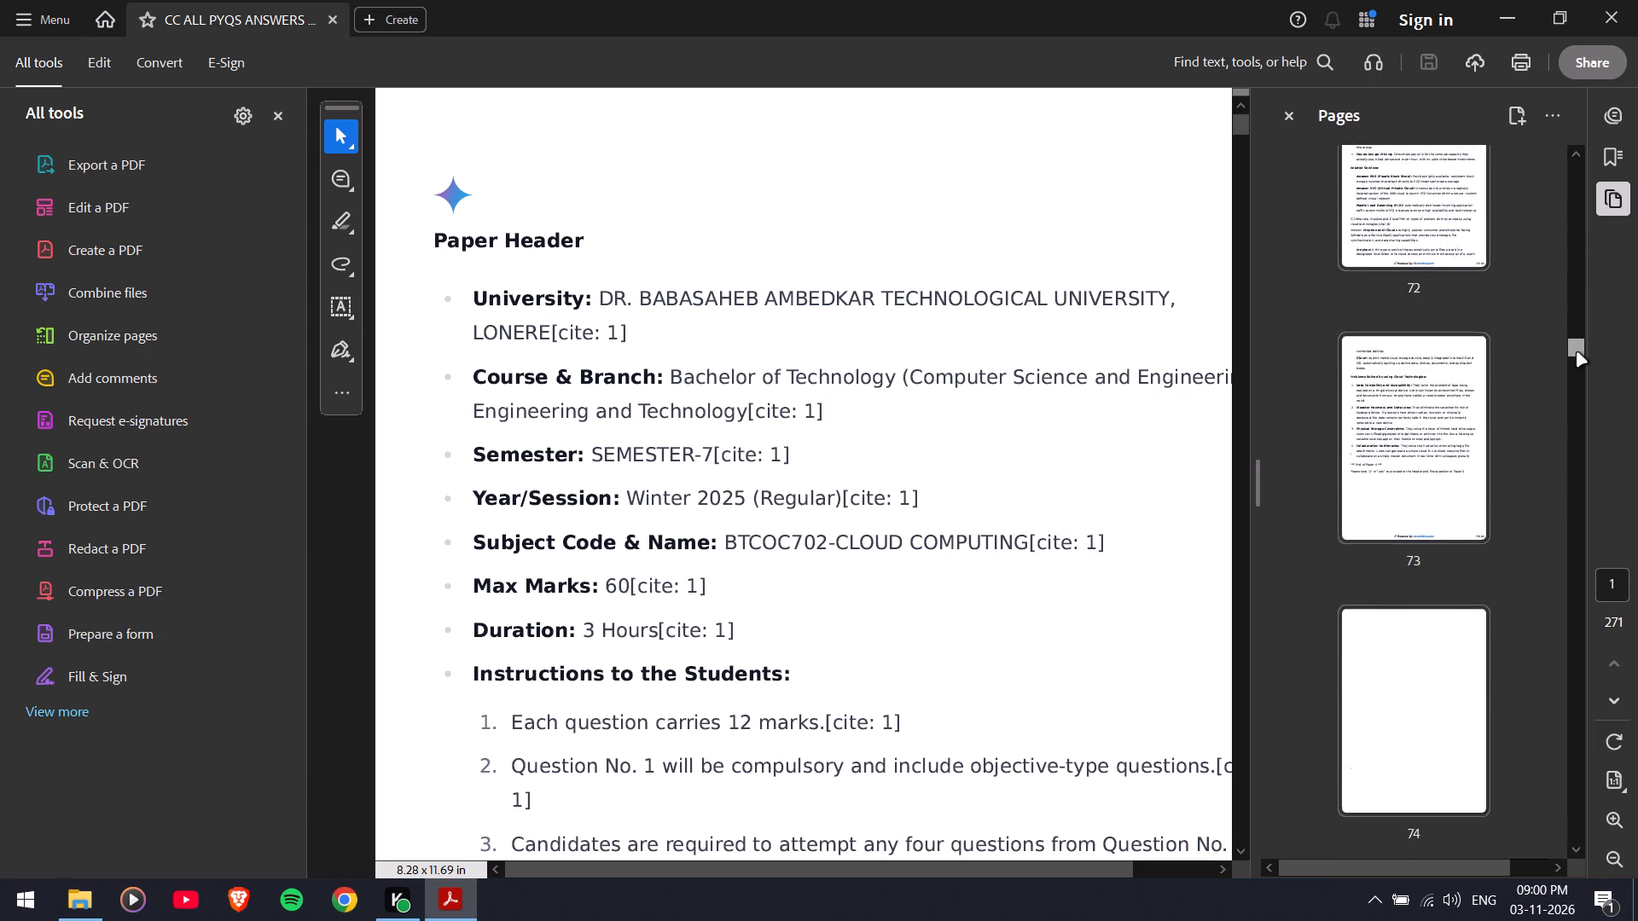
left_click_drag(1577, 352, 1579, 406)
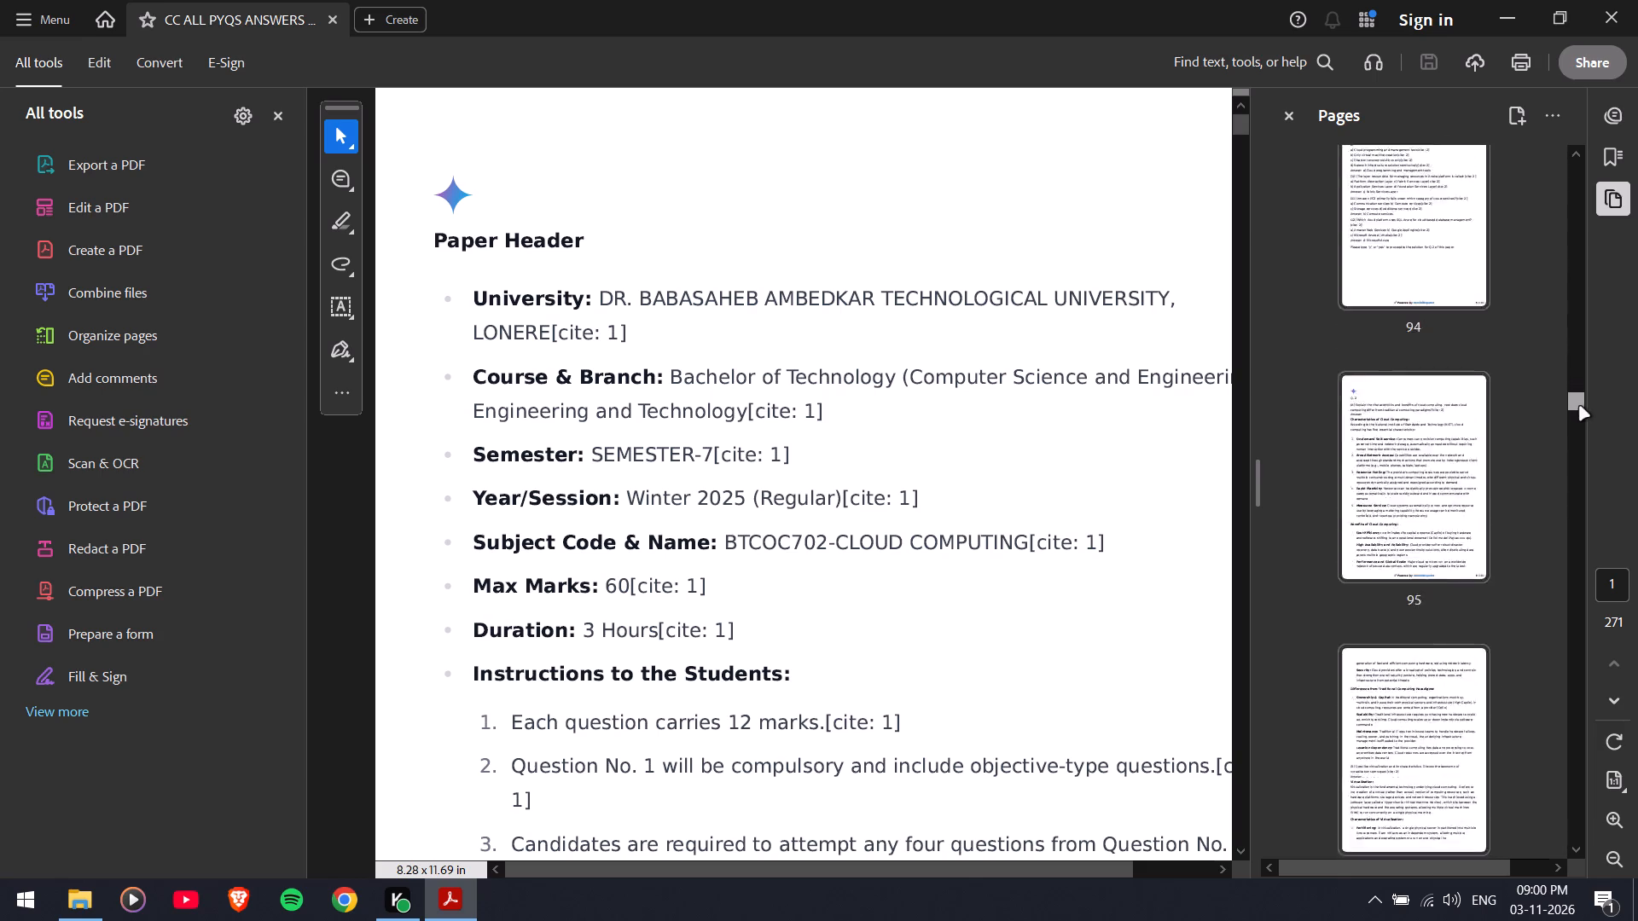
left_click_drag(1579, 406, 1580, 461)
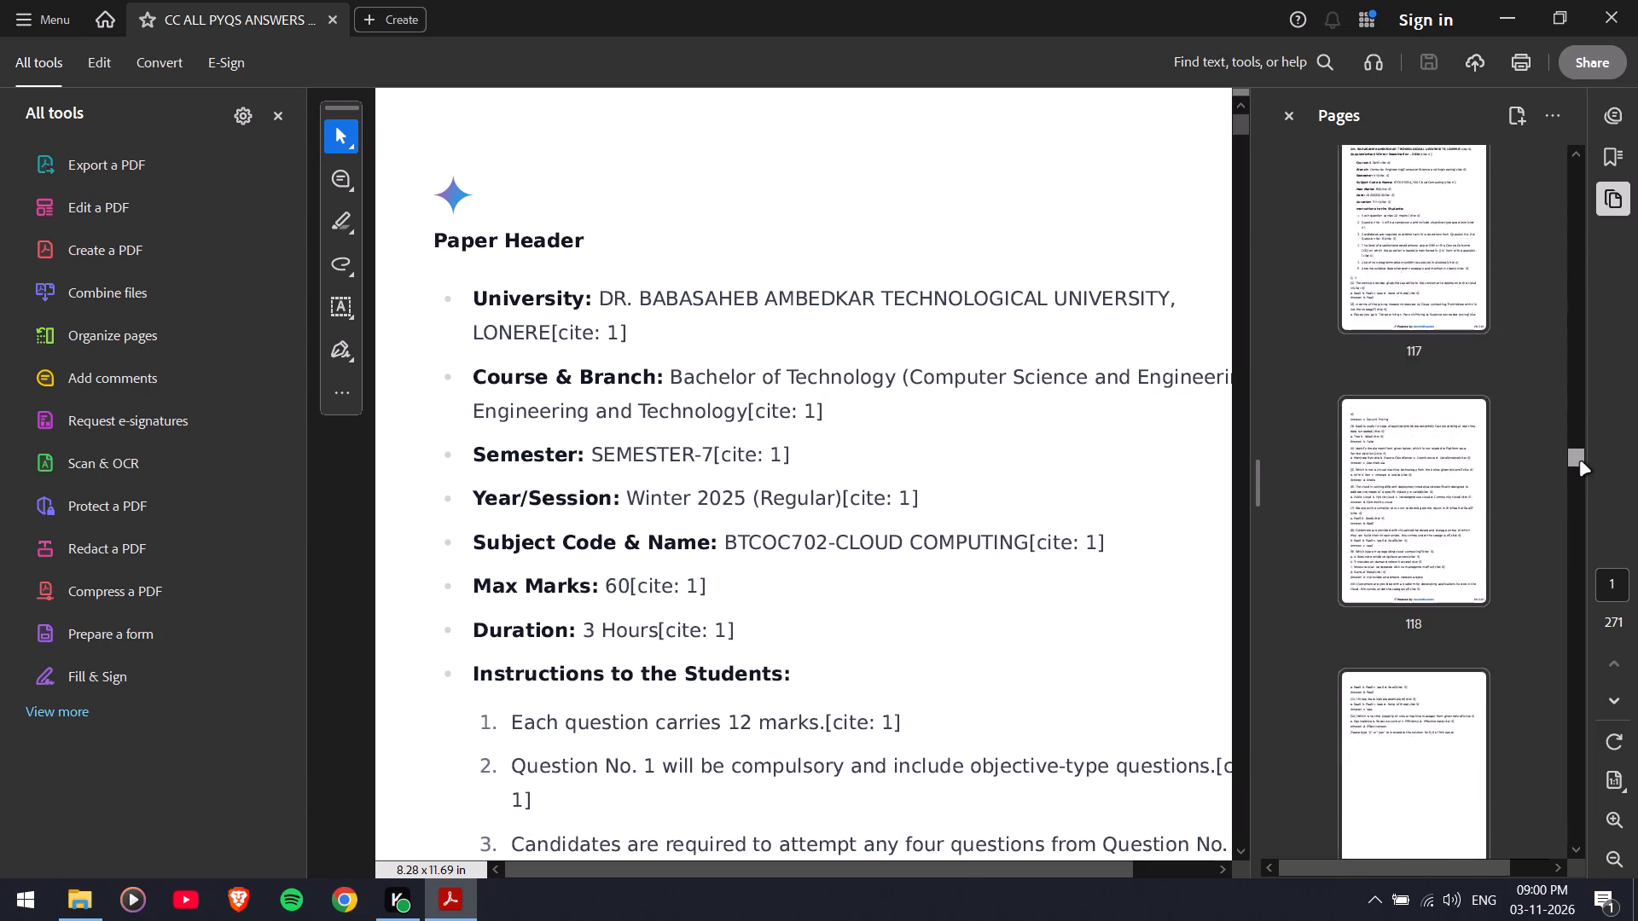
left_click_drag(1580, 461, 1579, 498)
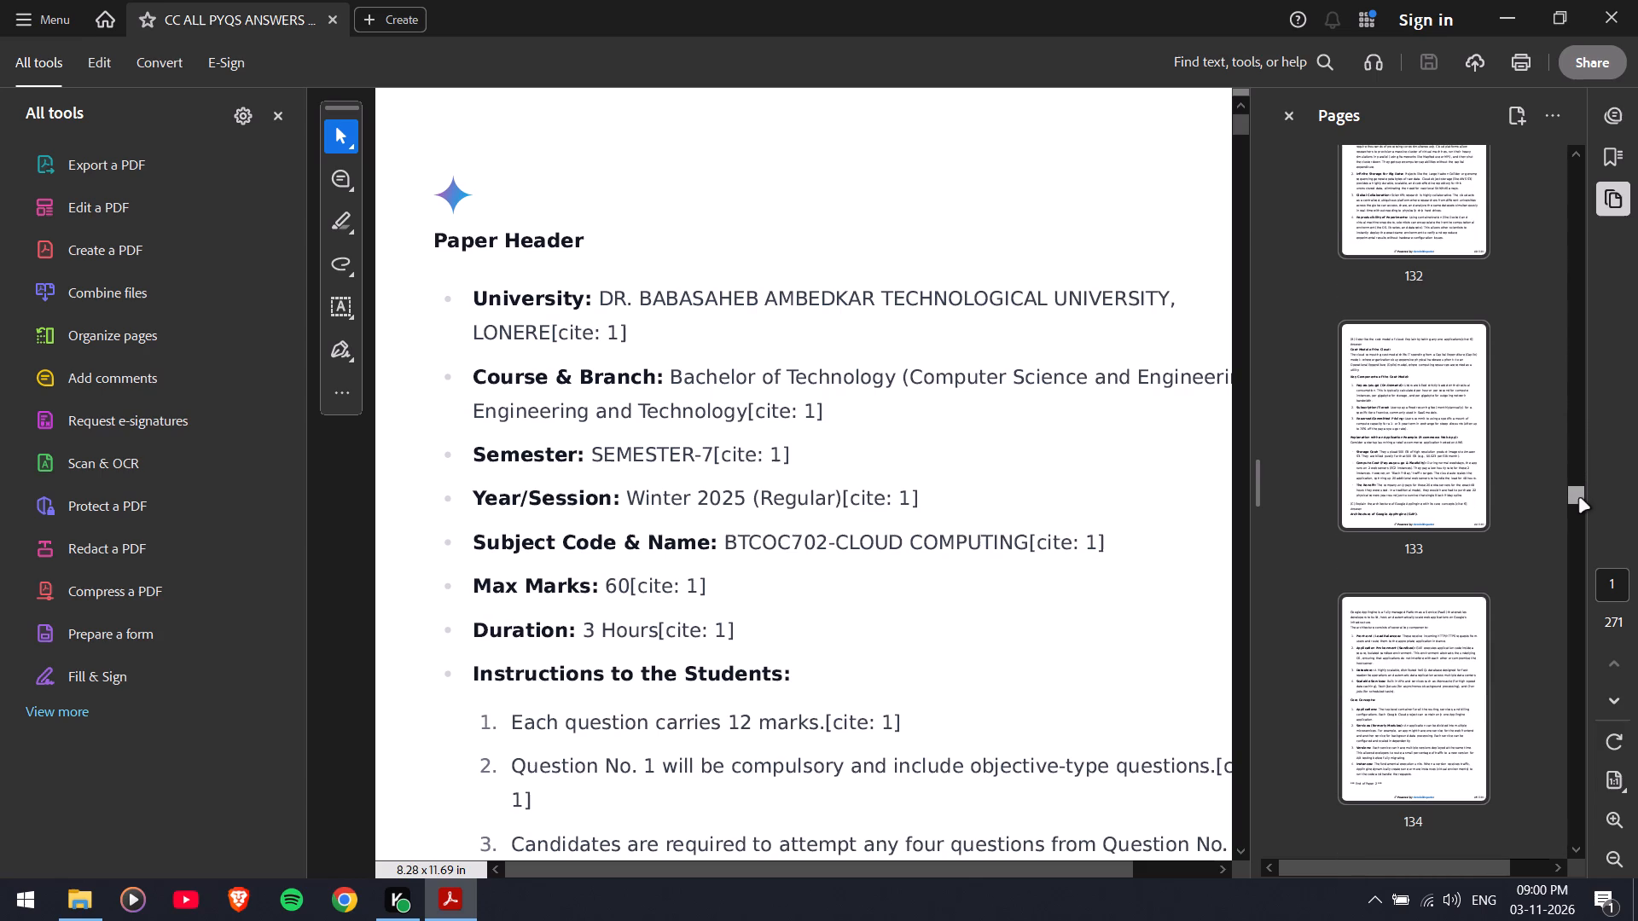
left_click_drag(1579, 498, 1585, 527)
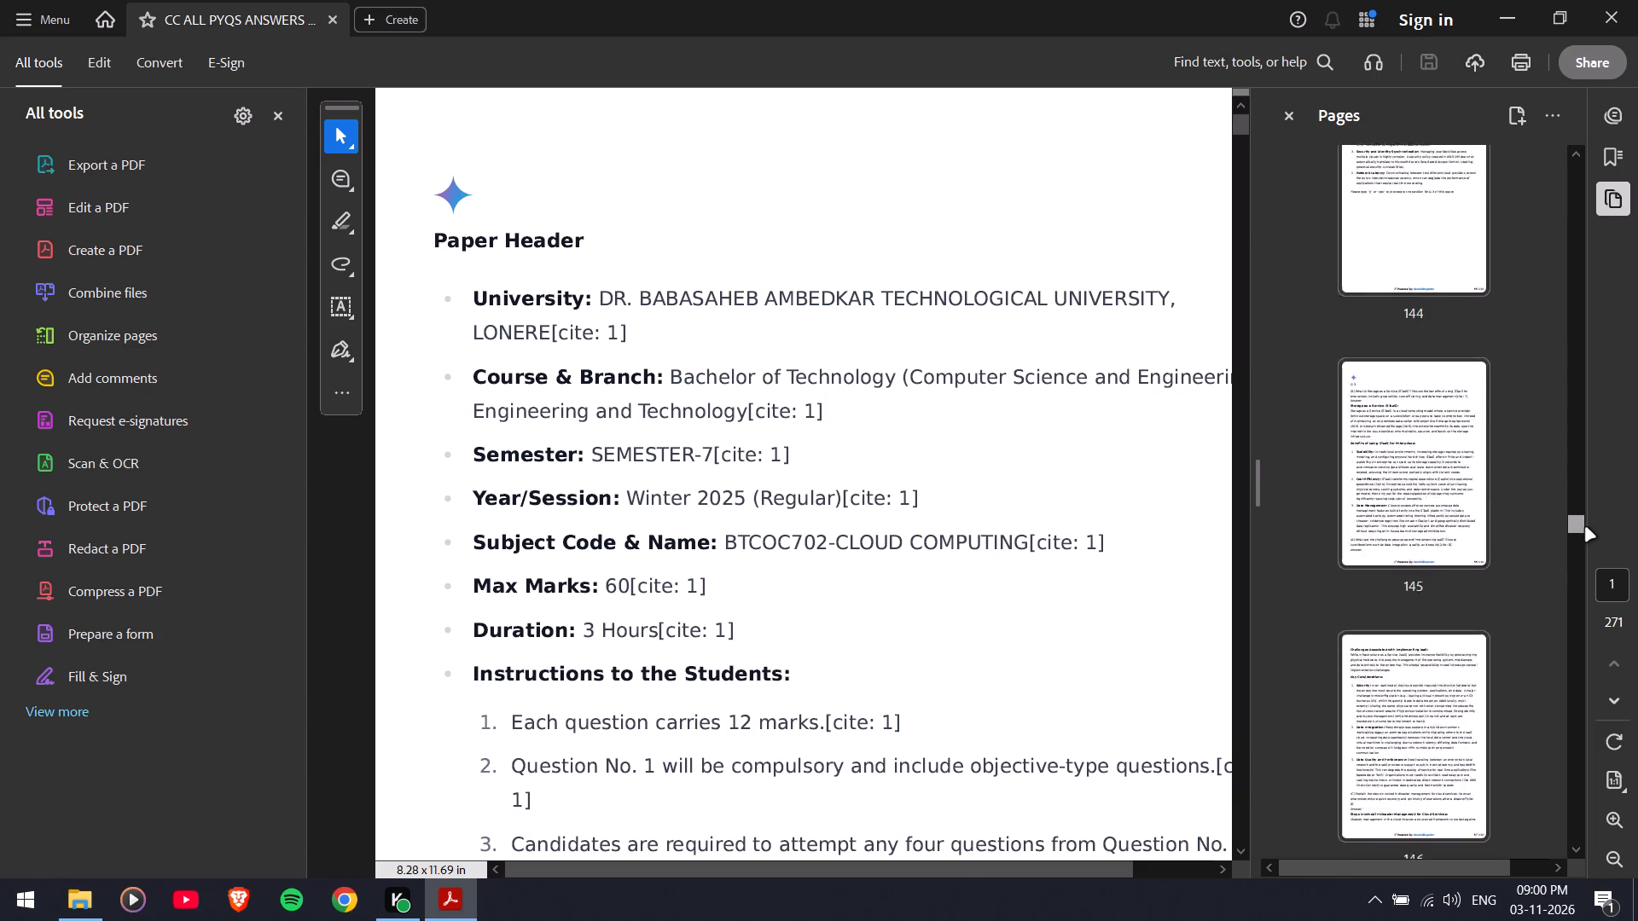
left_click_drag(1585, 527, 1588, 637)
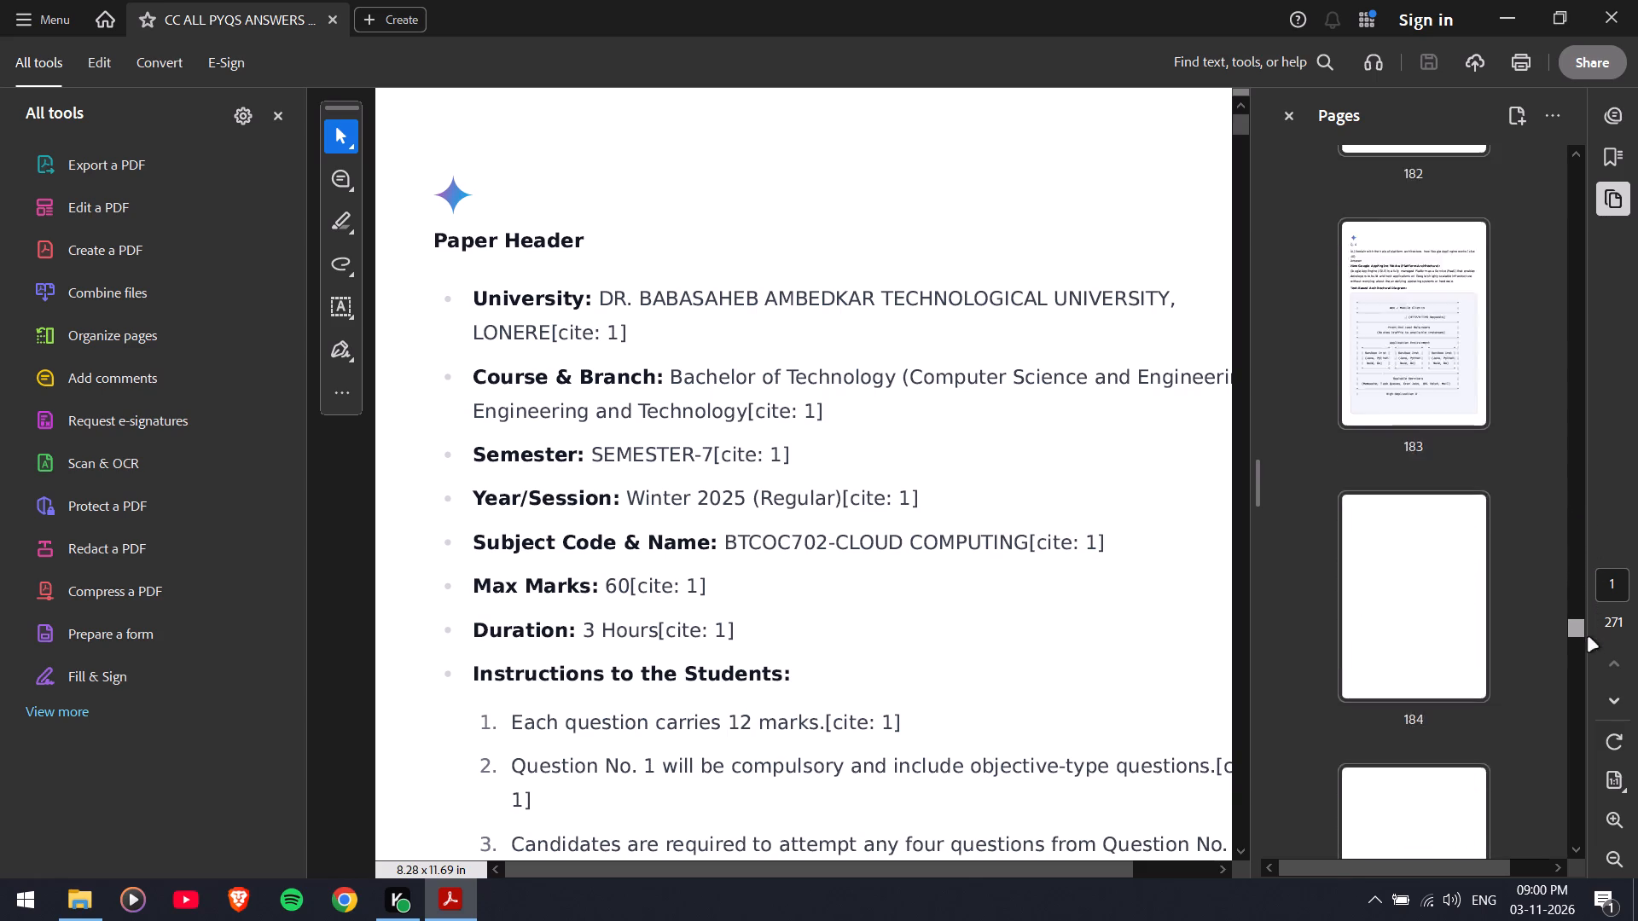
left_click_drag(1588, 637, 1583, 717)
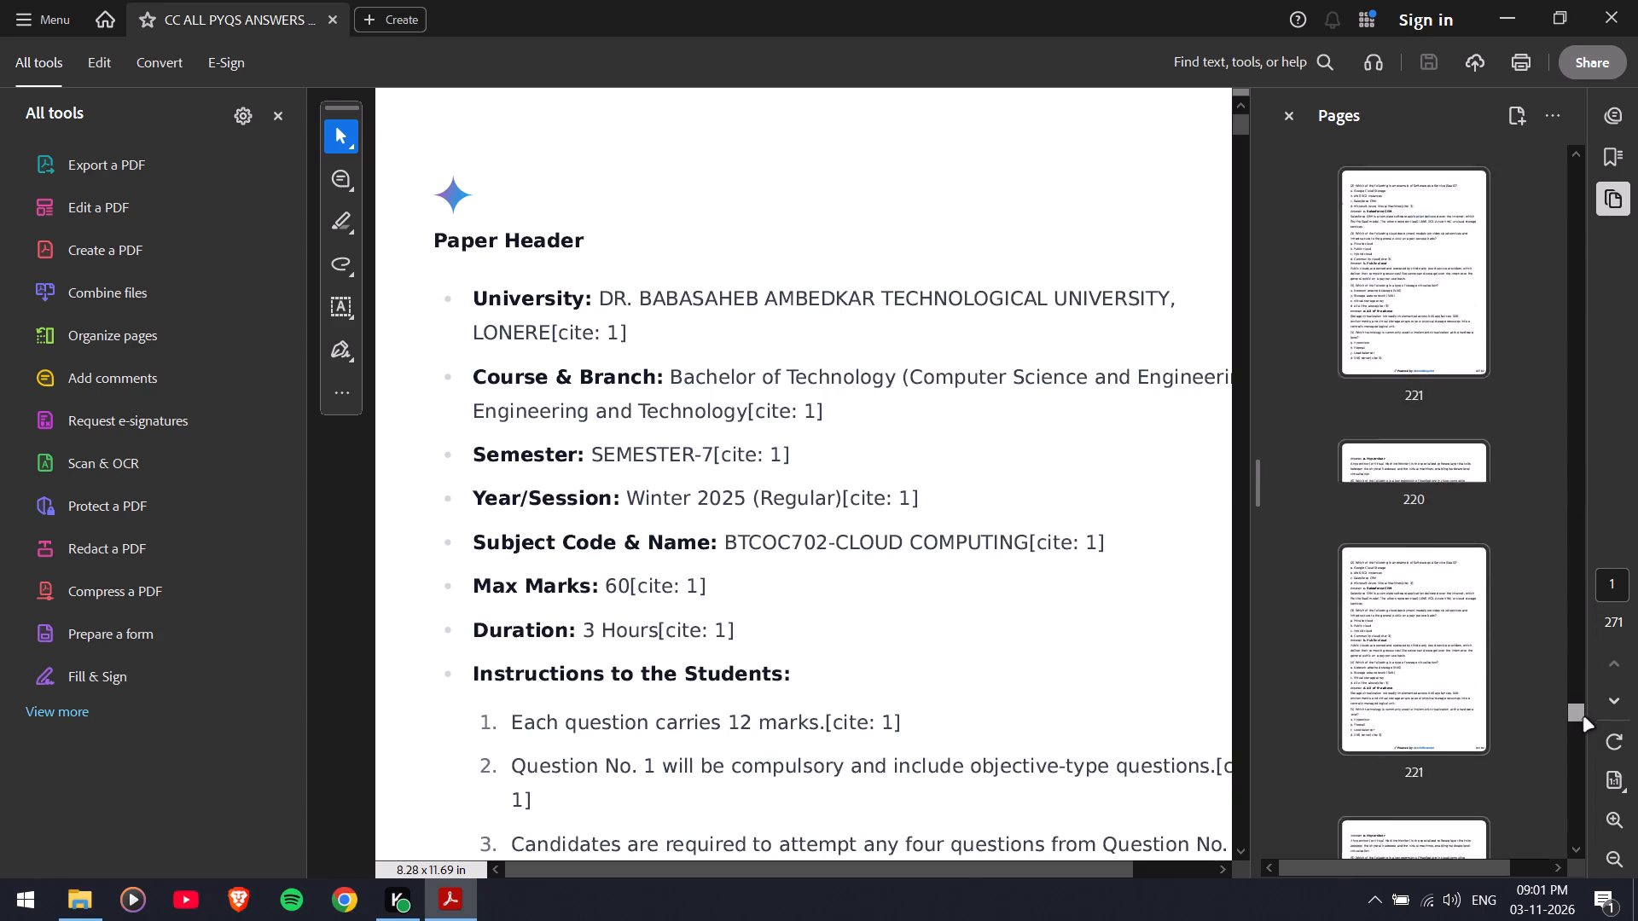
left_click_drag(1583, 717, 1587, 829)
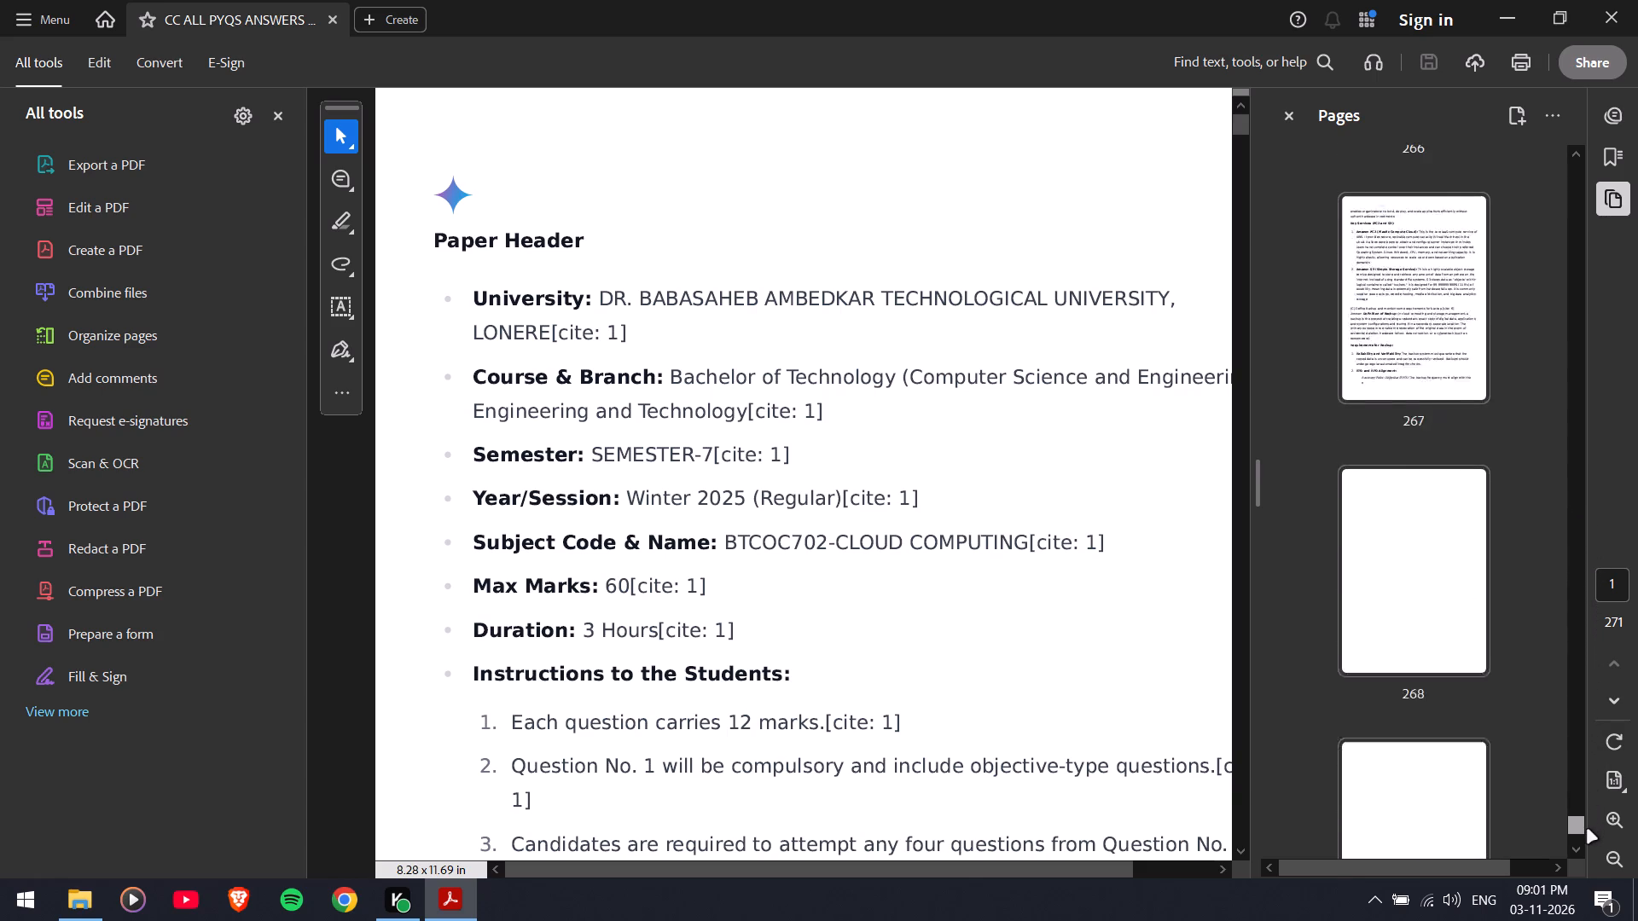
left_click_drag(1587, 829, 1581, 829)
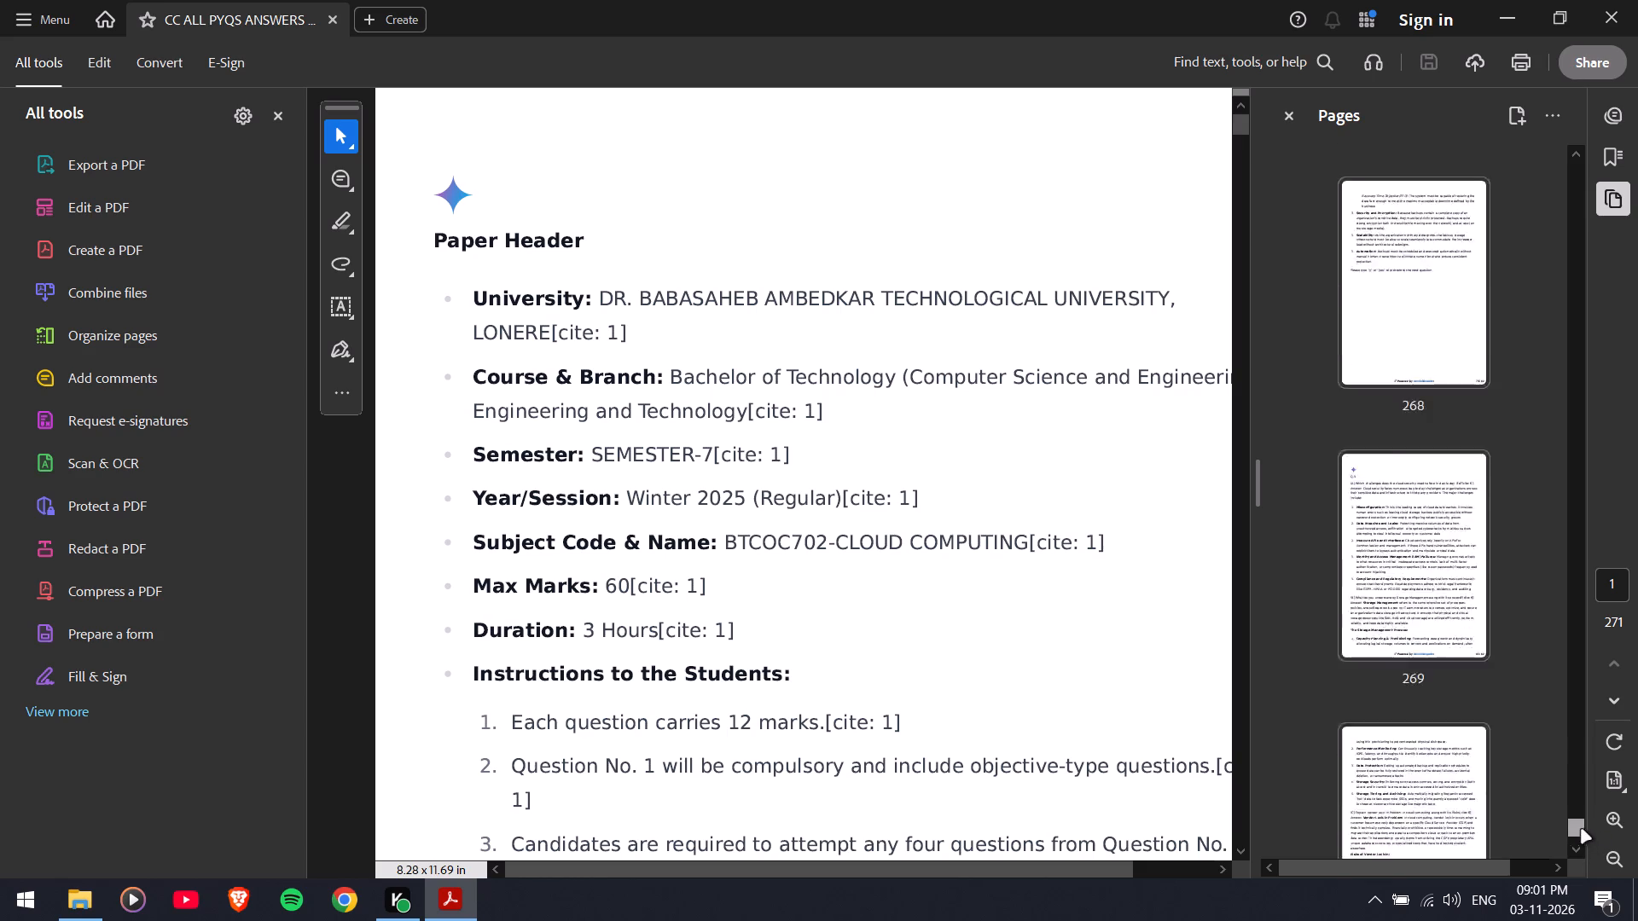
left_click_drag(1581, 829, 1571, 779)
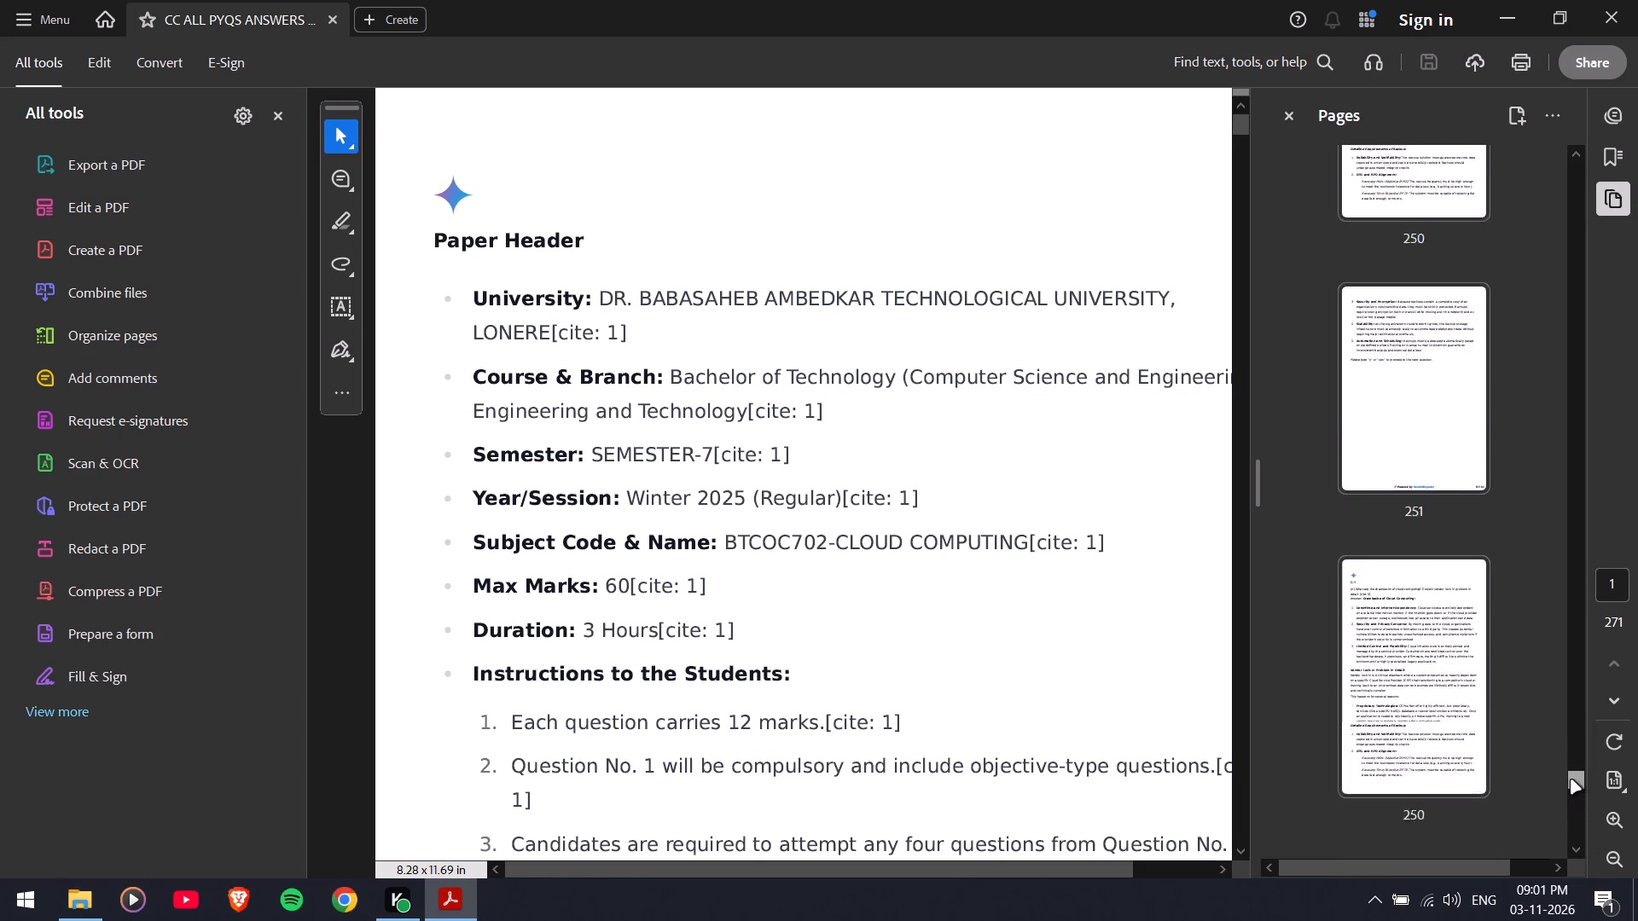
left_click_drag(1571, 779, 1547, 696)
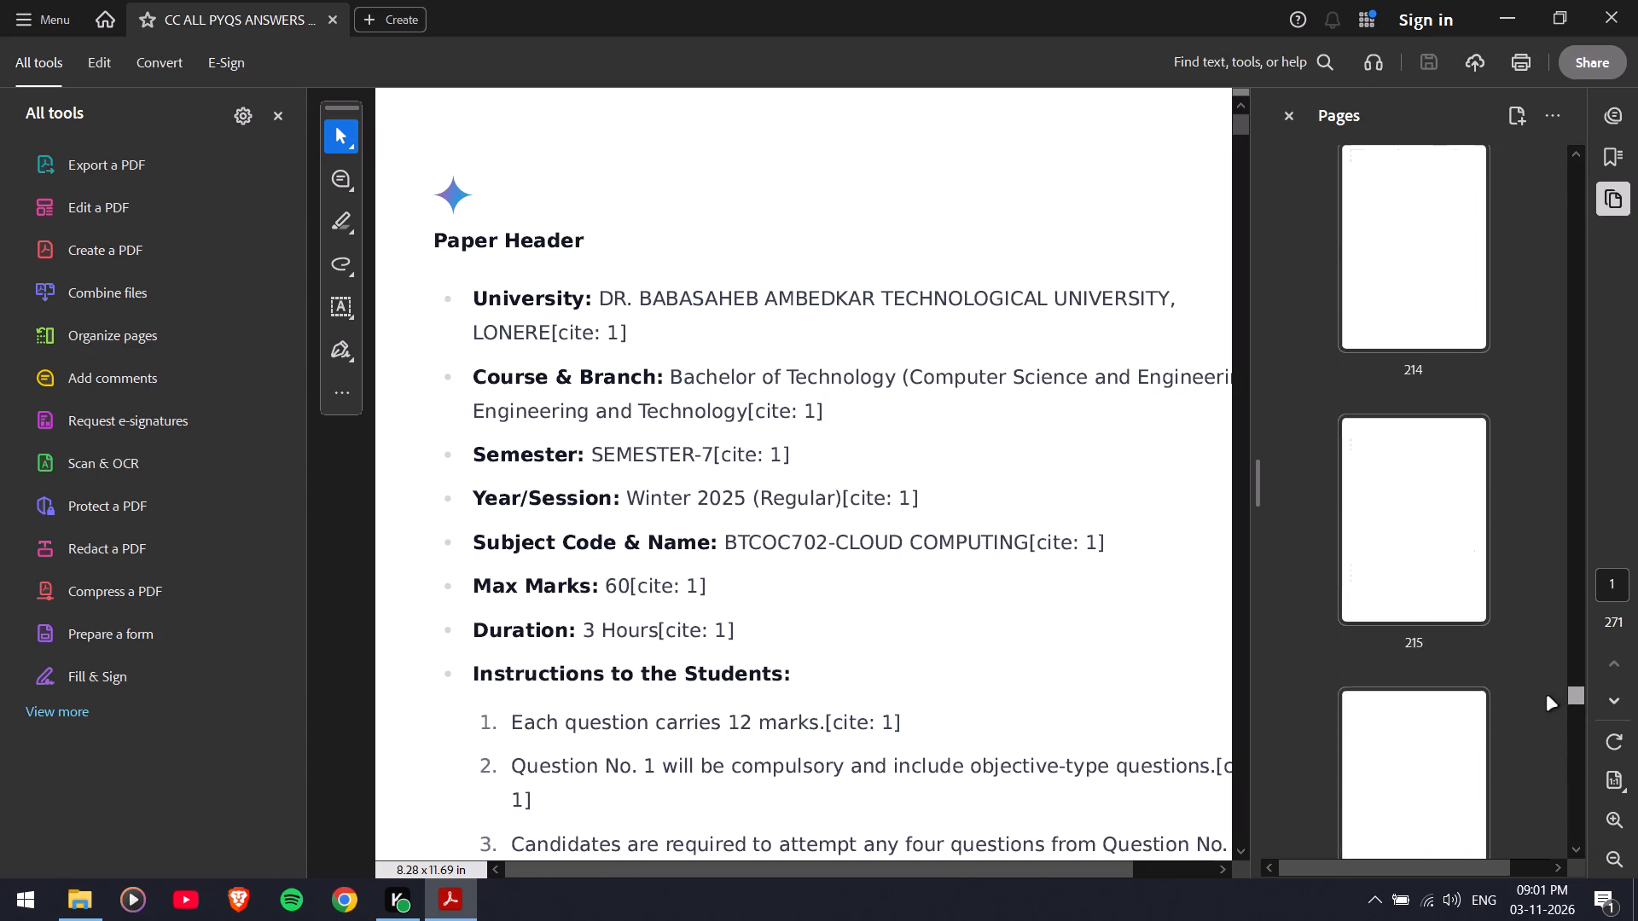
left_click_drag(1547, 696, 1536, 627)
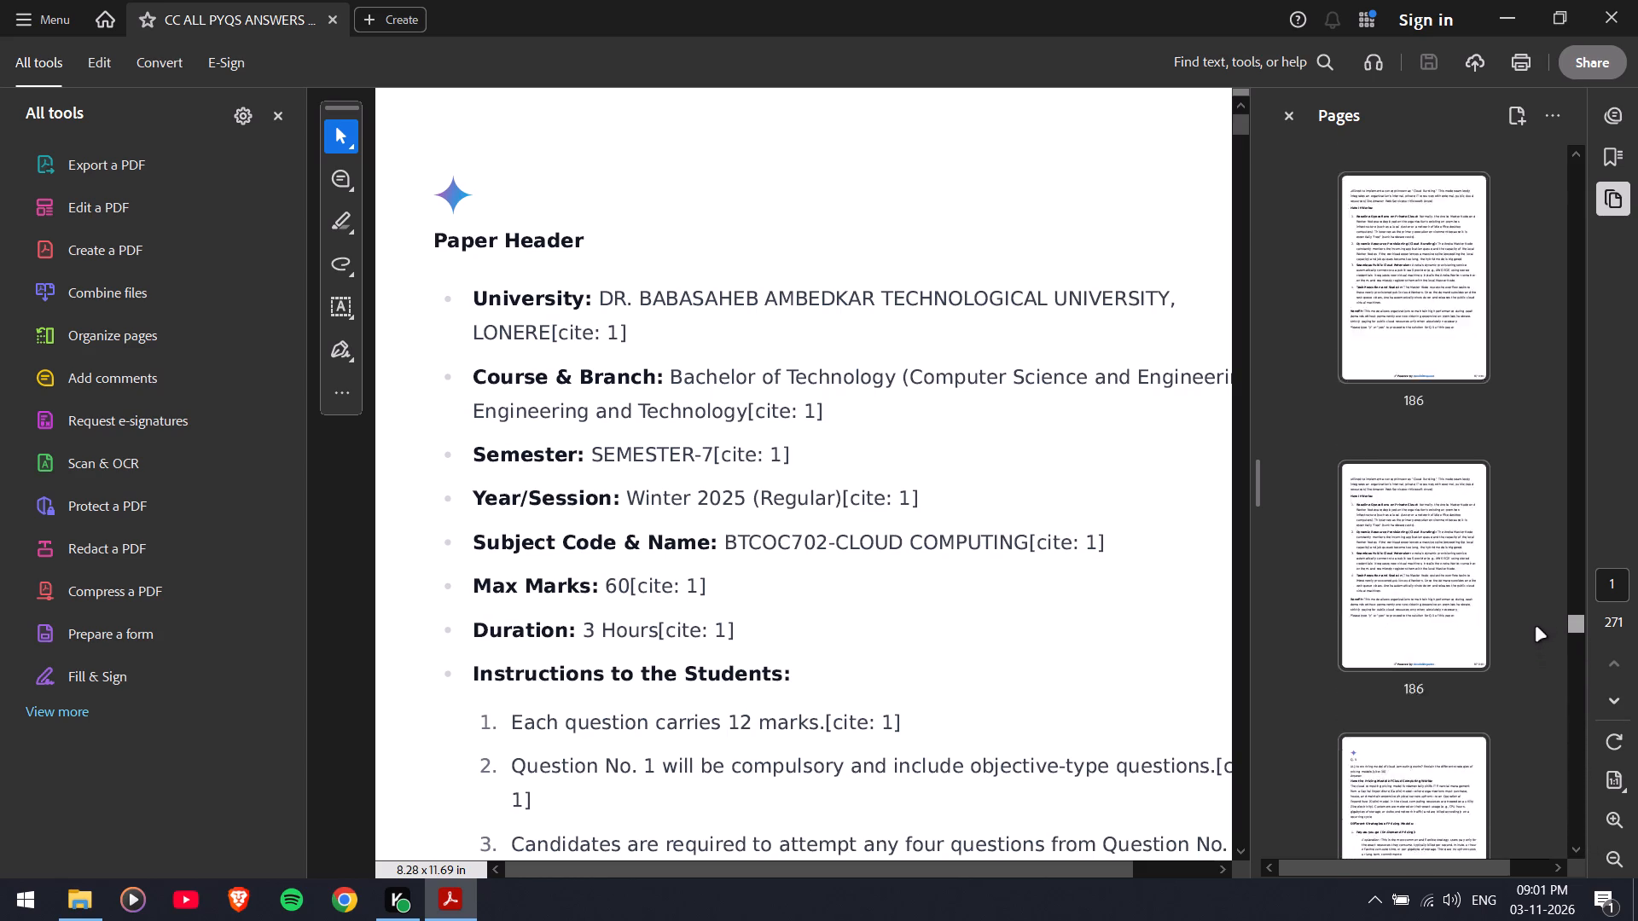
left_click_drag(1536, 627, 1528, 507)
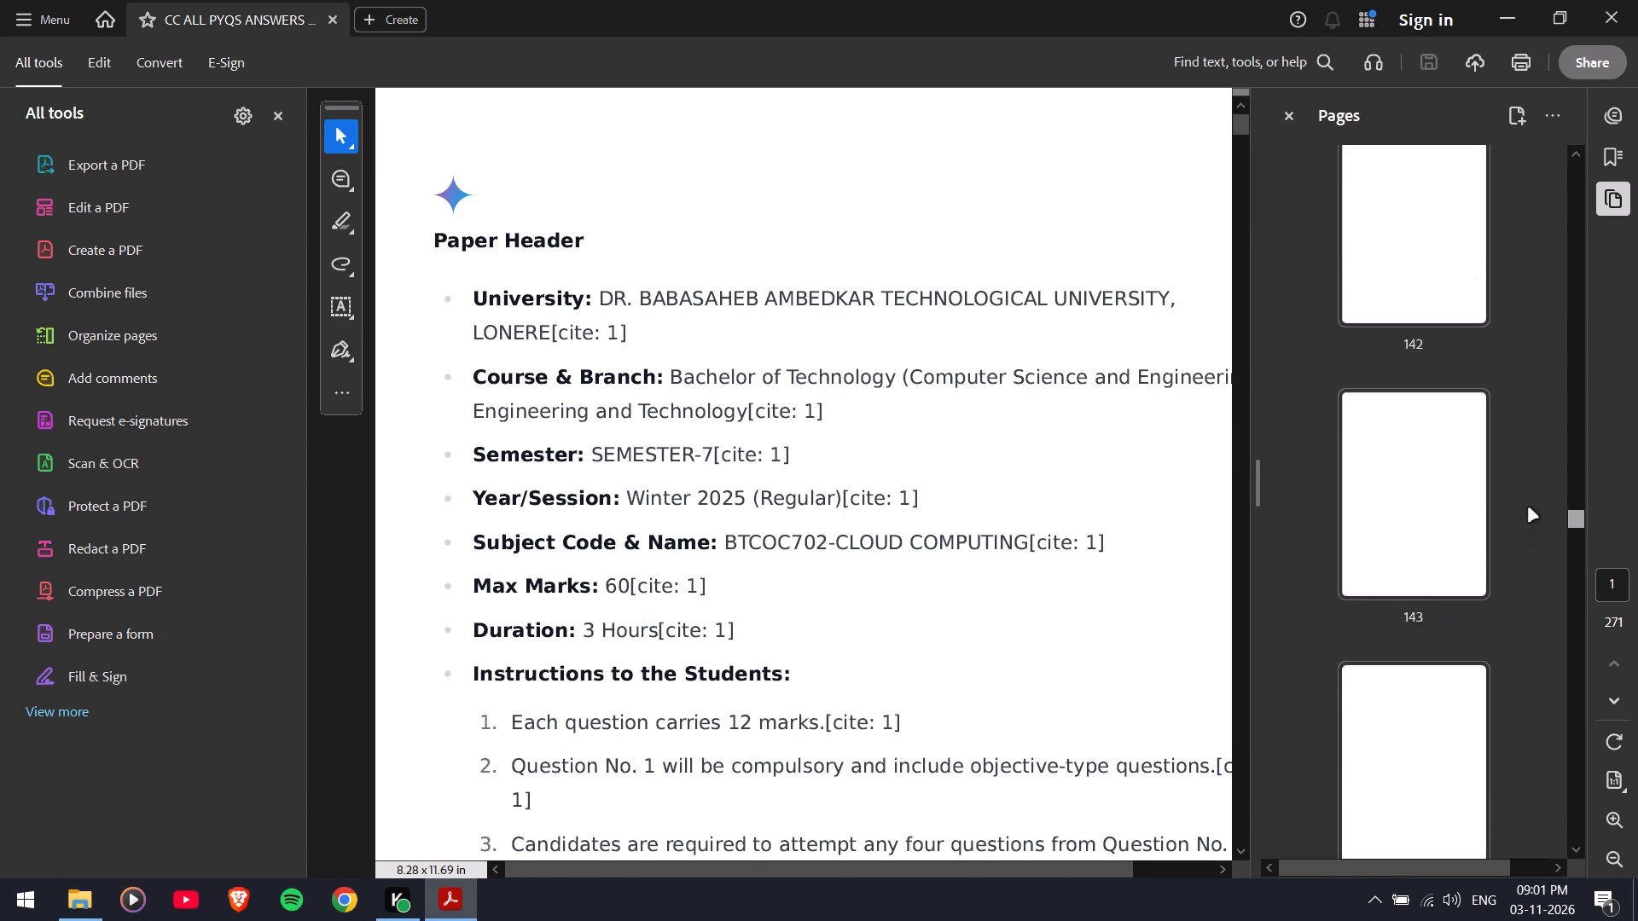
left_click_drag(1528, 507, 1510, 445)
Save a copy of the CC ALL PYQS ANSWERS PDF into the Music folder under its existing name.
left_click(864, 582)
key("ctrl+shift+s")
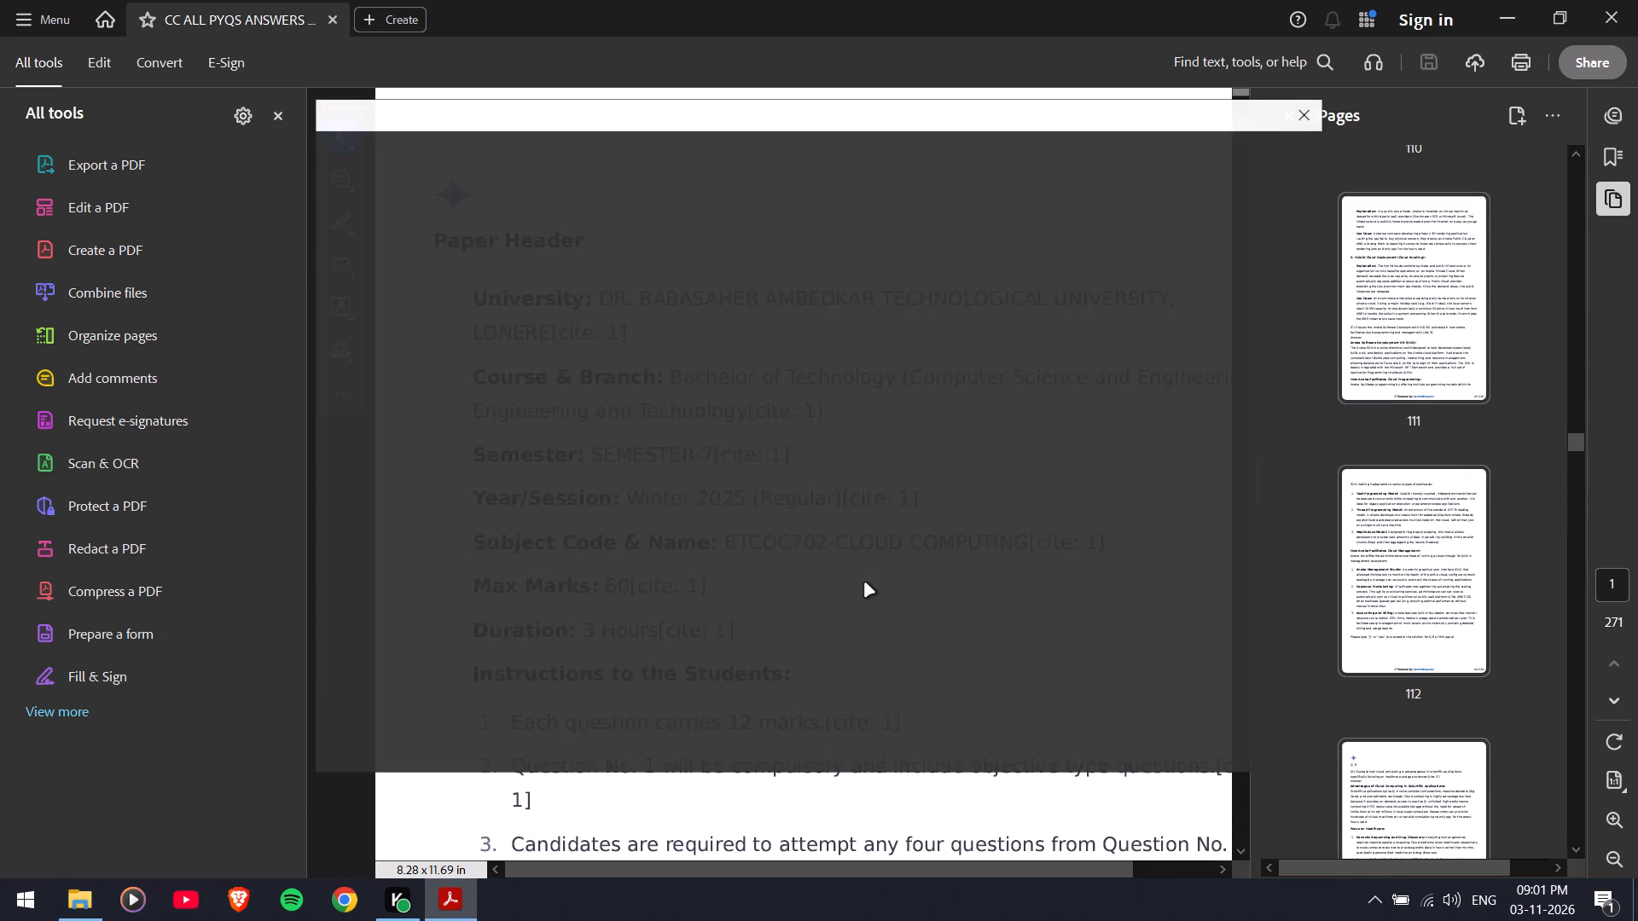
left_click(644, 446)
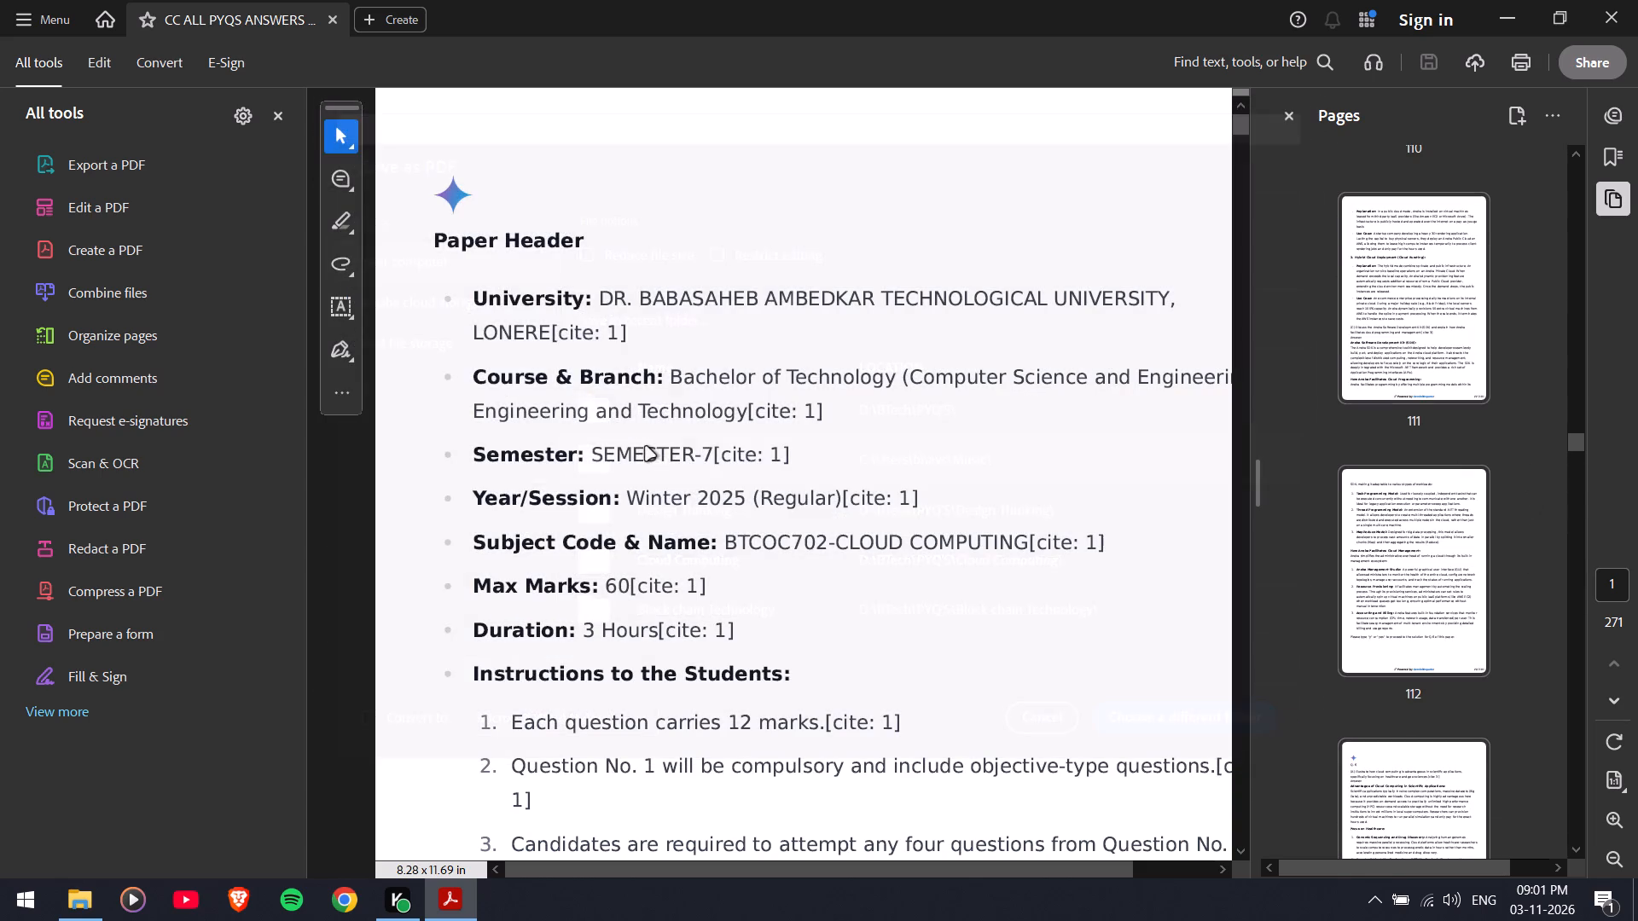
key("Return")
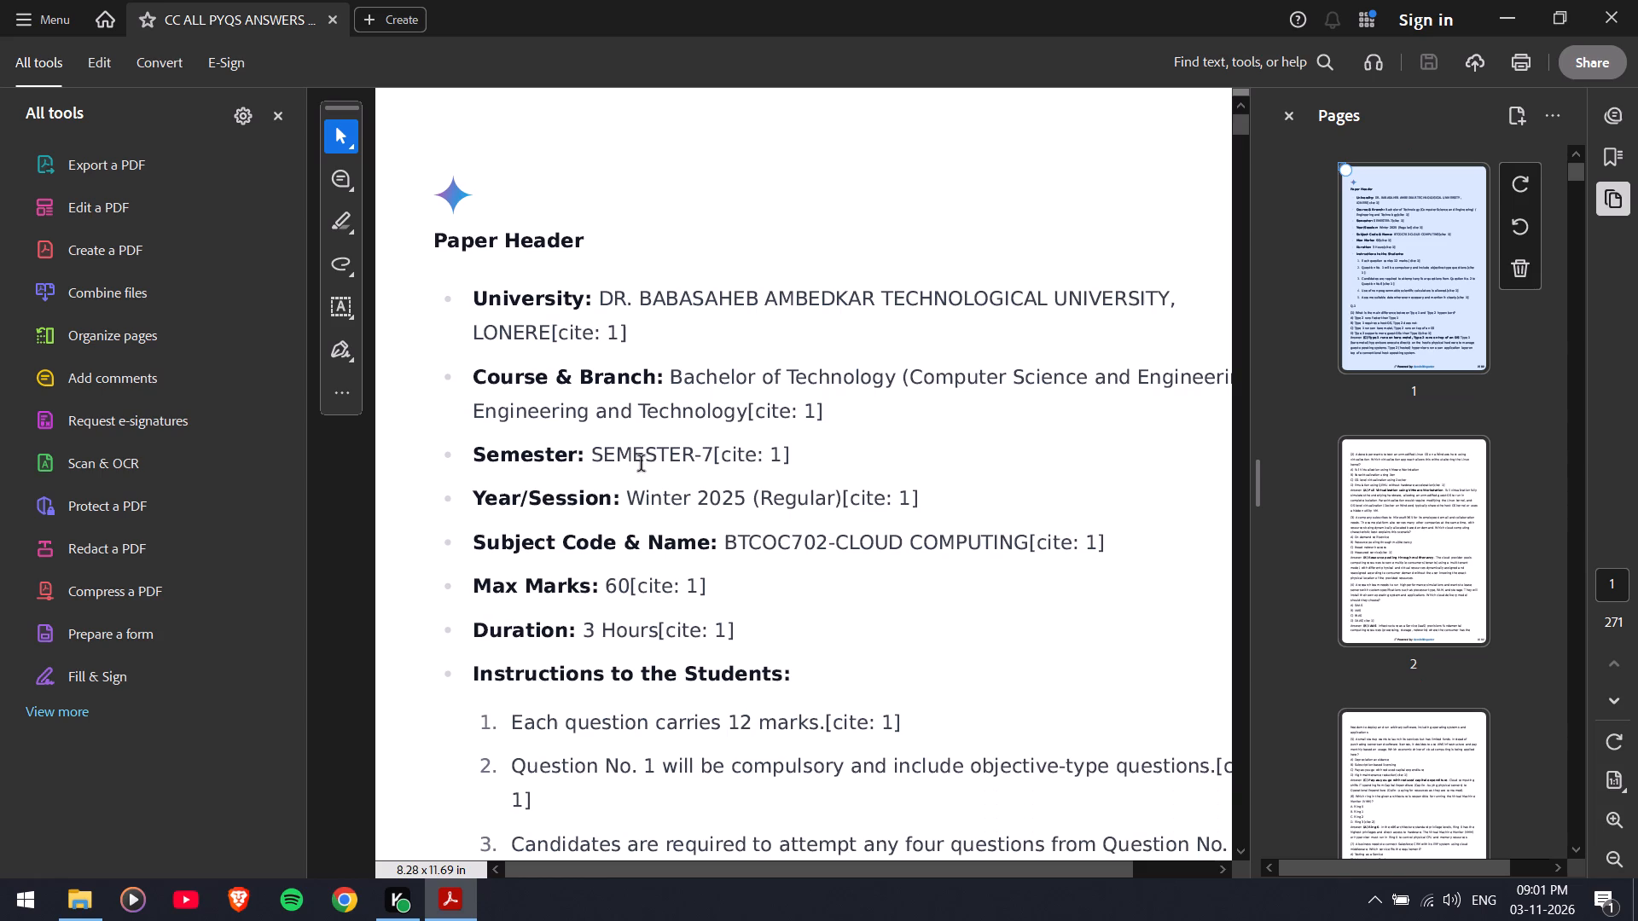
Add the saved TF WATERMARK preset as a watermark to the CC ALL PYQS ANSWERS PDF.
scroll(973, 436, "down", 9)
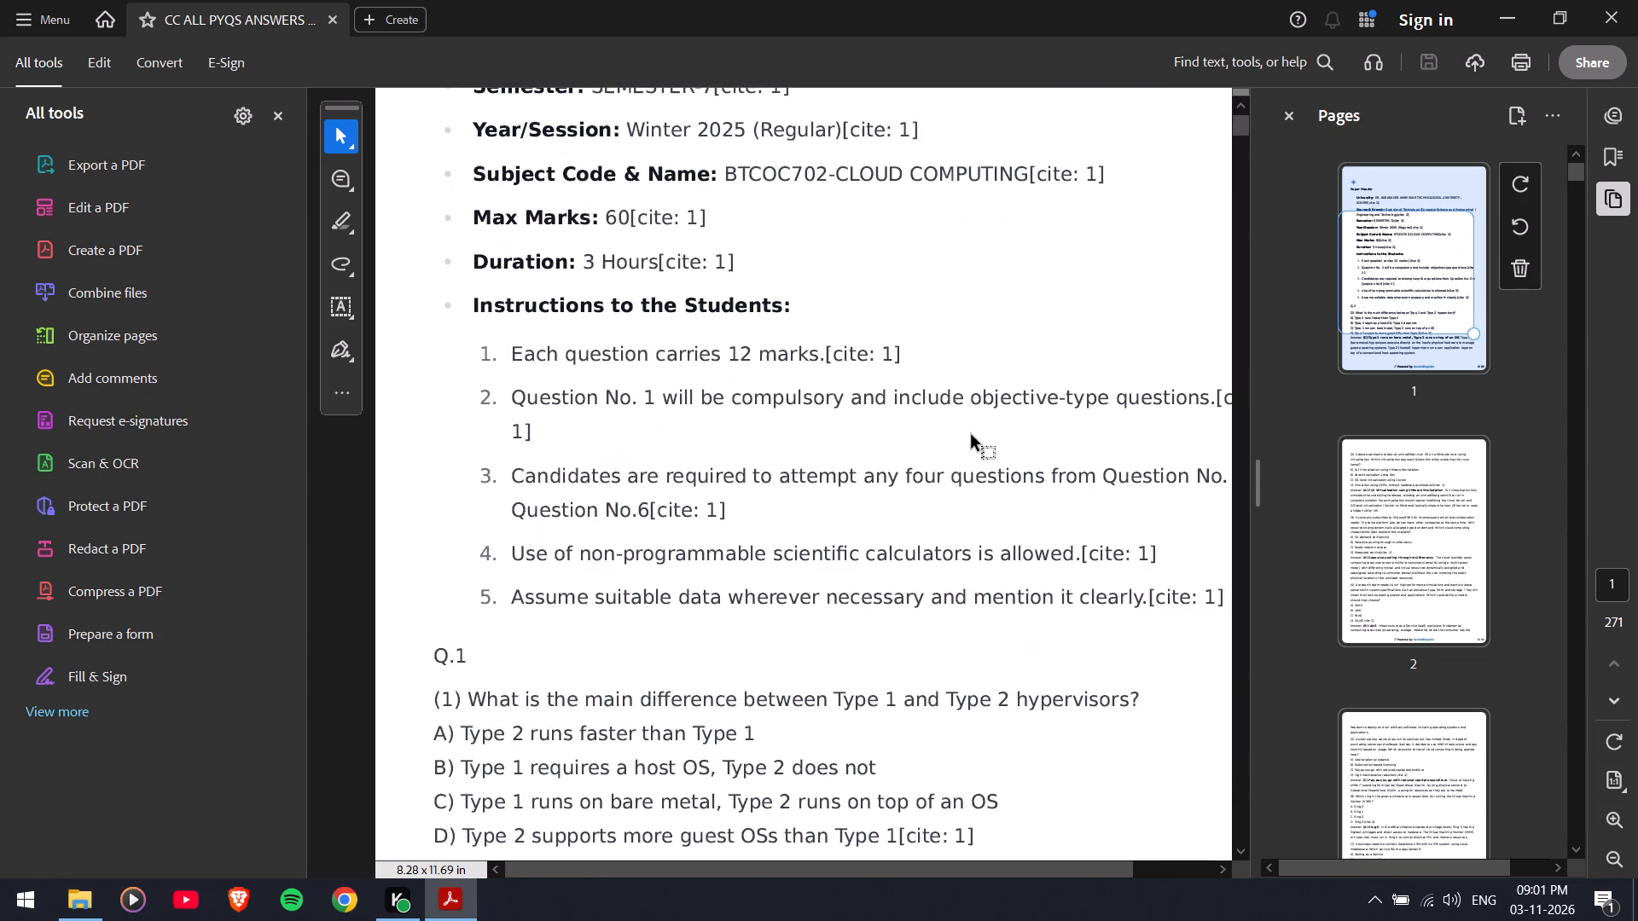
scroll(973, 436, "down", 12)
scroll(974, 431, "up", 2)
scroll(973, 431, "down", 4)
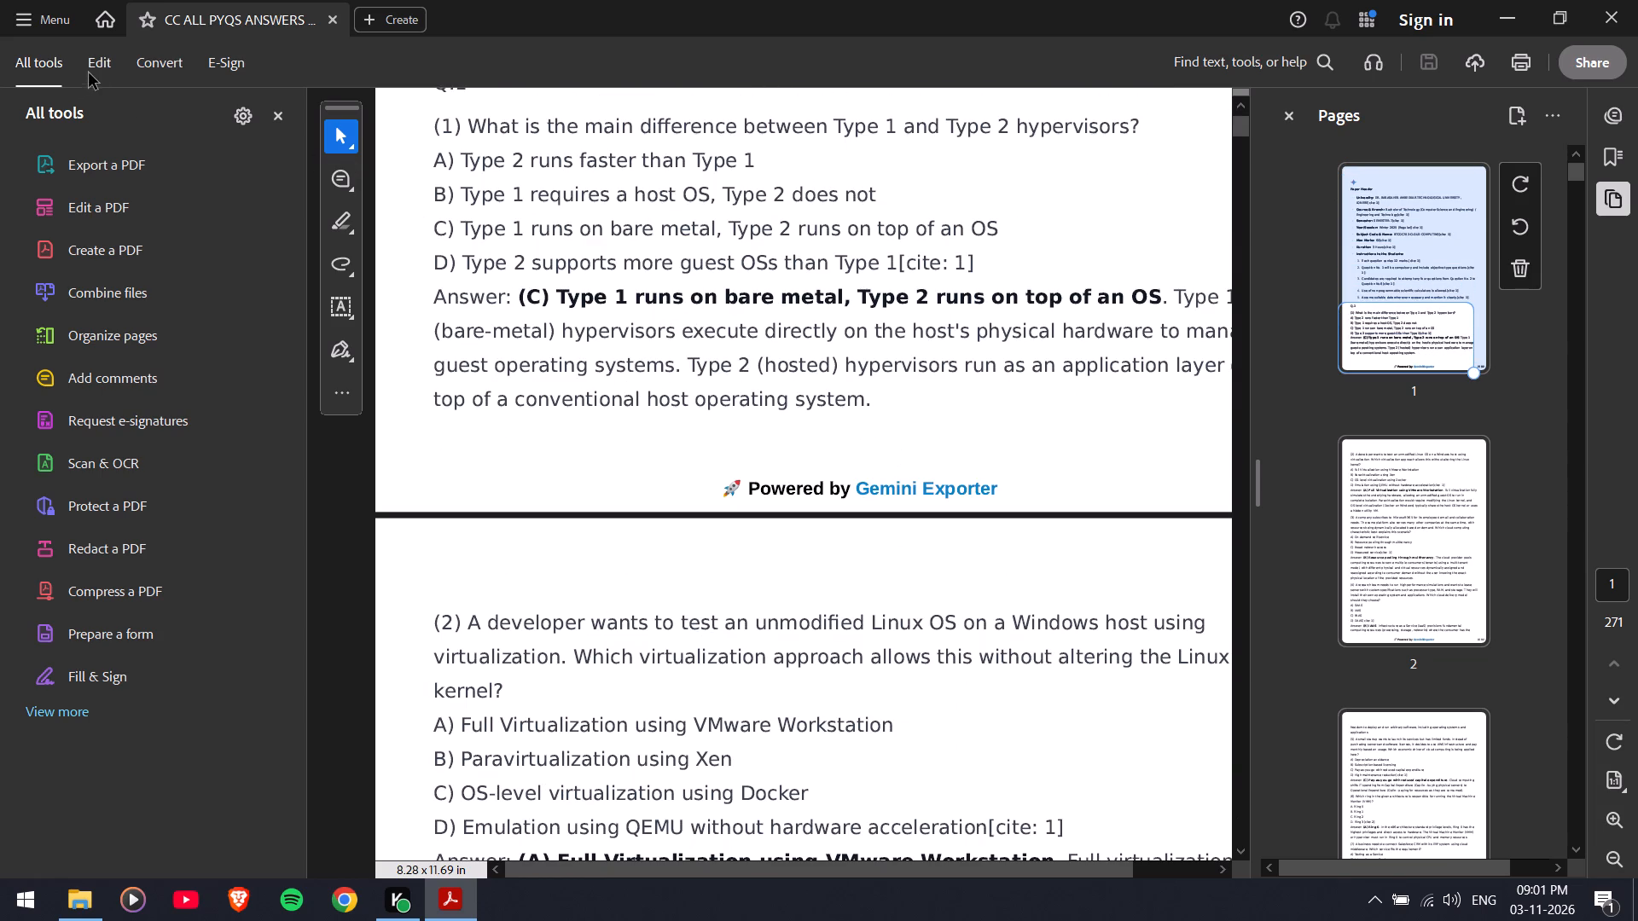
left_click(95, 71)
left_click(130, 486)
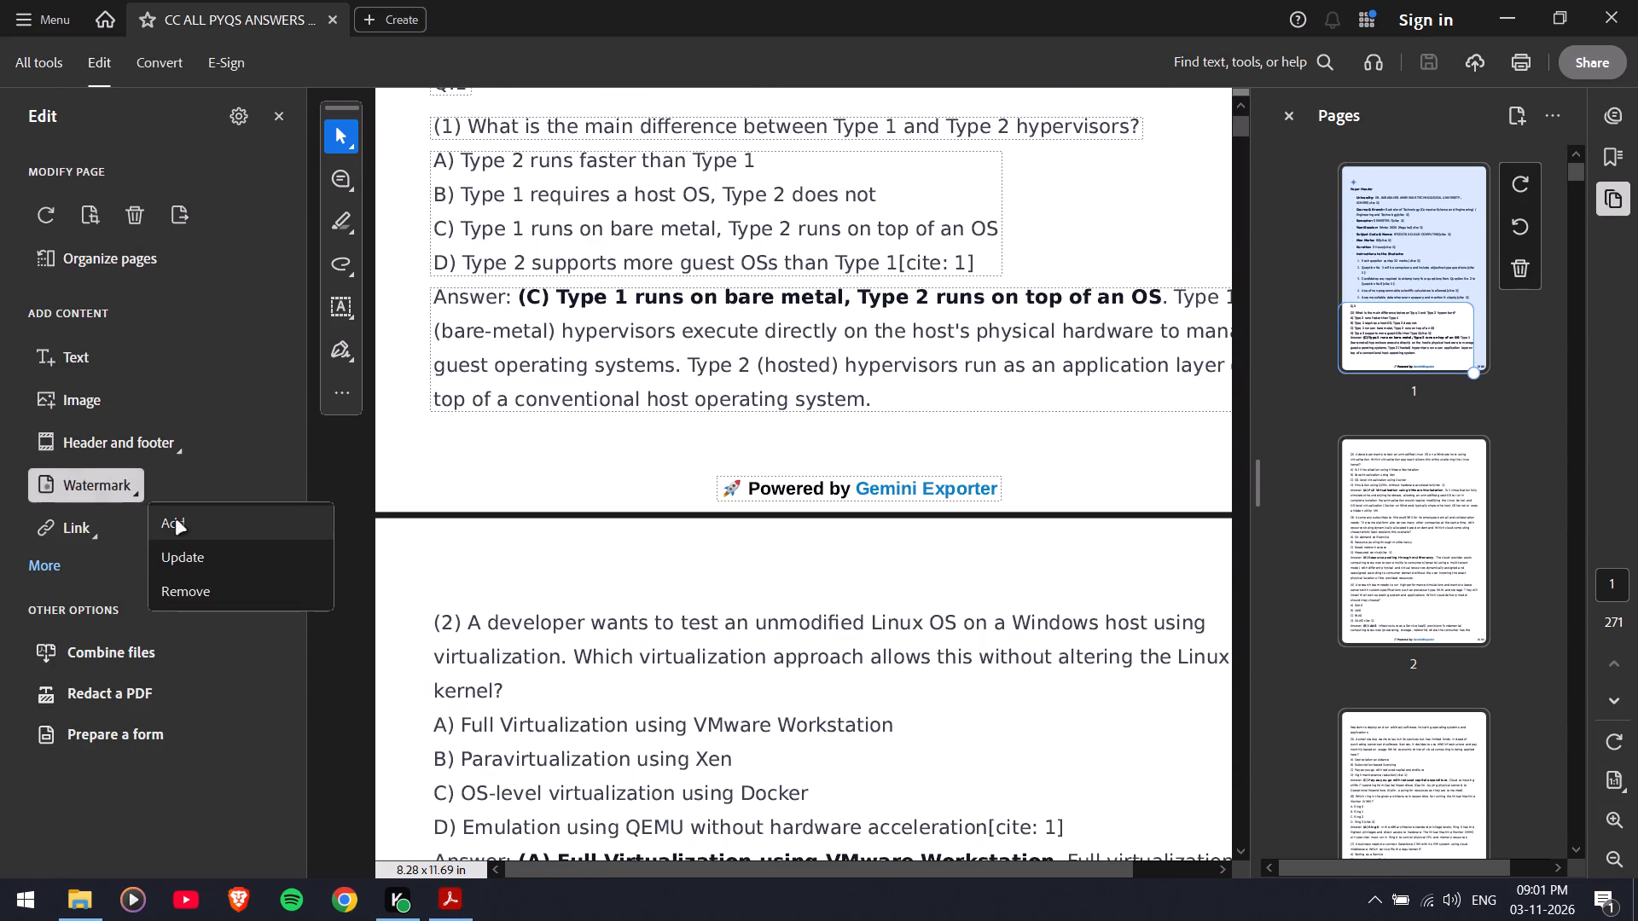
left_click(217, 526)
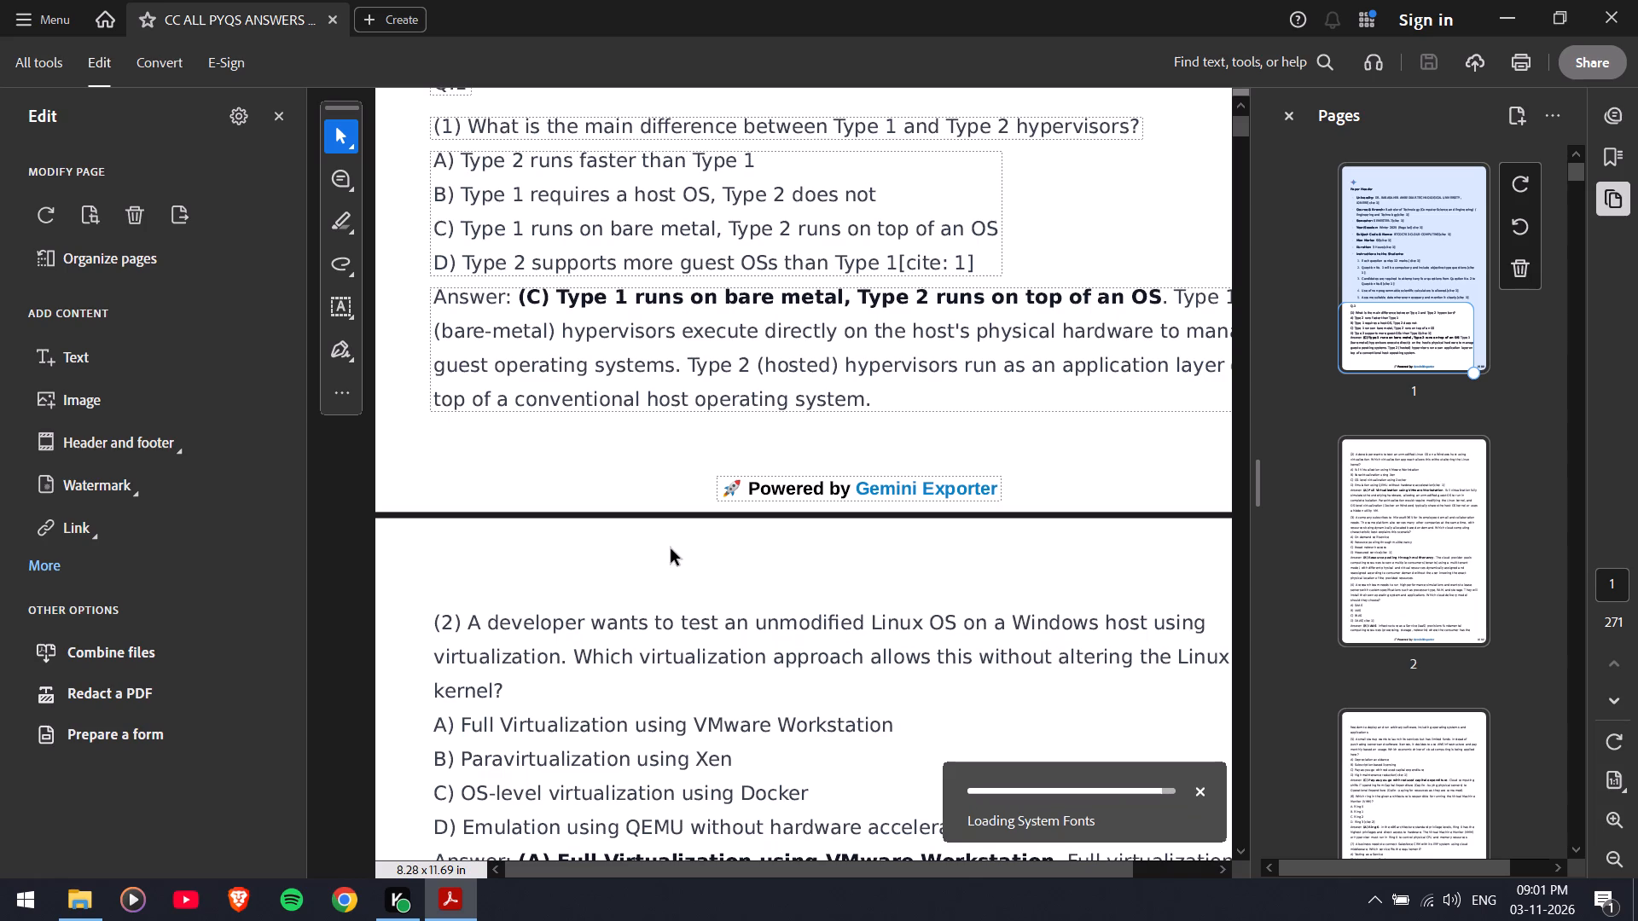
left_click(582, 157)
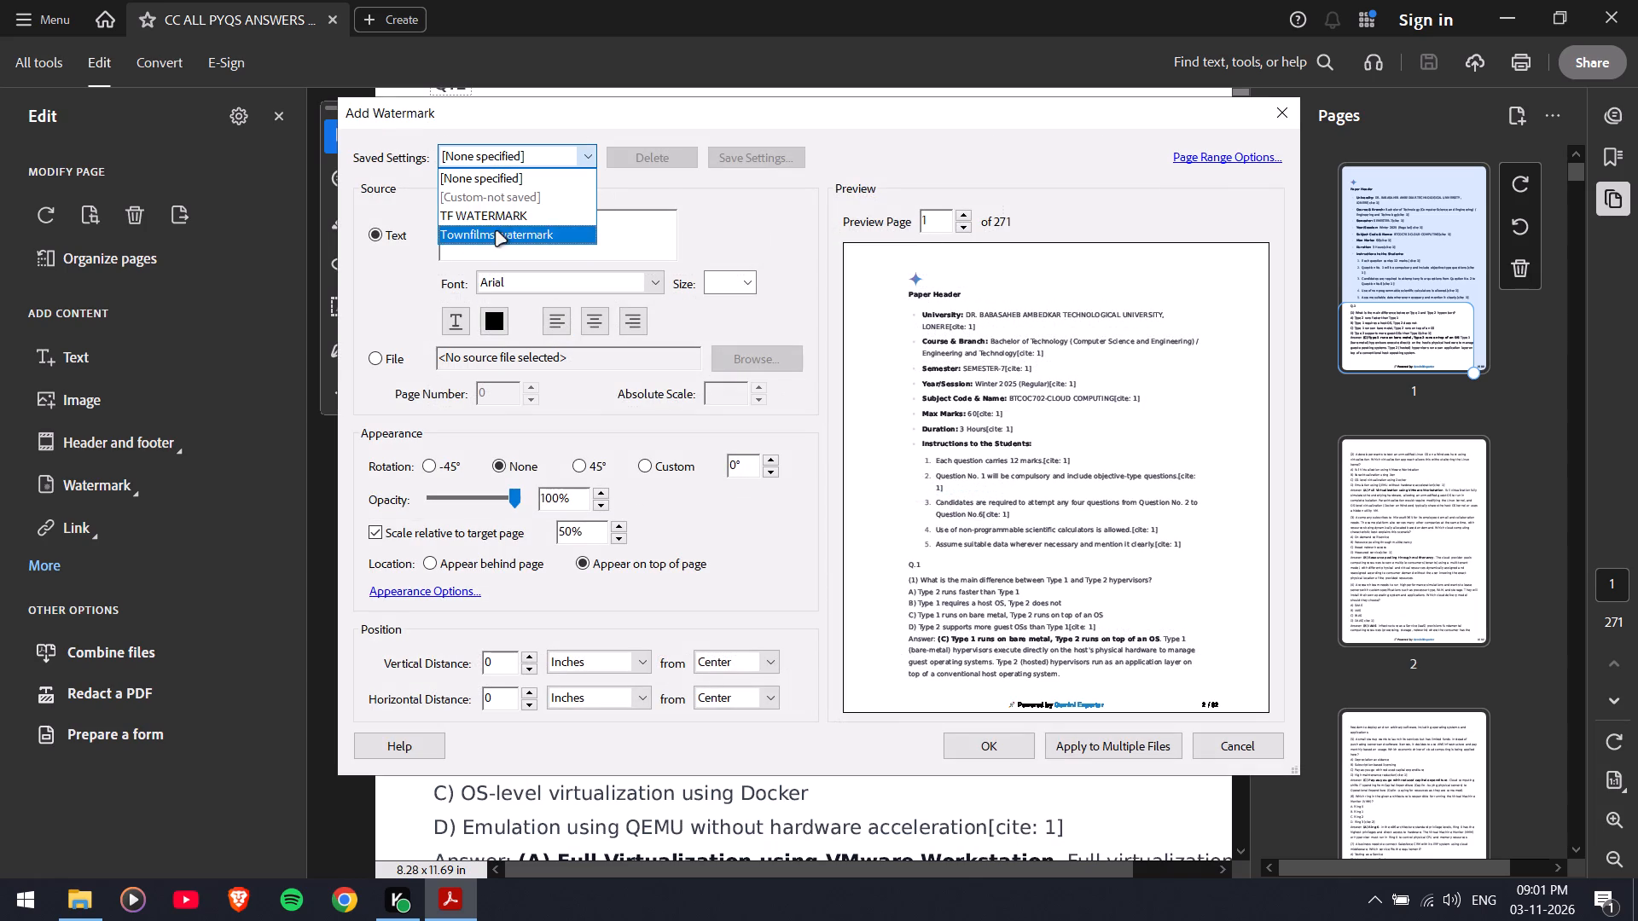
left_click(491, 217)
left_click(1004, 744)
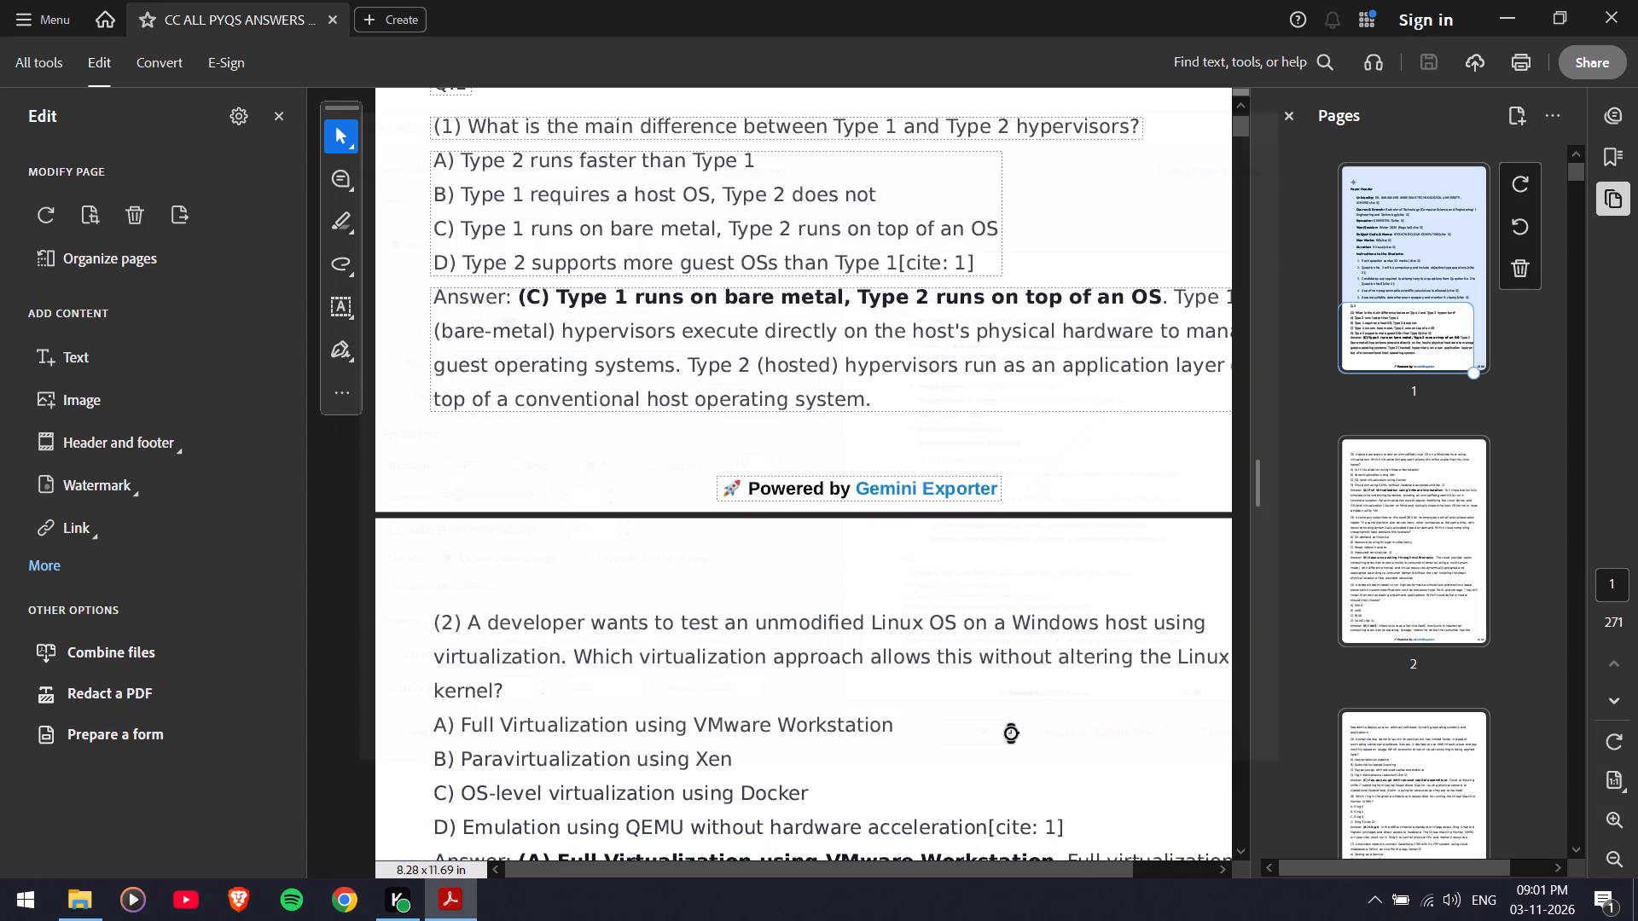
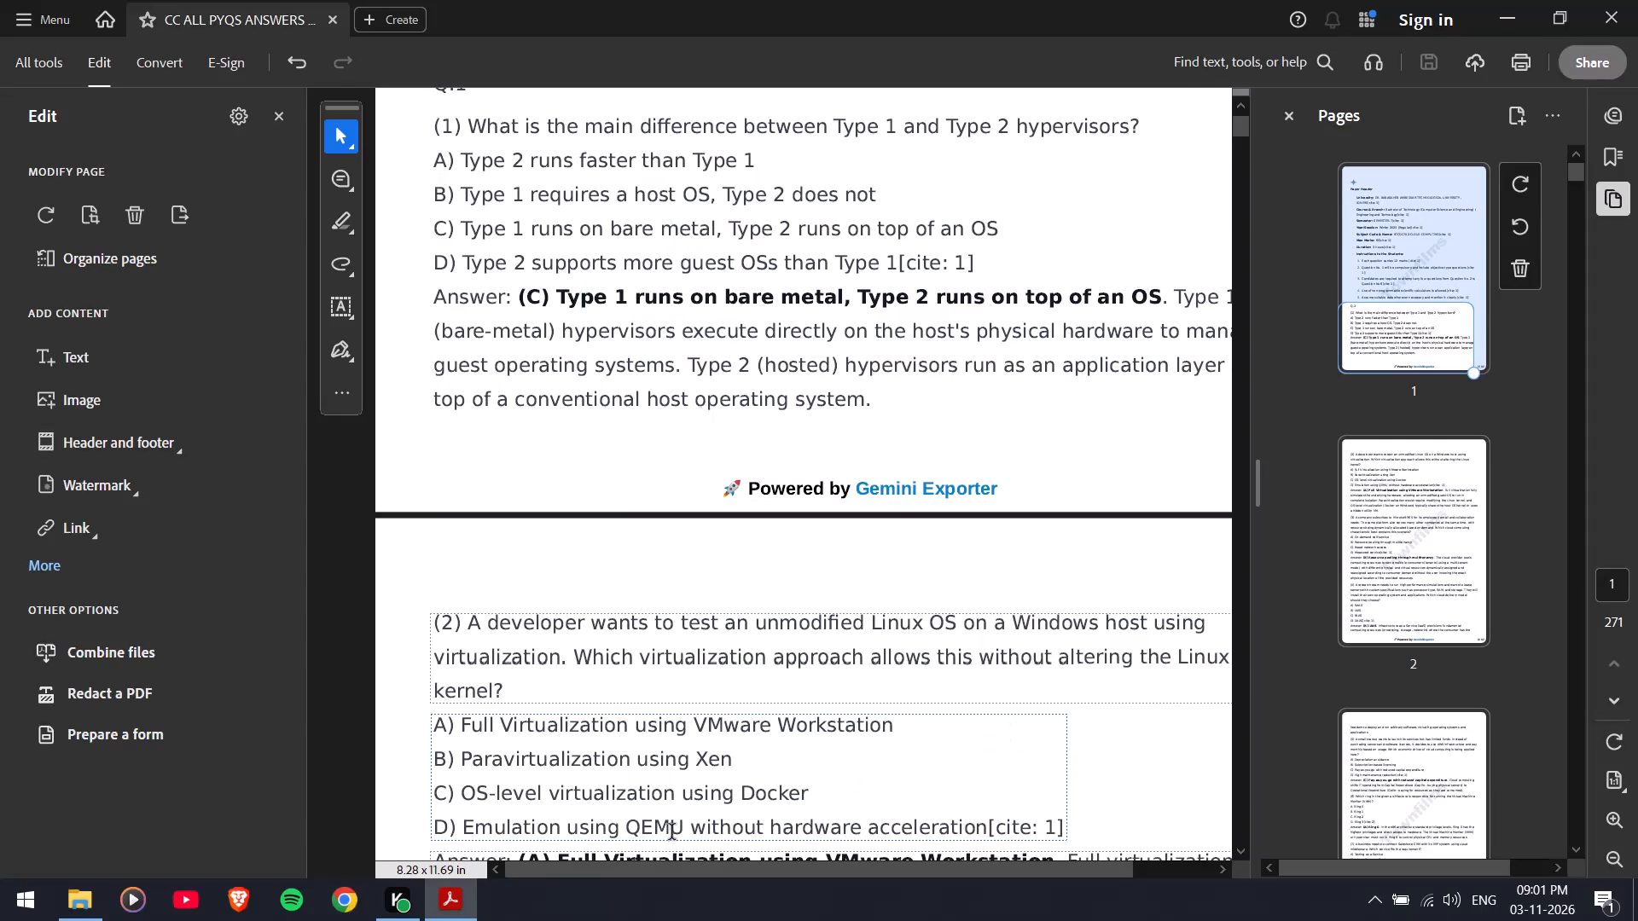
Save the watermarked CC ALL PYQS ANSWERS GEMINI PDF into the Music folder, replacing the existing copy, and close it.
key("ctrl+shift+s")
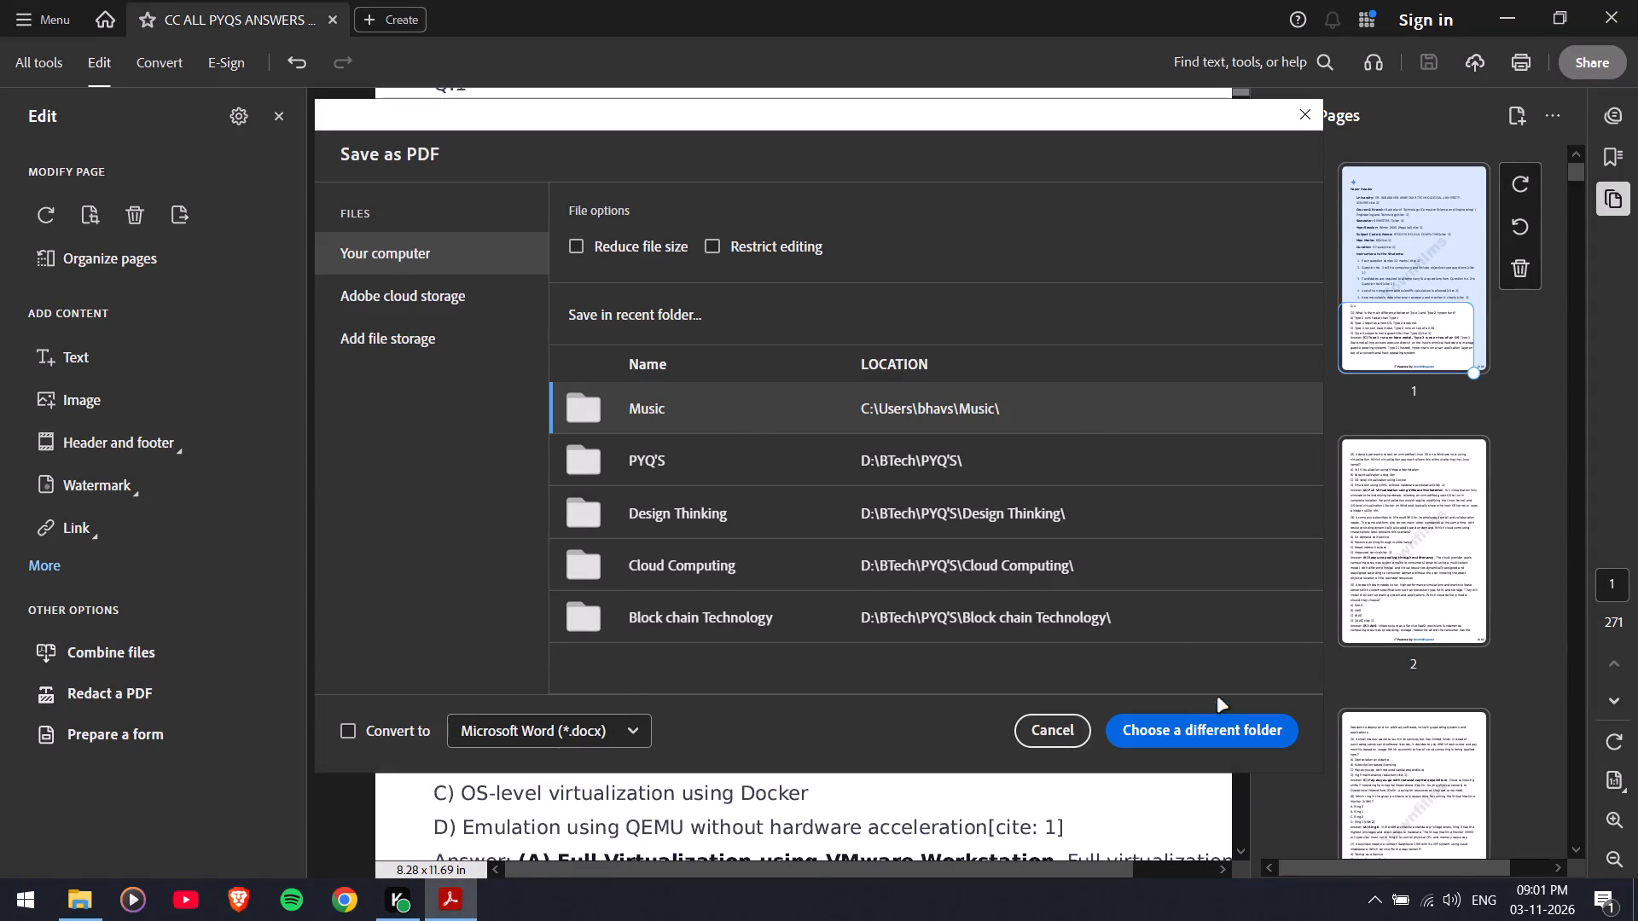
left_click(668, 421)
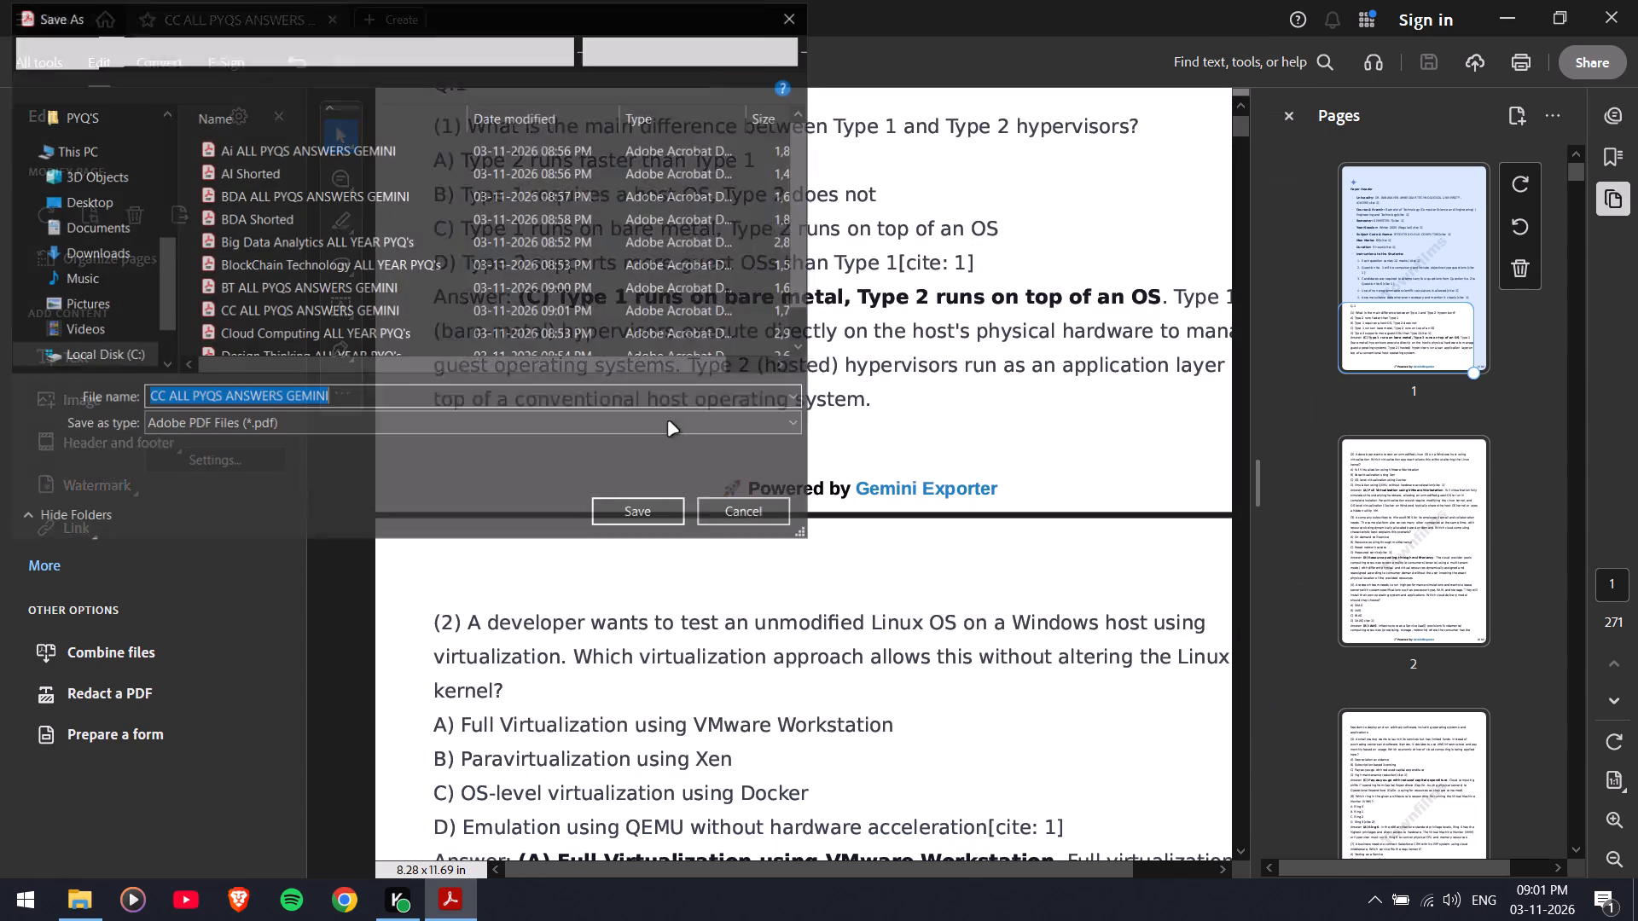
left_click(636, 515)
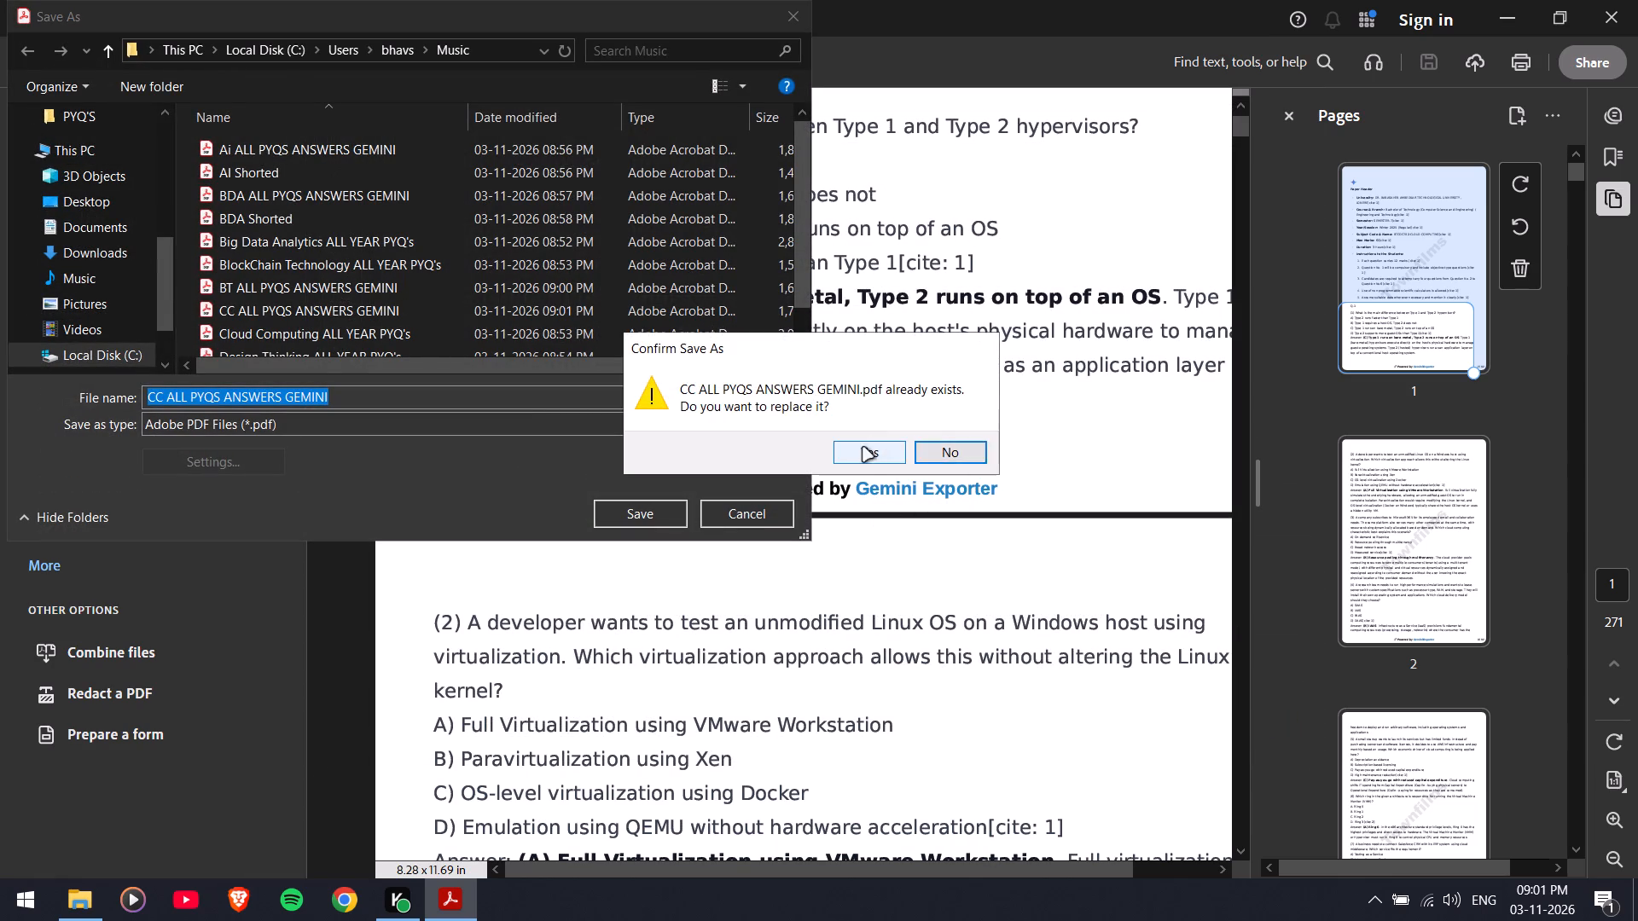
left_click(865, 458)
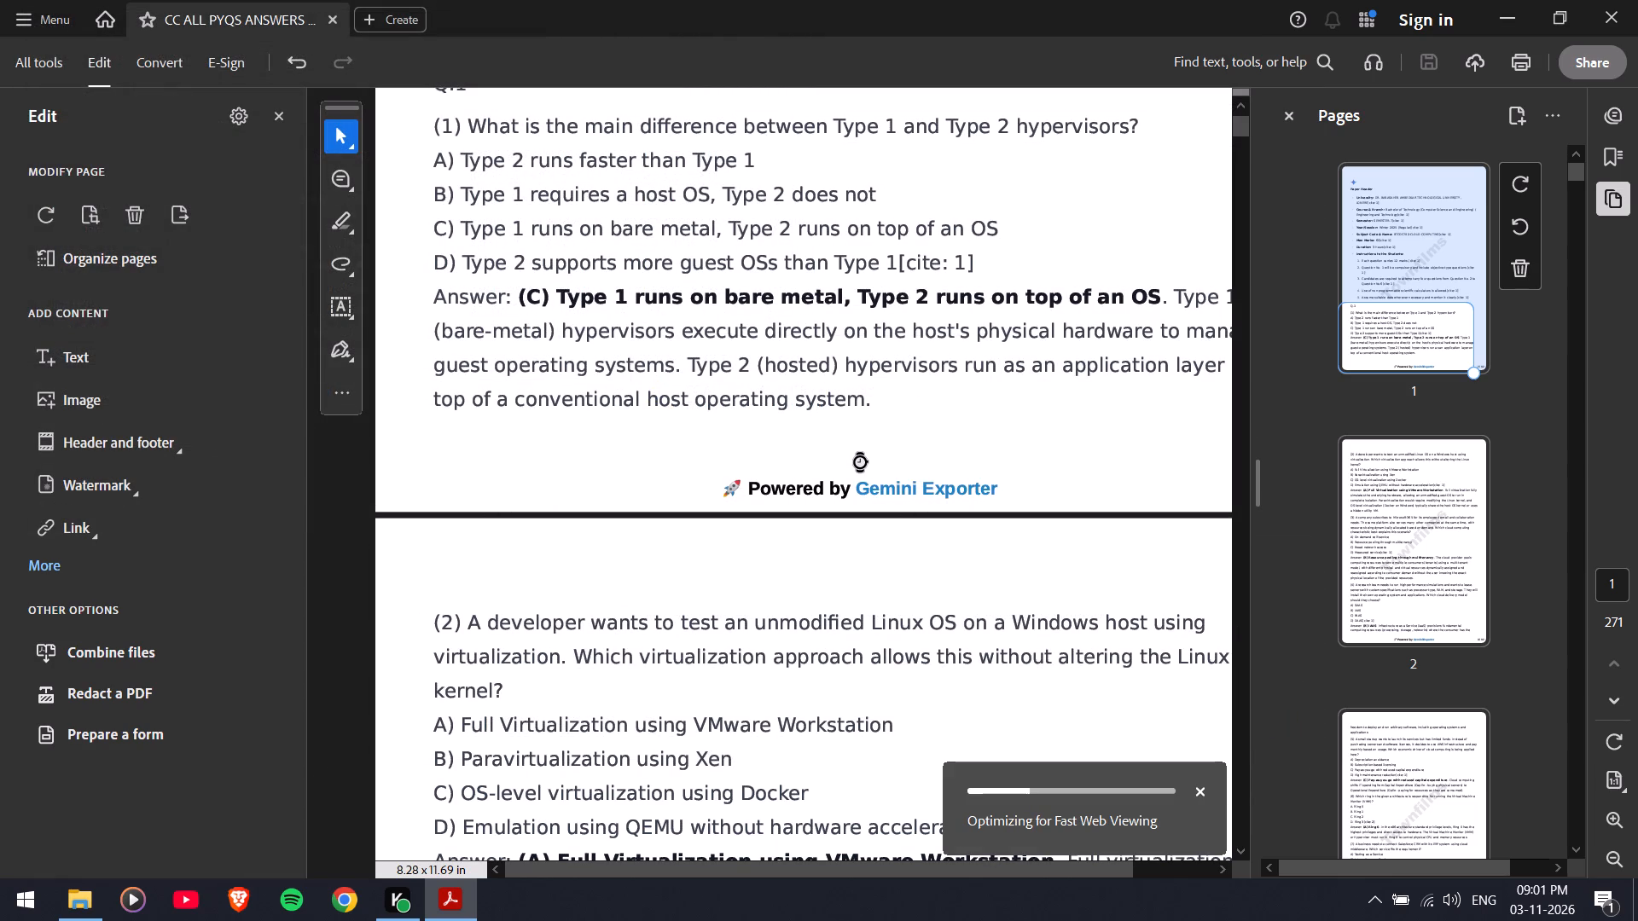
left_click(1637, 0)
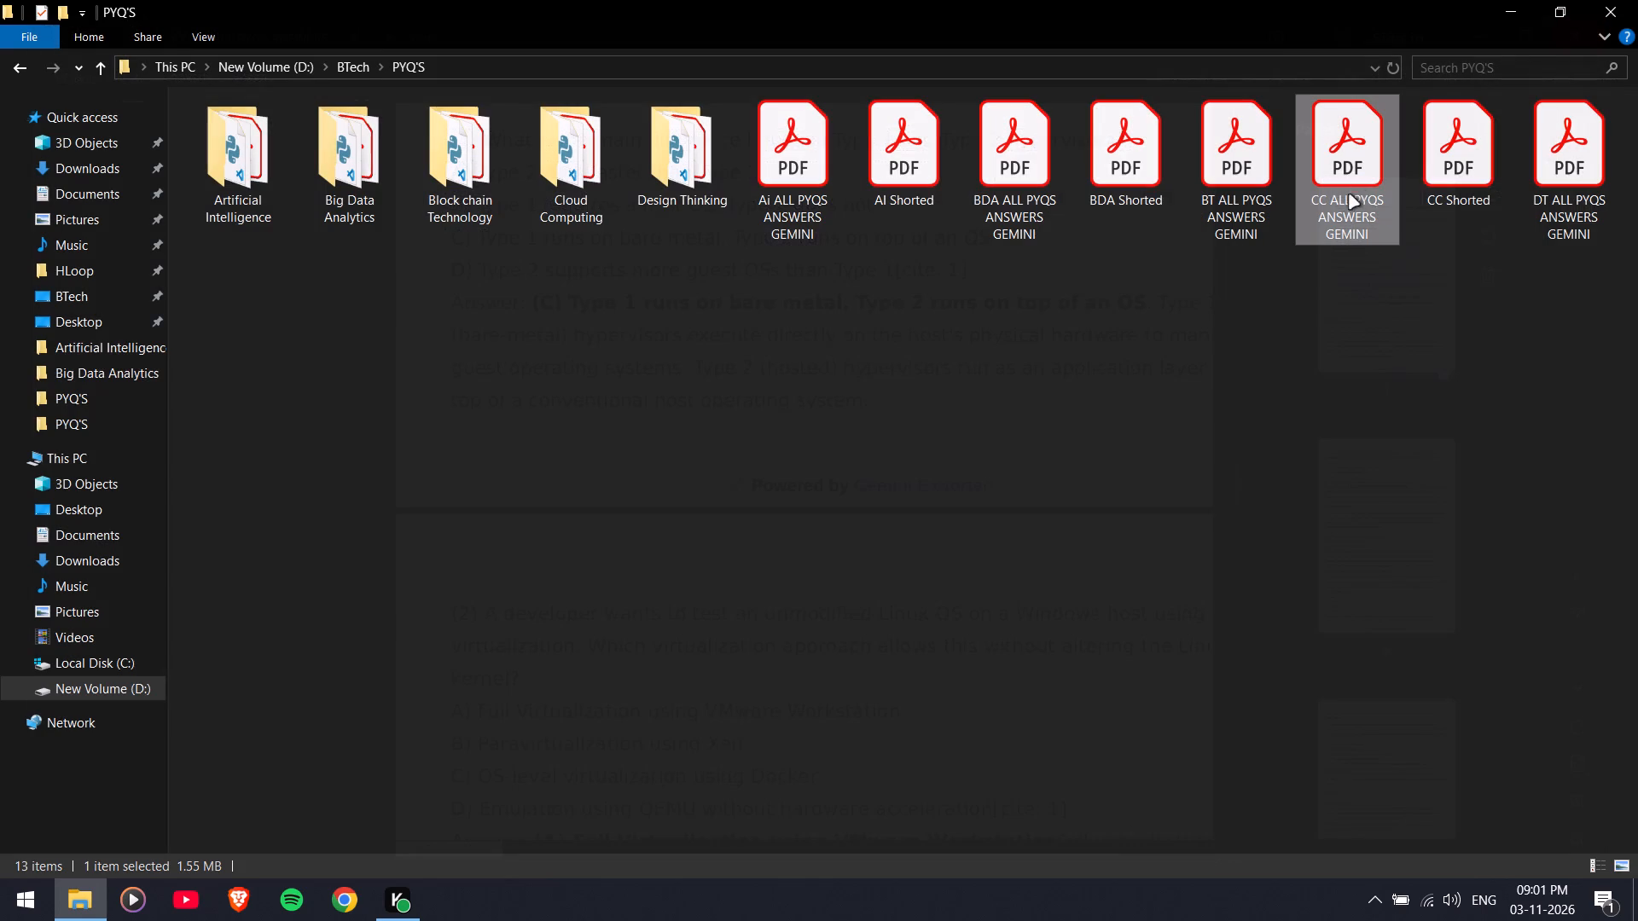
Open the CC Shorted PDF from the PYQ'S folder and add the saved TF WATERMARK preset as its watermark.
double_click(1440, 180)
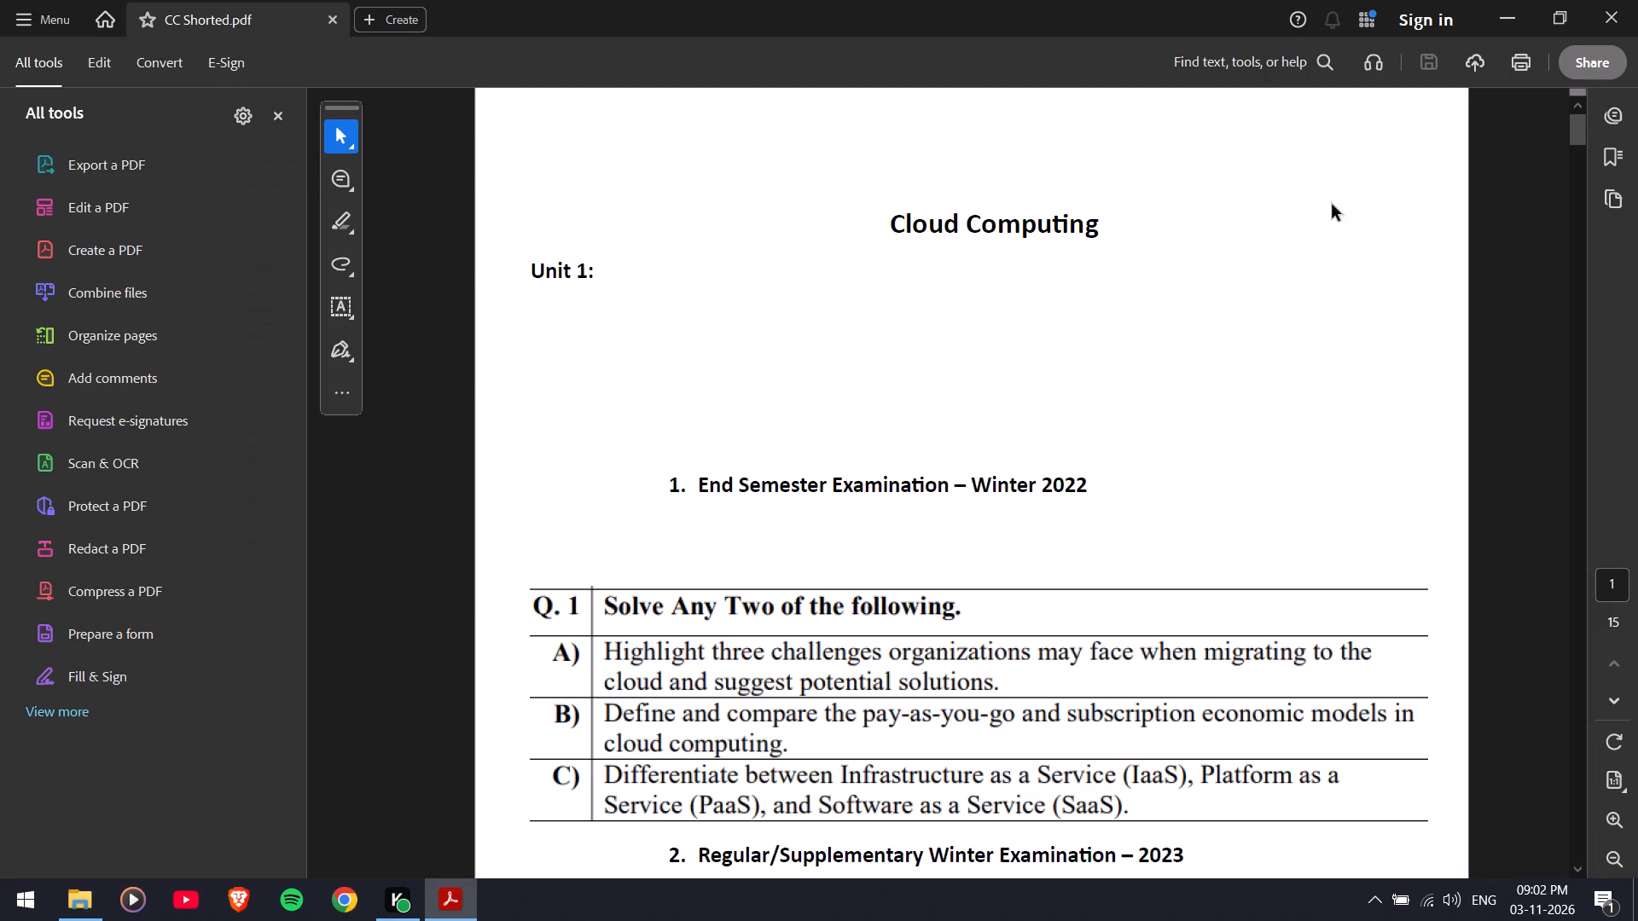
left_click(108, 74)
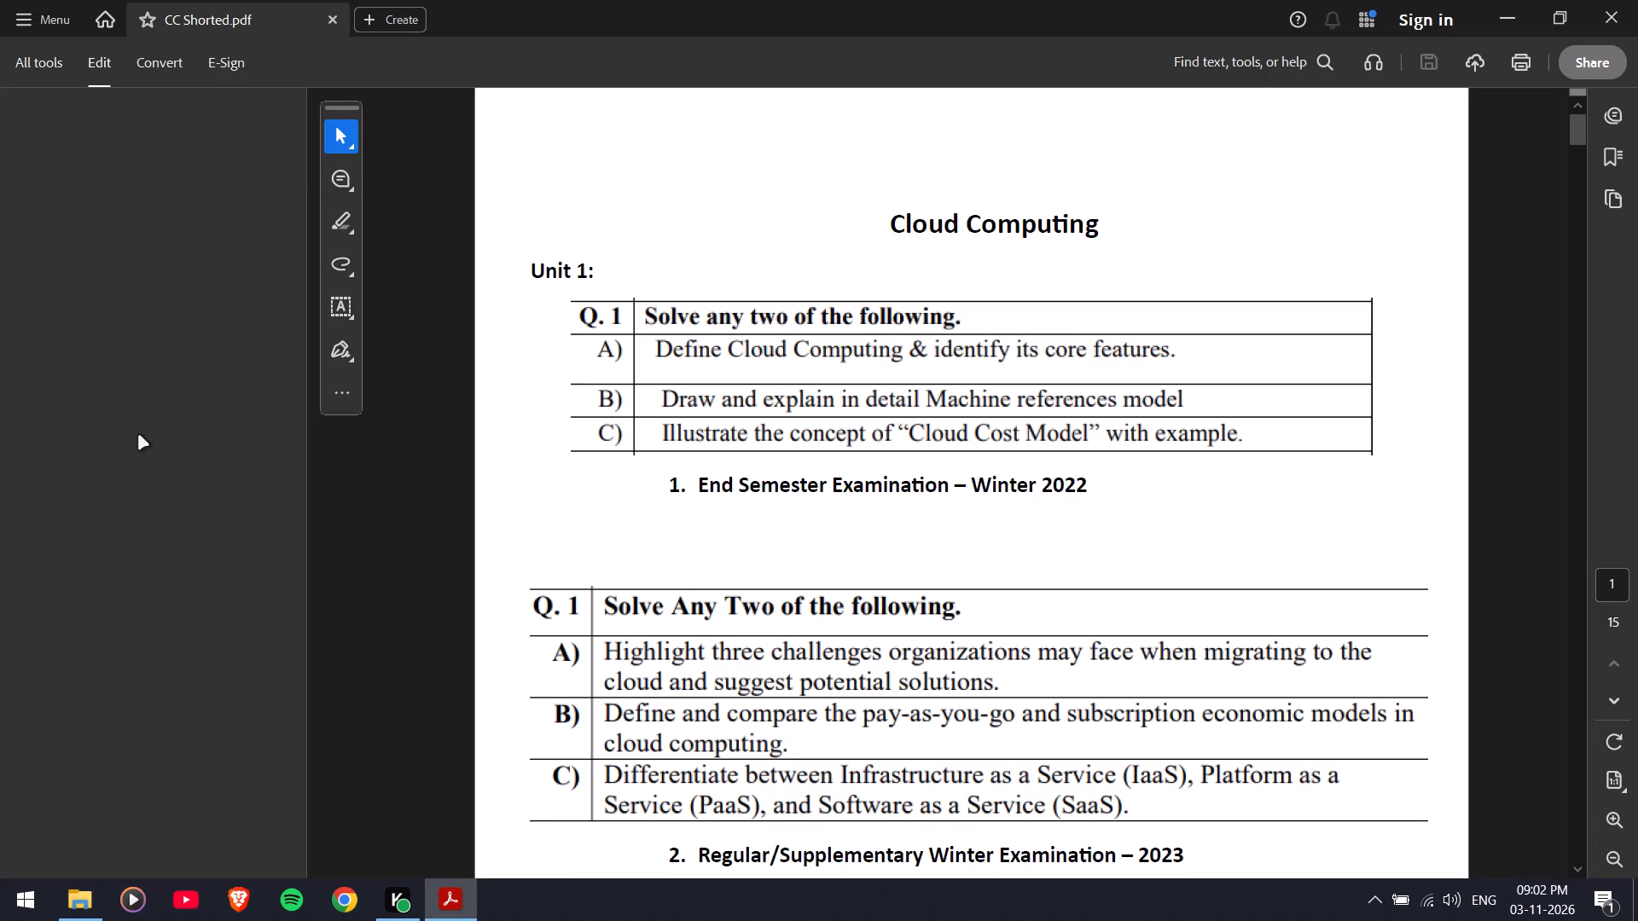
left_click(116, 491)
left_click(202, 531)
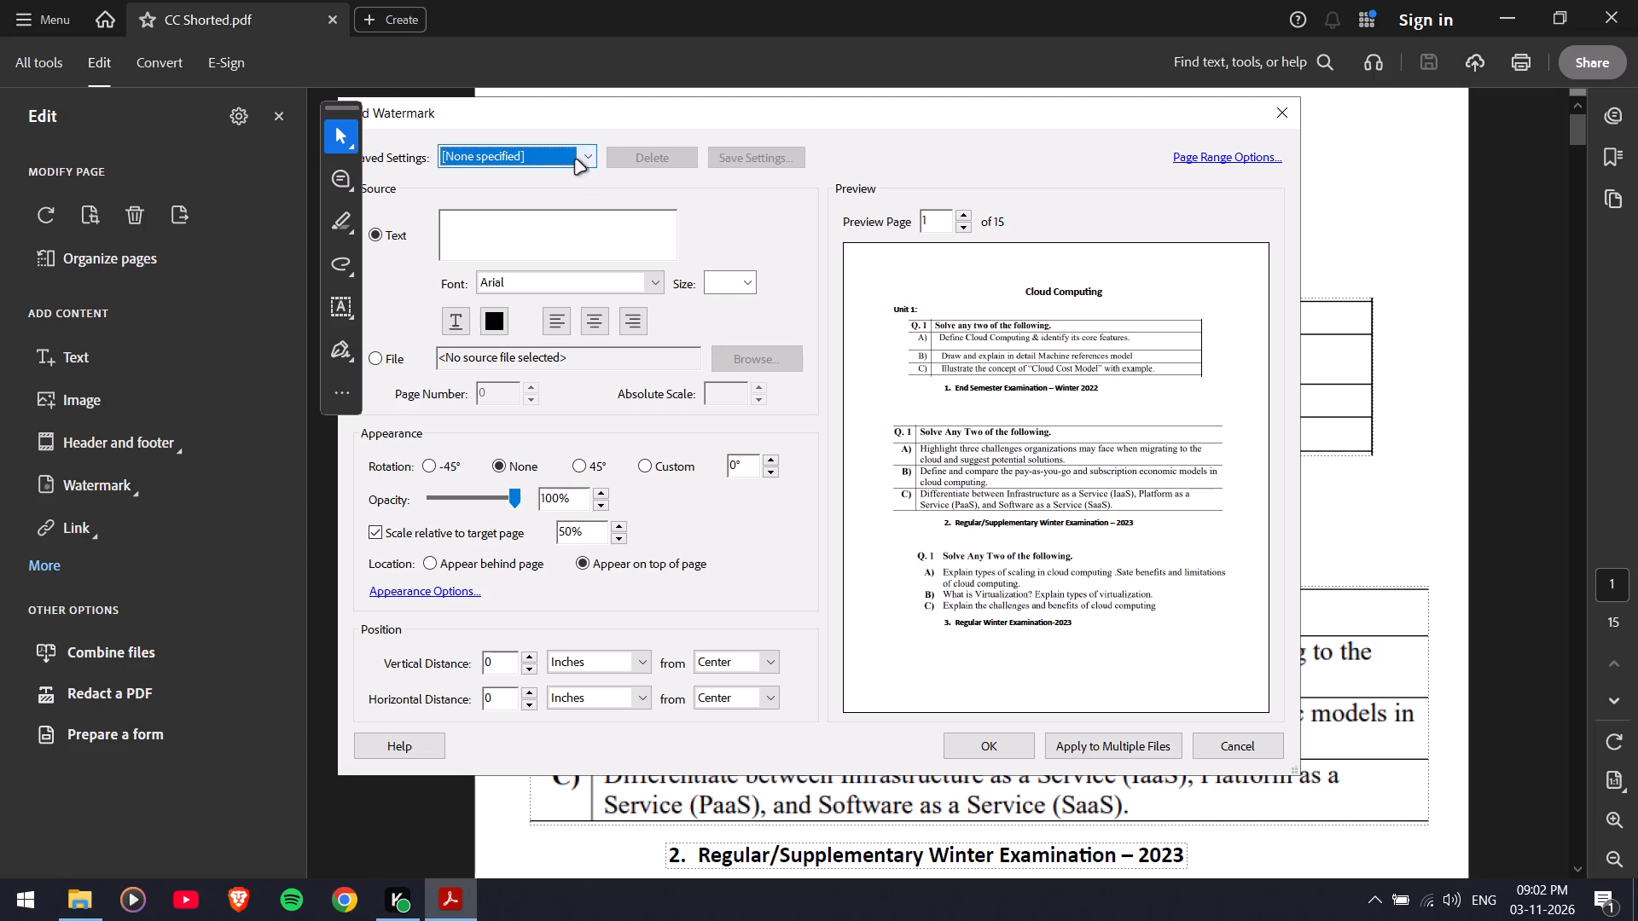
left_click(576, 159)
left_click(502, 207)
left_click(971, 749)
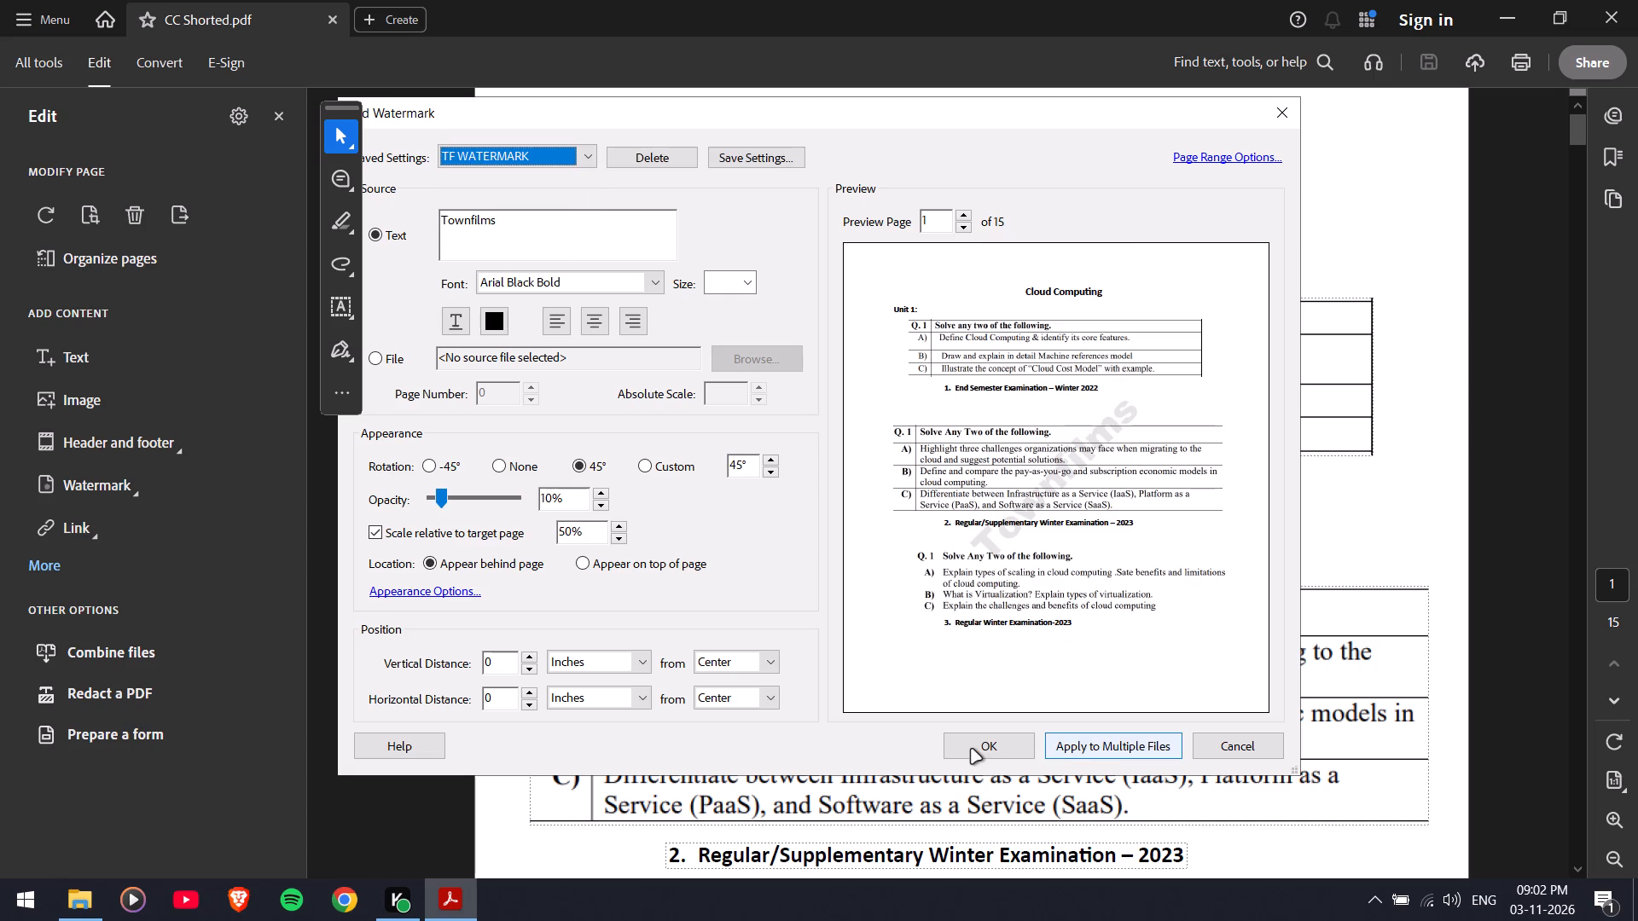
left_click(996, 743)
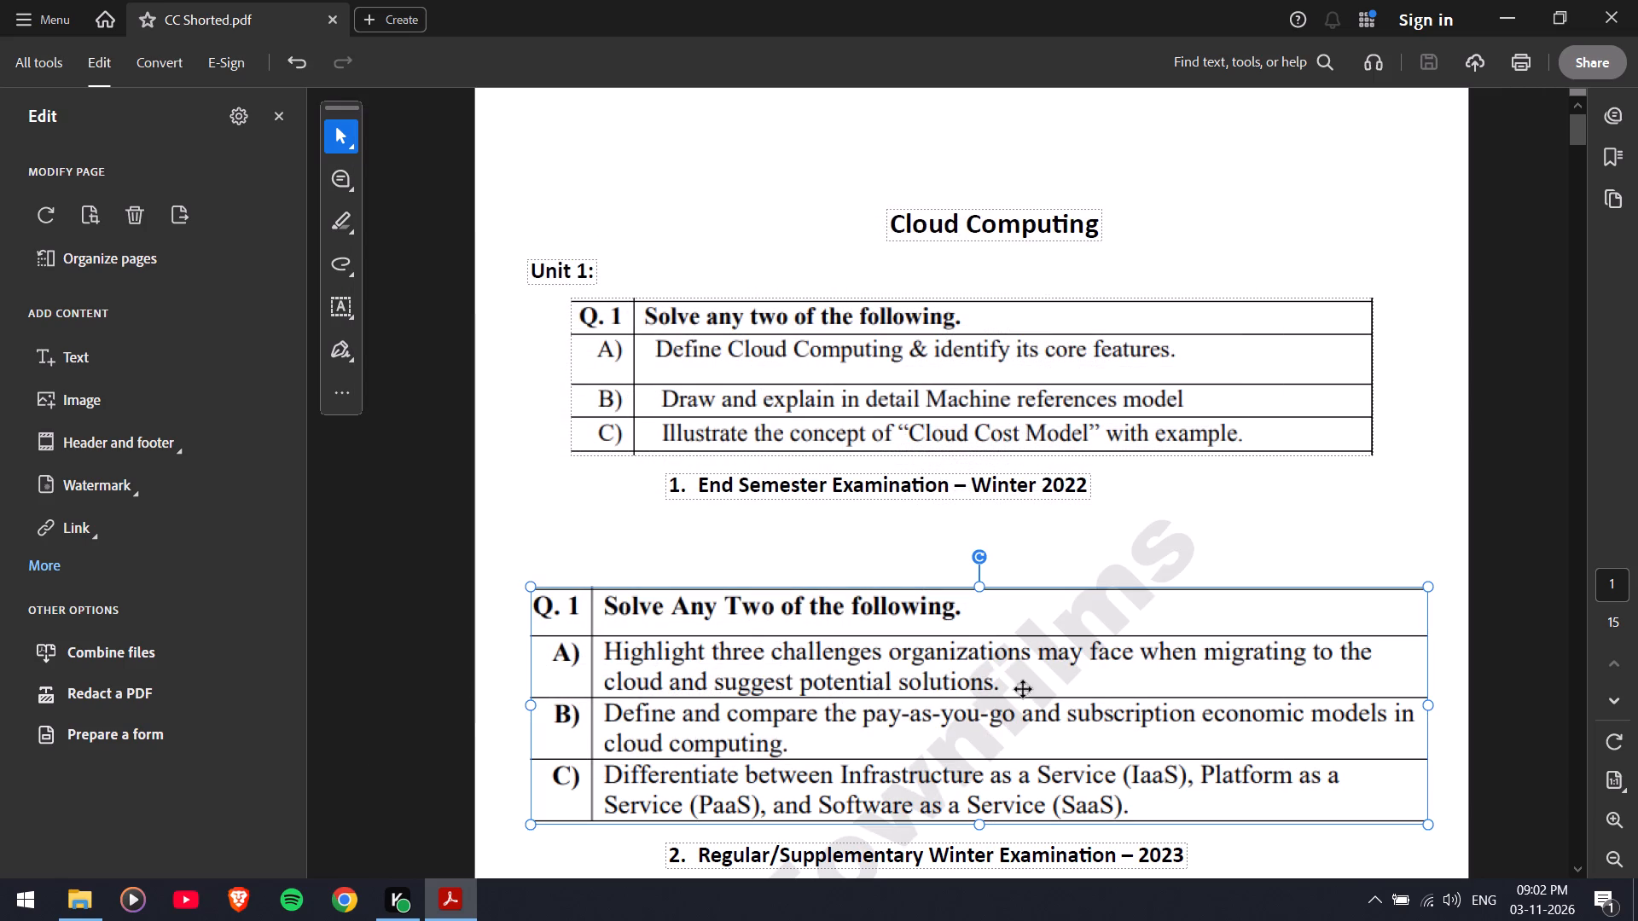
left_click(1377, 472)
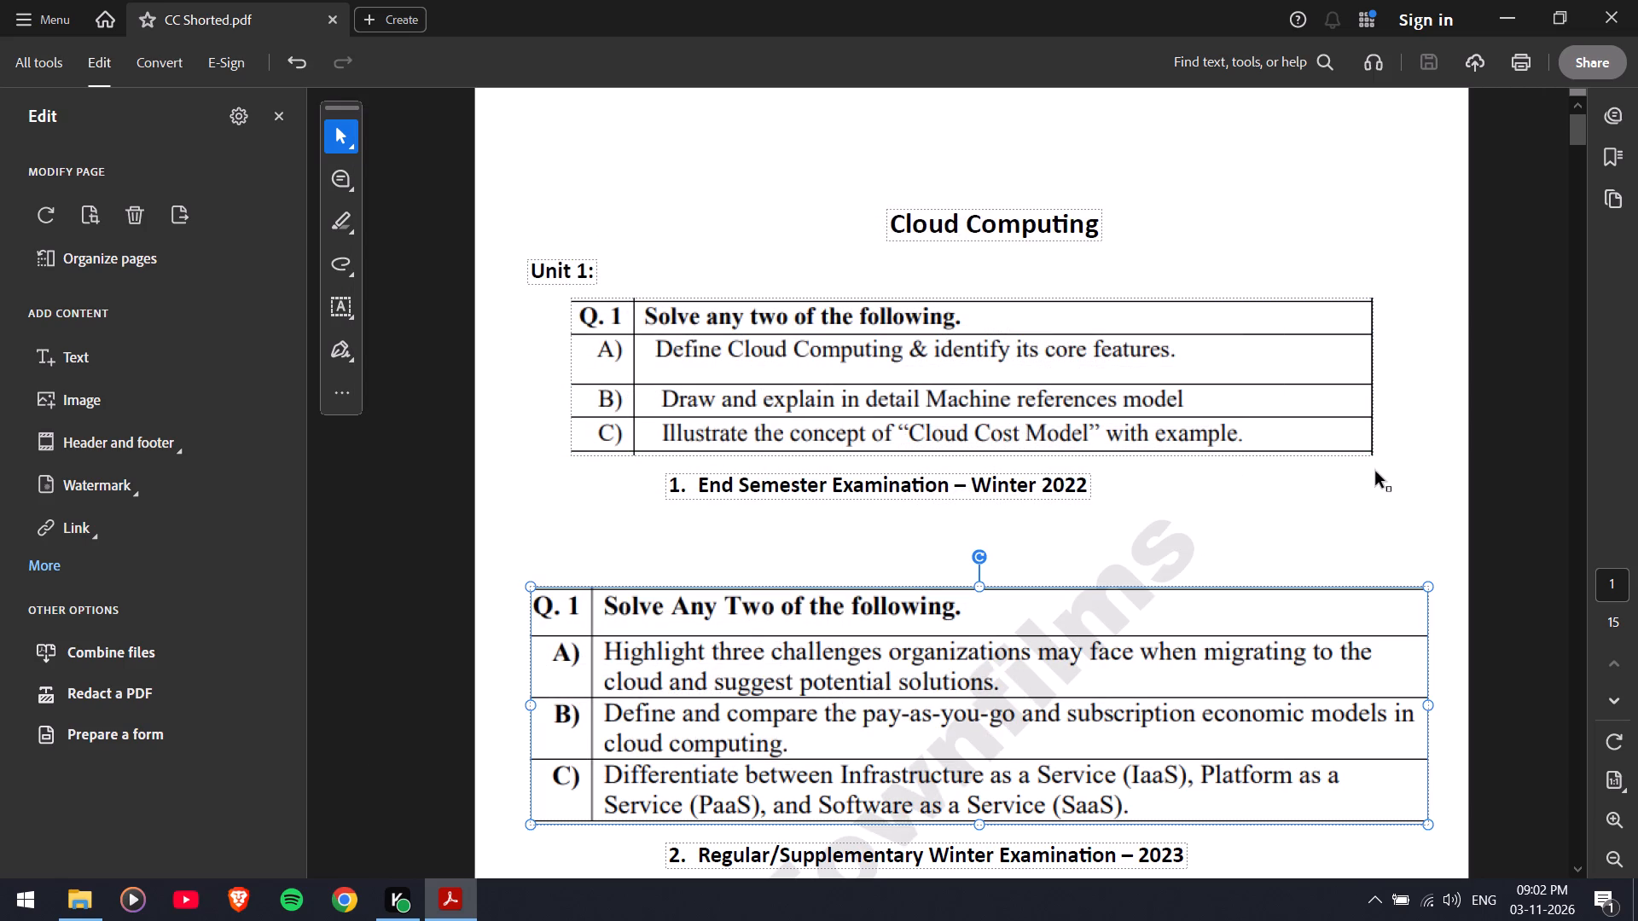
key("ctrl+shift+s")
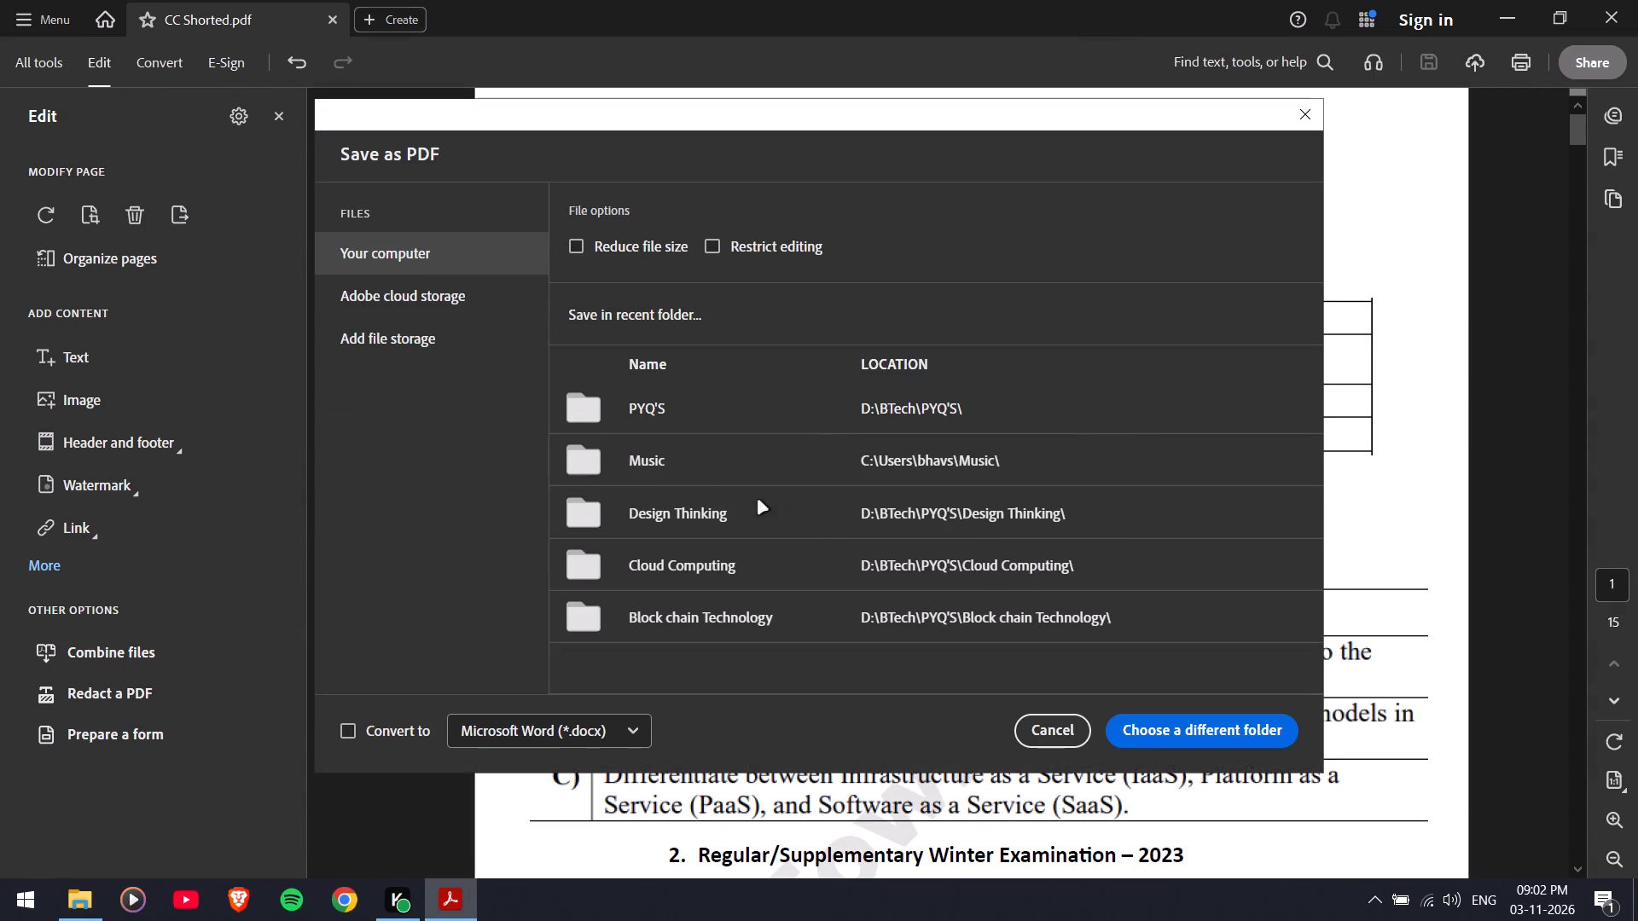
left_click(642, 455)
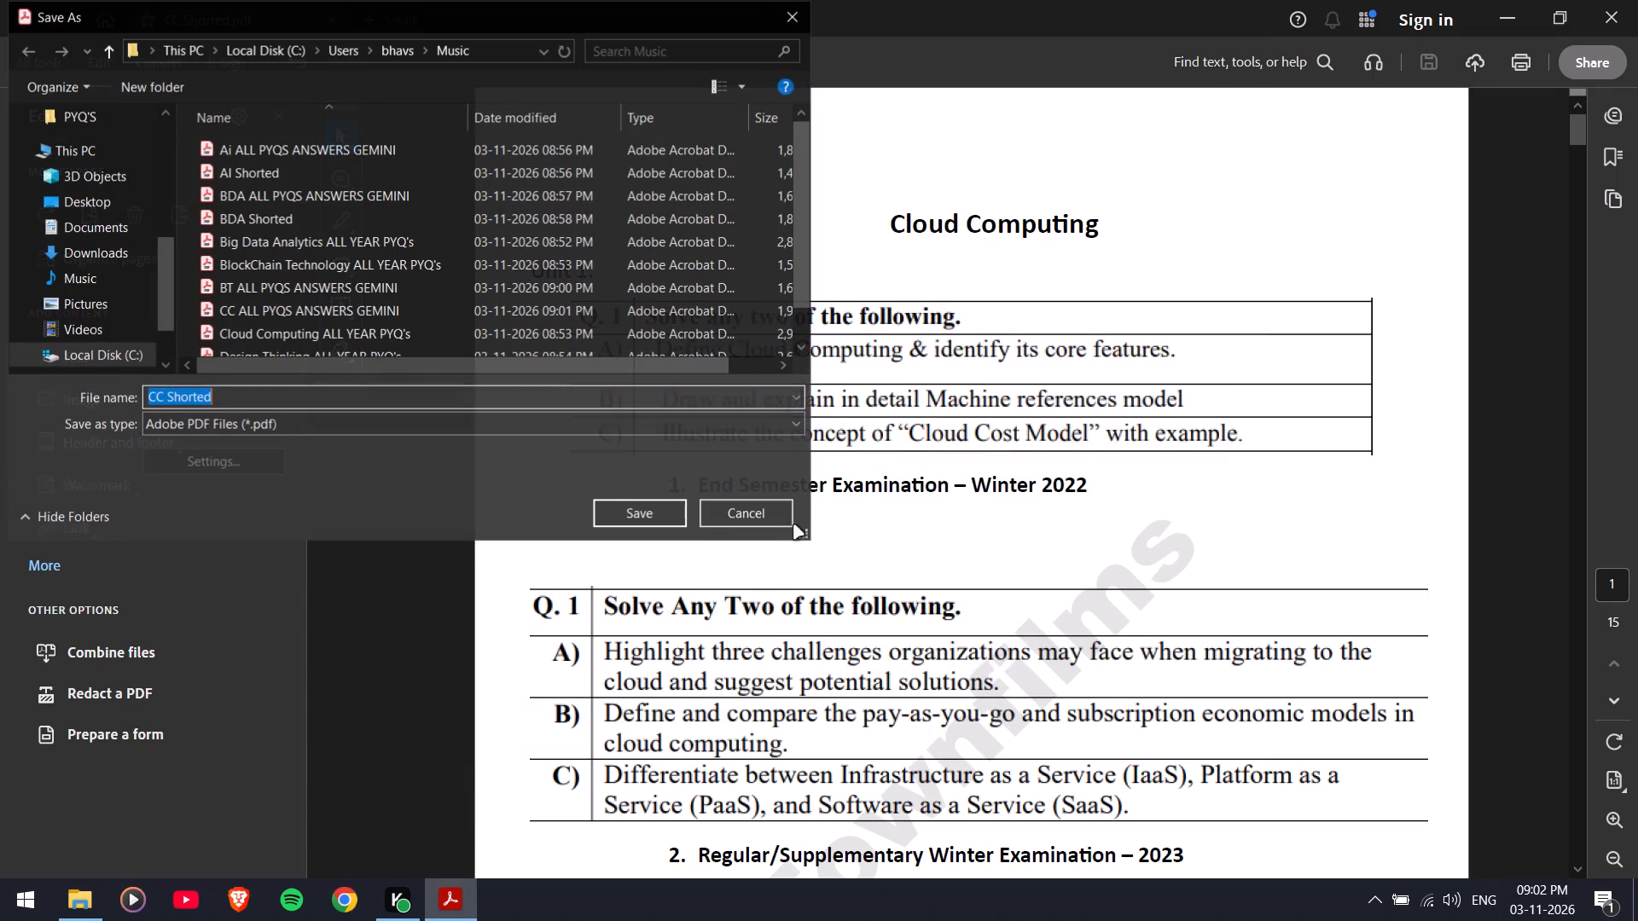
left_click(665, 518)
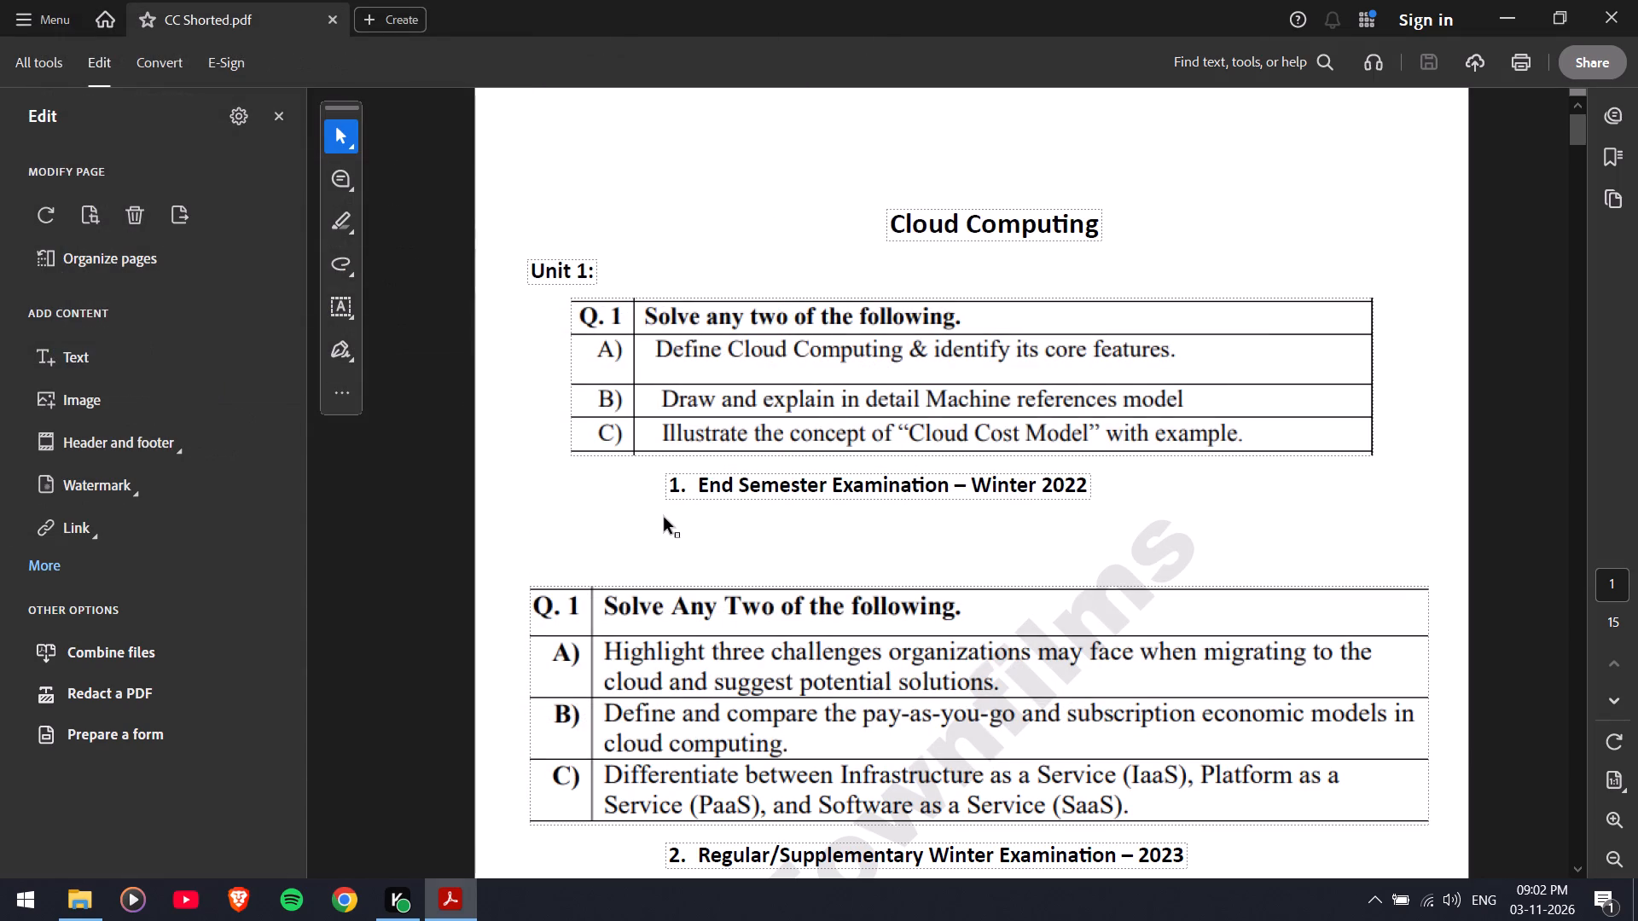
left_click(1174, 533)
left_click(1044, 547)
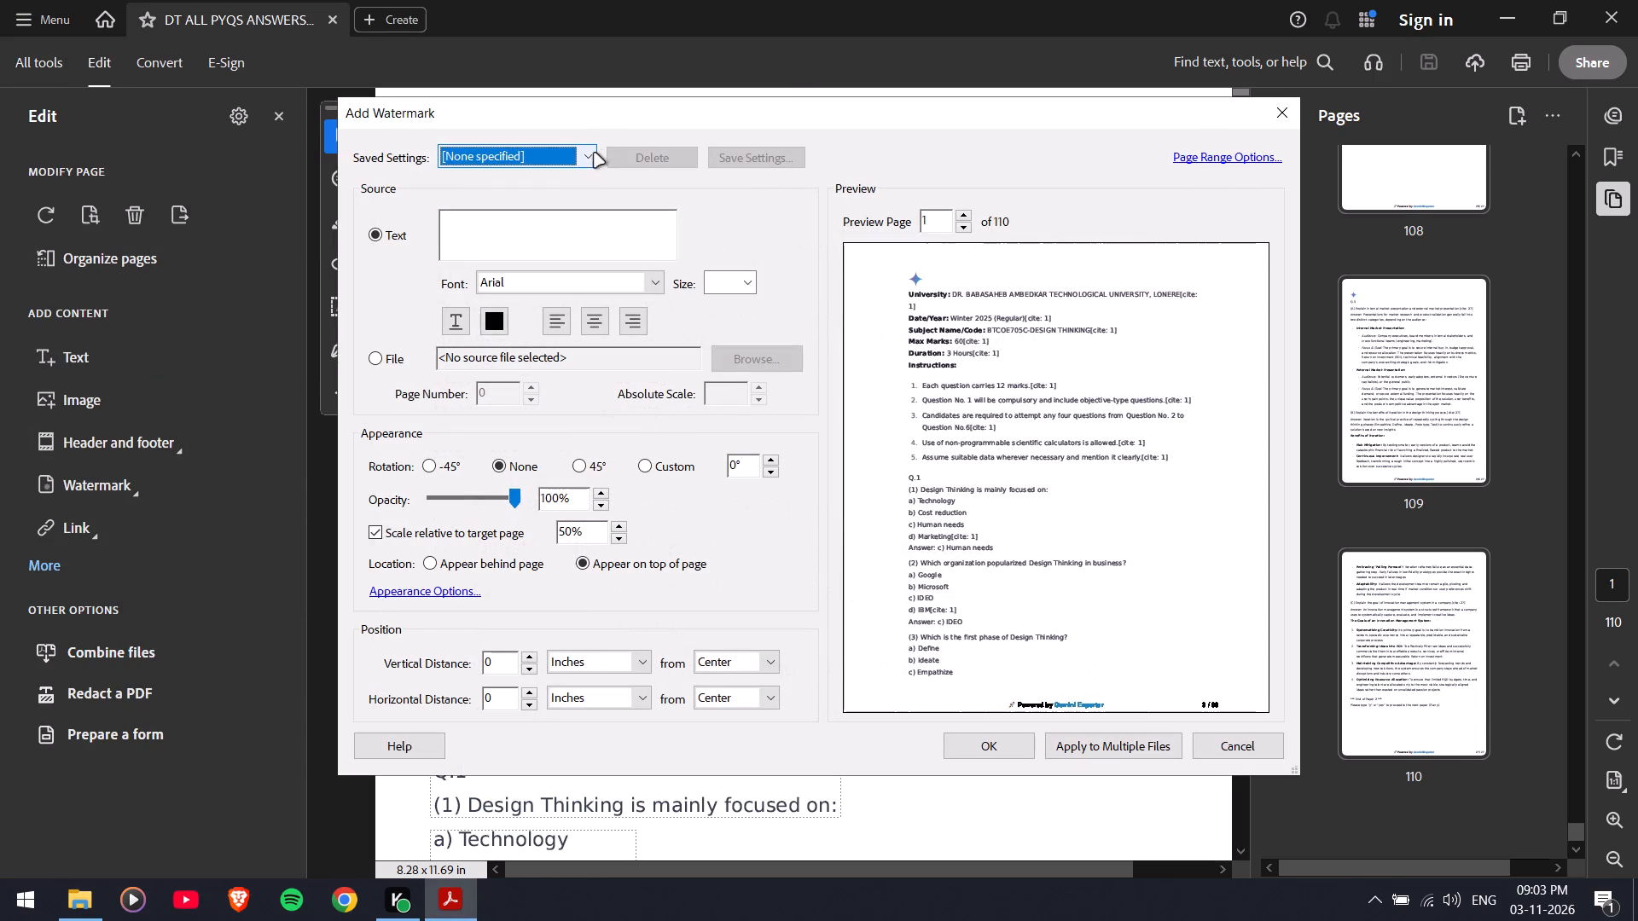
left_click(594, 154)
left_click(503, 211)
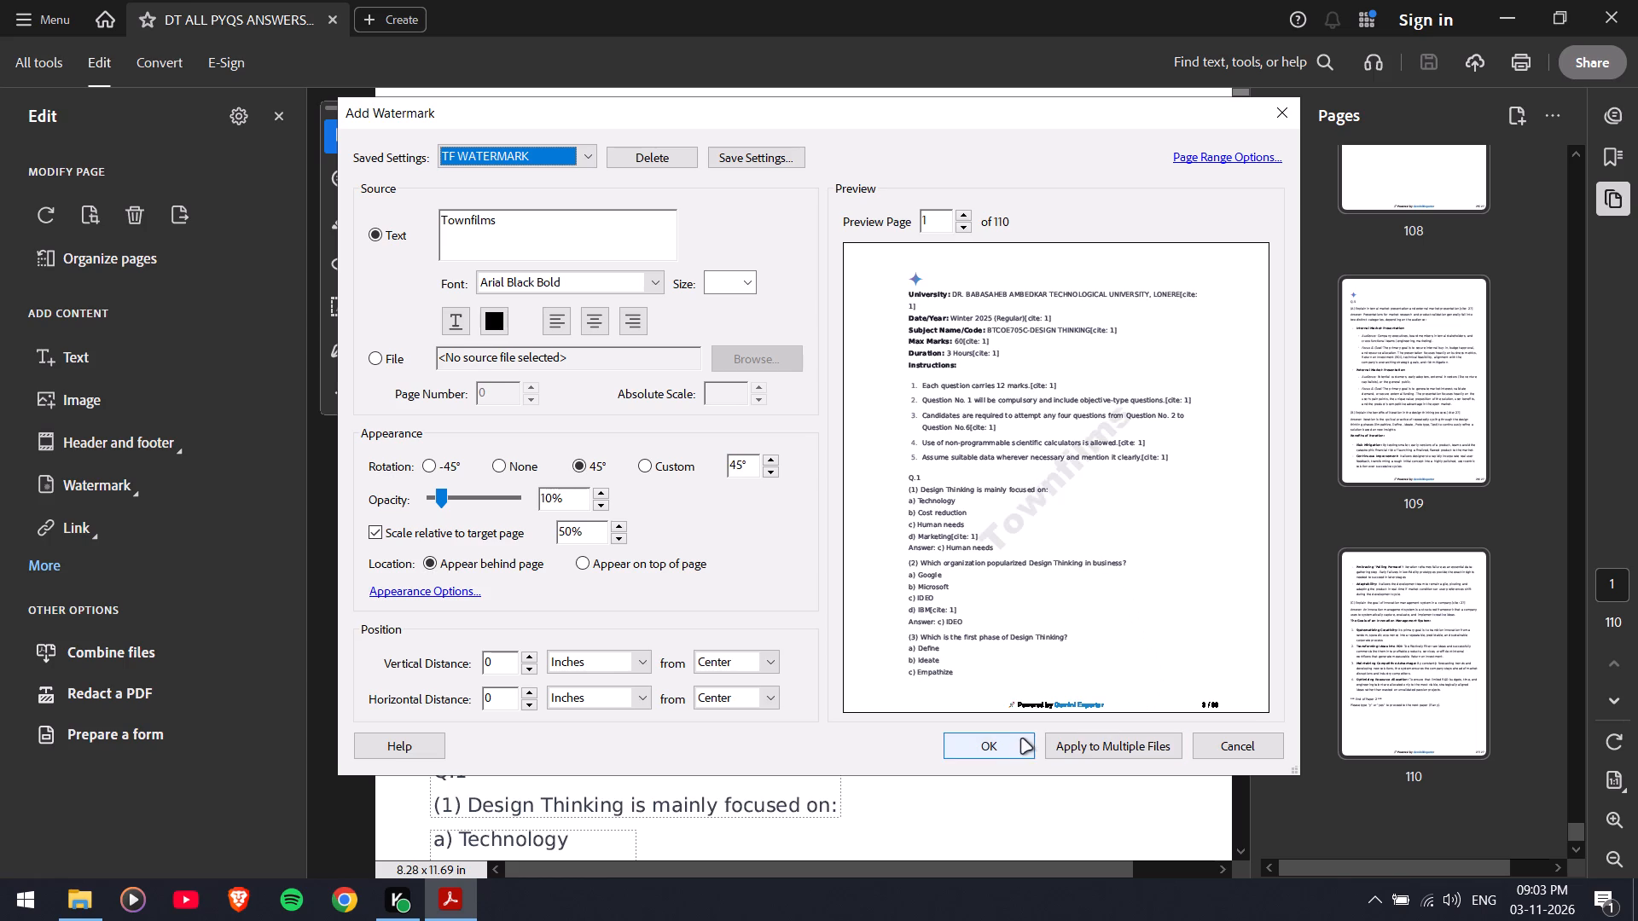
left_click(1017, 741)
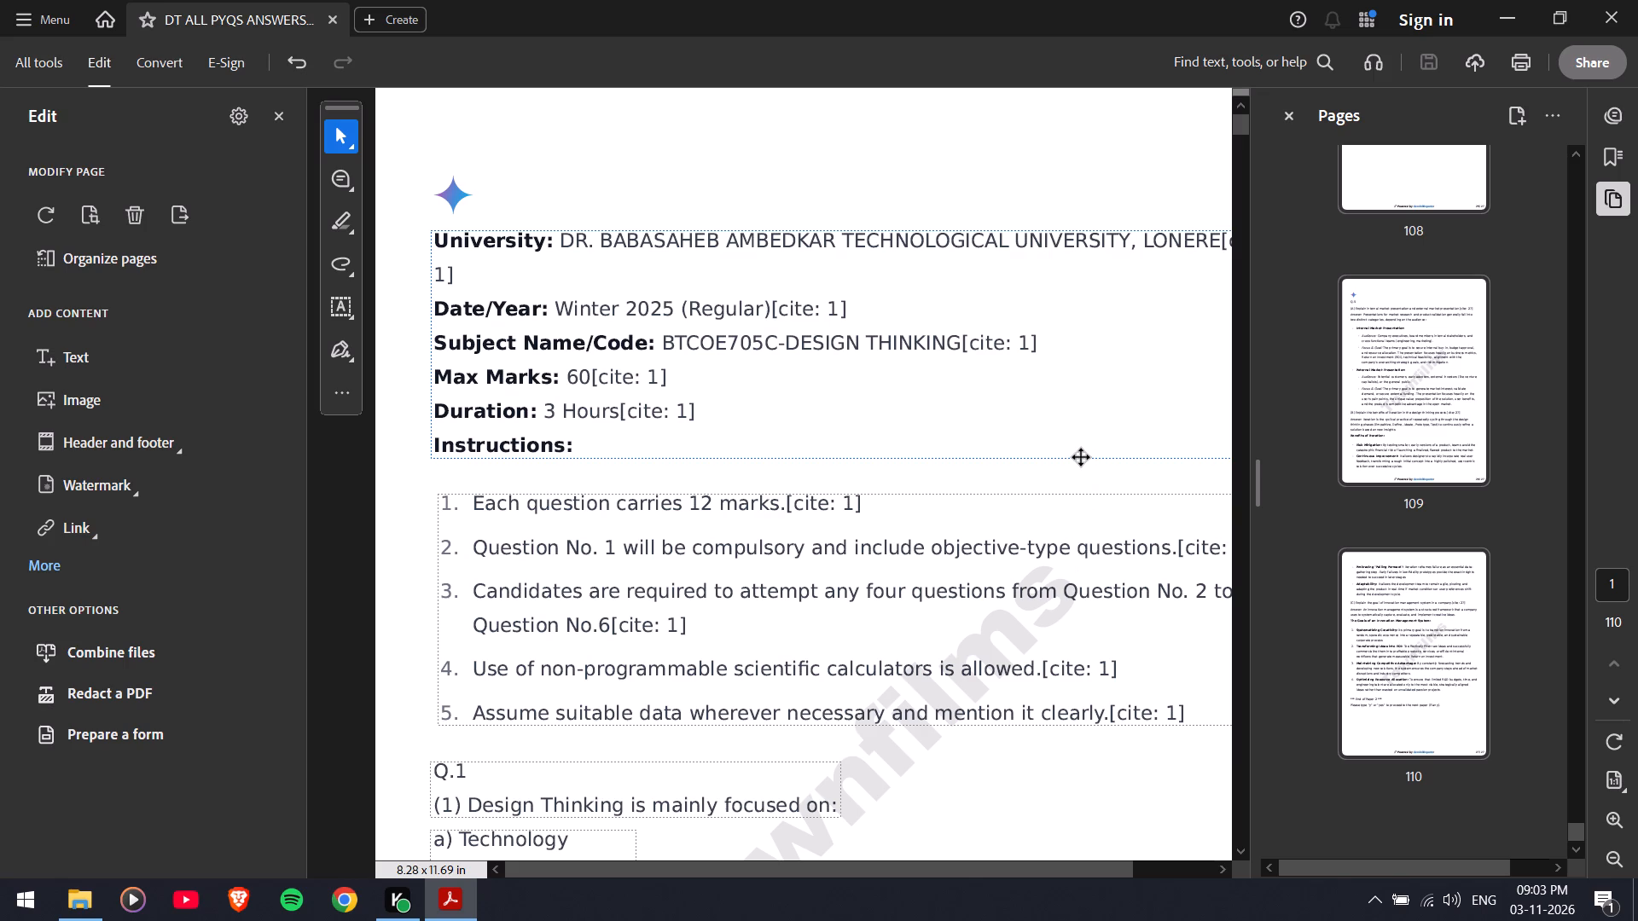
Save the watermarked DT answers PDF into the Music folder under its existing name and close it.
key("ctrl+shift+s")
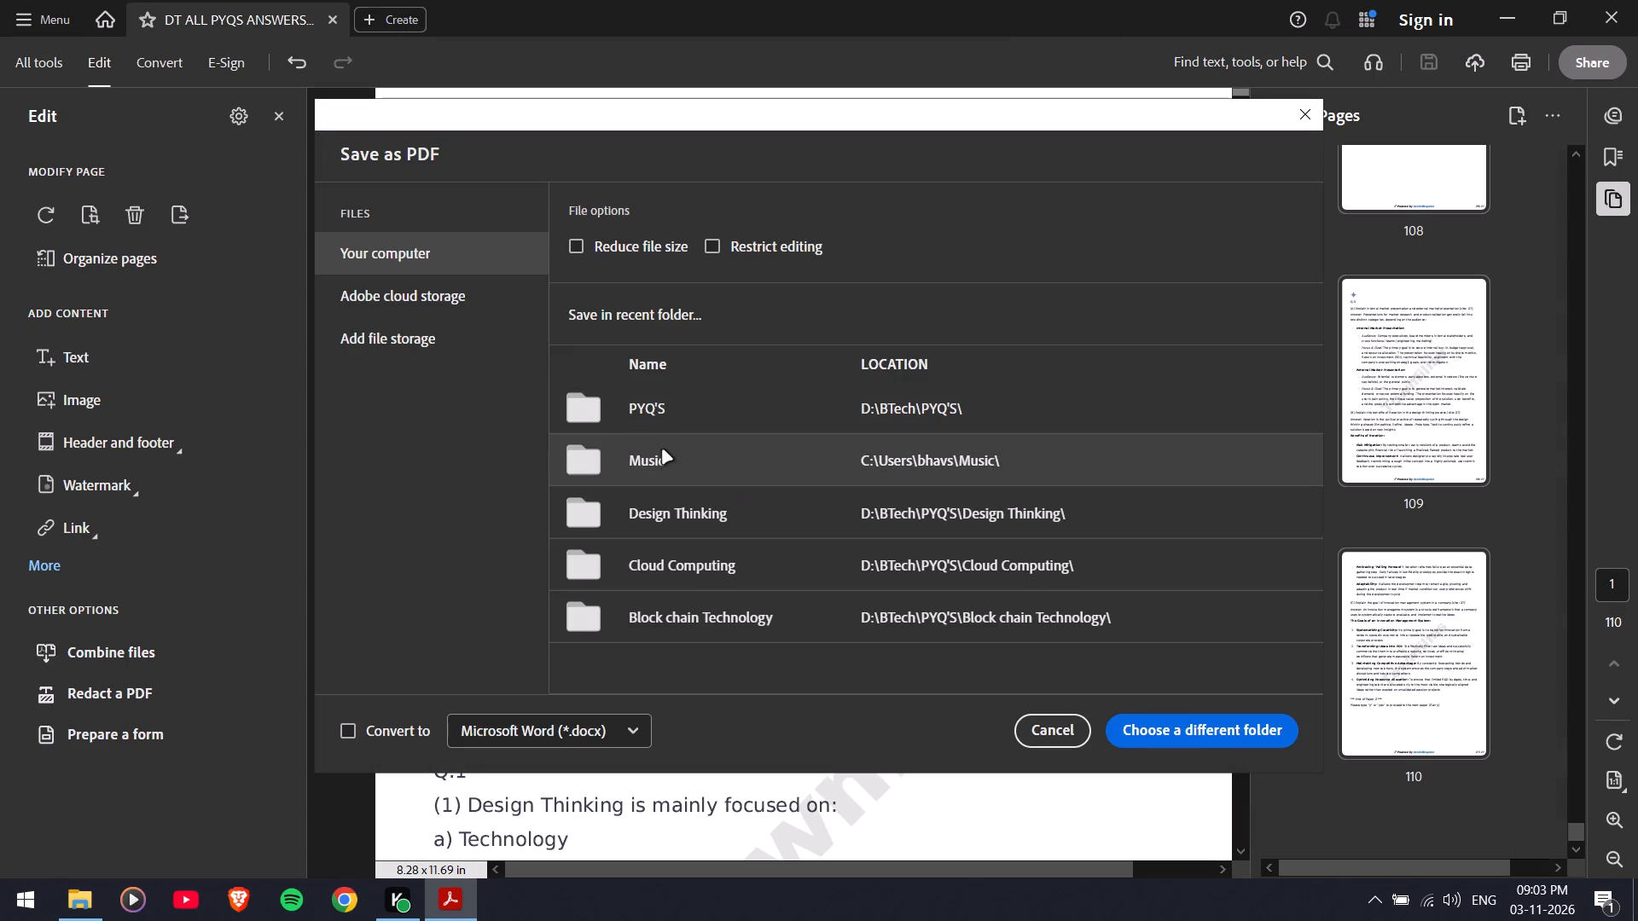
left_click(662, 455)
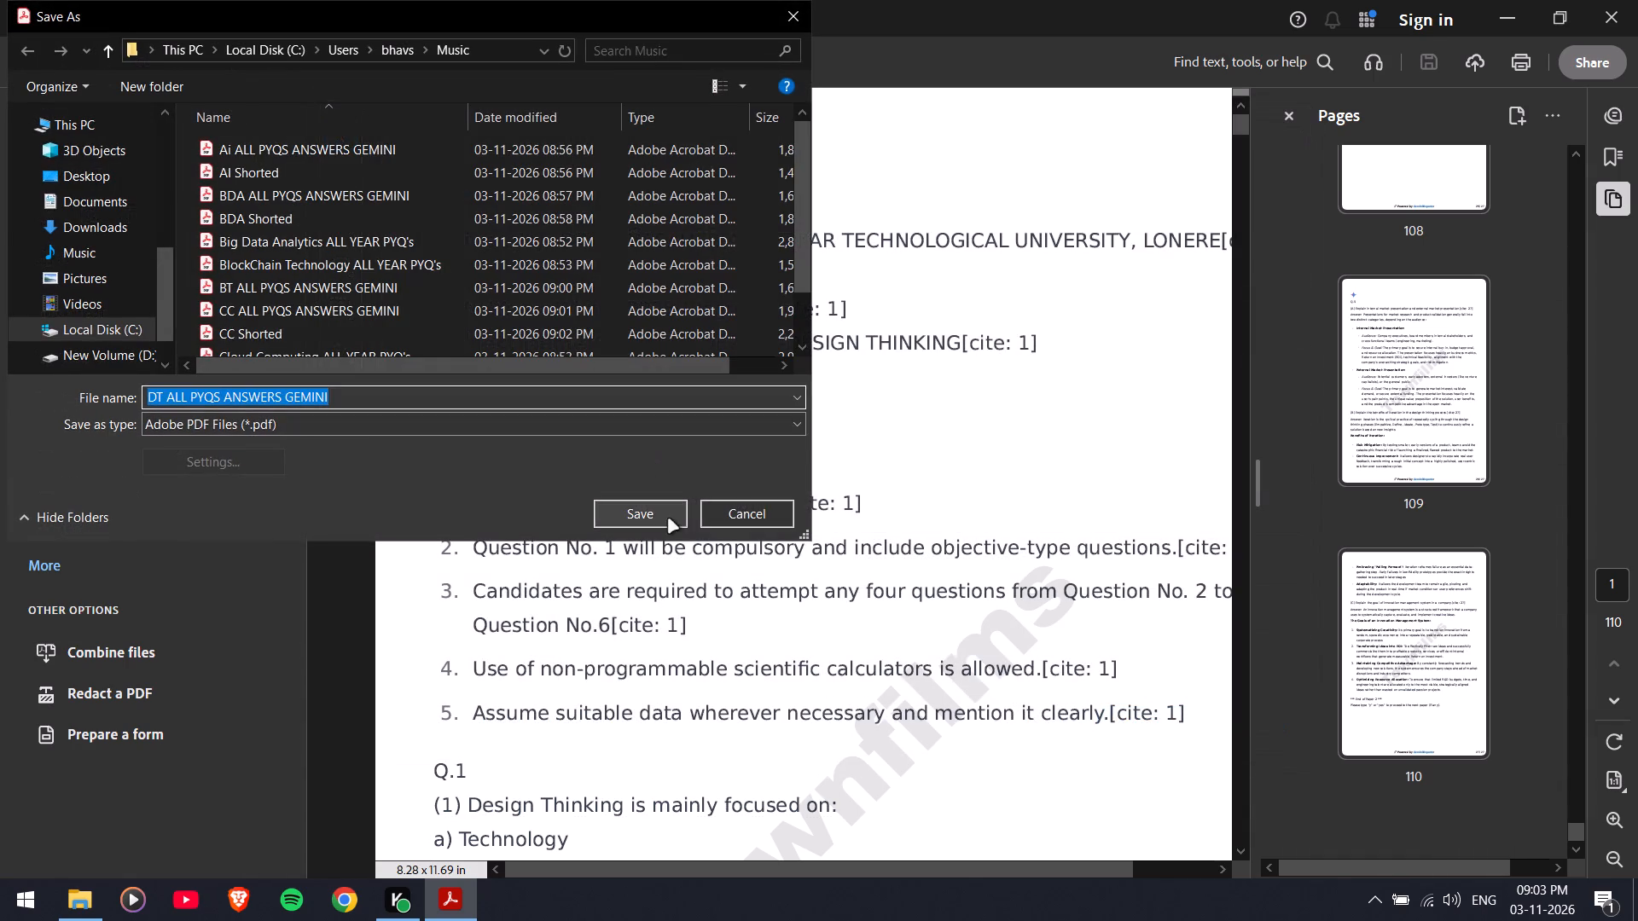
left_click(668, 518)
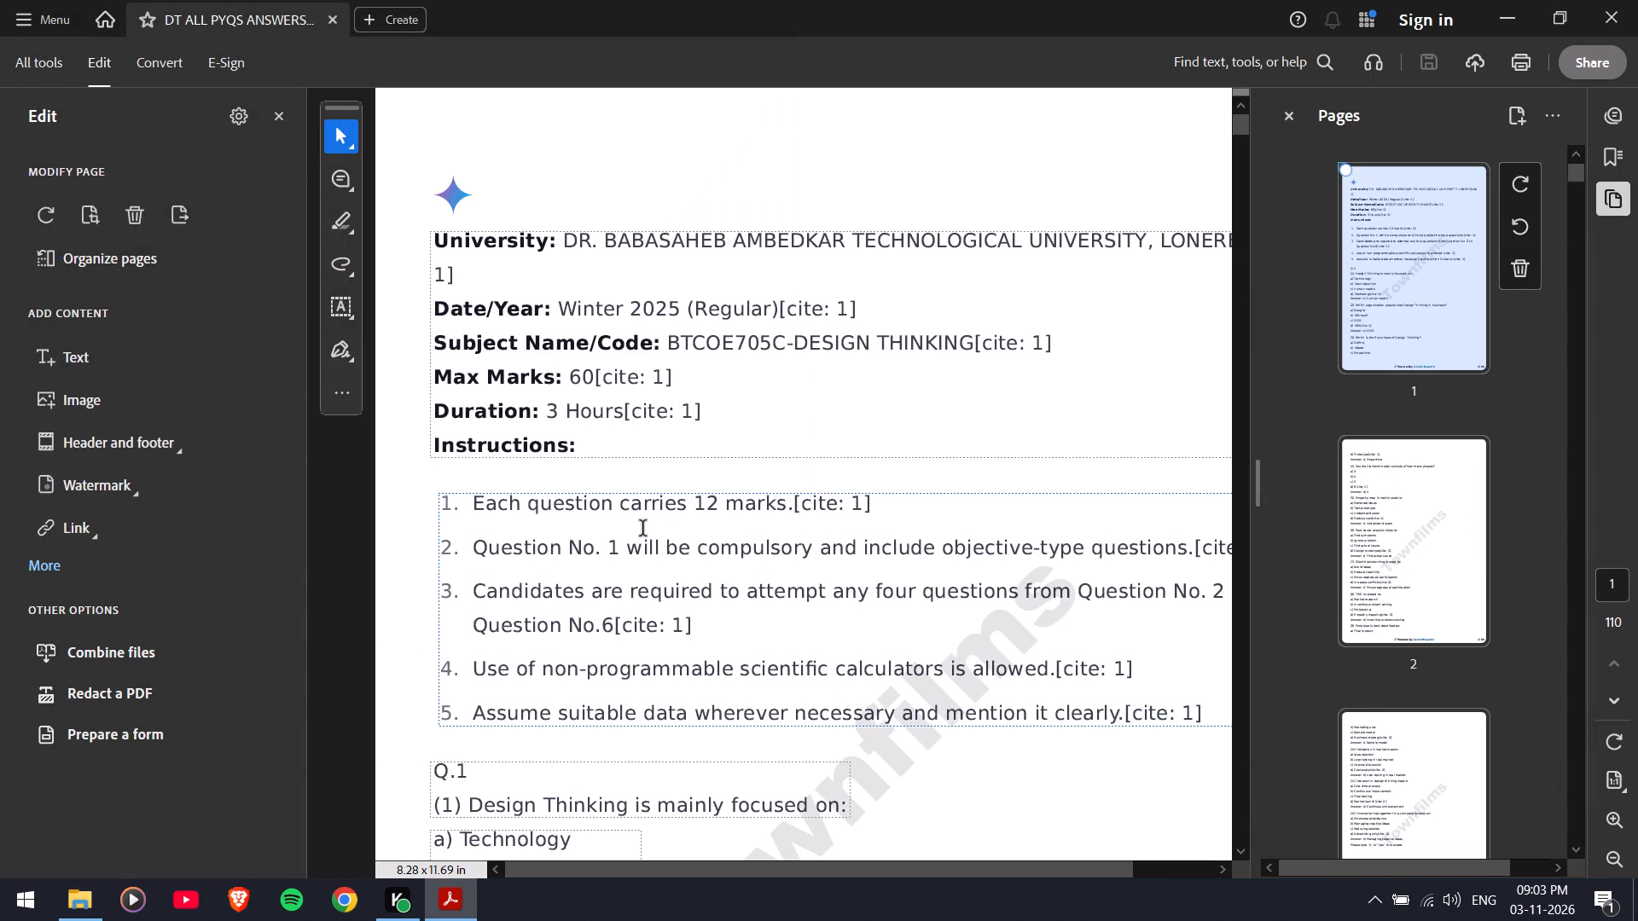
left_click(1637, 0)
Move all the watermarked PDFs, excluding the Music shortcut, from Music to D:\BTech\PYQ'S, replacing the files with the same names.
left_click(1258, 550)
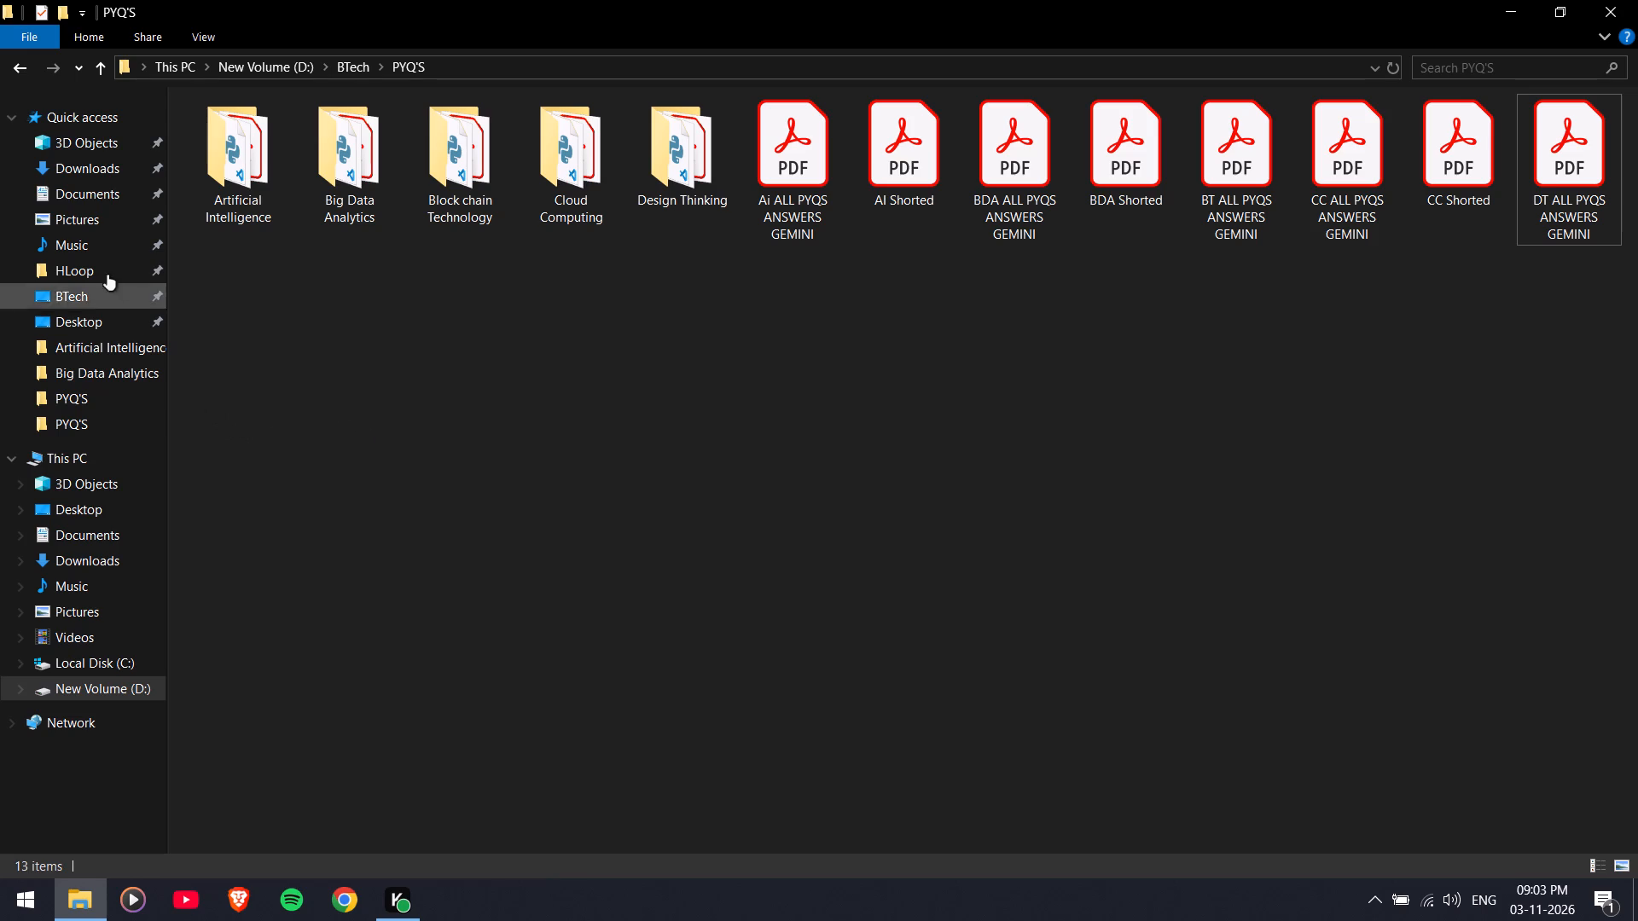
left_click(94, 251)
left_click_drag(316, 566, 279, 333)
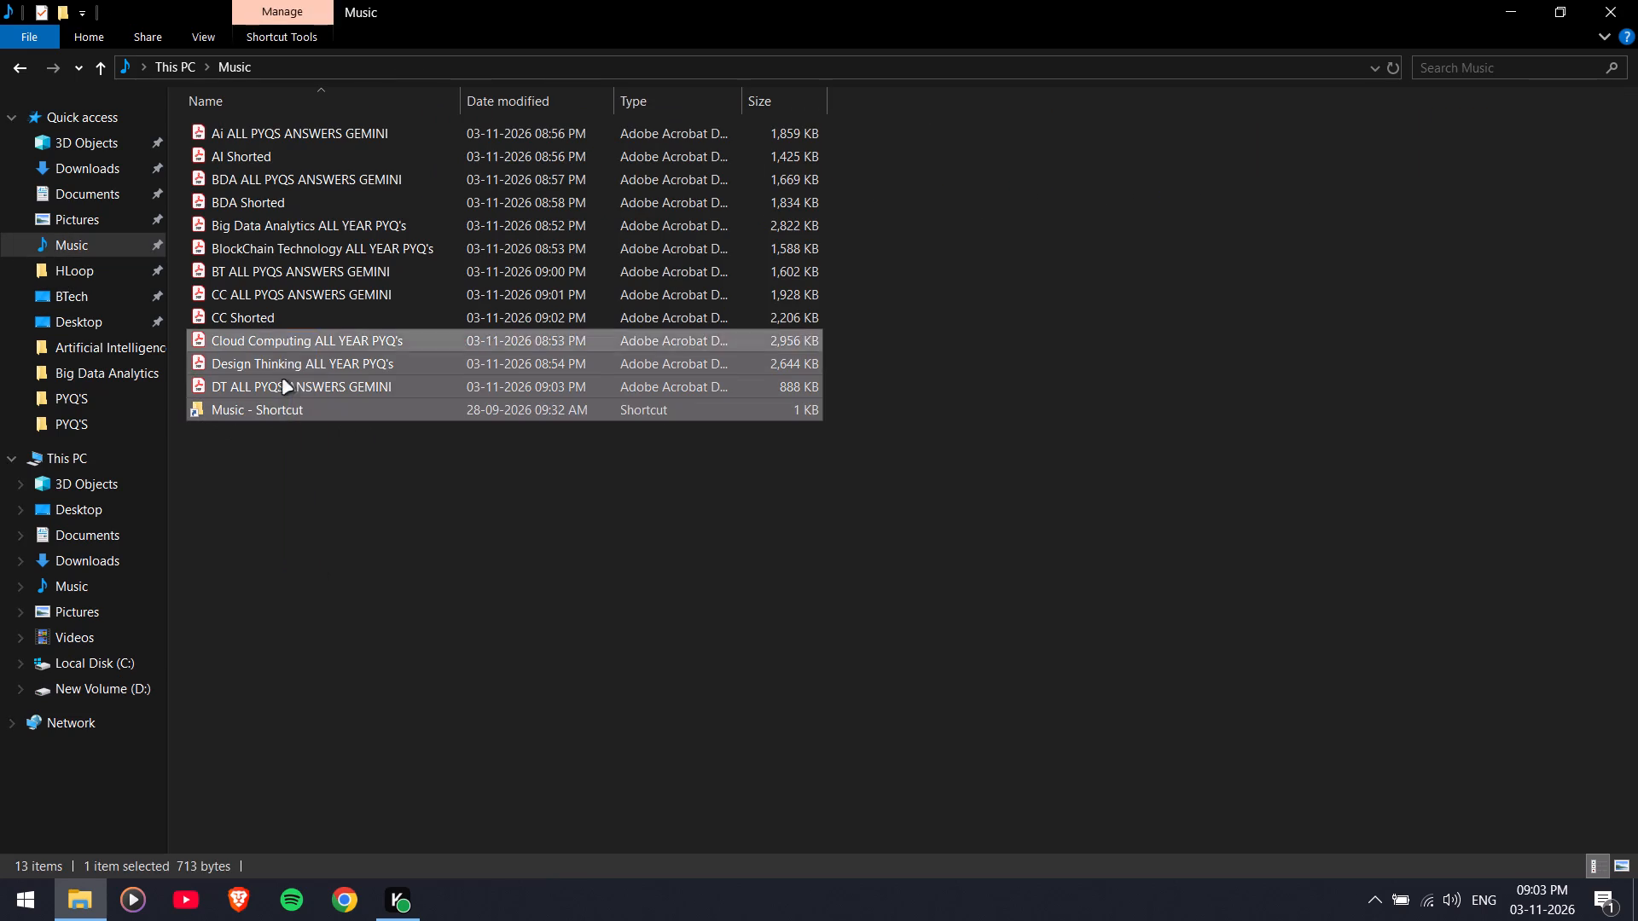
left_click(305, 508)
left_click(275, 386)
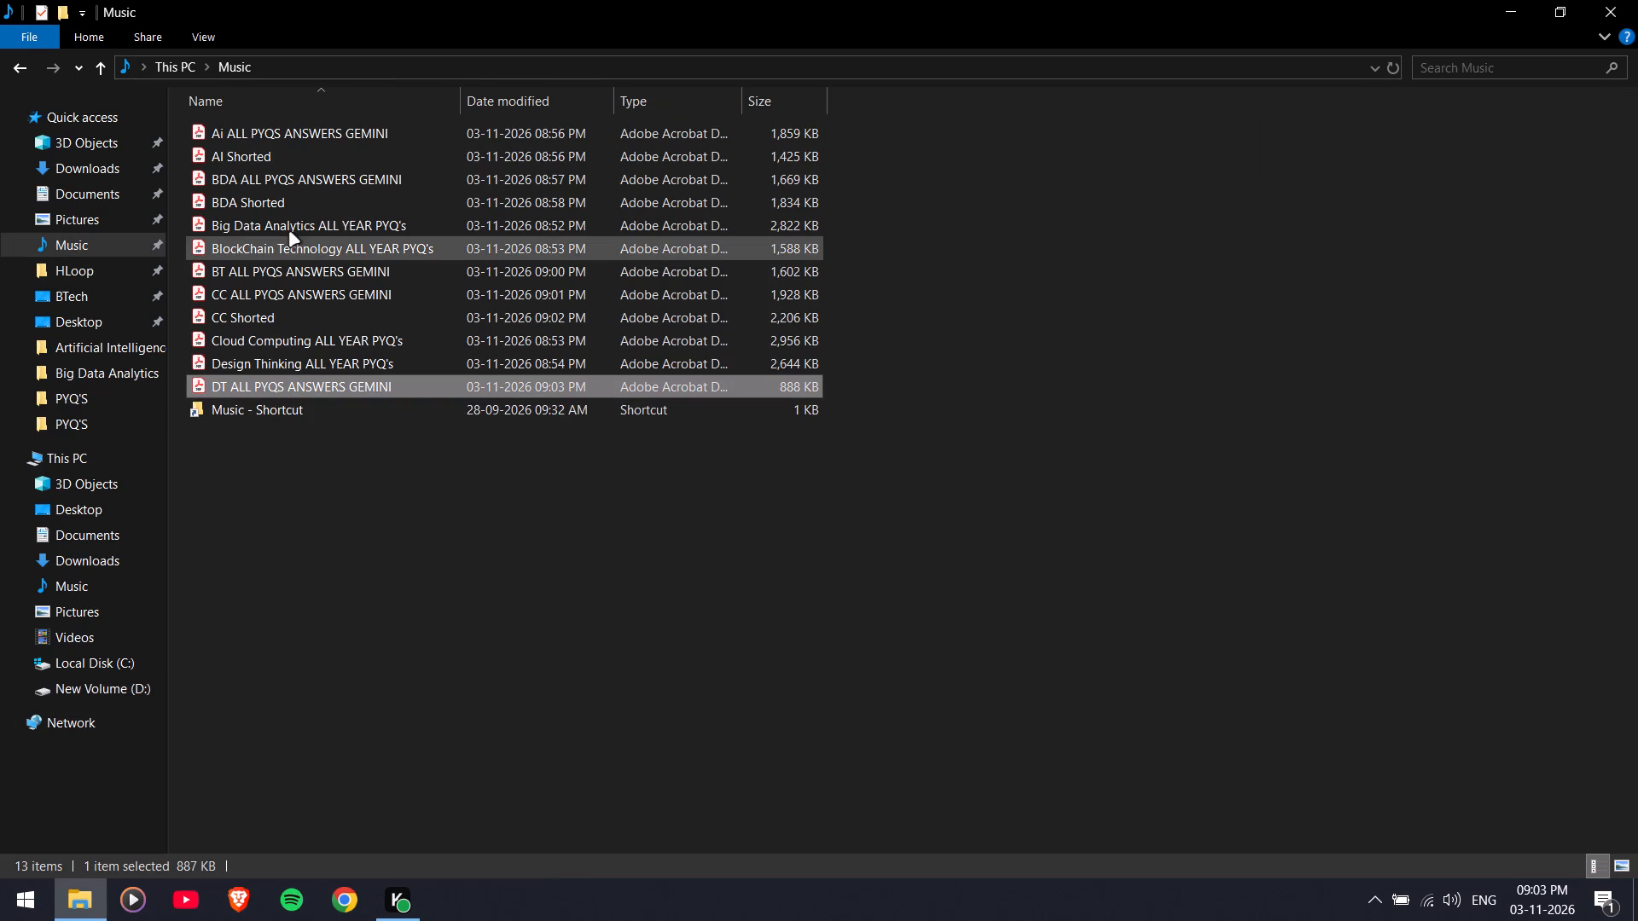
left_click(293, 134, "shift")
key("ctrl+x")
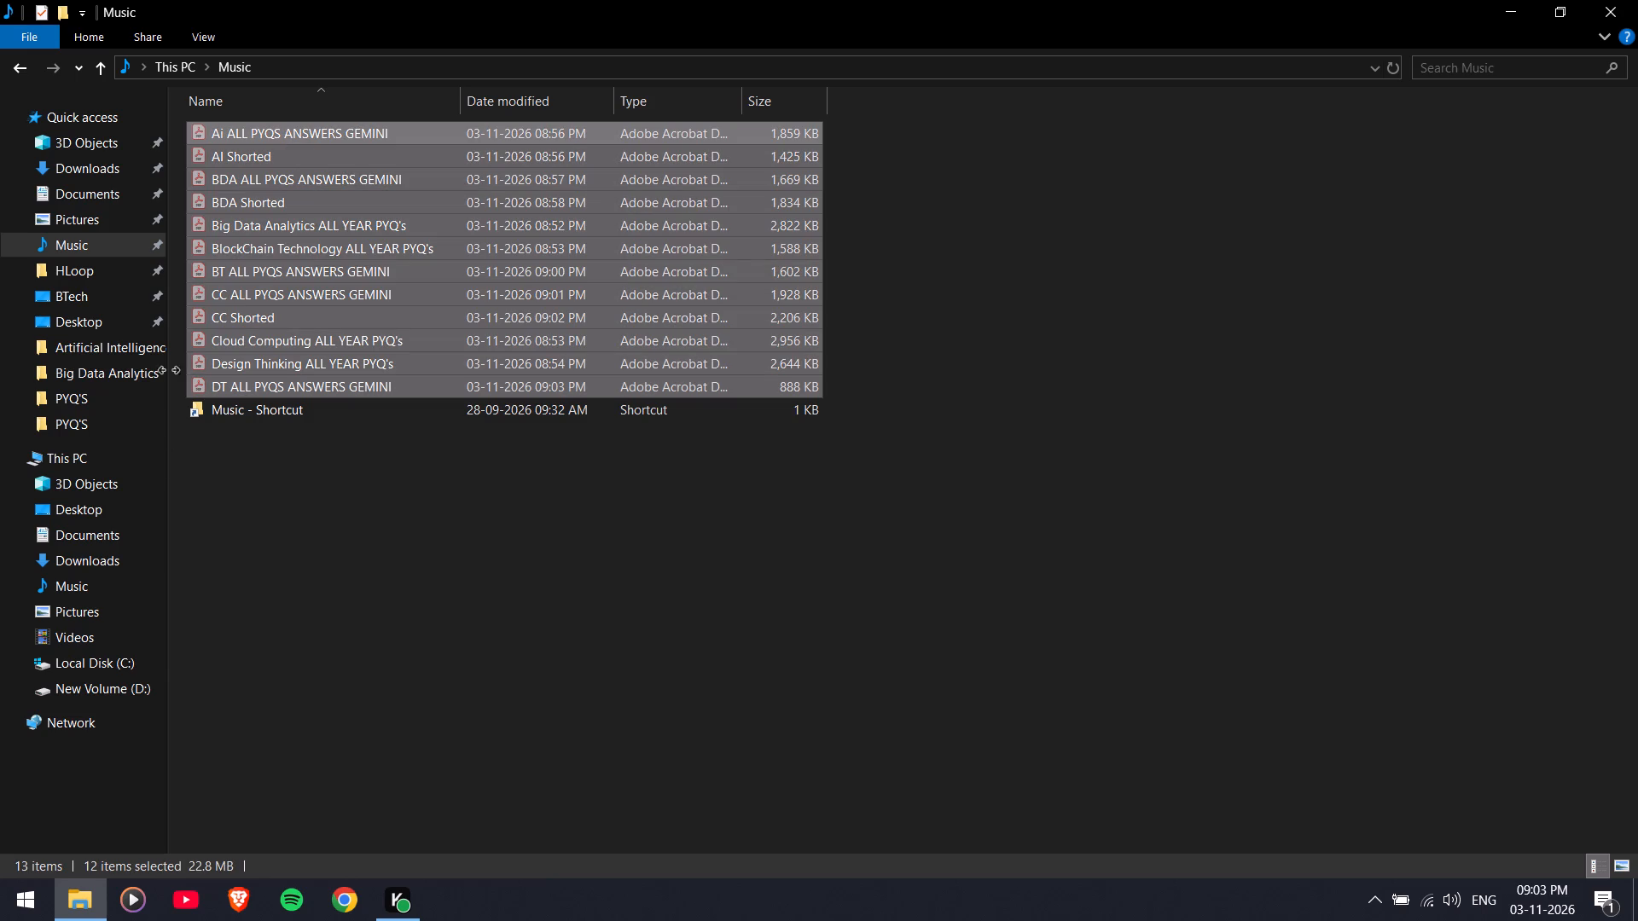
left_click(131, 685)
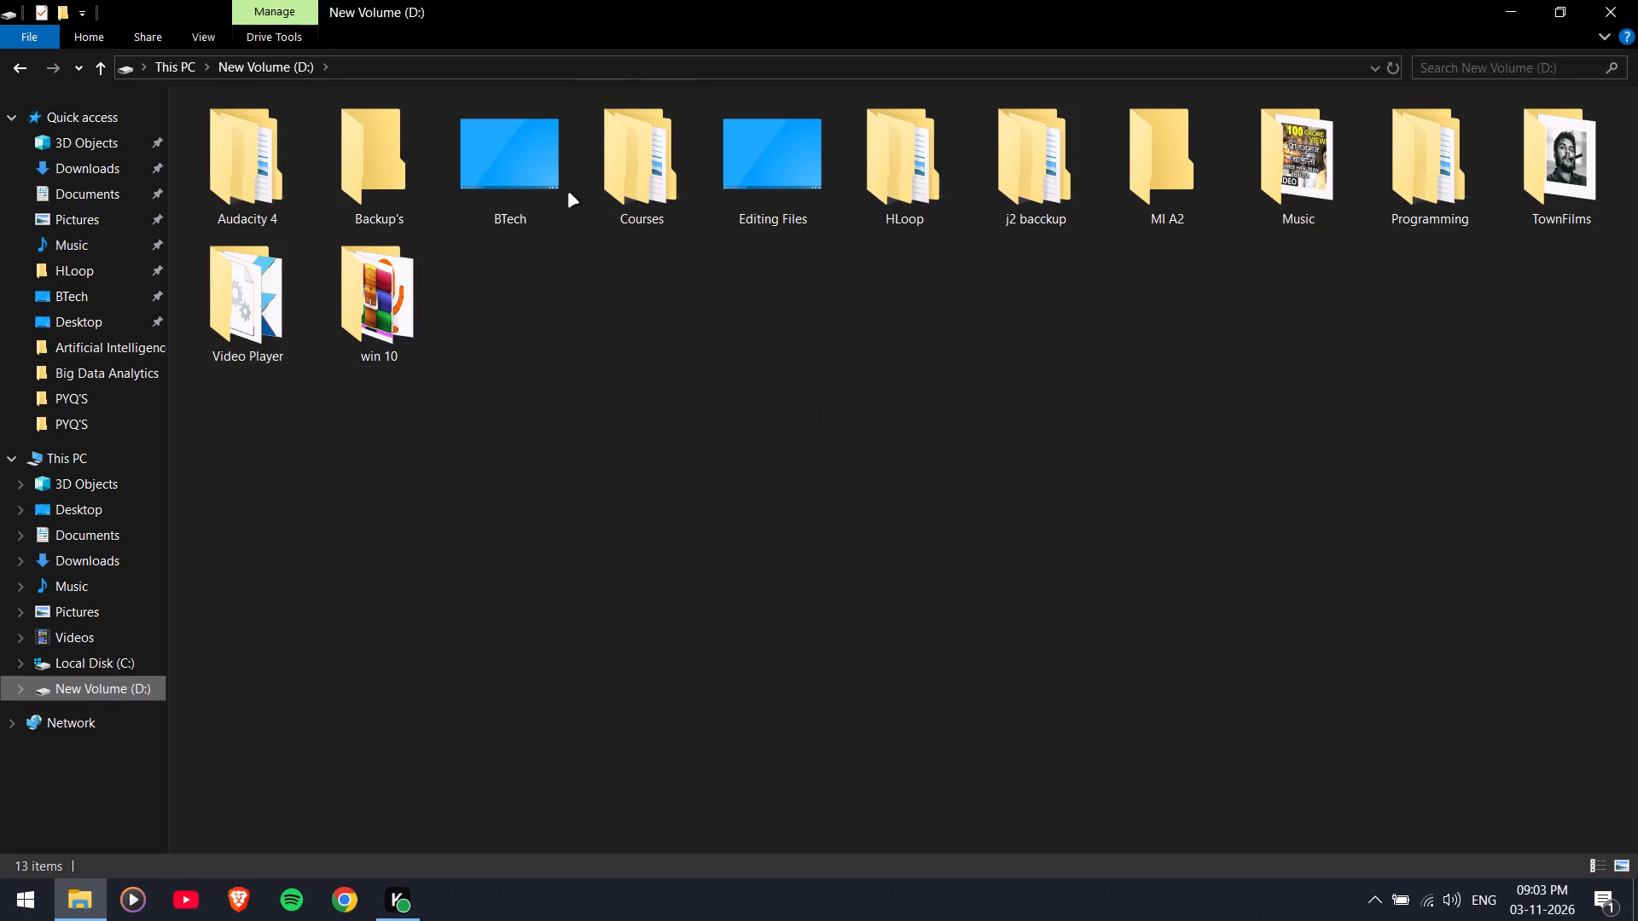
left_click(568, 193)
left_click(543, 194)
double_click(543, 194)
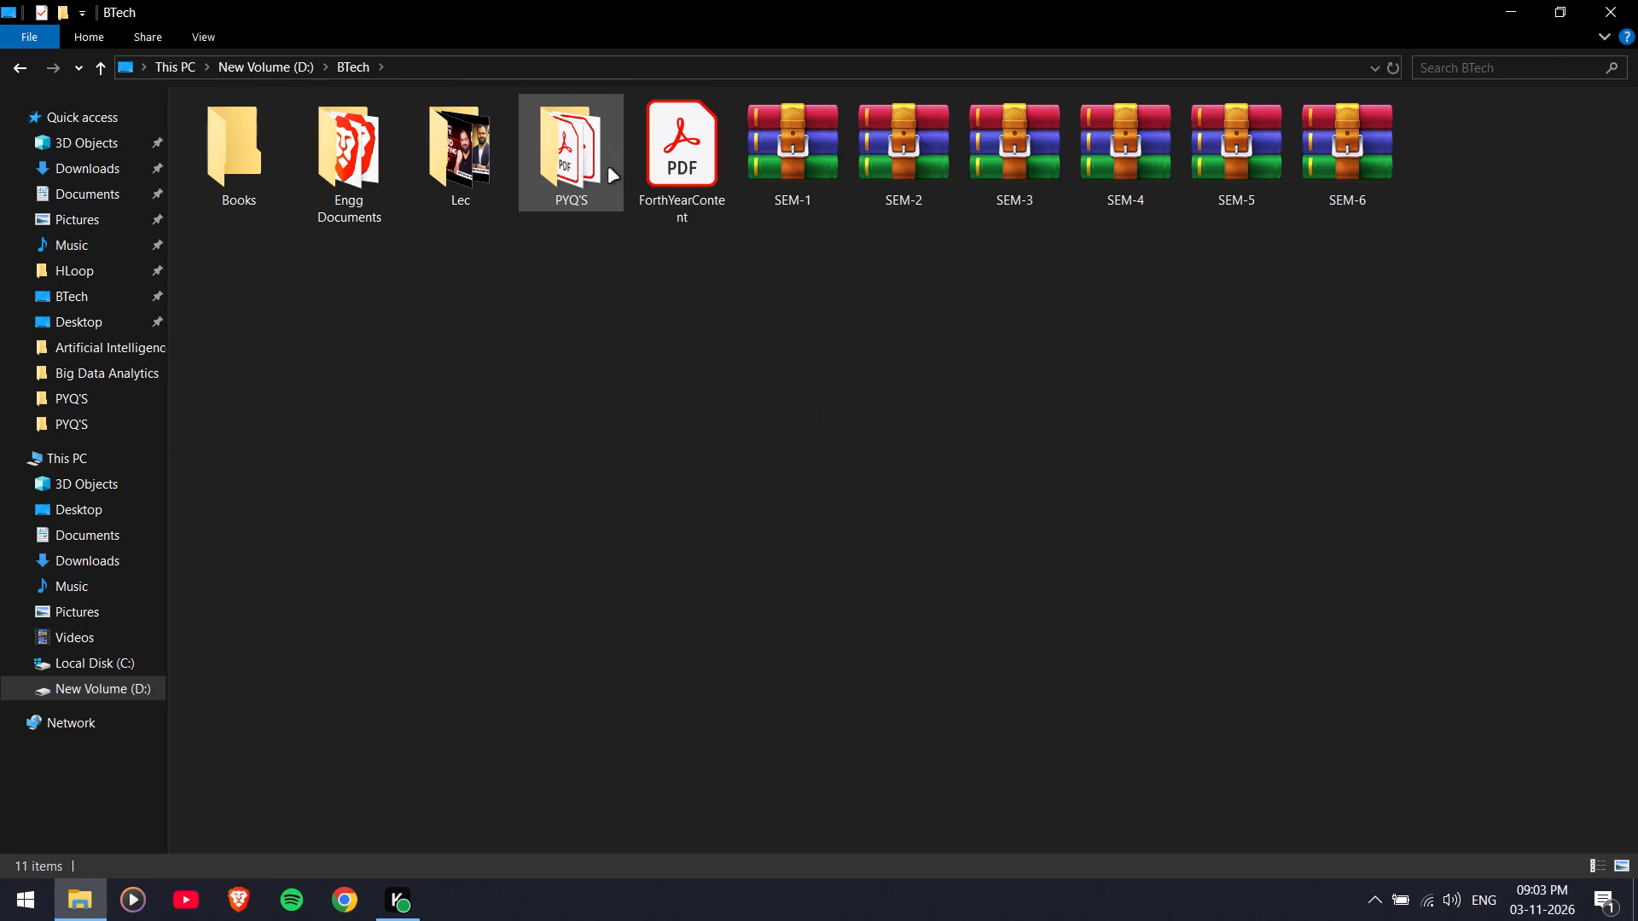
double_click(584, 173)
left_click(1124, 588)
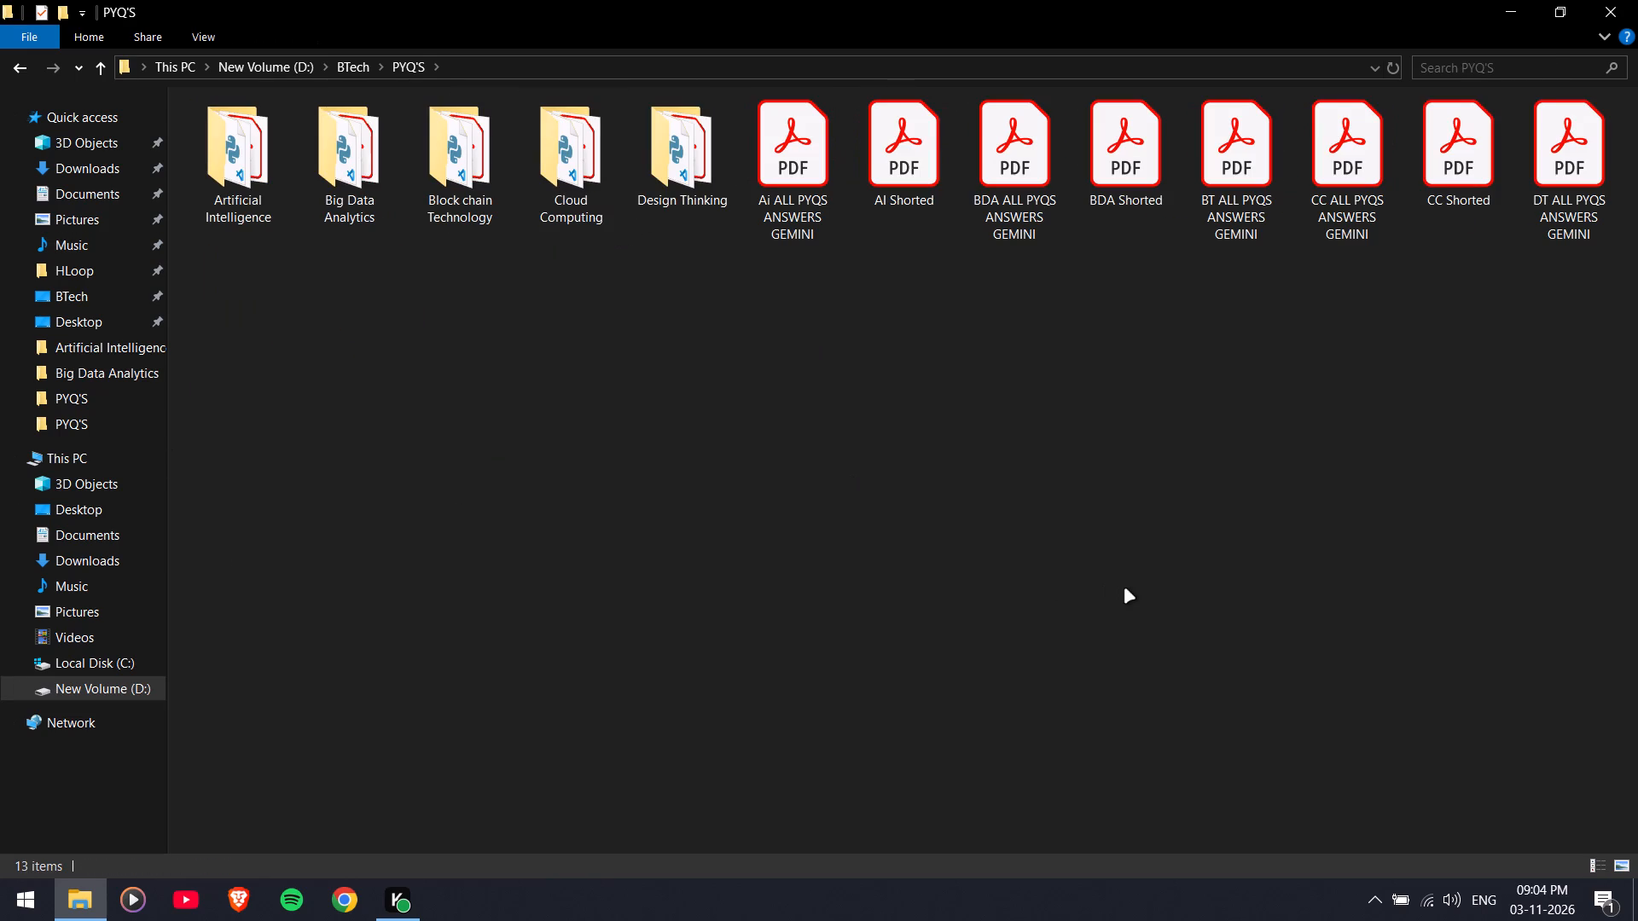
key("ctrl+v")
left_click(766, 350)
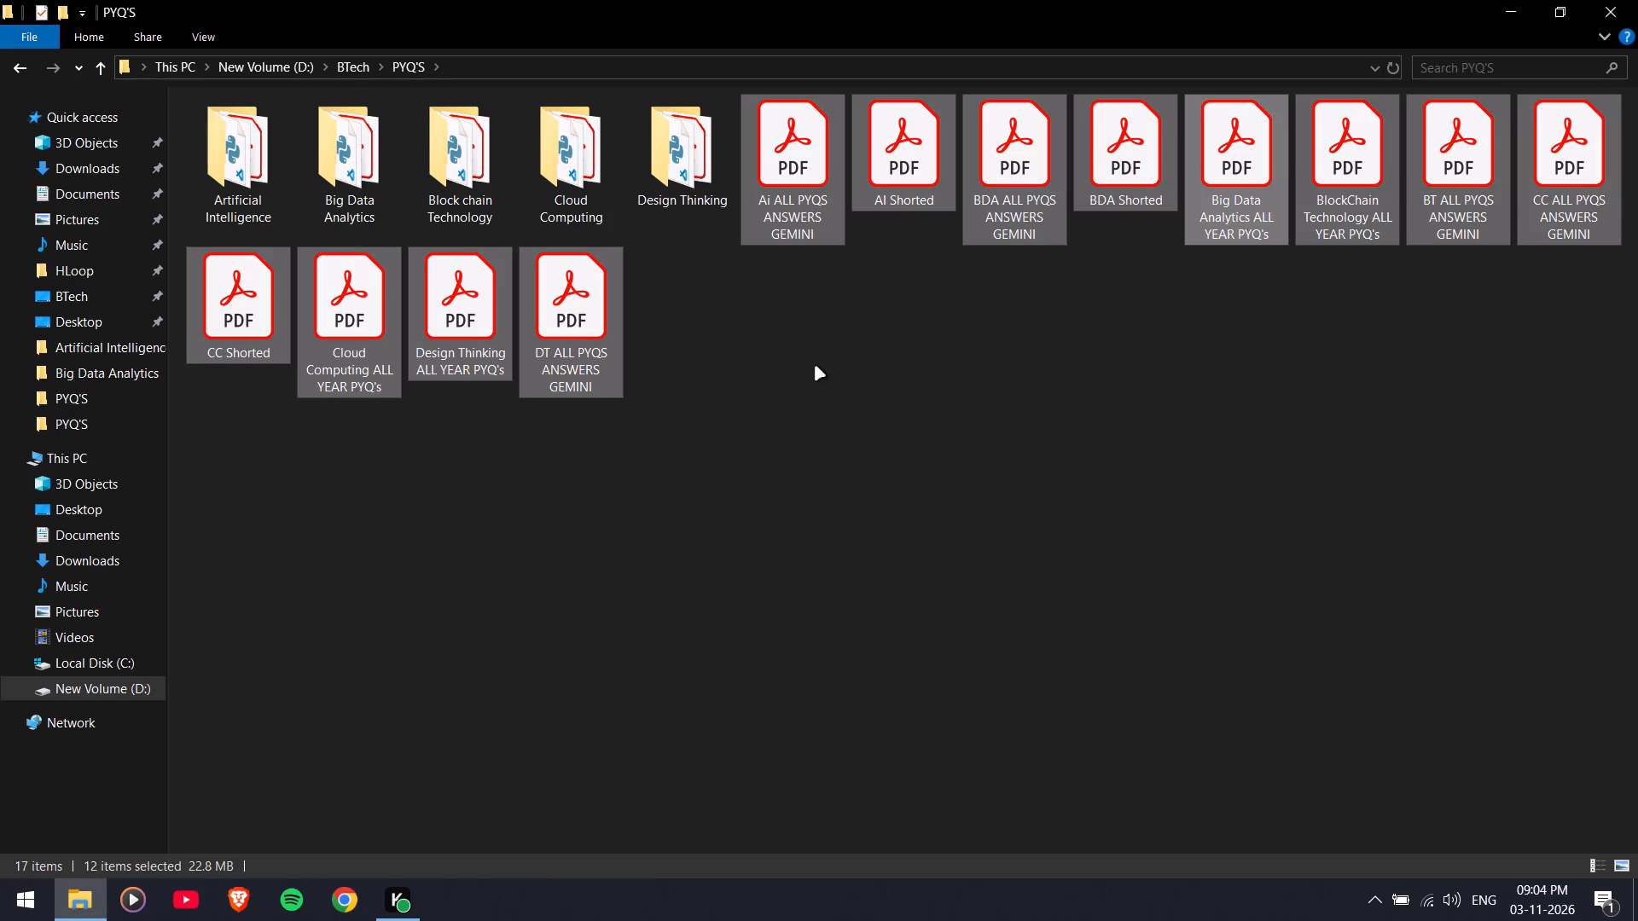
left_click(991, 385)
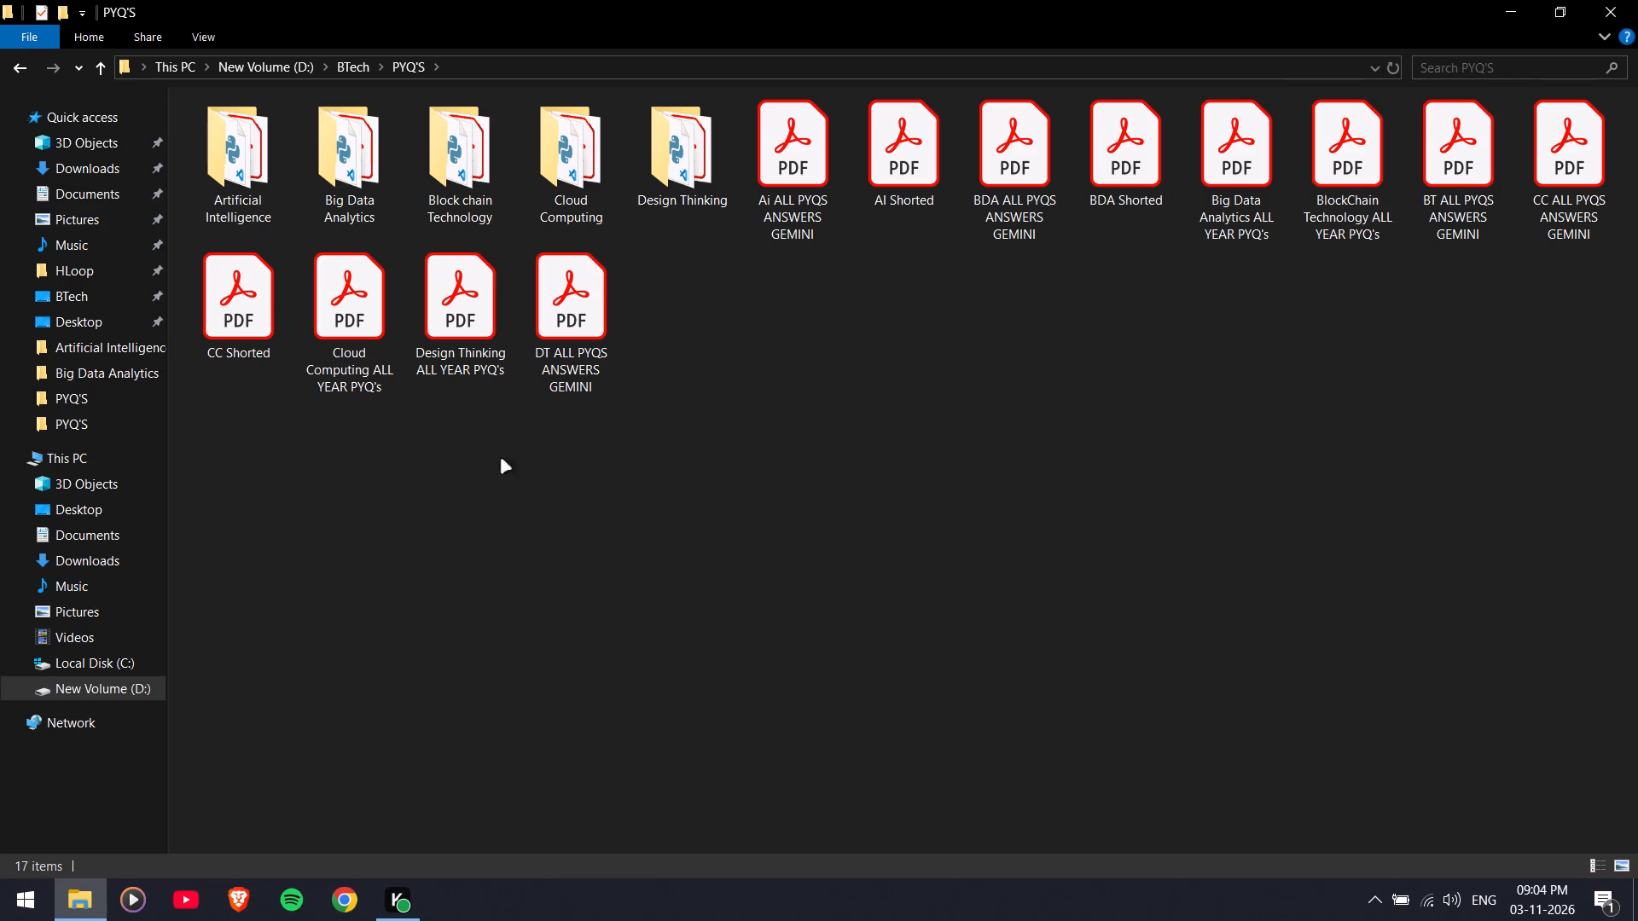
left_click(427, 483)
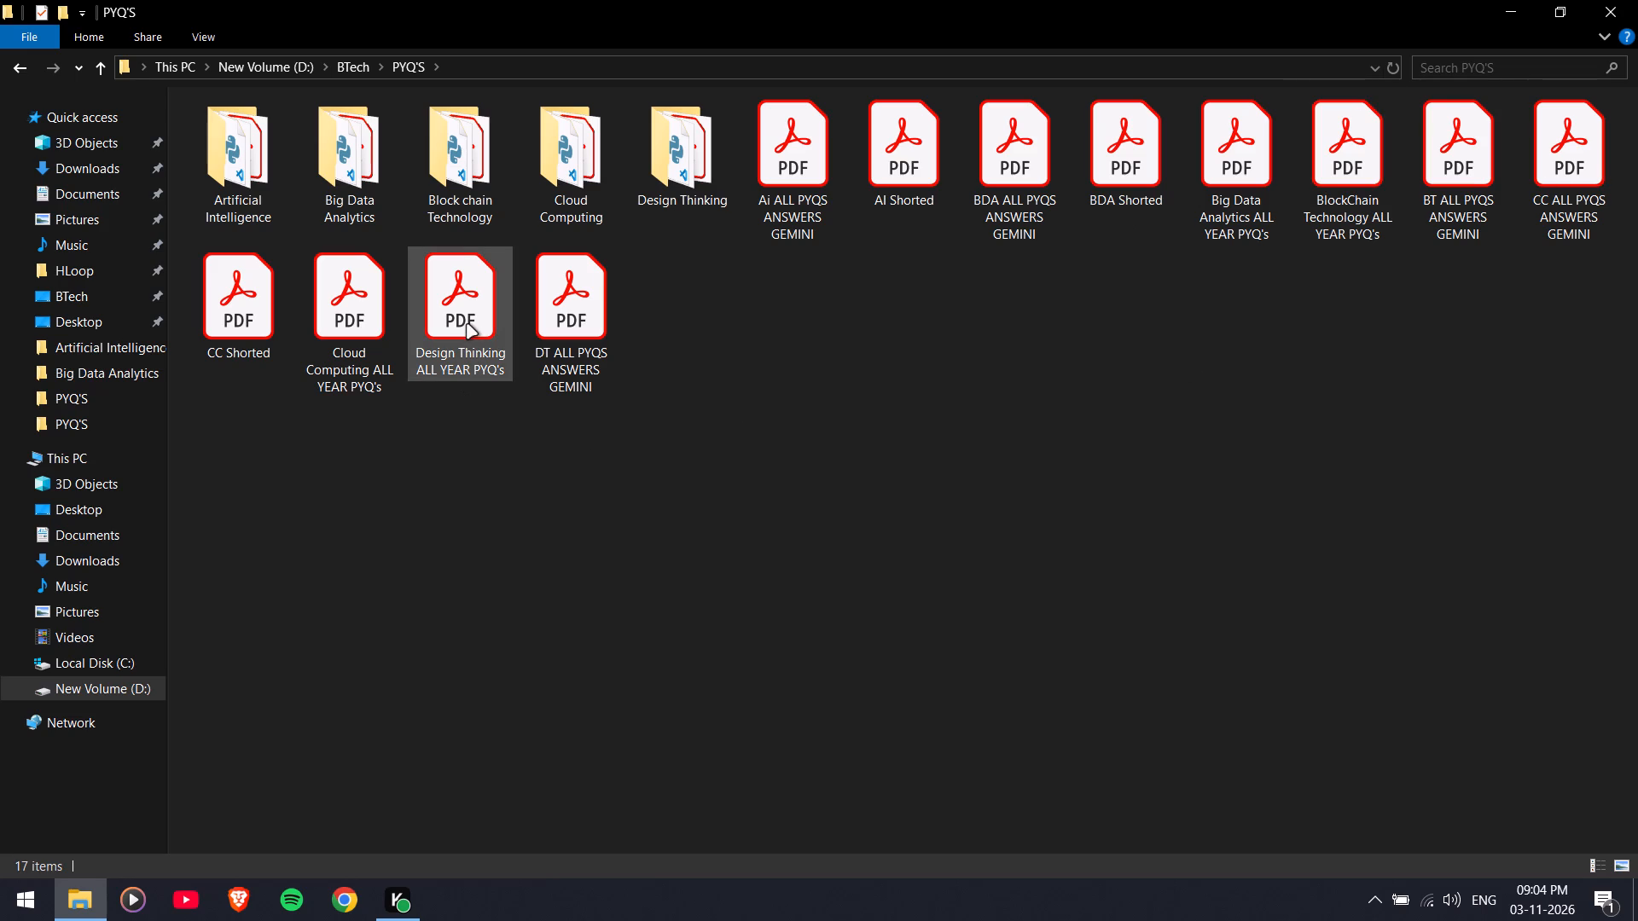
Move the Design Thinking, Cloud Computing, BlockChain Technology and Big Data Analytics ALL YEAR PYQ's PDFs into their matching subject folders, replacing the existing copies.
left_click_drag(467, 324, 691, 185)
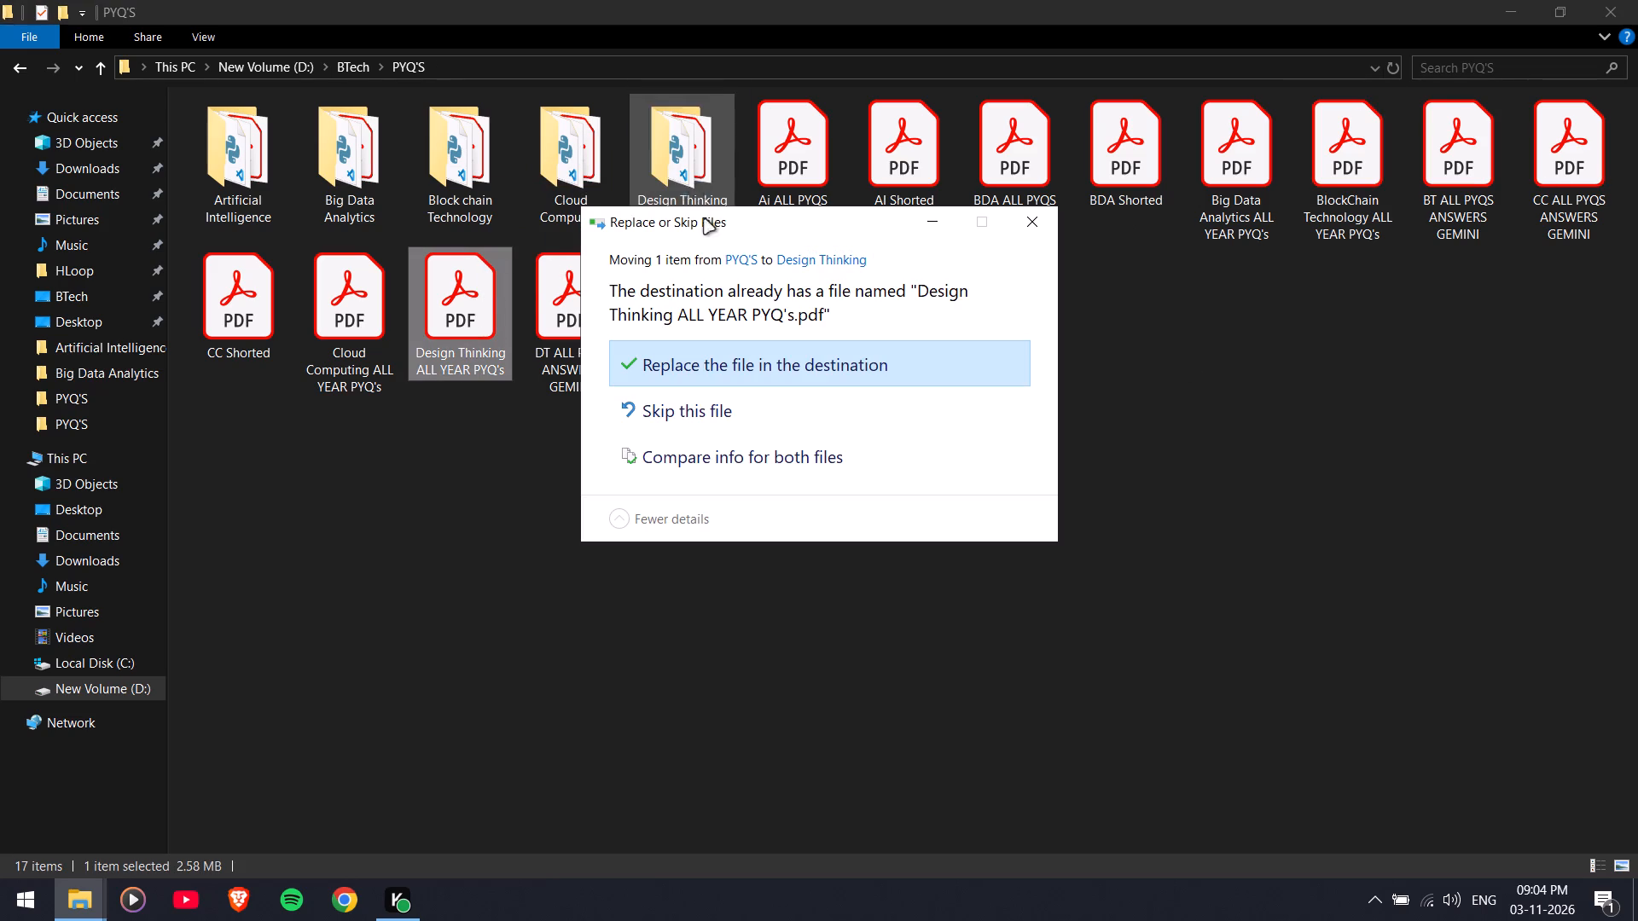
left_click(752, 362)
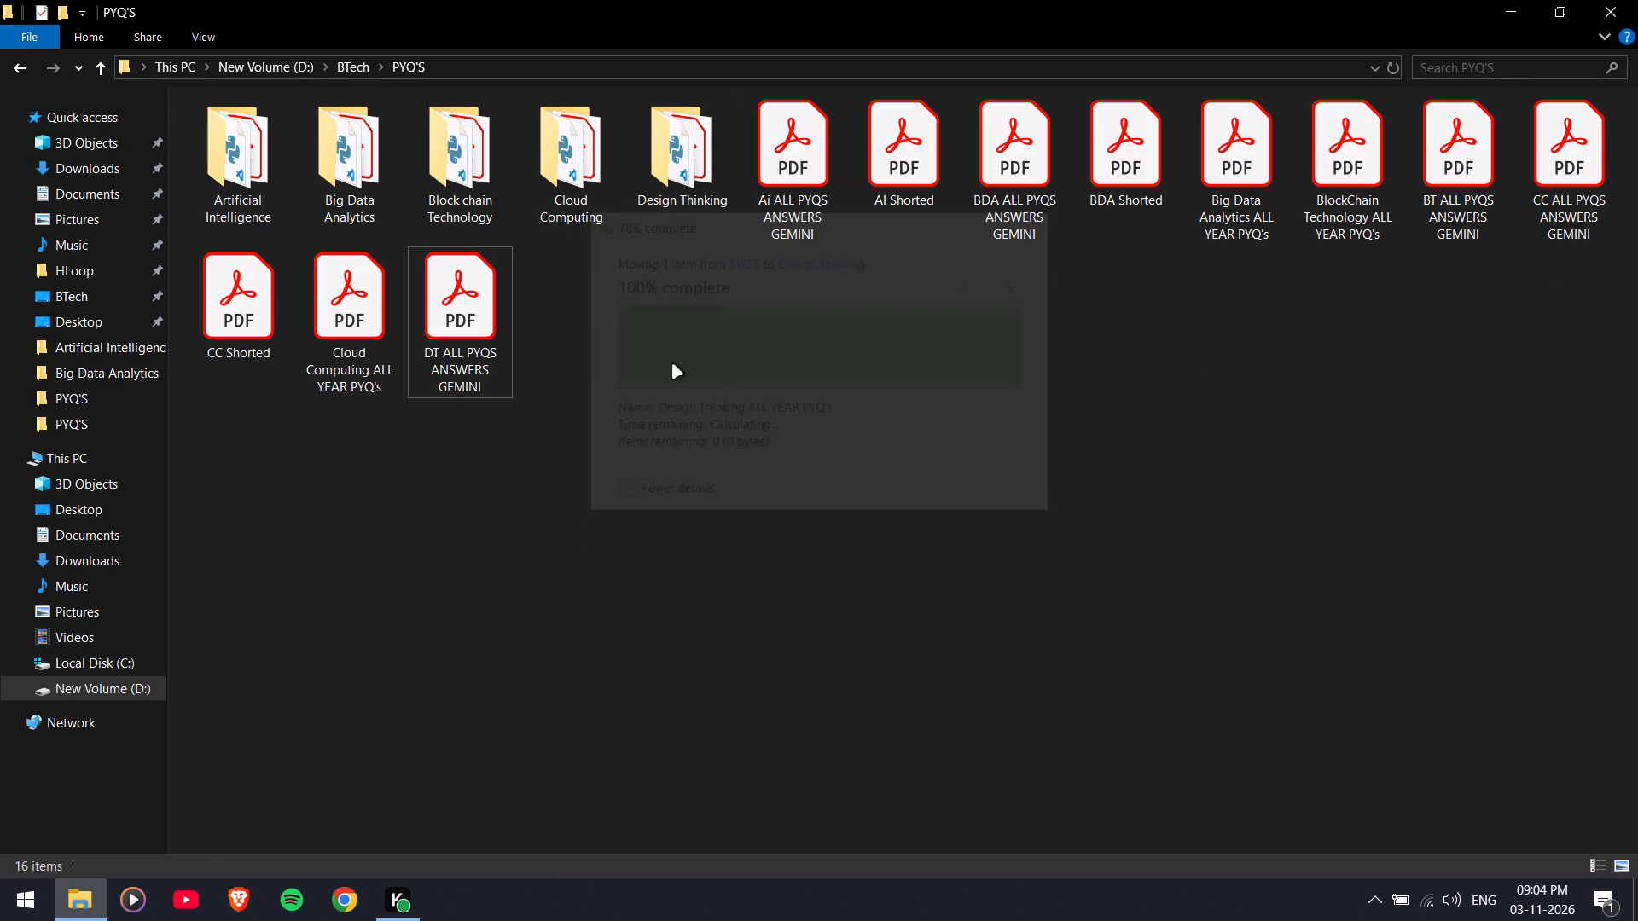
left_click_drag(358, 325, 351, 203)
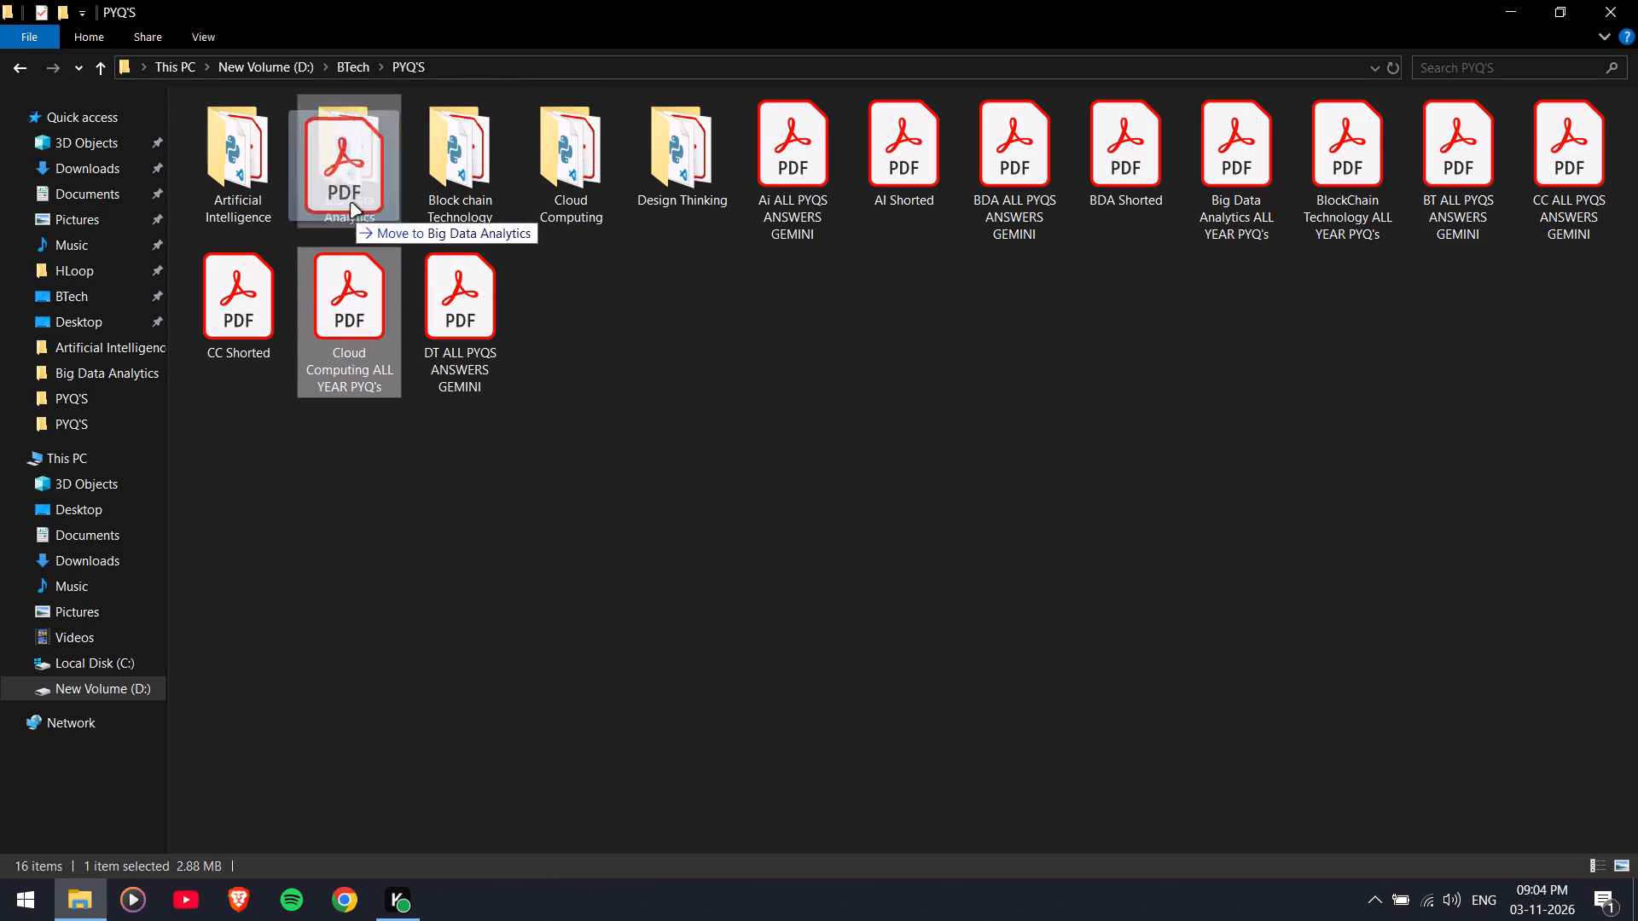
left_click_drag(351, 203, 589, 158)
left_click(707, 358)
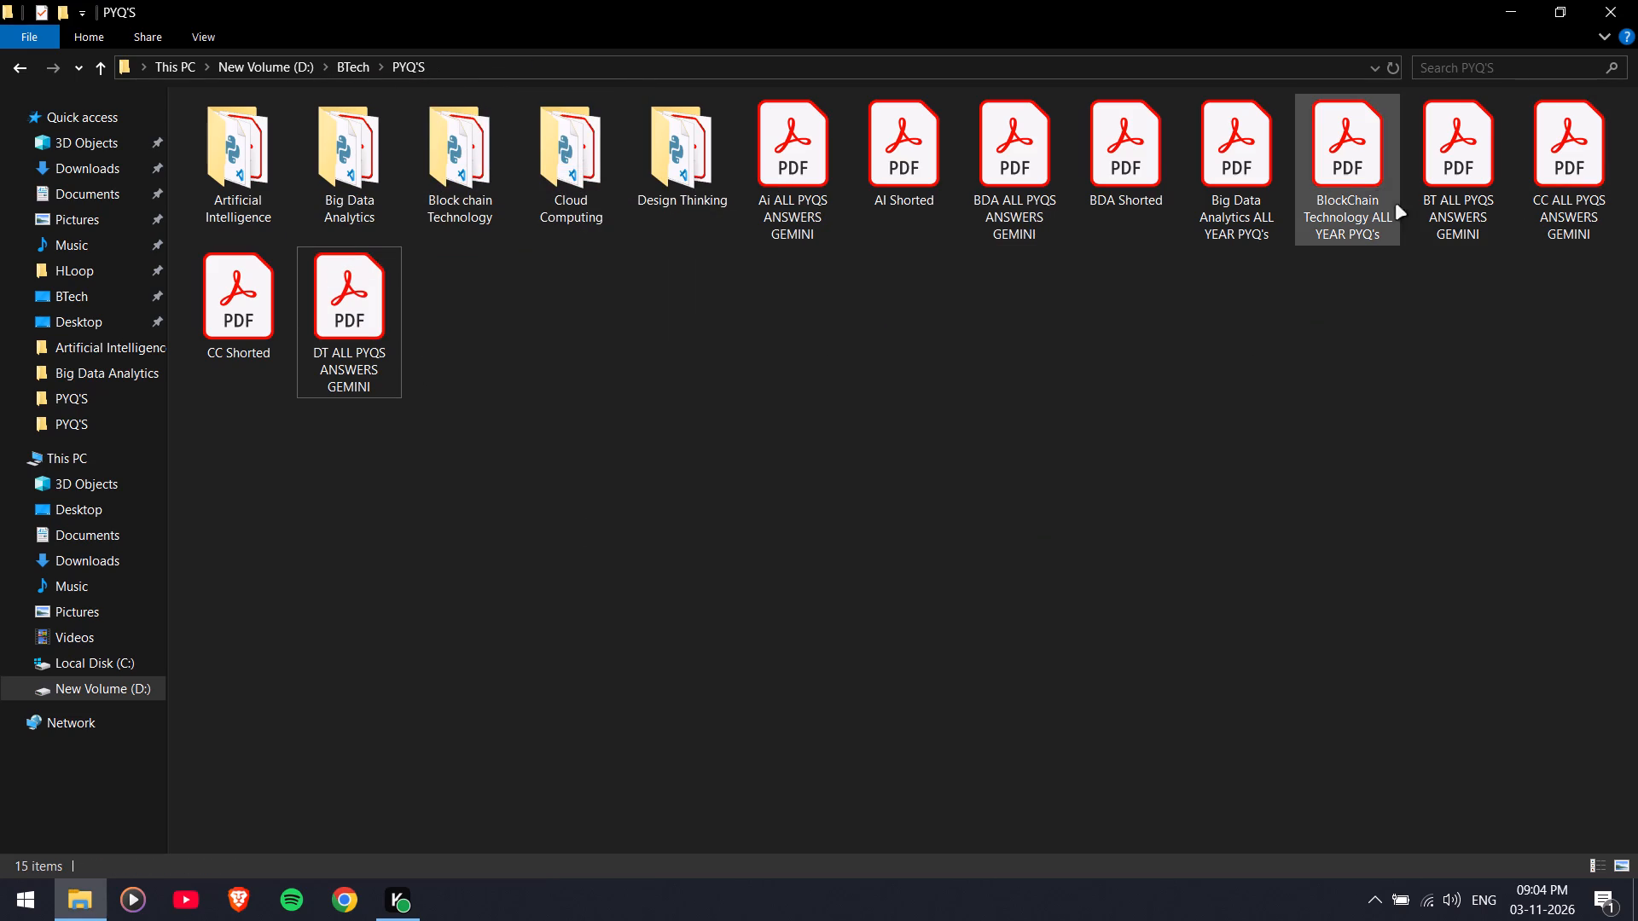
left_click_drag(1362, 181, 471, 177)
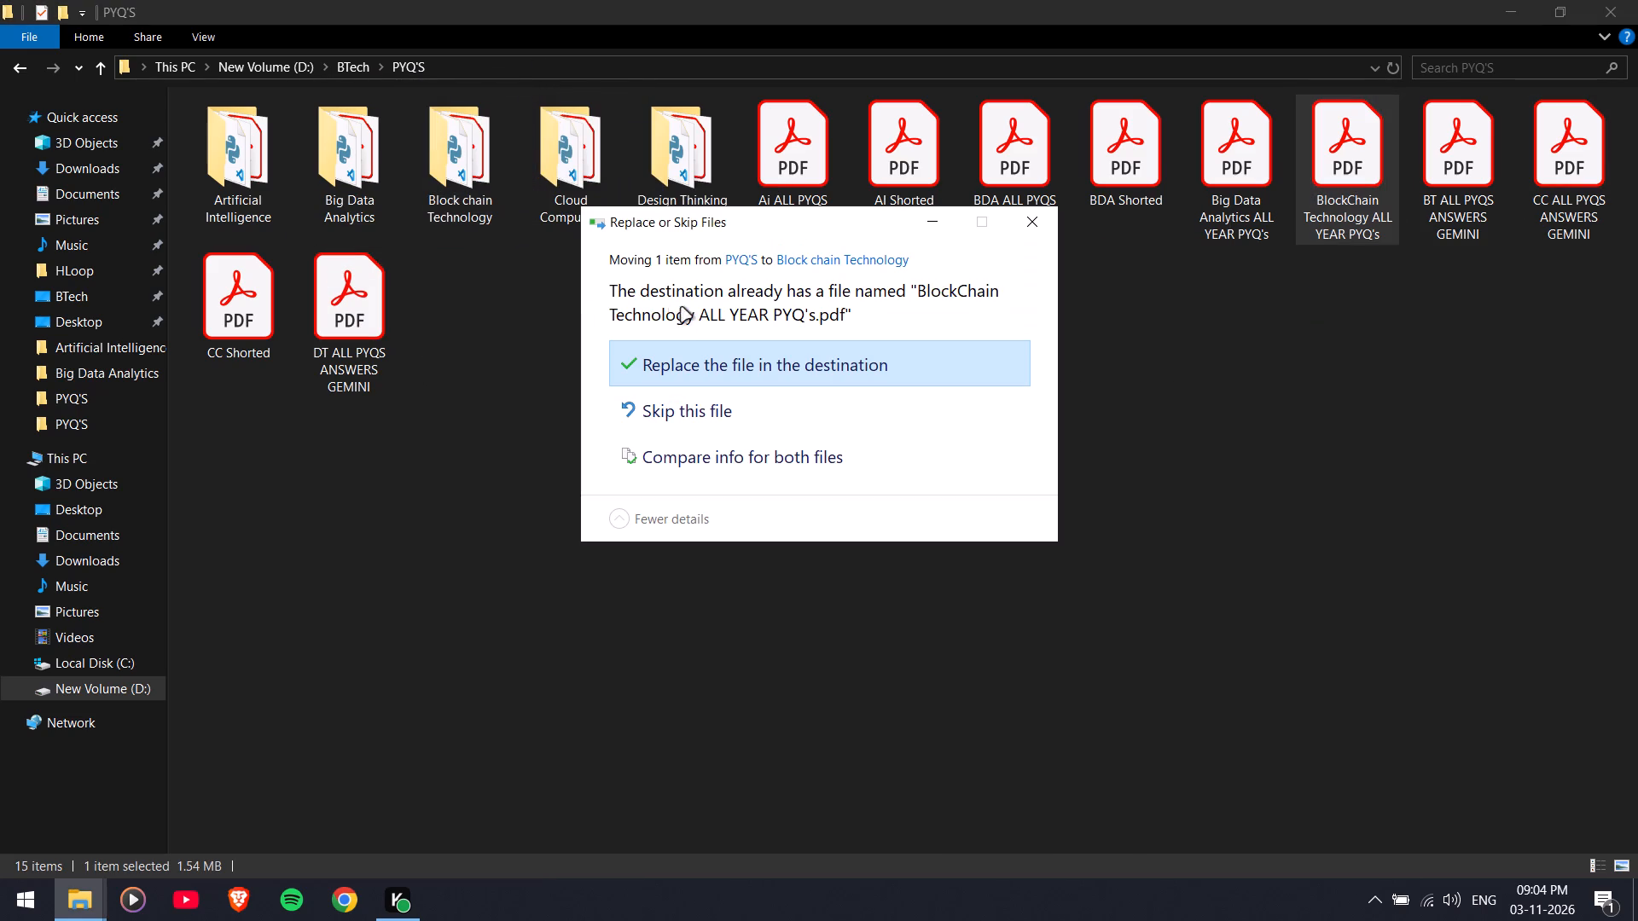
left_click(749, 355)
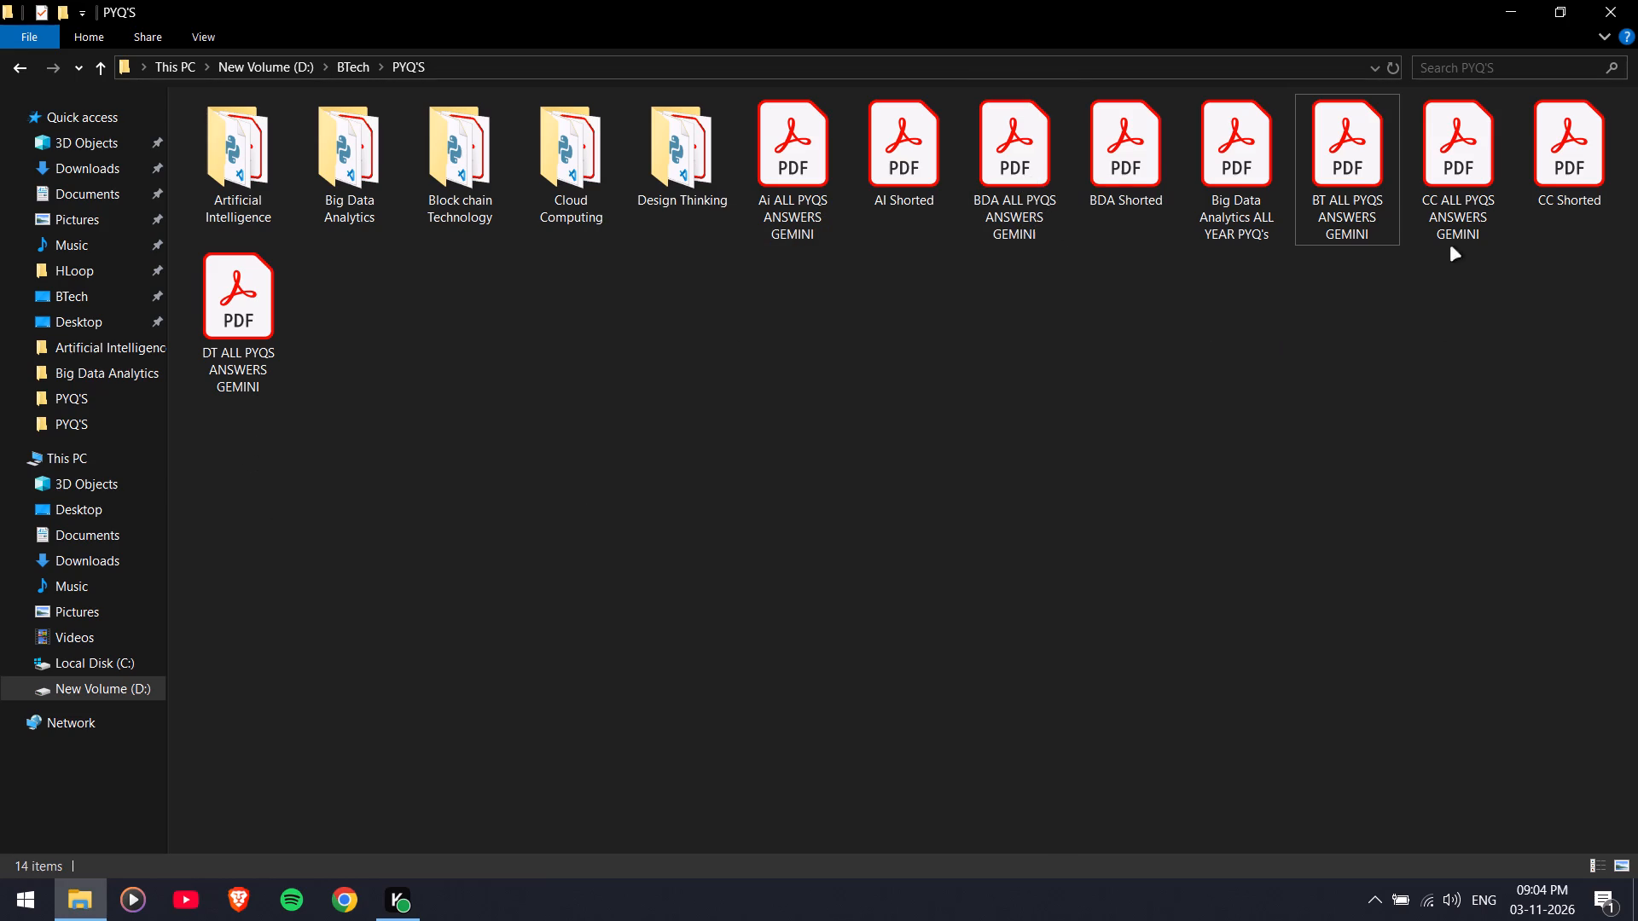
left_click_drag(1238, 188, 471, 294)
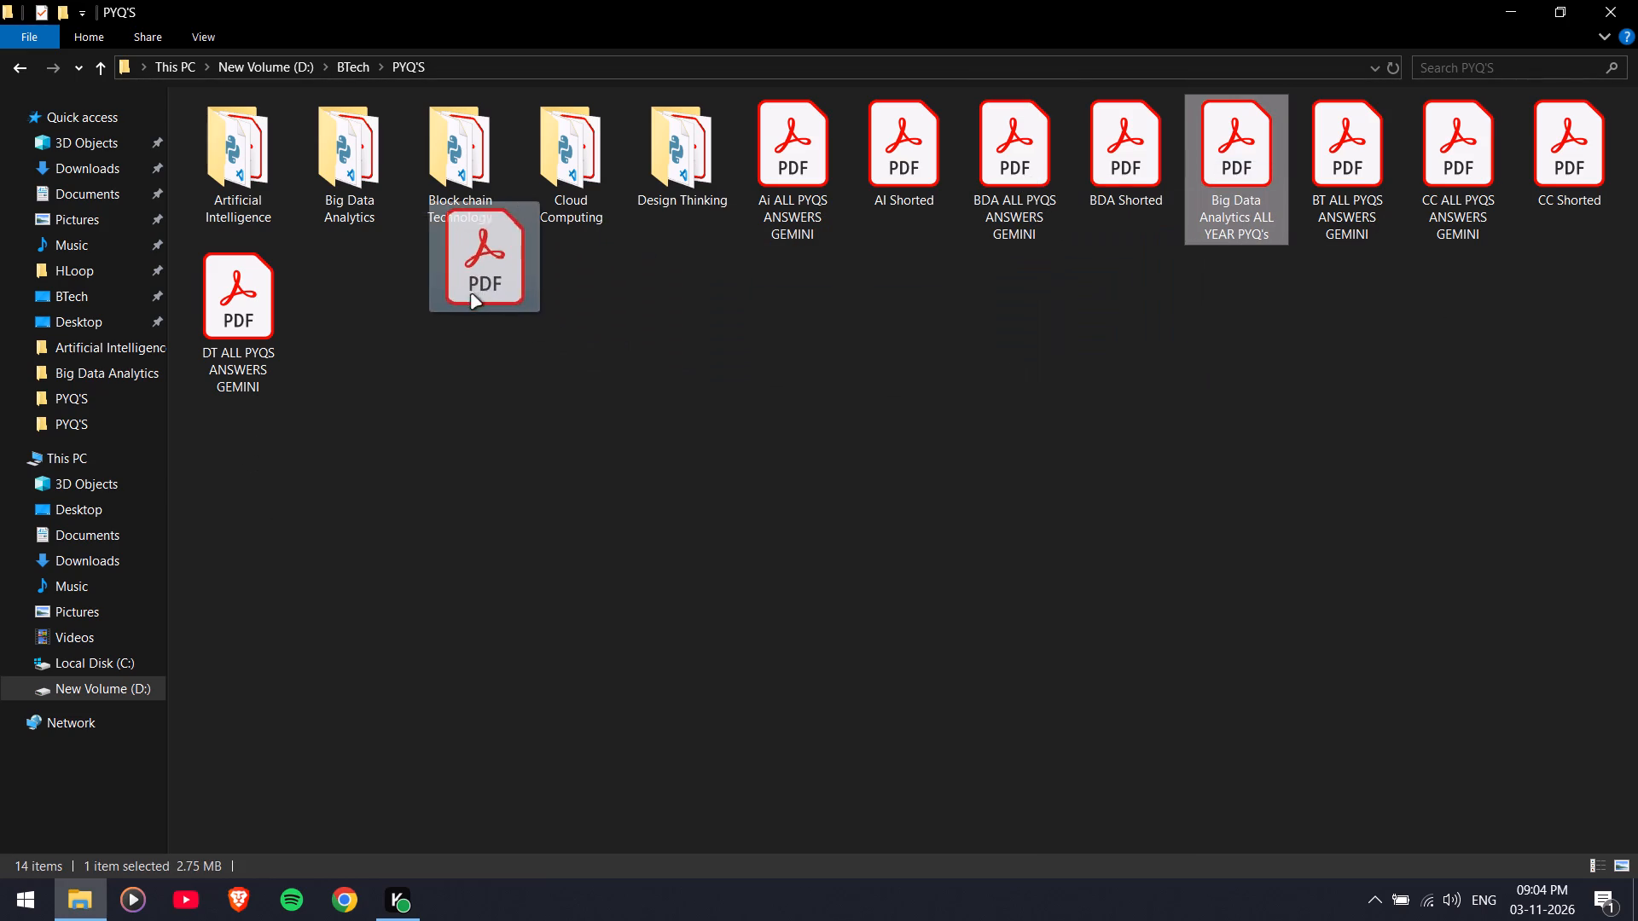
left_click_drag(471, 294, 346, 193)
left_click(852, 354)
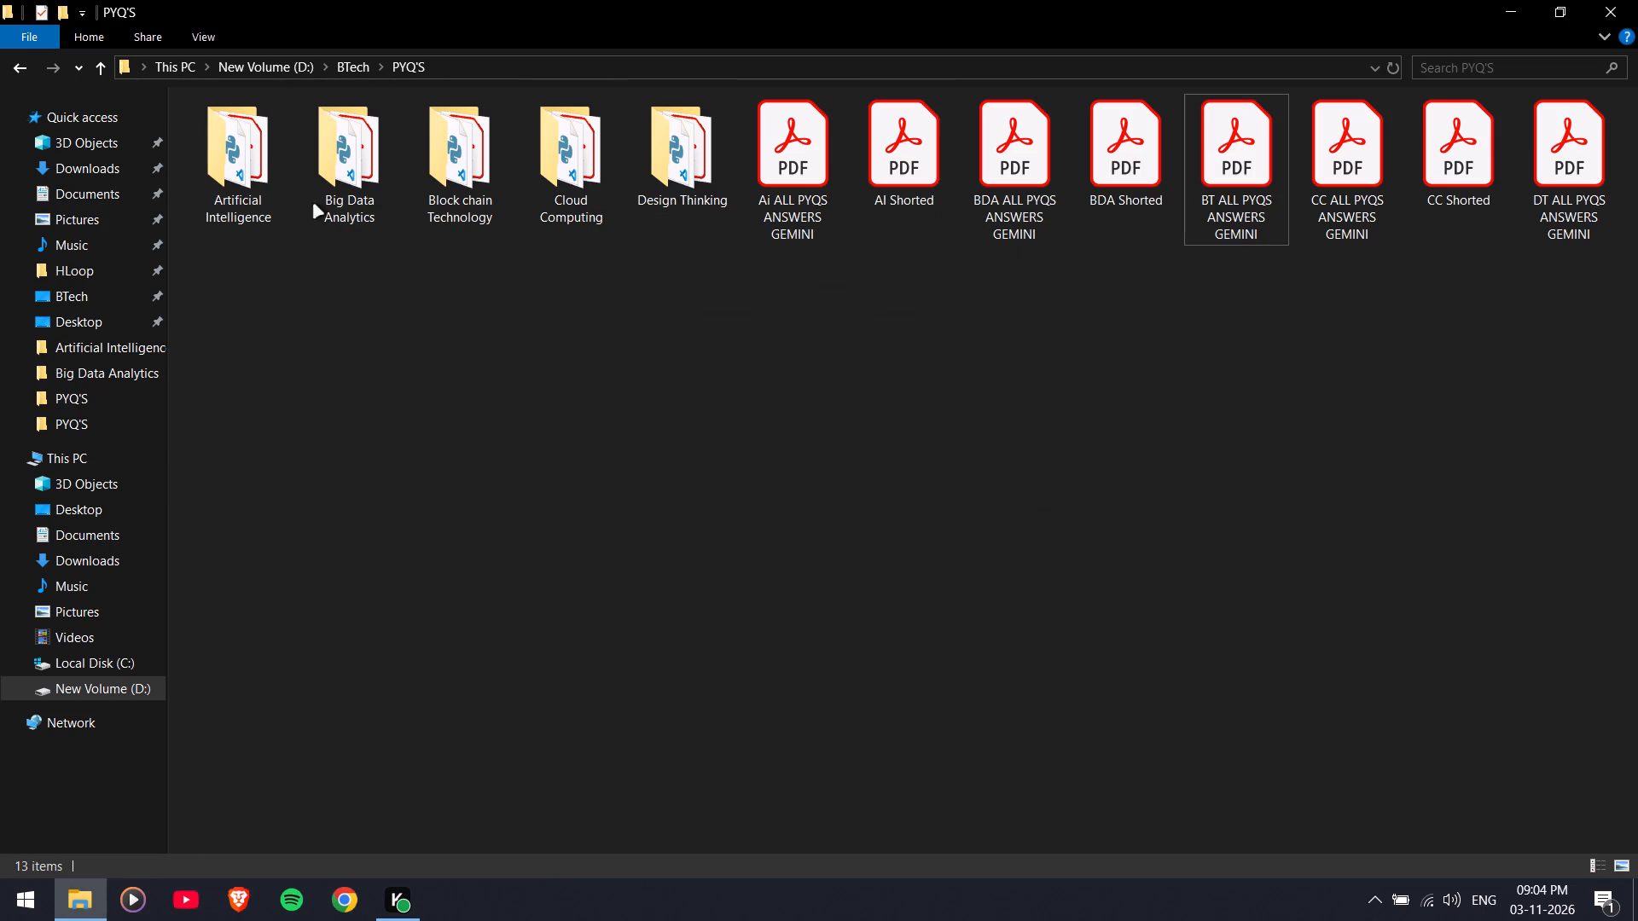
Open the AIrtificial Intelligence ALL YEAR PYQ's PDF from its subject folder in Microsoft Edge, making Edge the default for .pdf files, and check its pages.
double_click(241, 193)
right_click(311, 510)
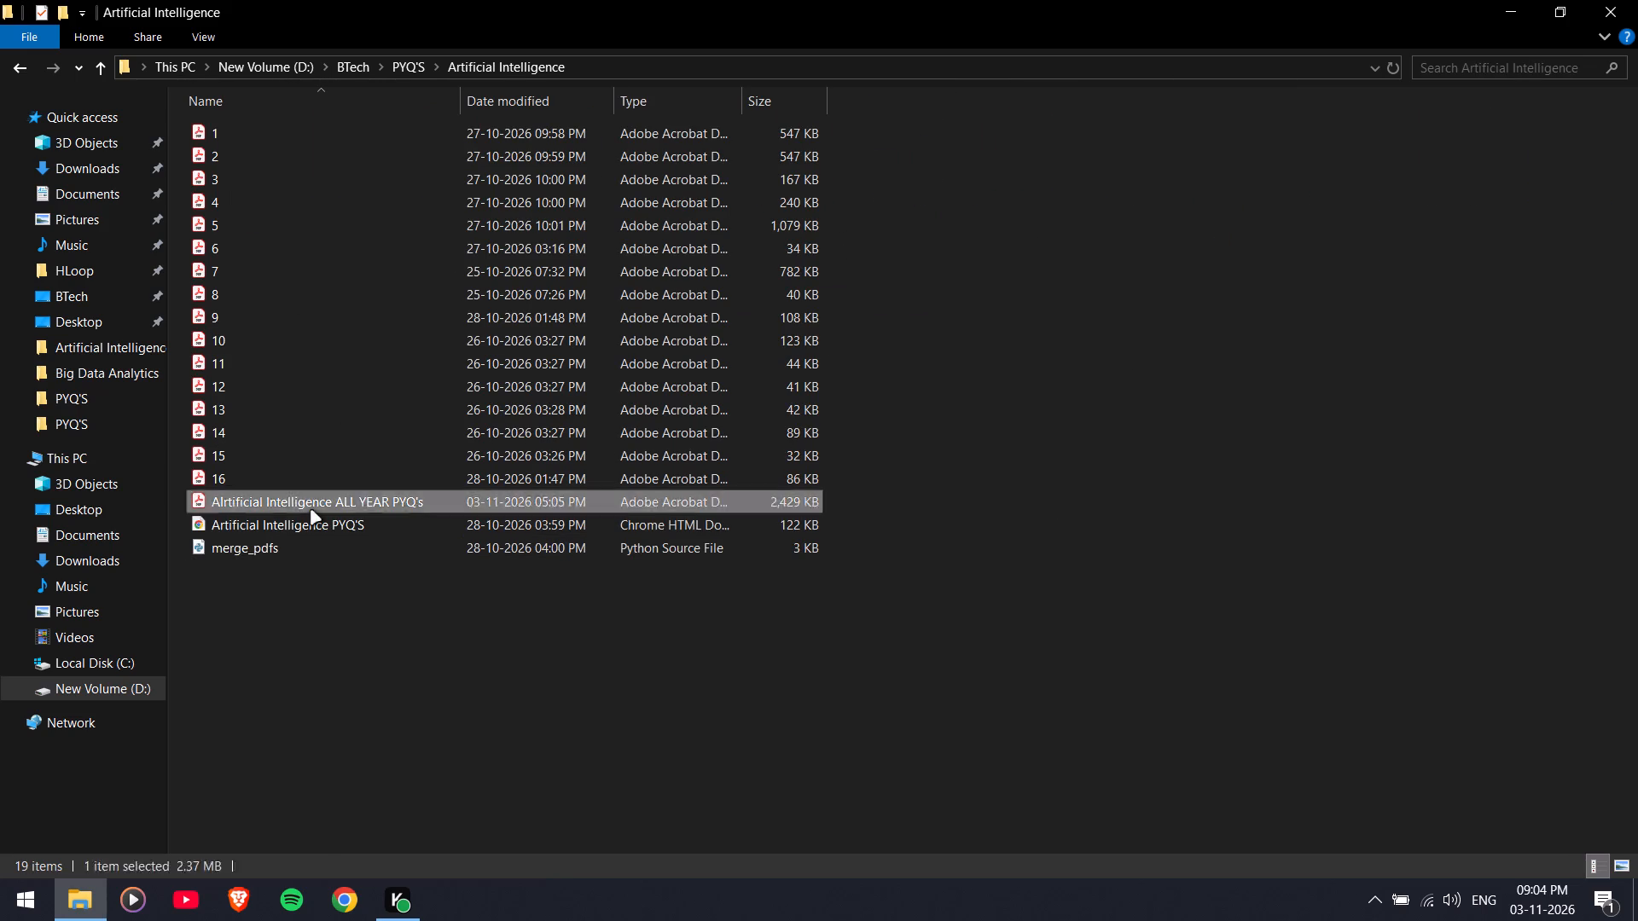
left_click(404, 551)
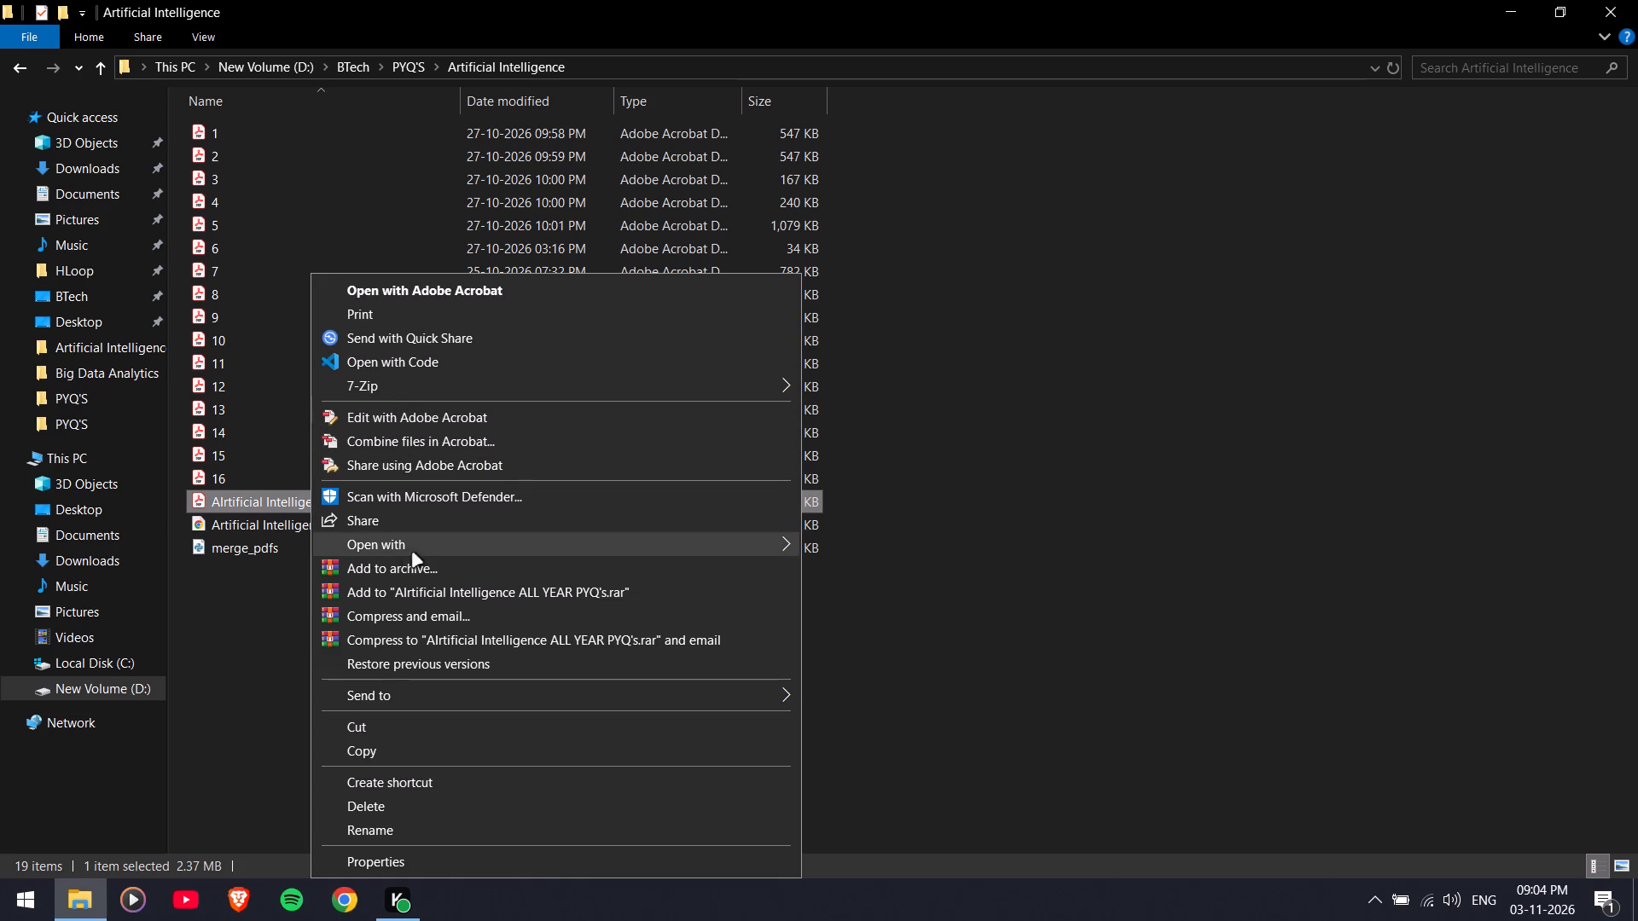
left_click(940, 675)
left_click(692, 686)
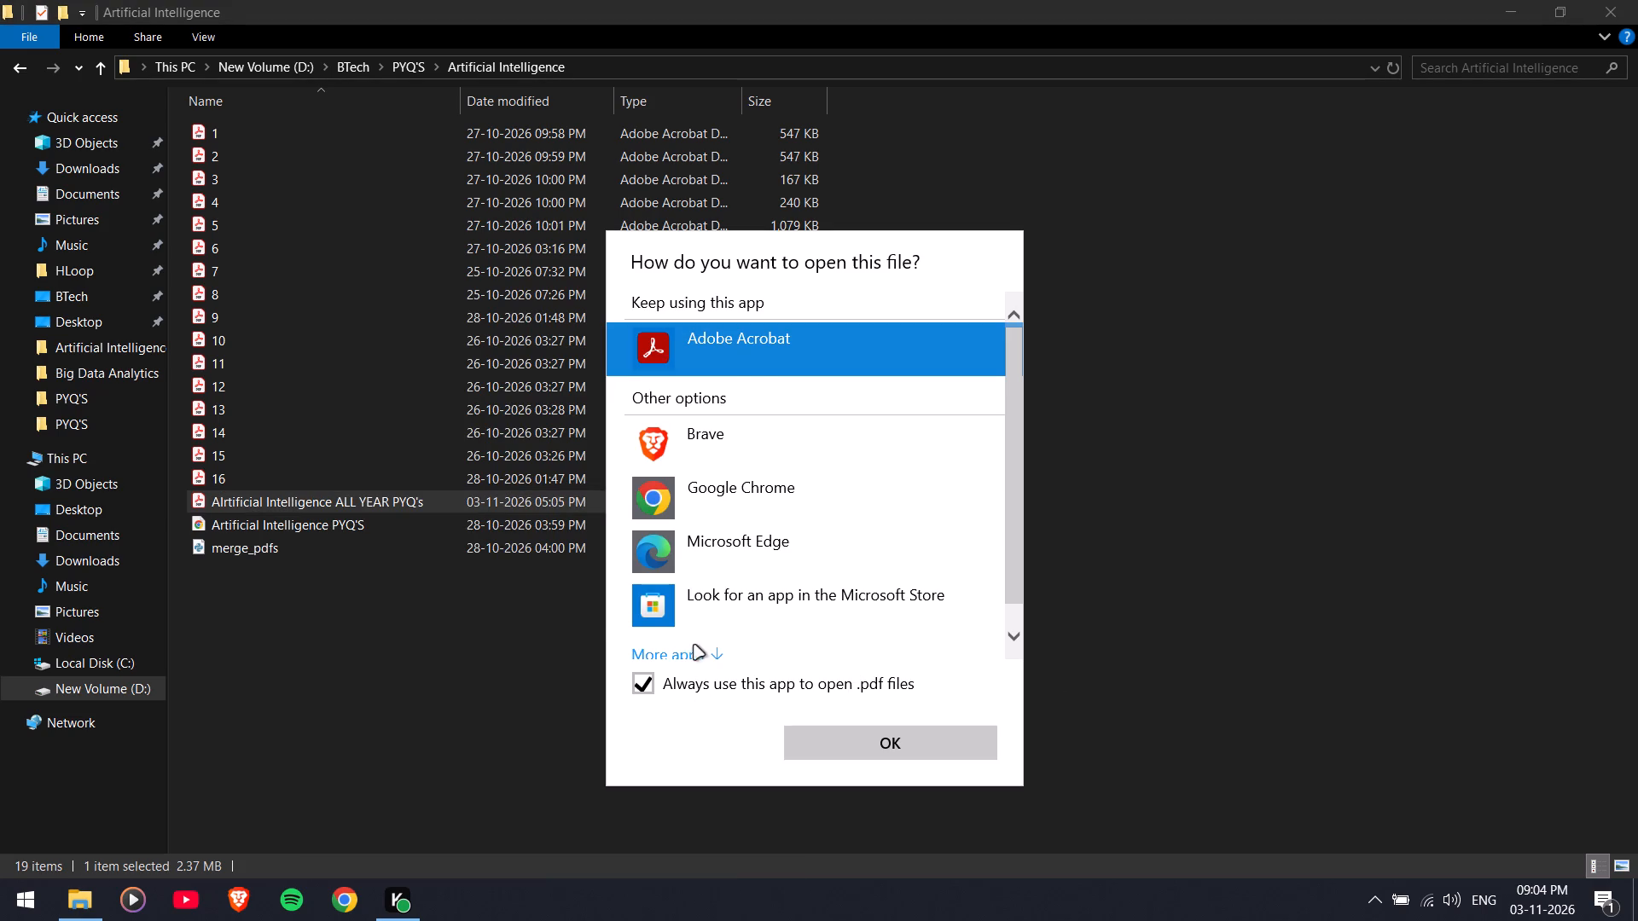
left_click(704, 559)
left_click(870, 732)
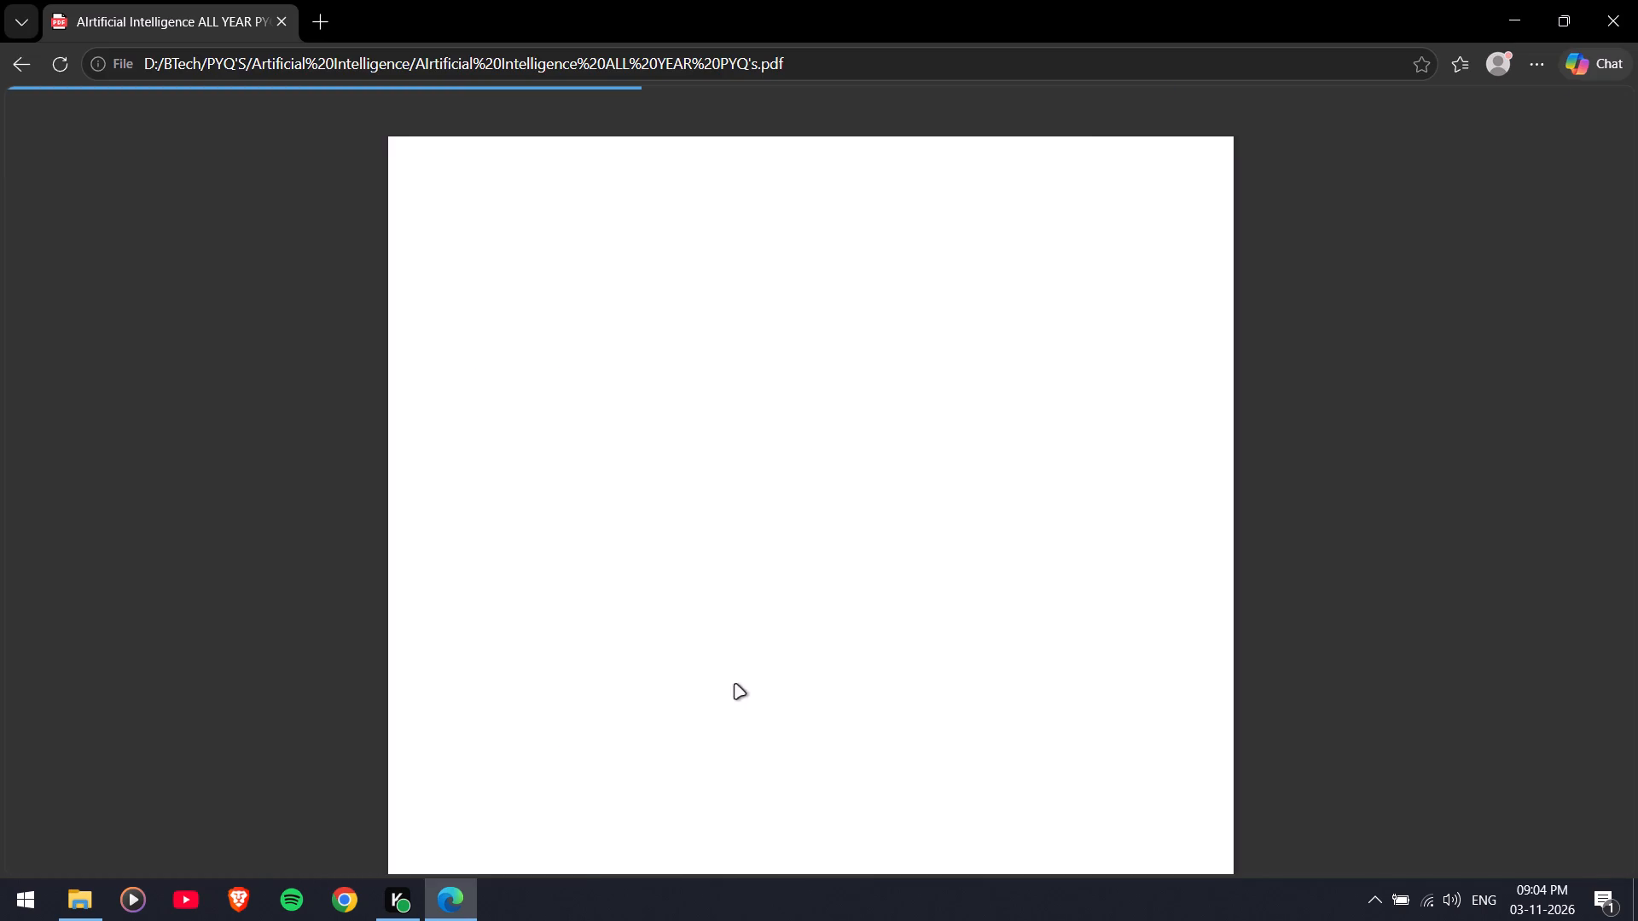
left_click(238, 304)
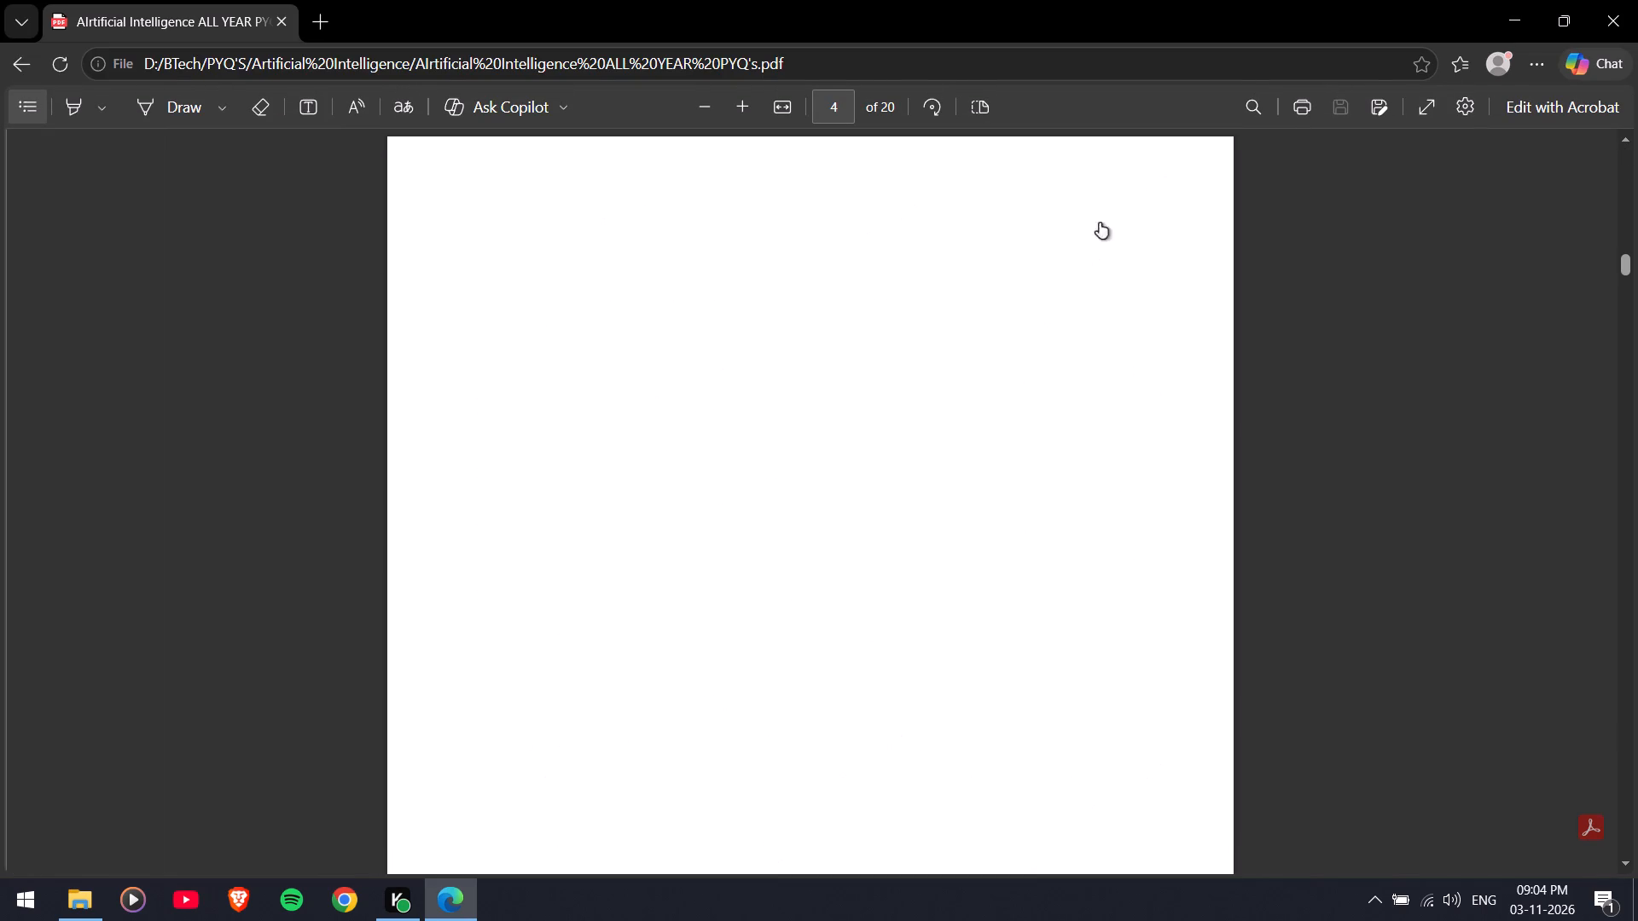
left_click(1523, 27)
Open the Big Data Analytics ALL YEAR PYQ's PDF from its subject folder and check its pages.
left_click(404, 69)
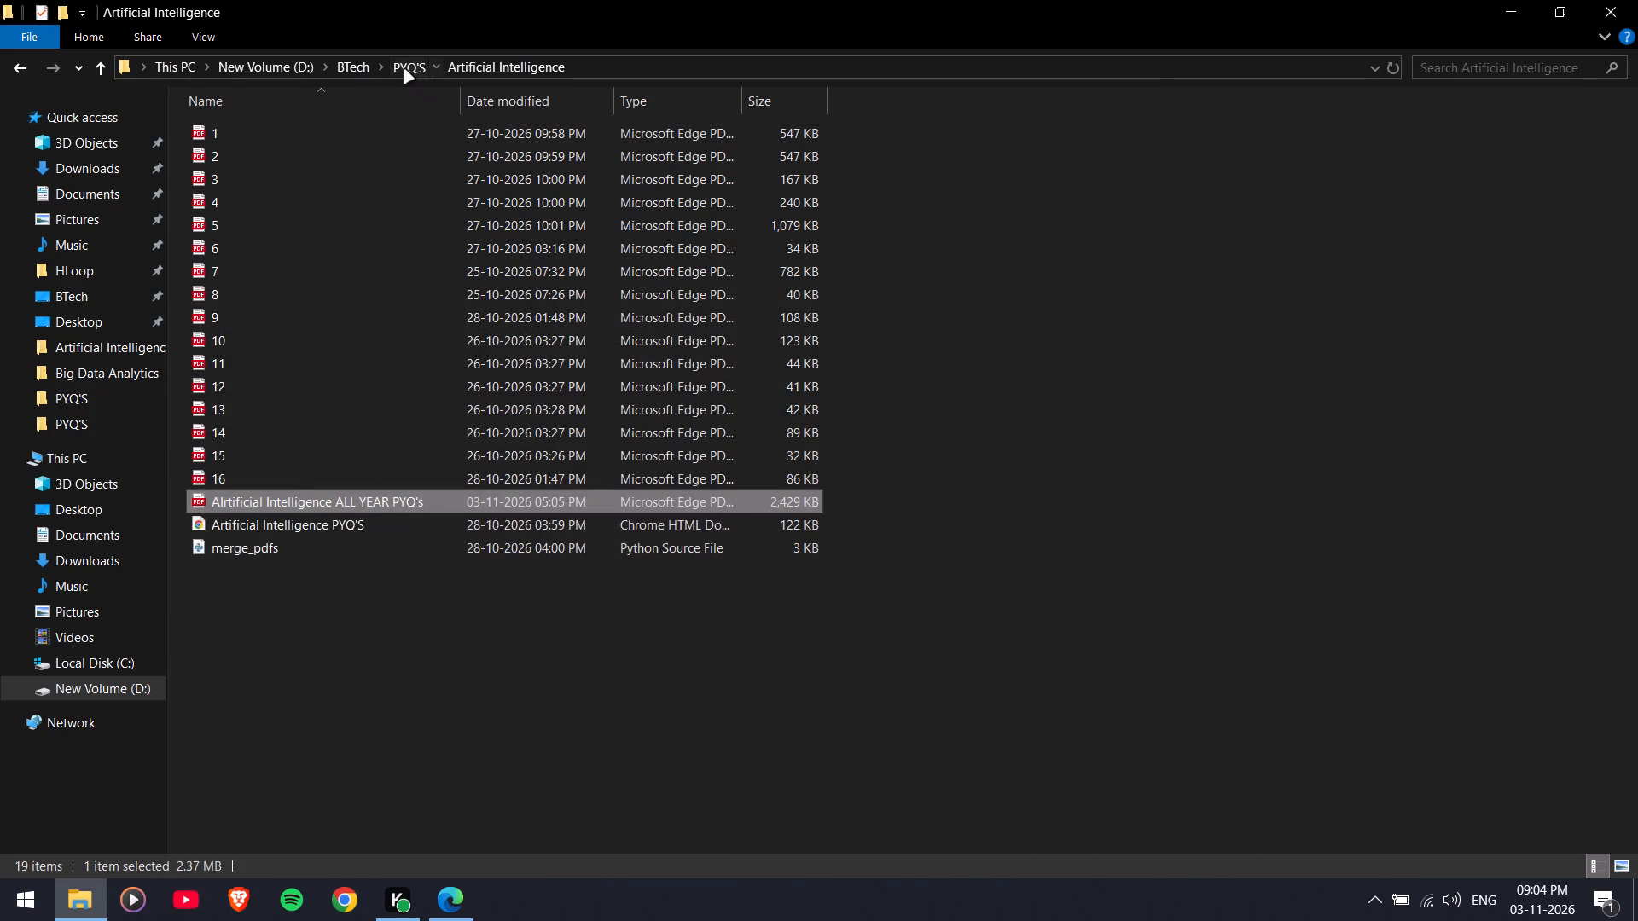
double_click(364, 161)
double_click(300, 549)
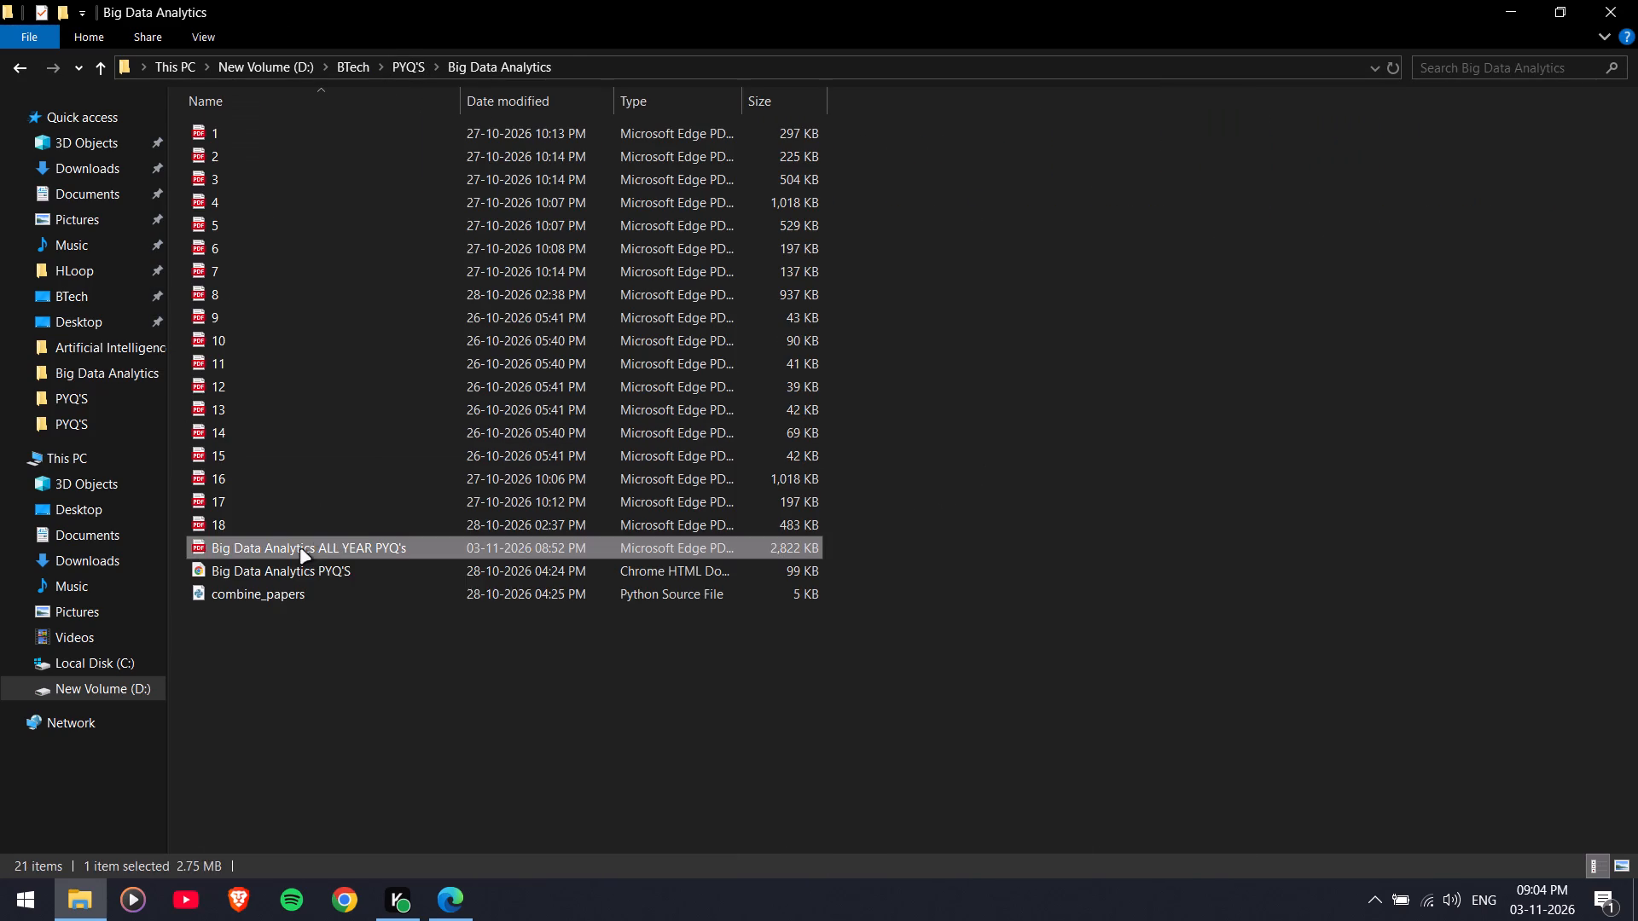
scroll(1146, 533, "down", 6)
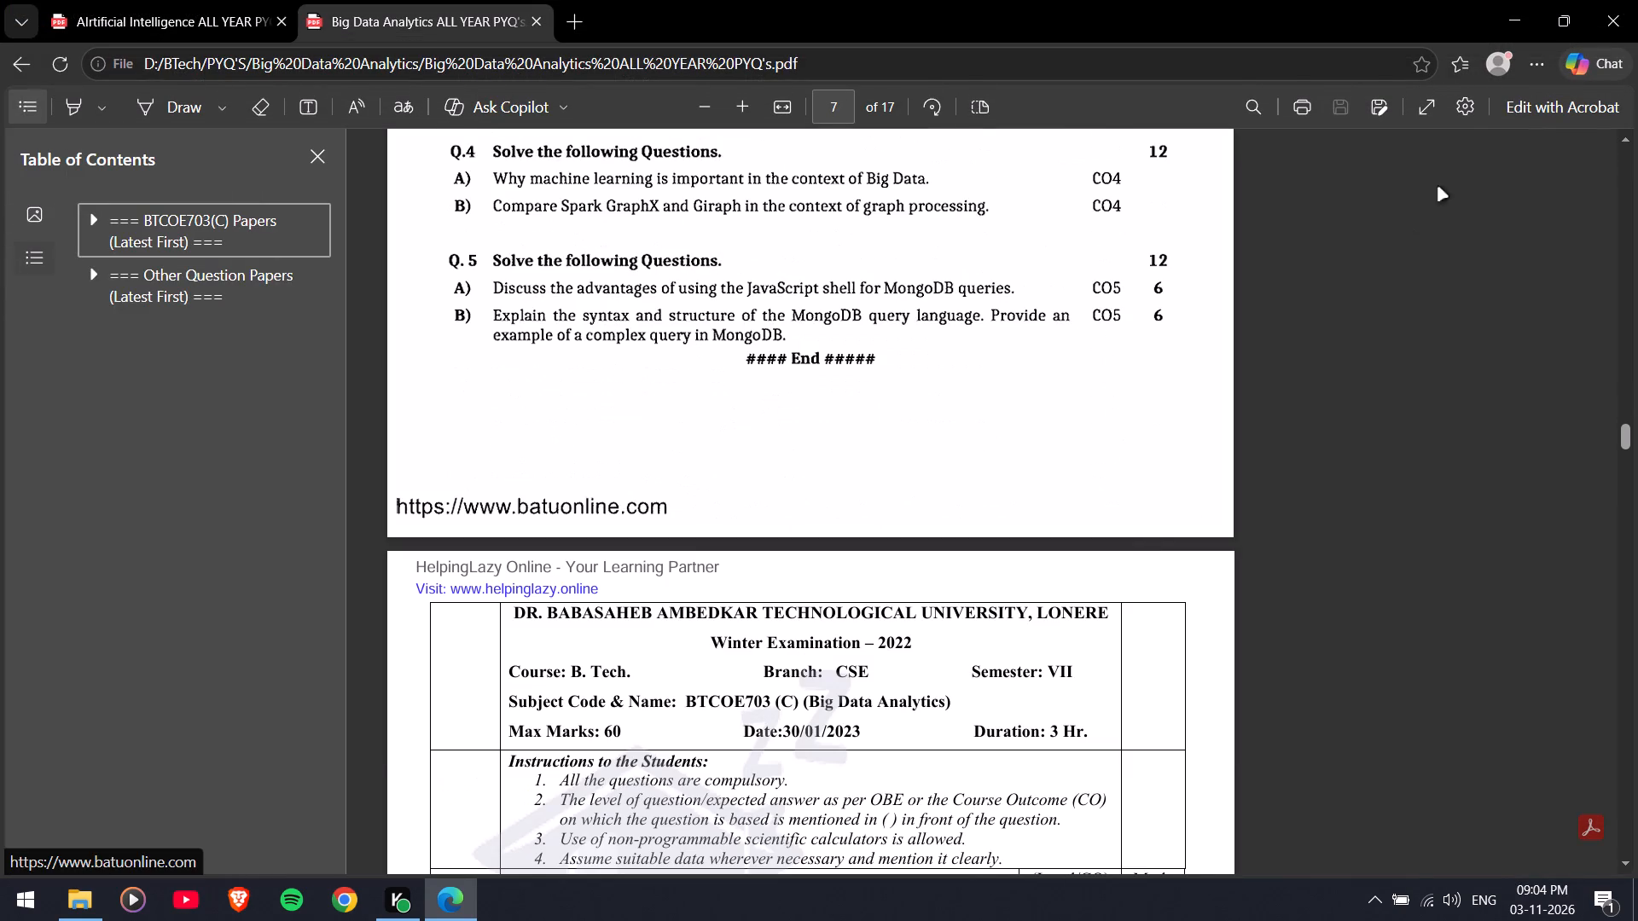
left_click(1519, 0)
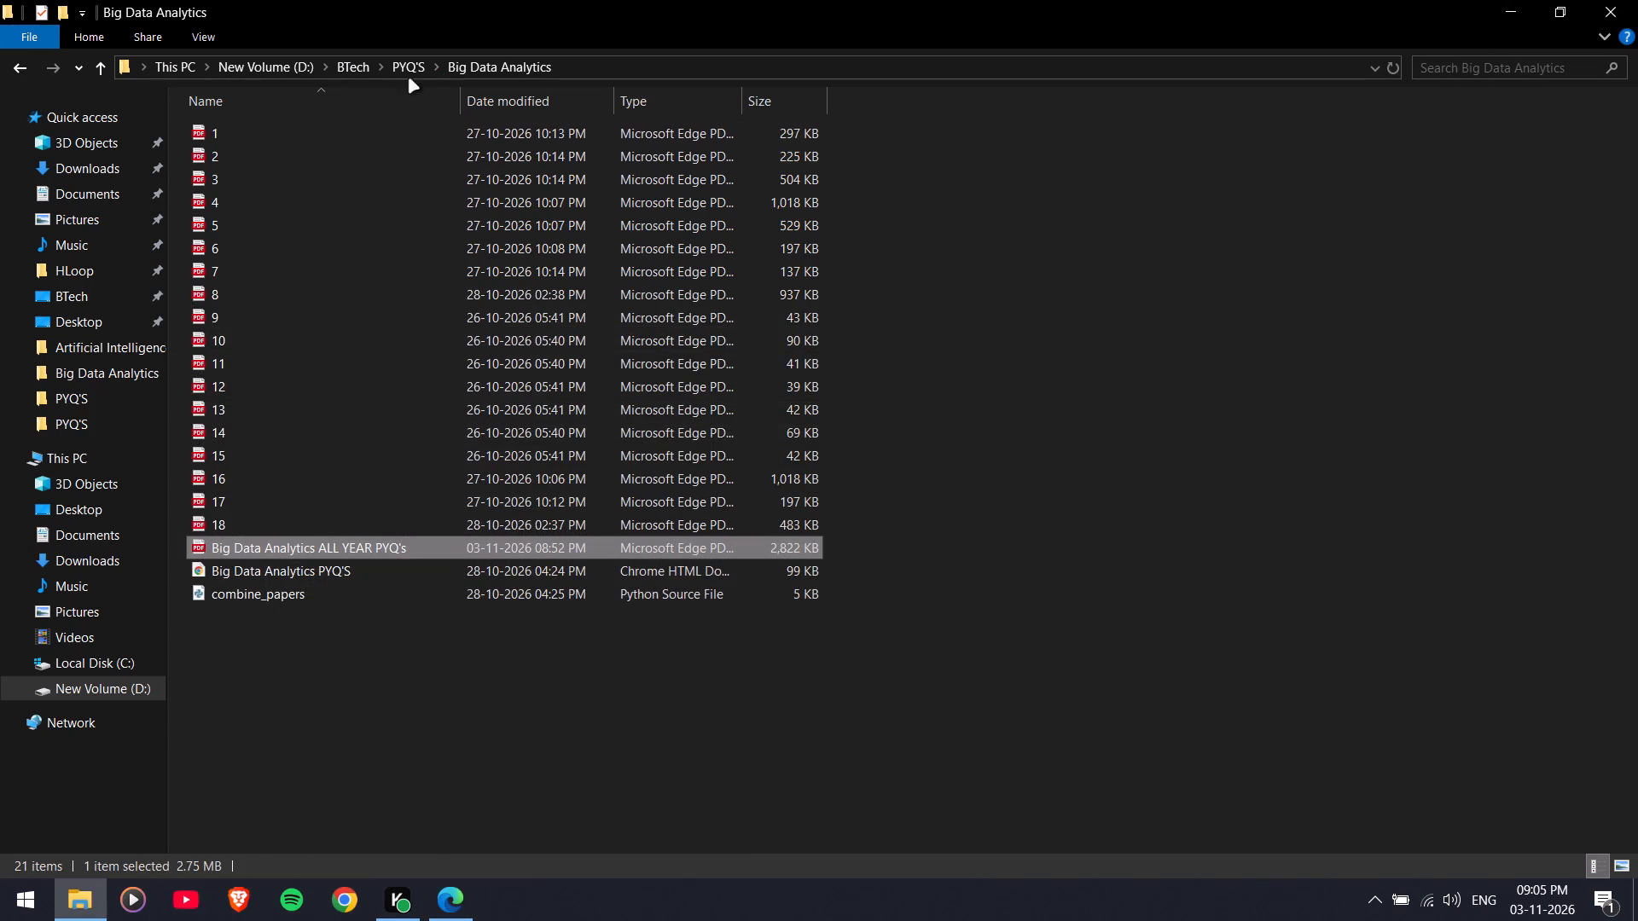
Open the BlockChain Technology ALL YEAR PYQ's PDF from its subject folder and check its pages.
left_click(399, 72)
double_click(440, 161)
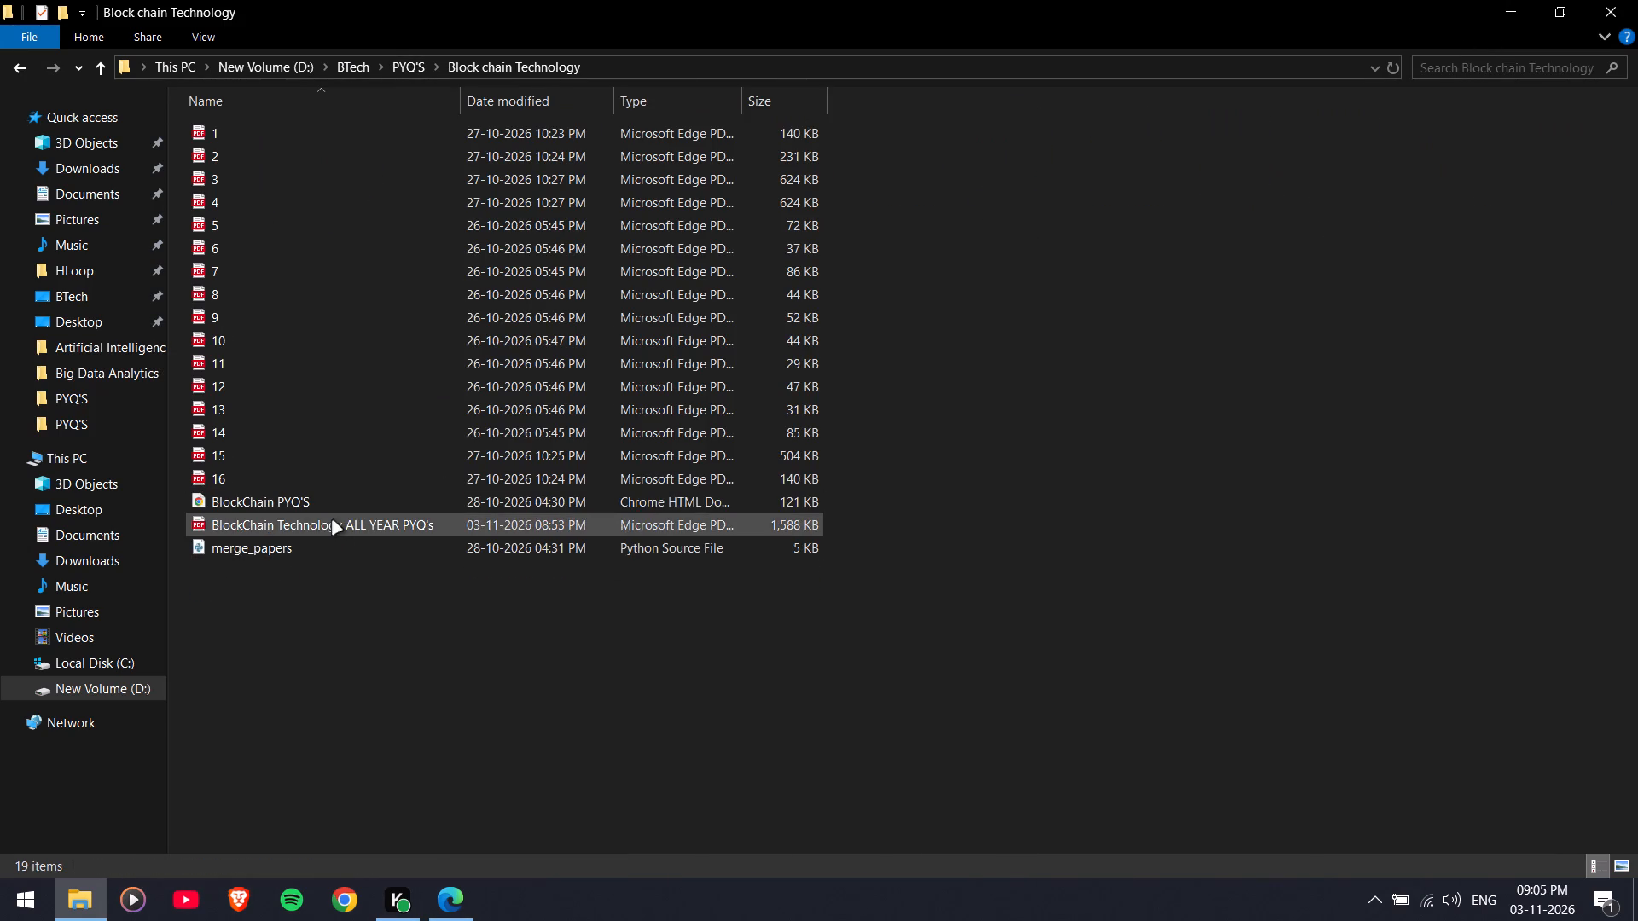
double_click(306, 516)
scroll(1389, 290, "down", 5)
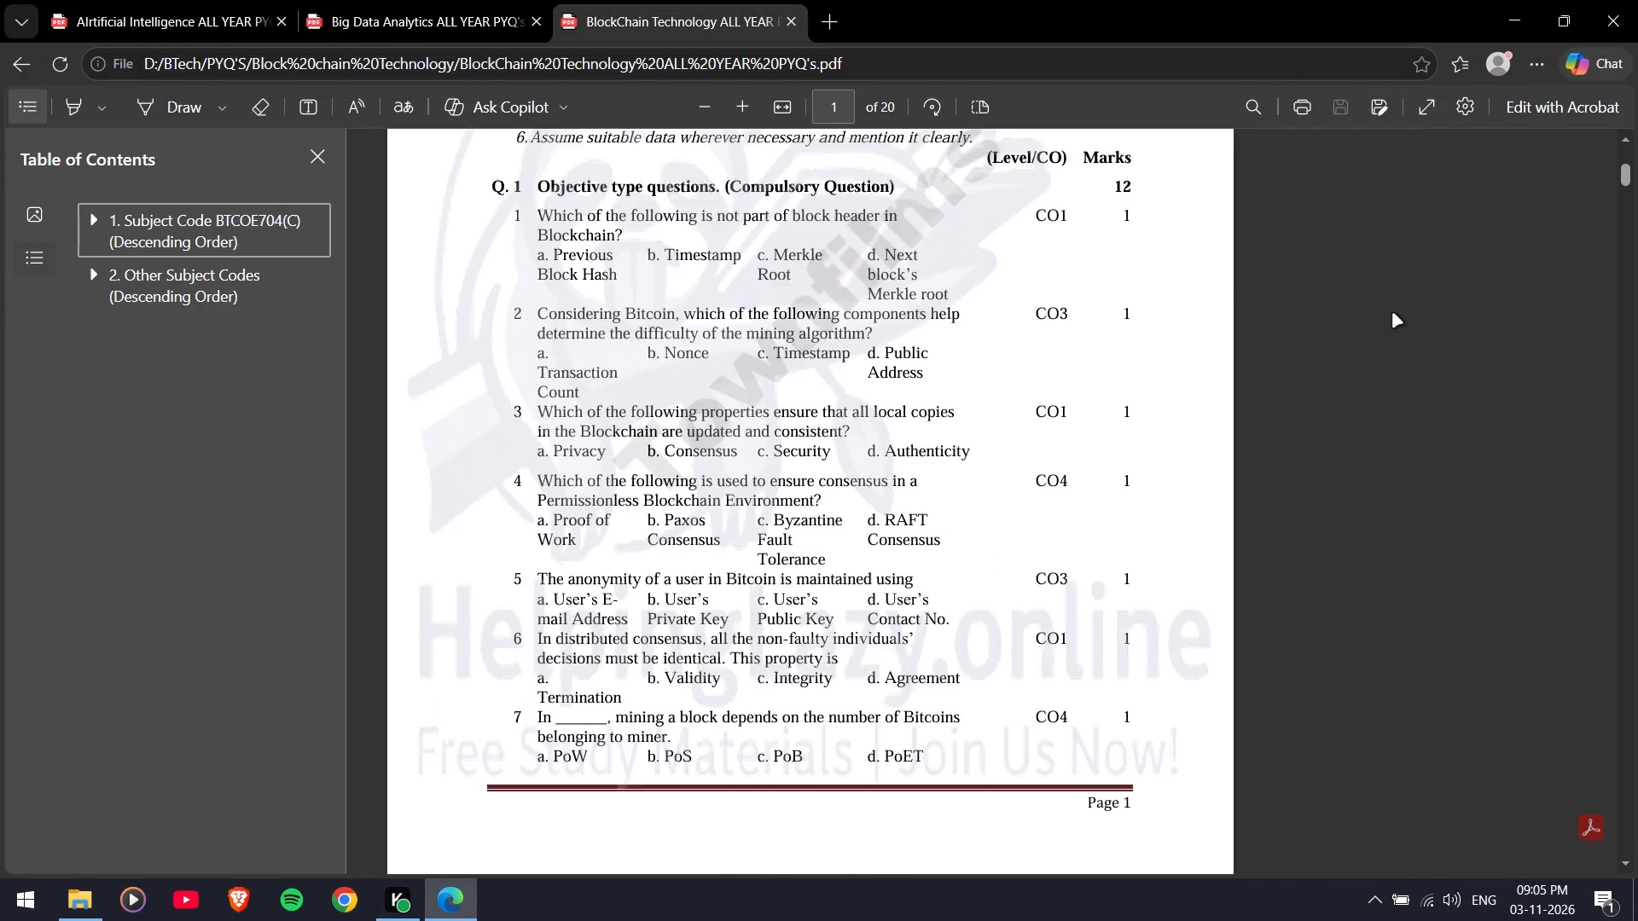
left_click_drag(1629, 171, 1637, 368)
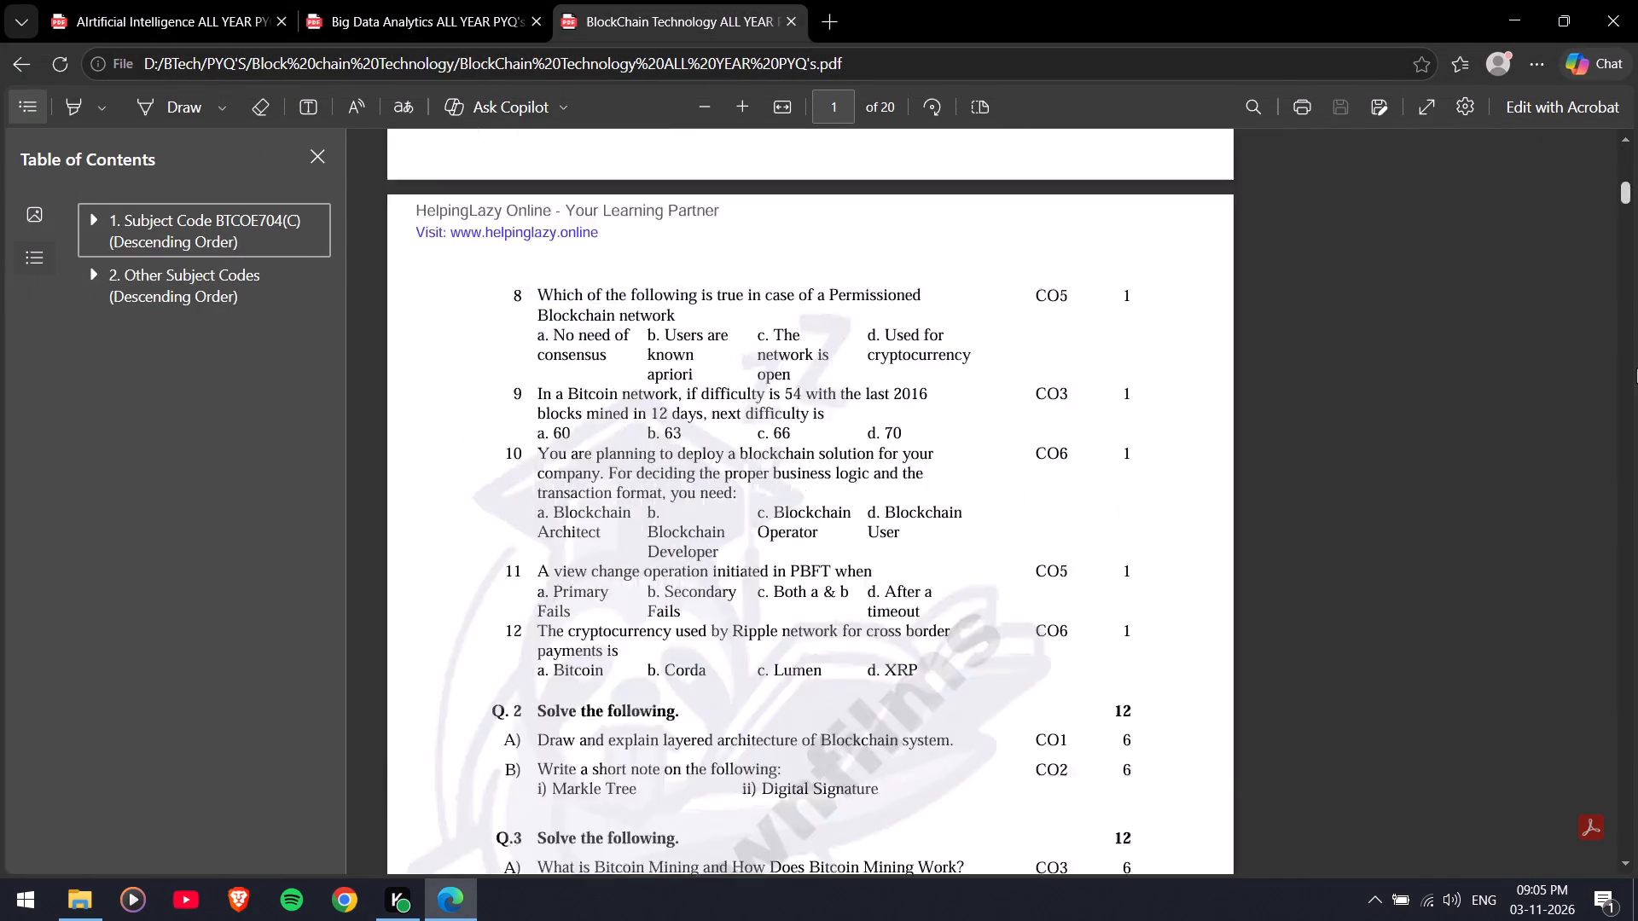
left_click_drag(1637, 368, 1637, 463)
left_click(1511, 16)
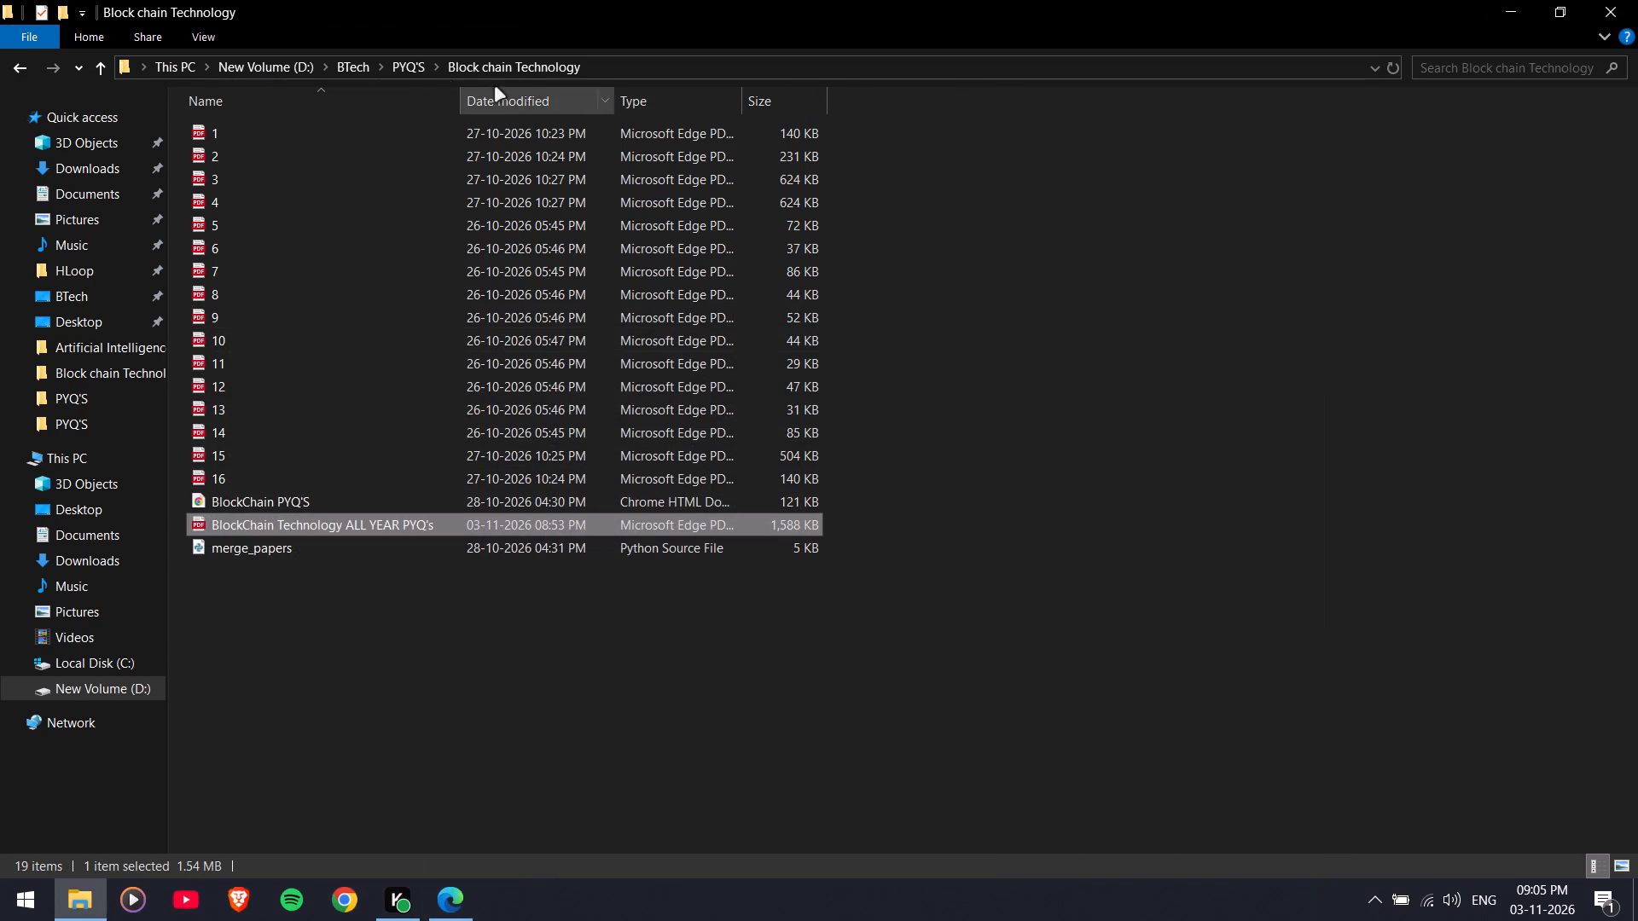
Open the Cloud Computing ALL YEAR PYQ's PDF from its subject folder and check its first pages.
left_click(393, 65)
double_click(601, 175)
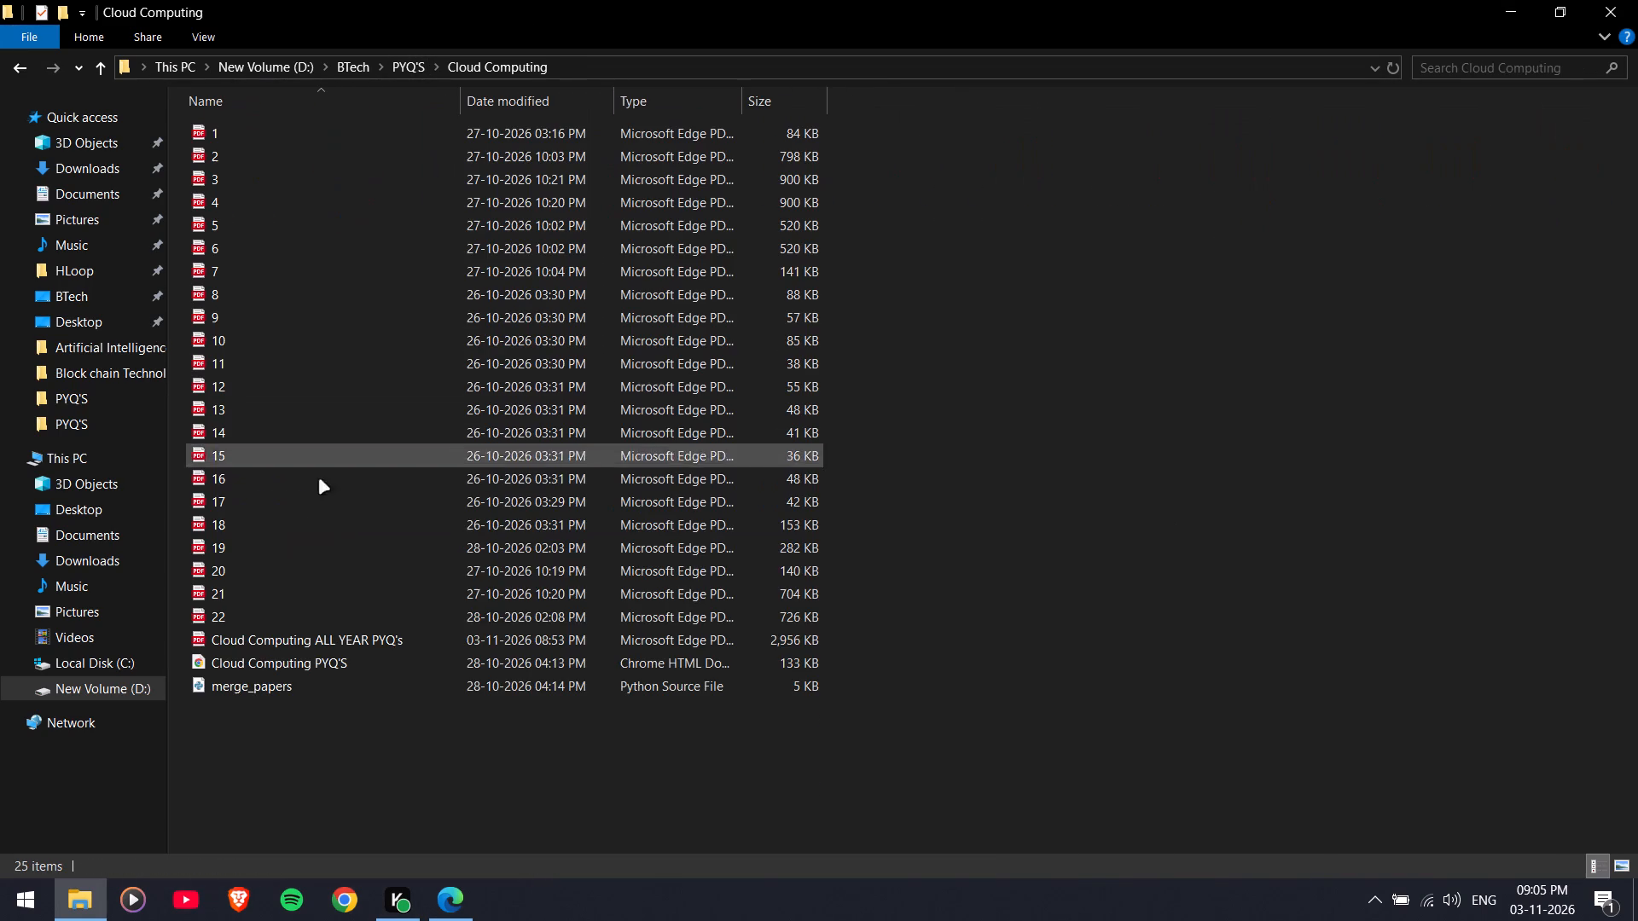
double_click(311, 649)
scroll(957, 584, "down", 6)
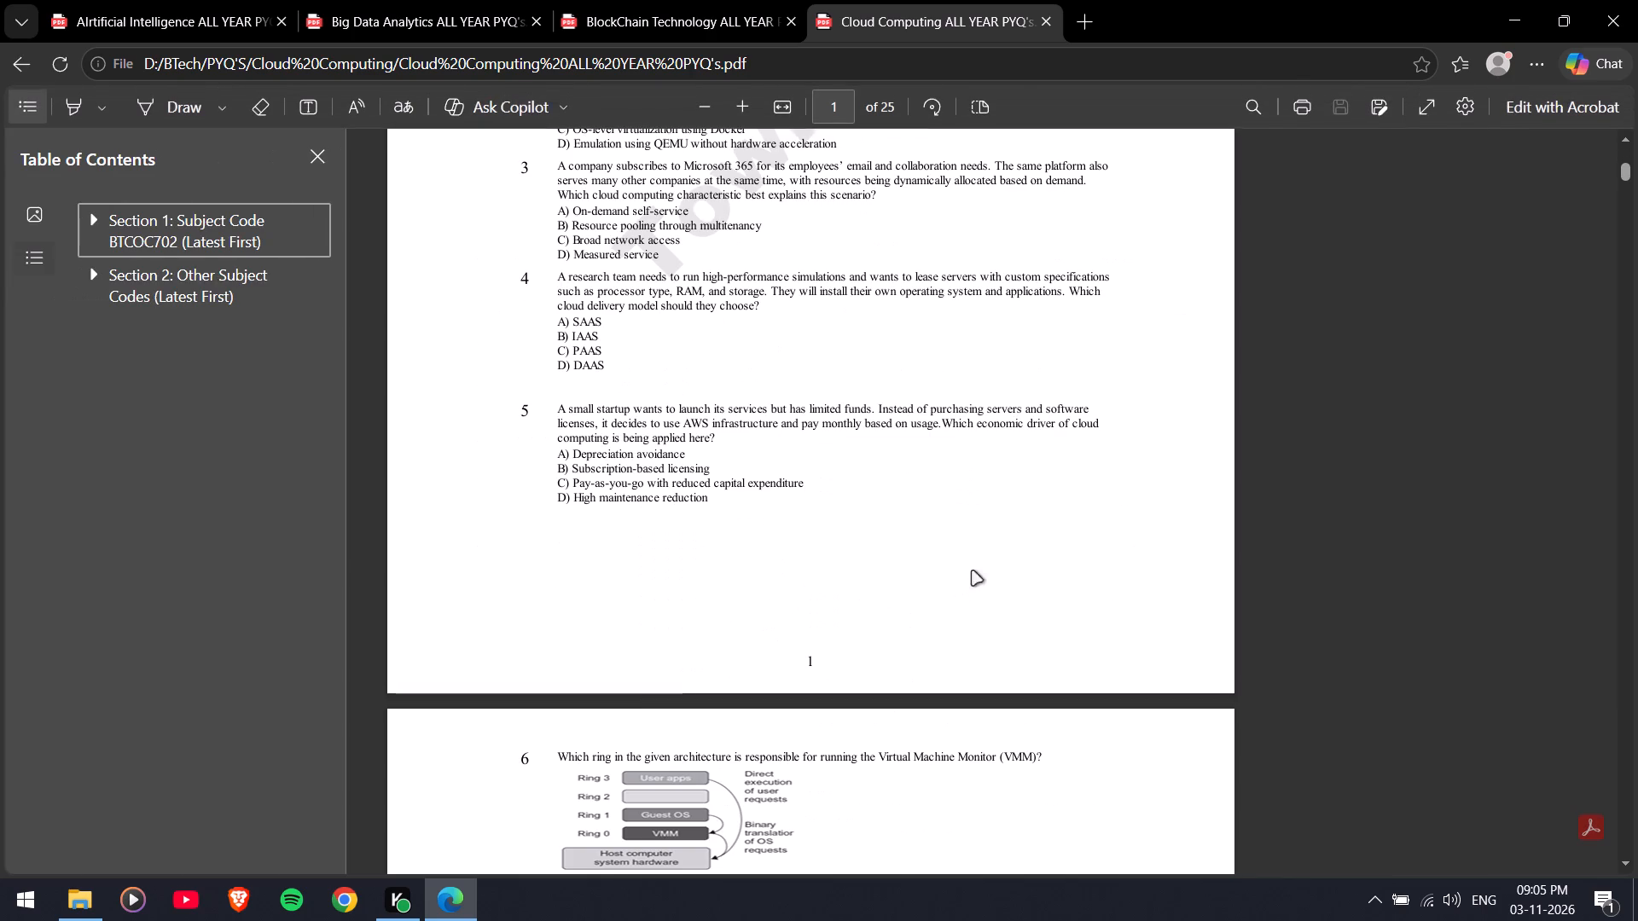
left_click(86, 894)
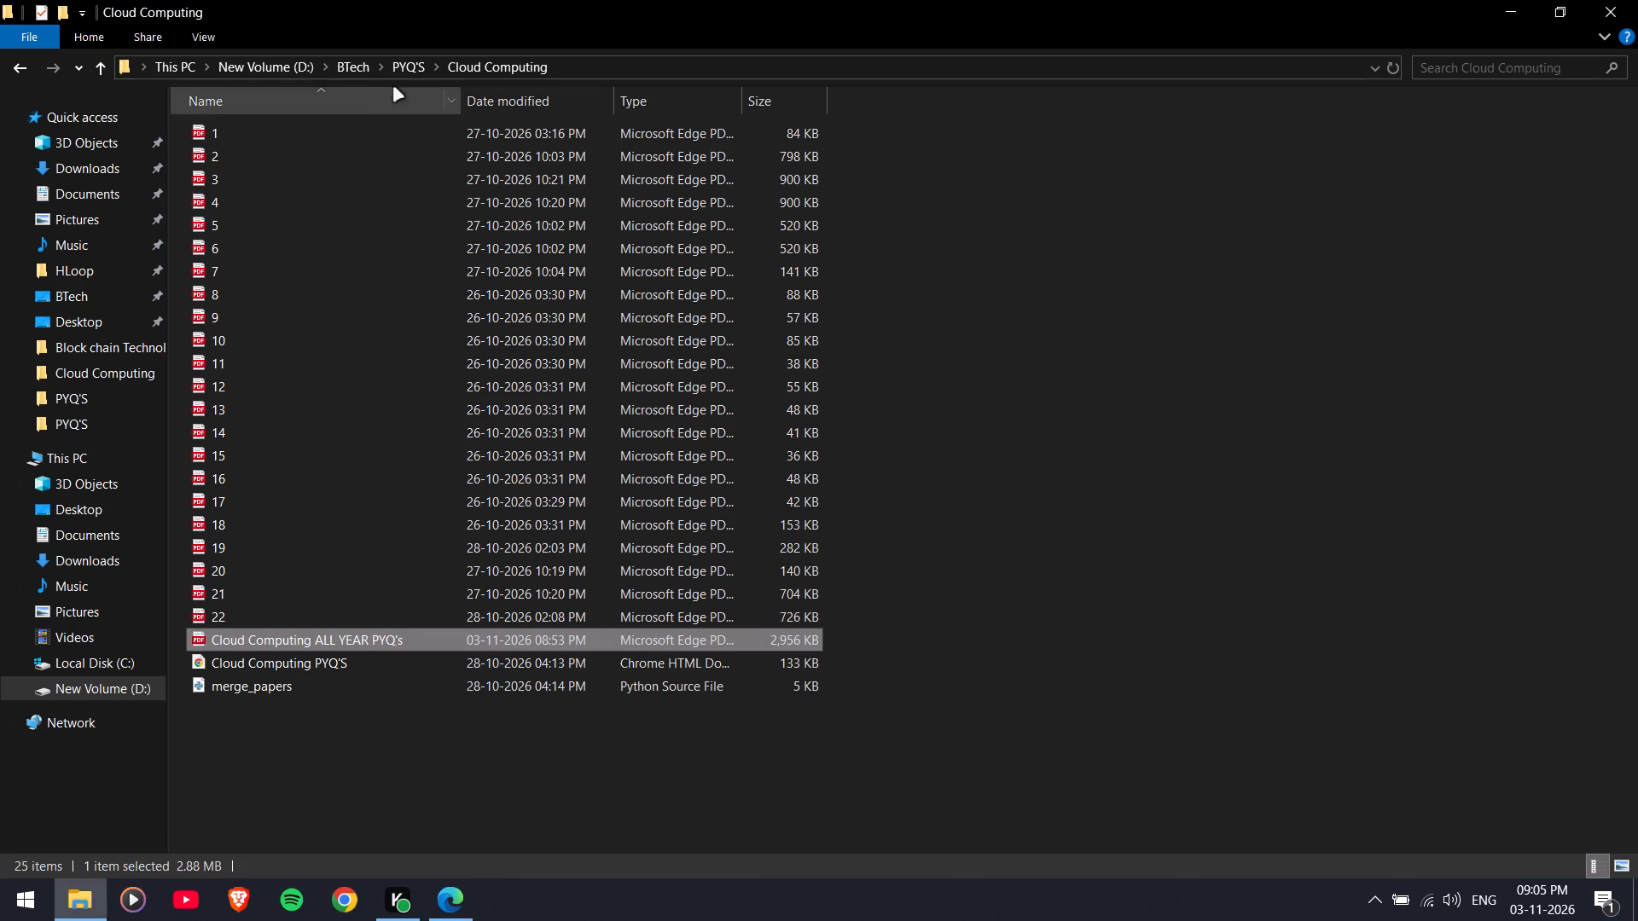
Open the Design Thinking ALL YEAR PYQ's PDF from its subject folder and check its first pages.
left_click(398, 63)
double_click(651, 173)
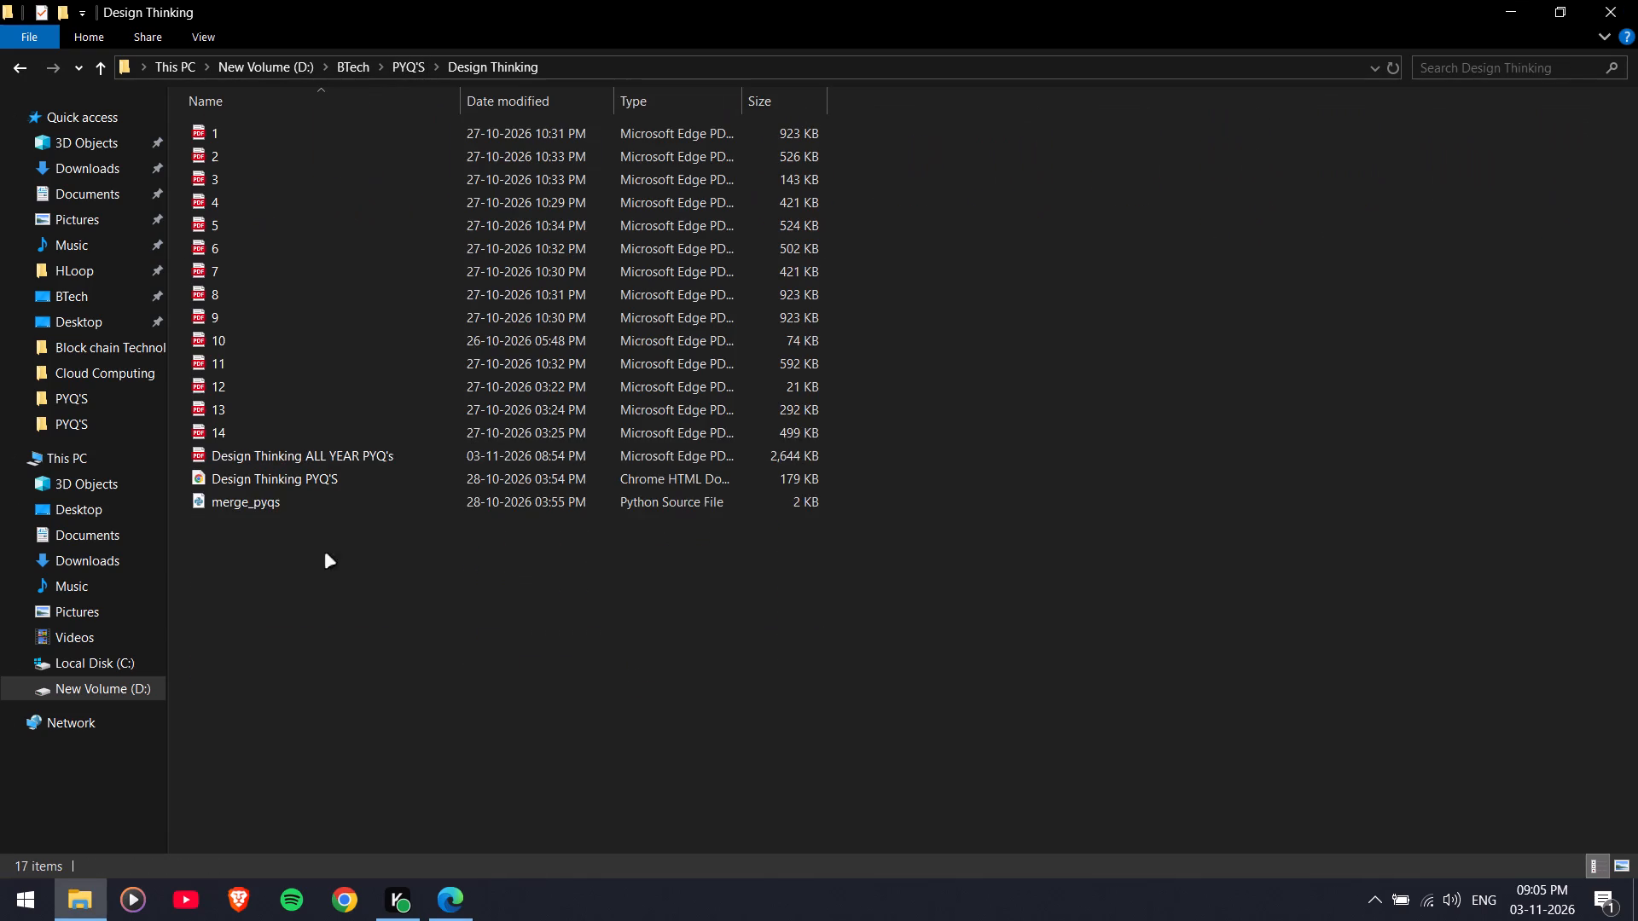
double_click(277, 457)
scroll(1120, 529, "down", 6)
left_click(68, 896)
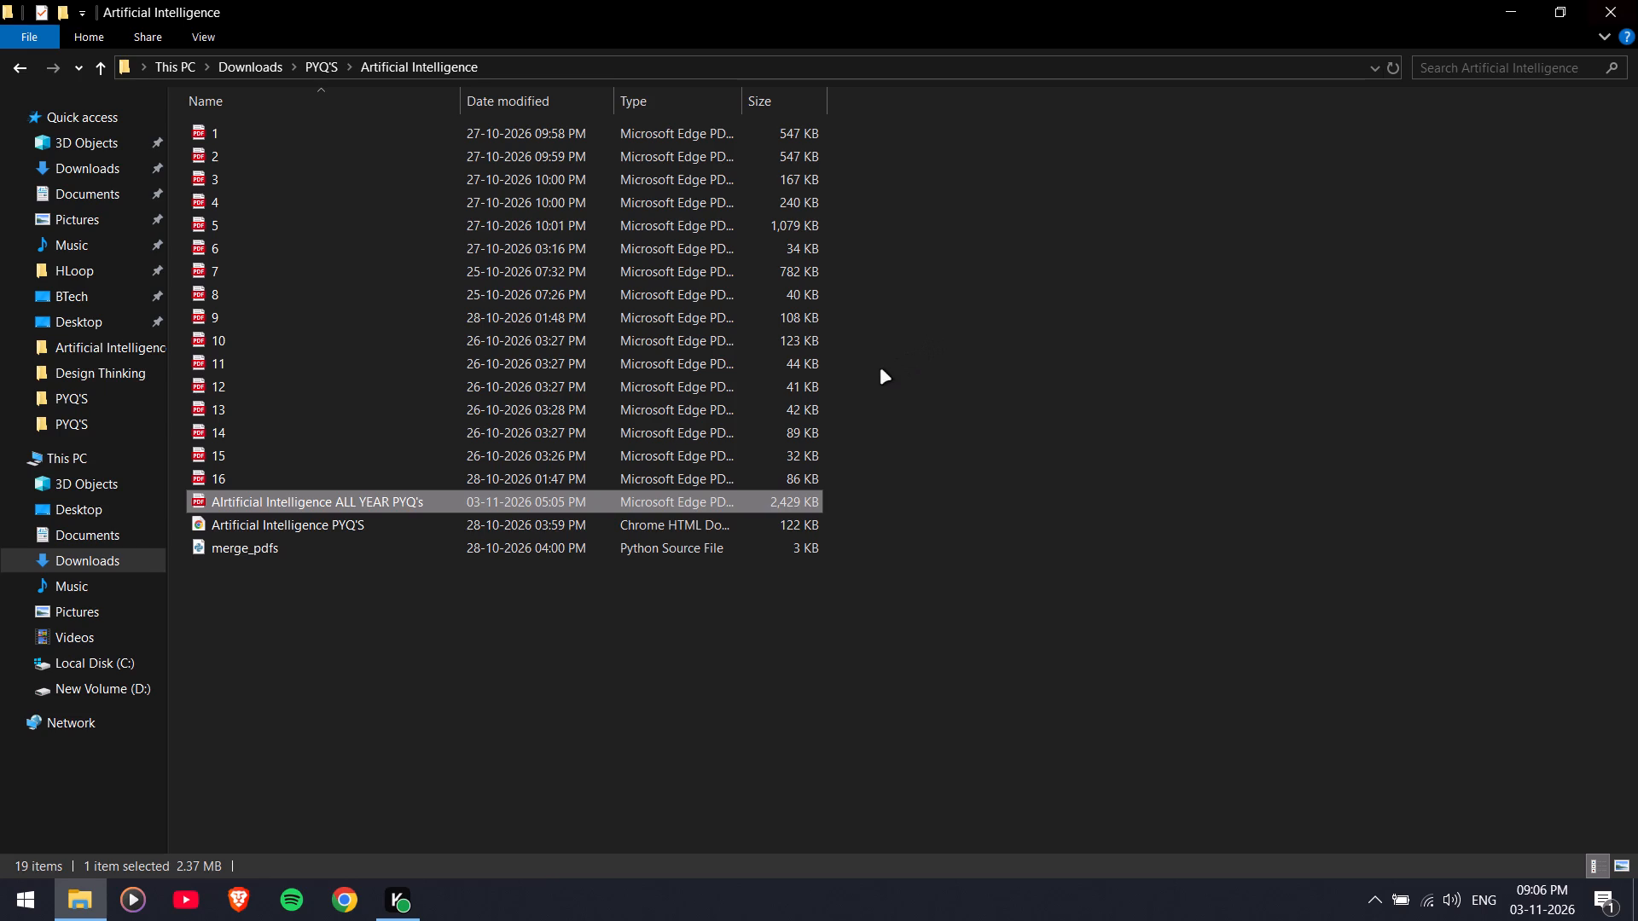
Copy the SEM 7 PYQ'S archive from Downloads to the root of New Volume (D:).
left_click(450, 681)
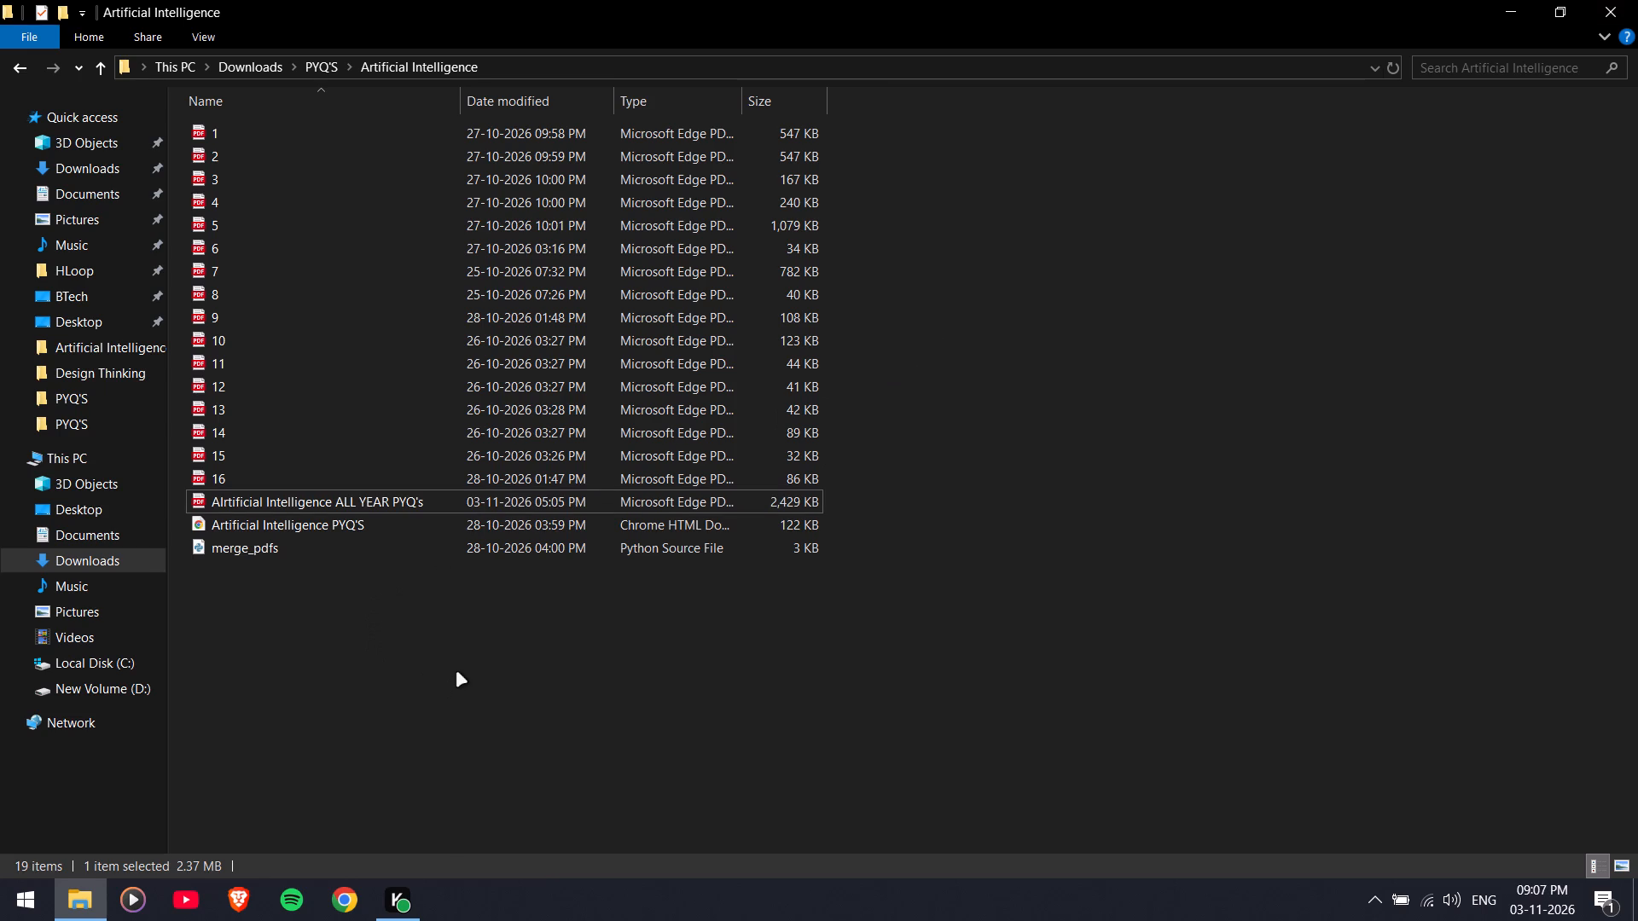
left_click(456, 672)
left_click(322, 66)
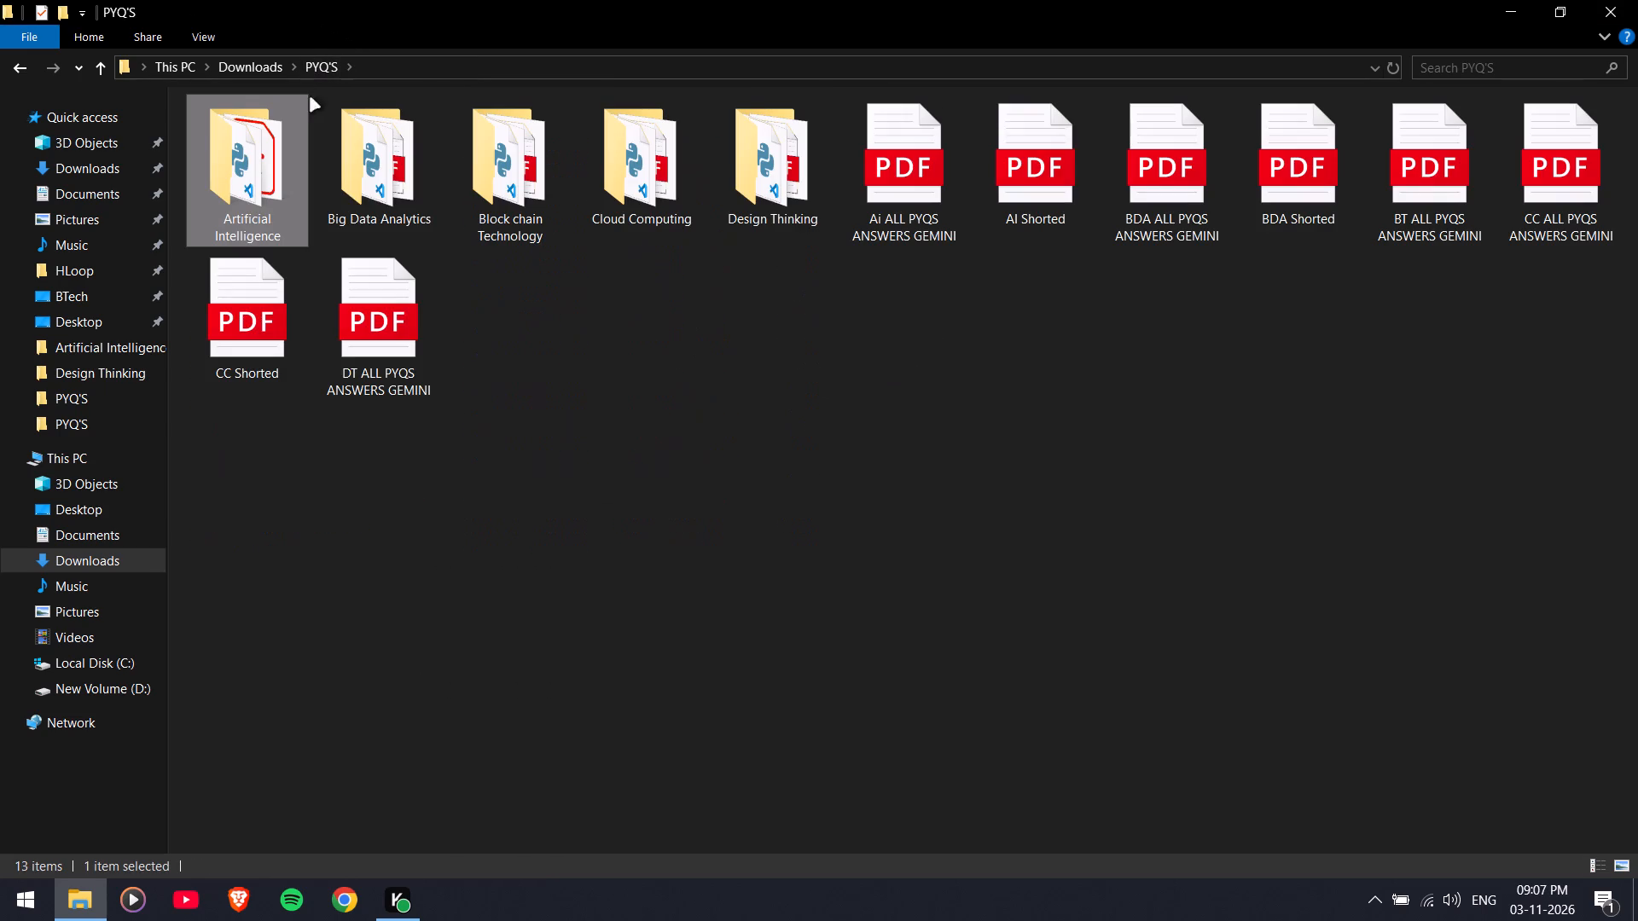
left_click(235, 61)
left_click(924, 428)
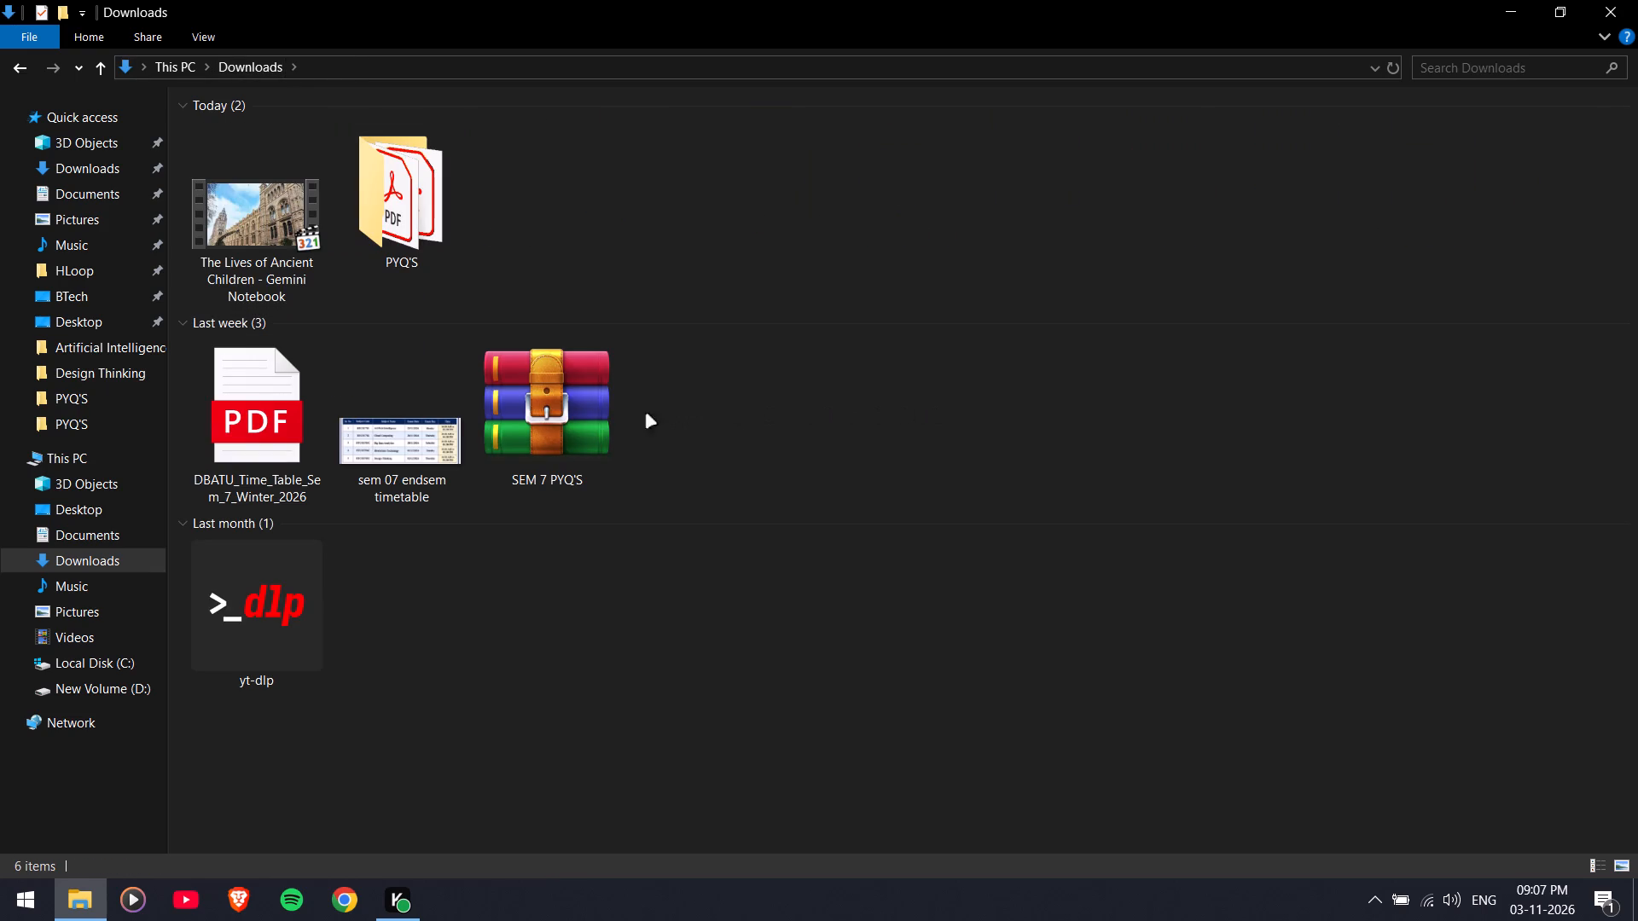
left_click(584, 414)
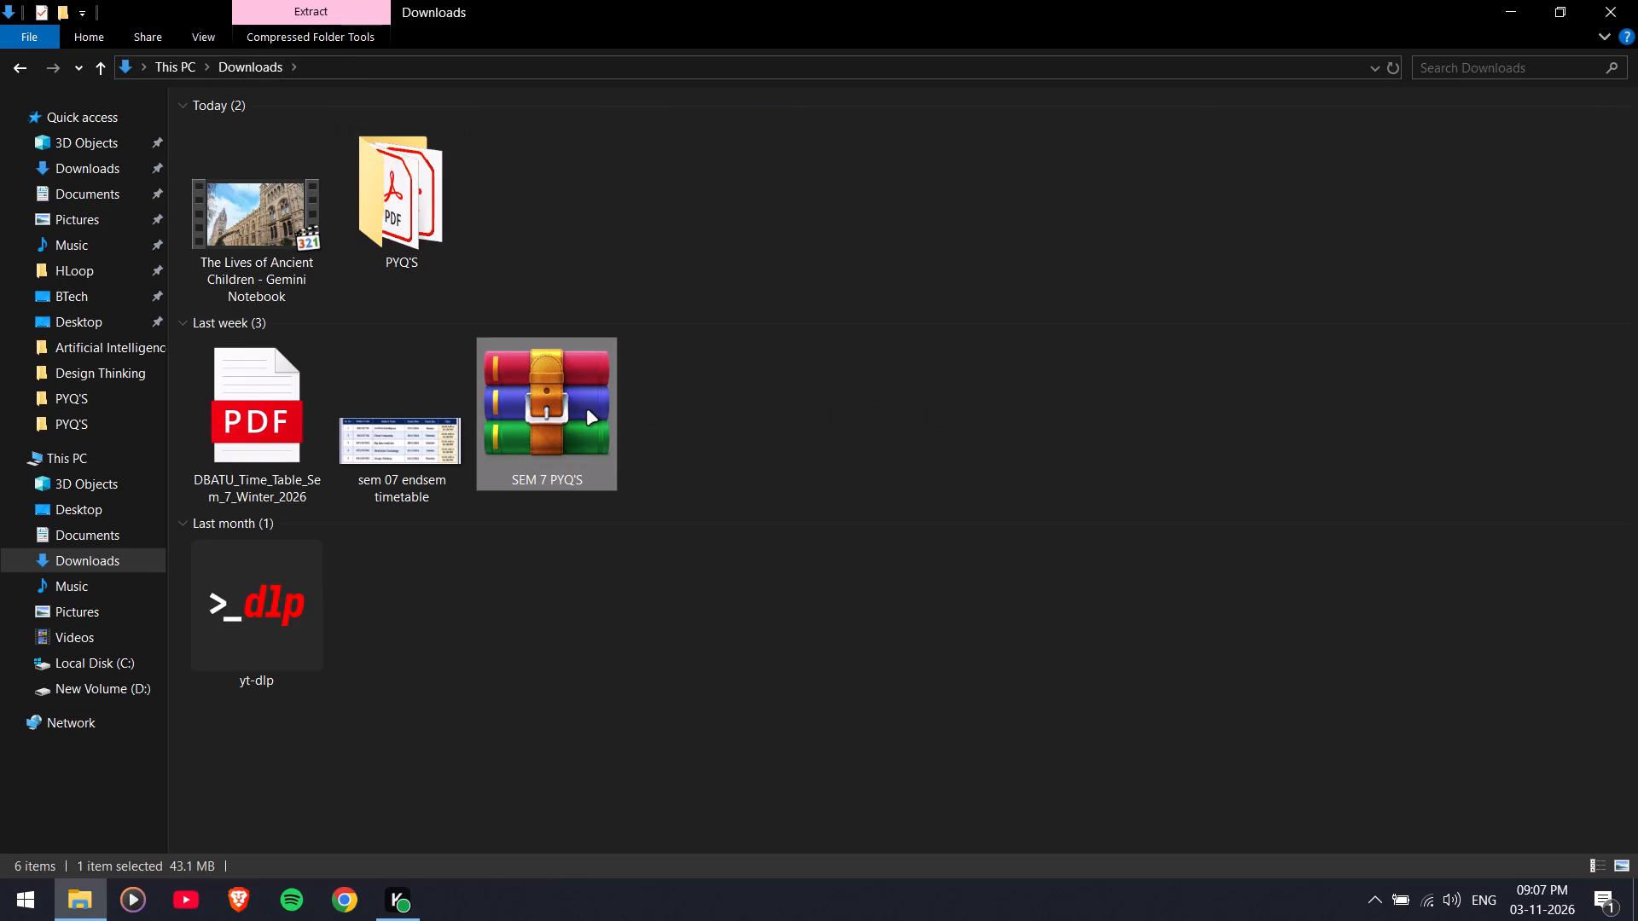
left_click(801, 406)
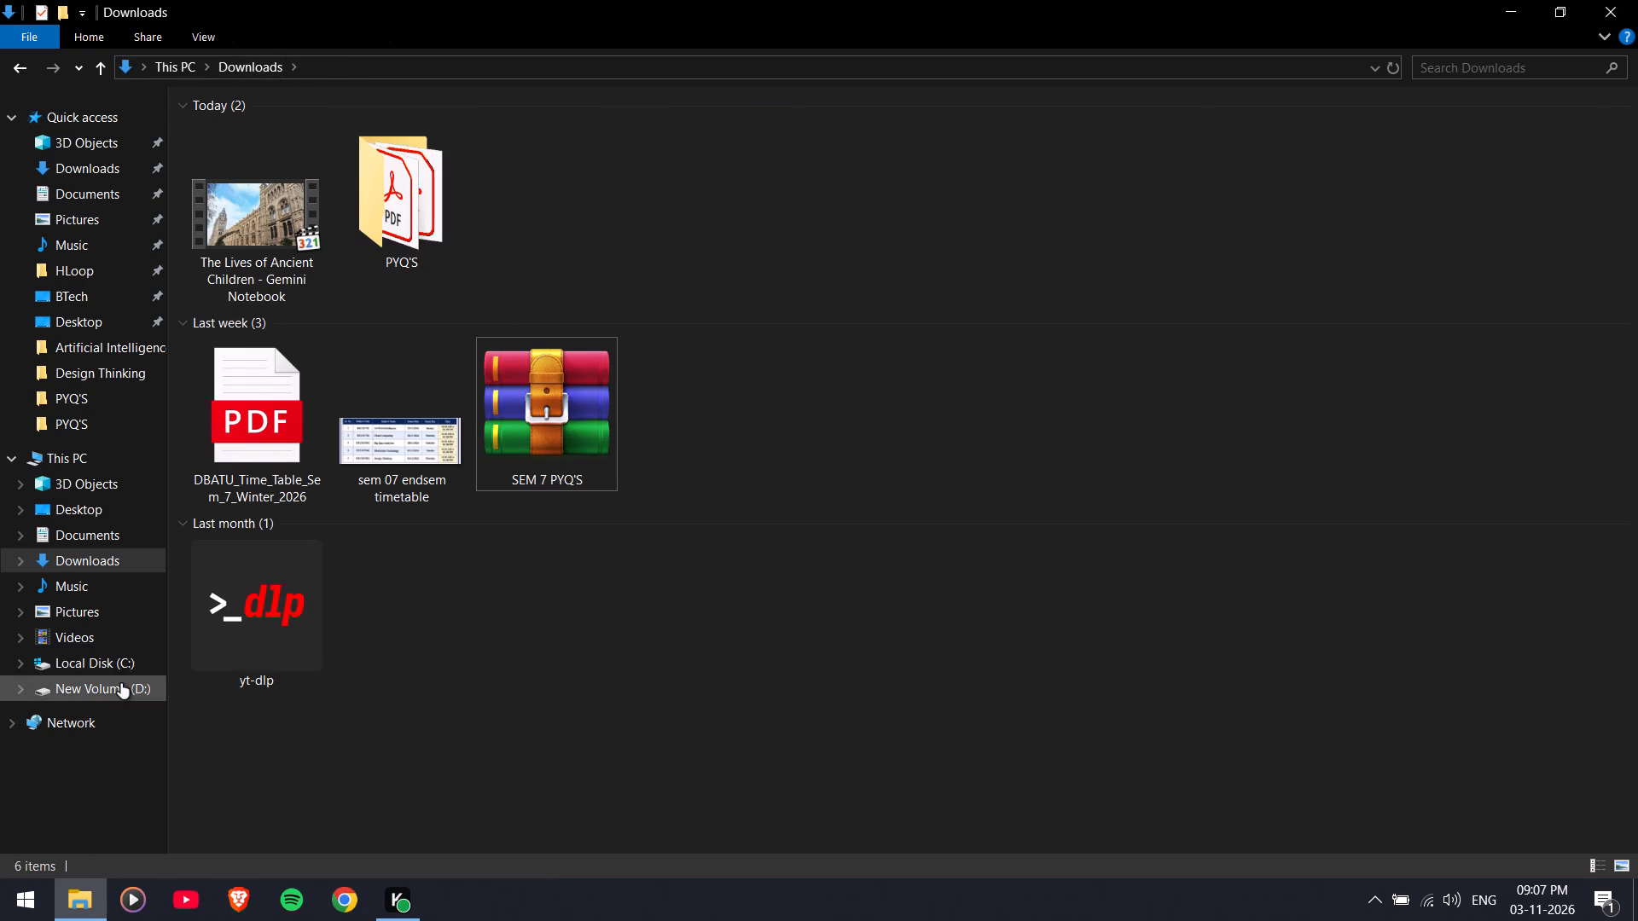
left_click(122, 683)
left_click(91, 164)
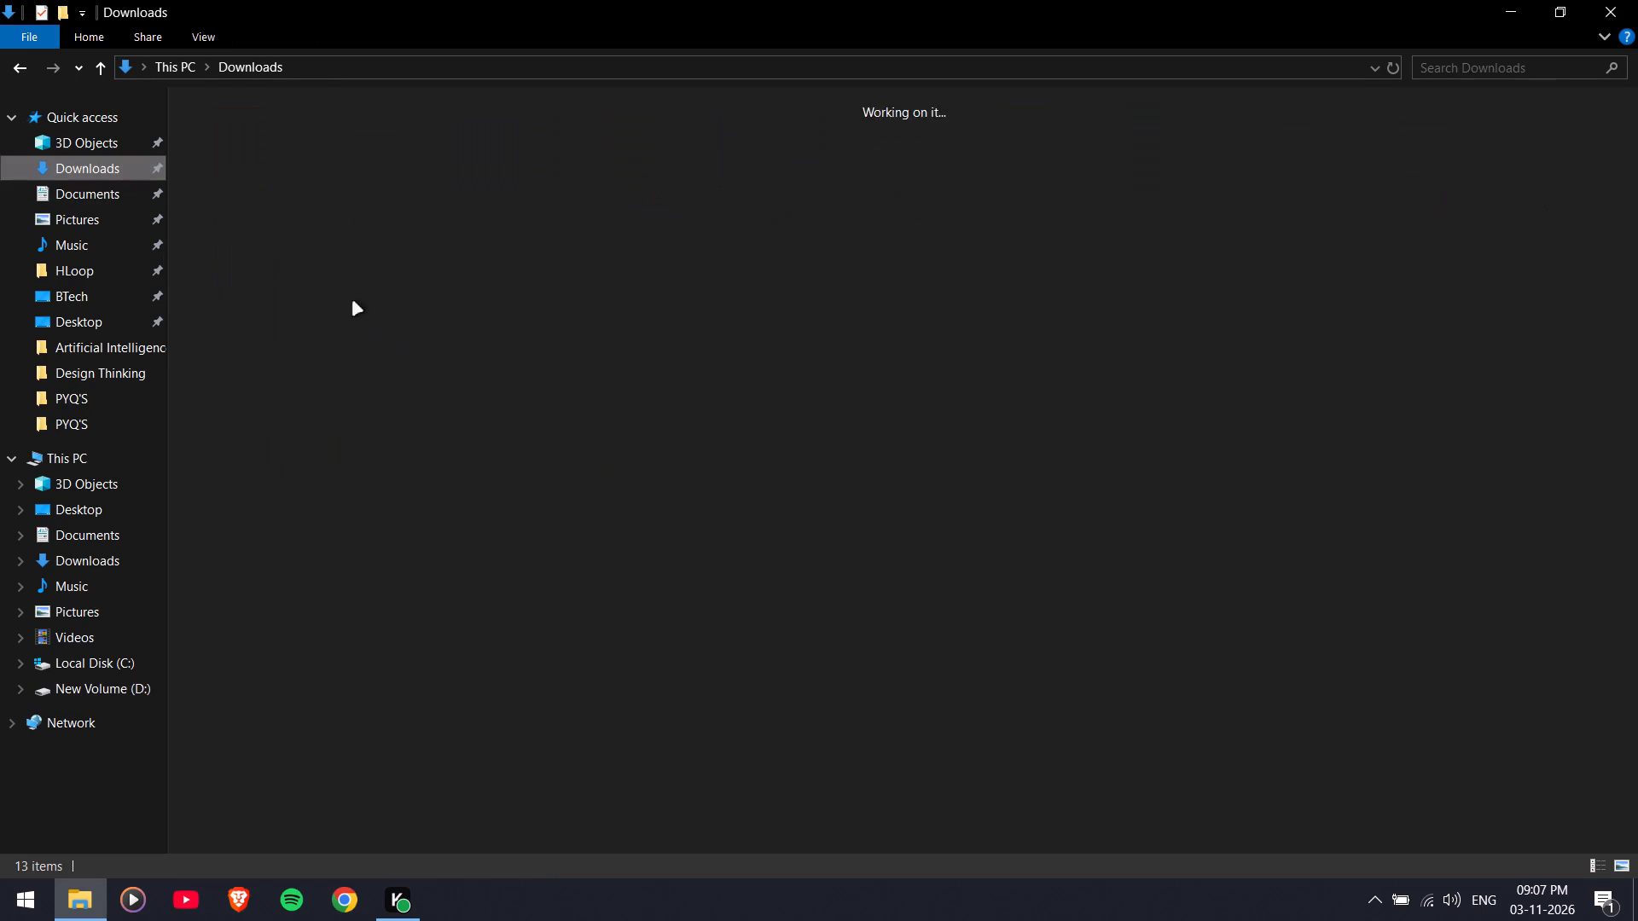
left_click_drag(546, 421, 116, 681)
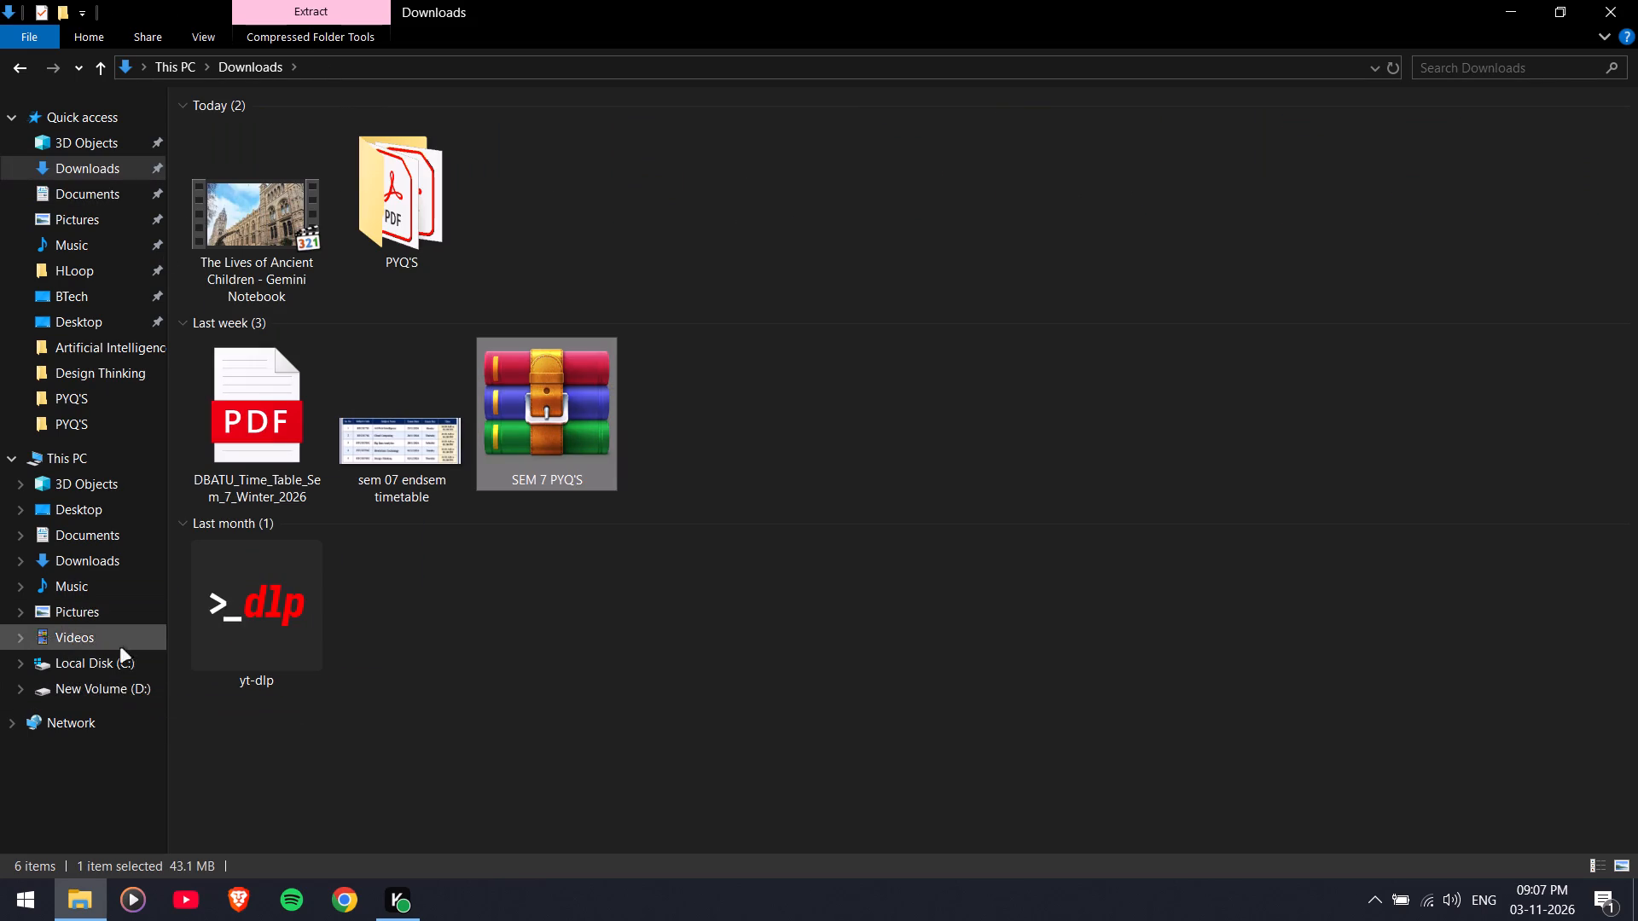
left_click(122, 693)
left_click(906, 502)
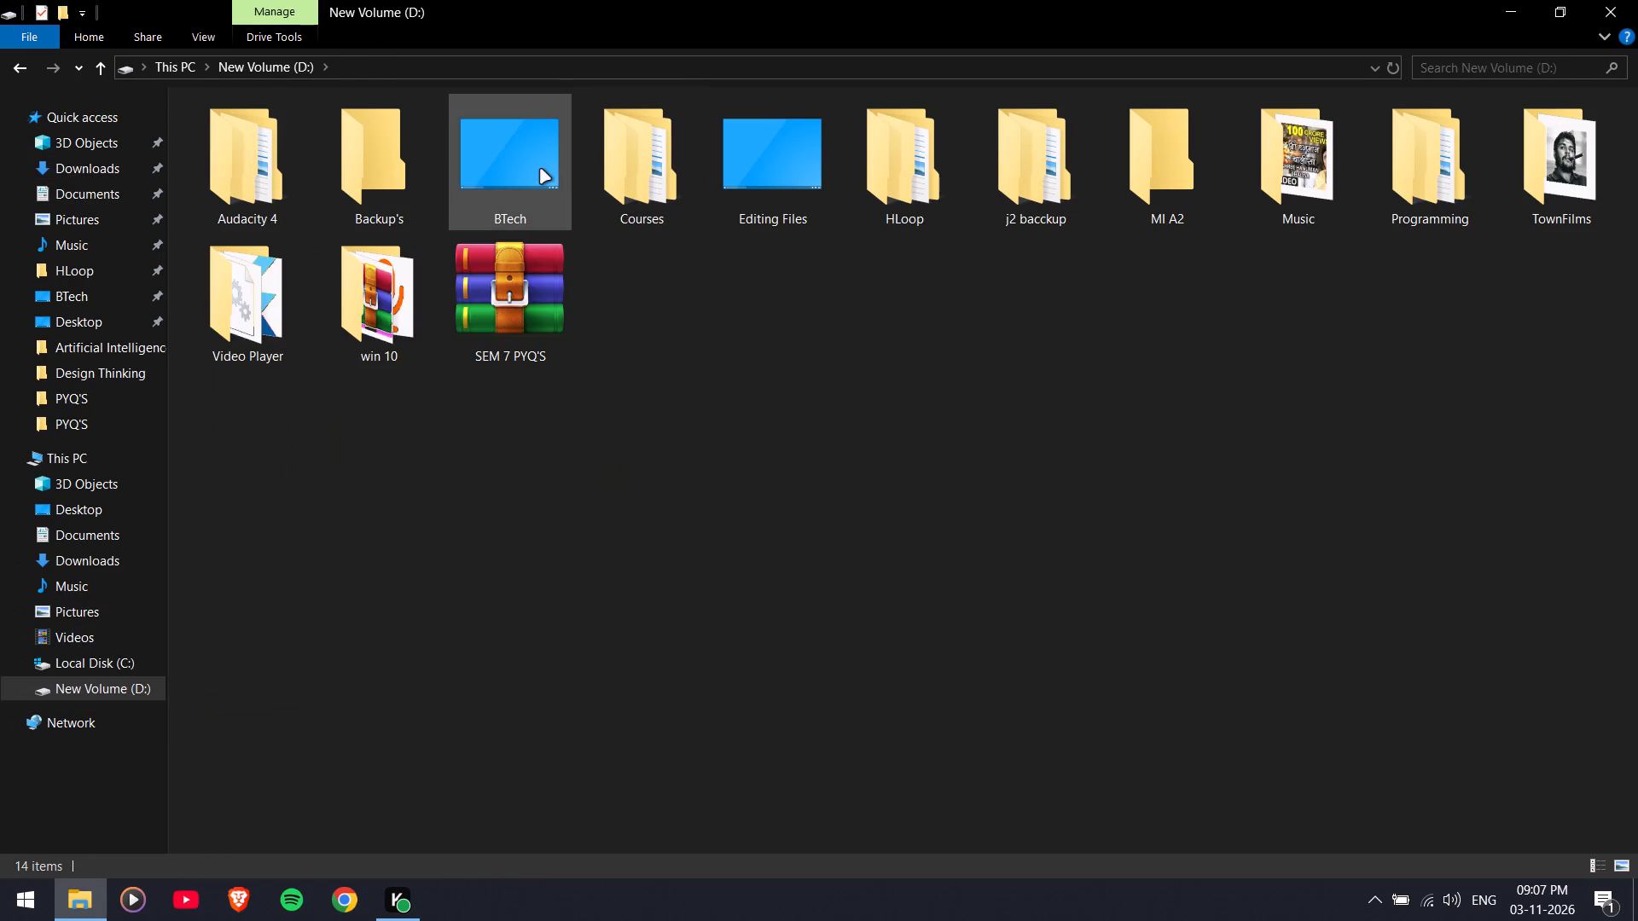
Compress the PYQ'S folder in D:\BTech into a ZIP archive named SEM 07 PYQ'S.zip using WinRAR.
double_click(540, 169)
left_click(873, 373)
right_click(557, 139)
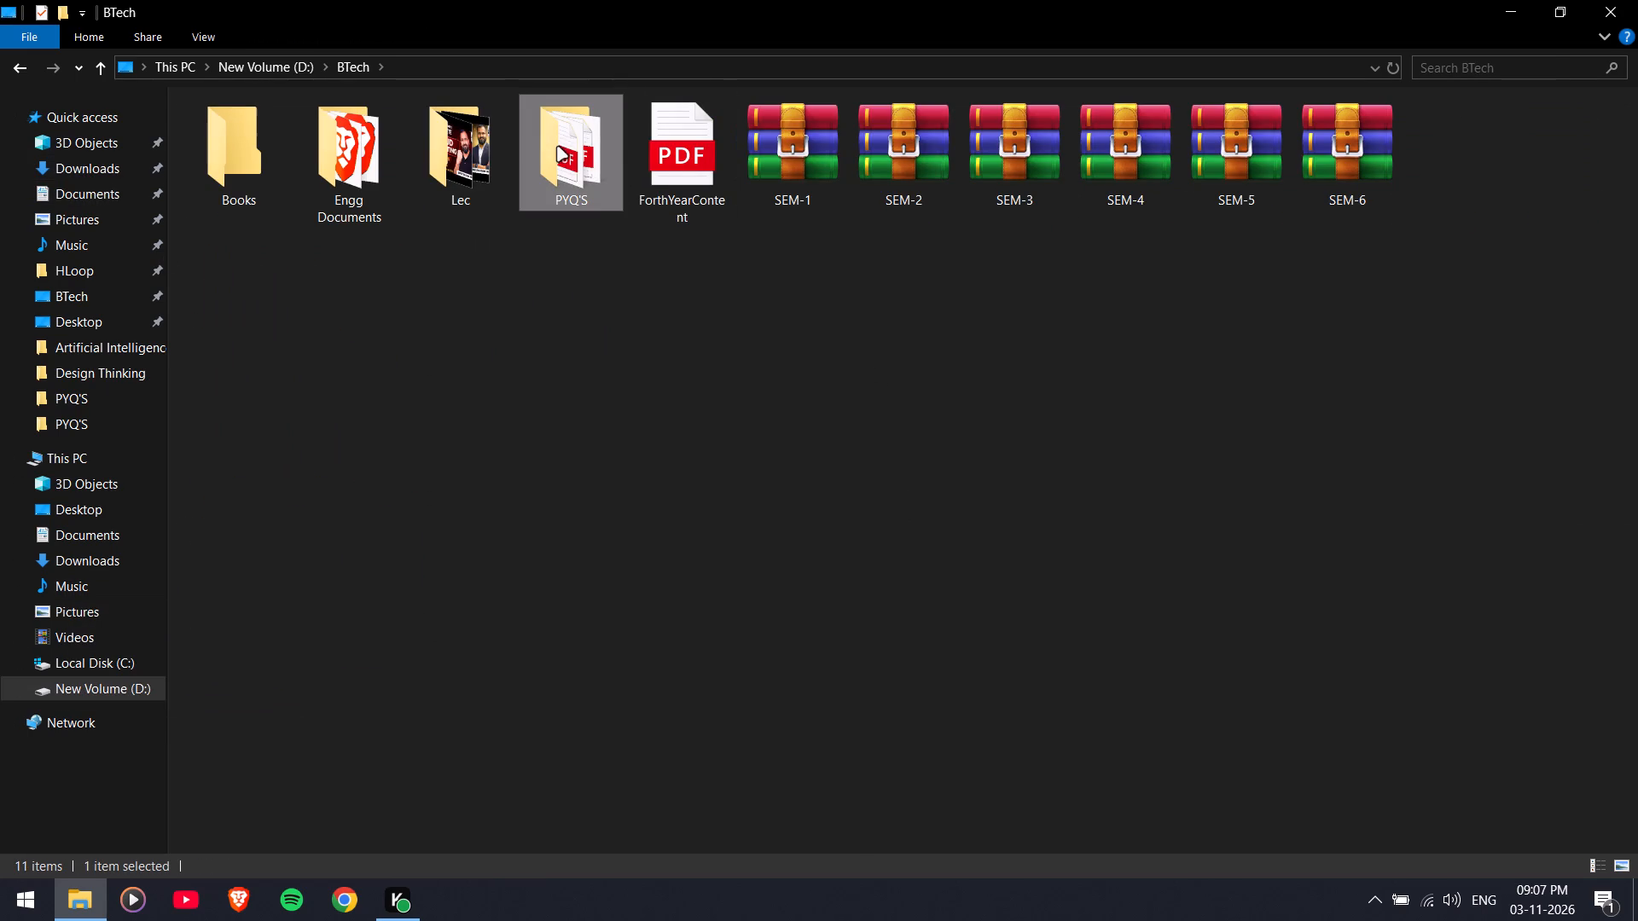
left_click(661, 568)
left_click(743, 443)
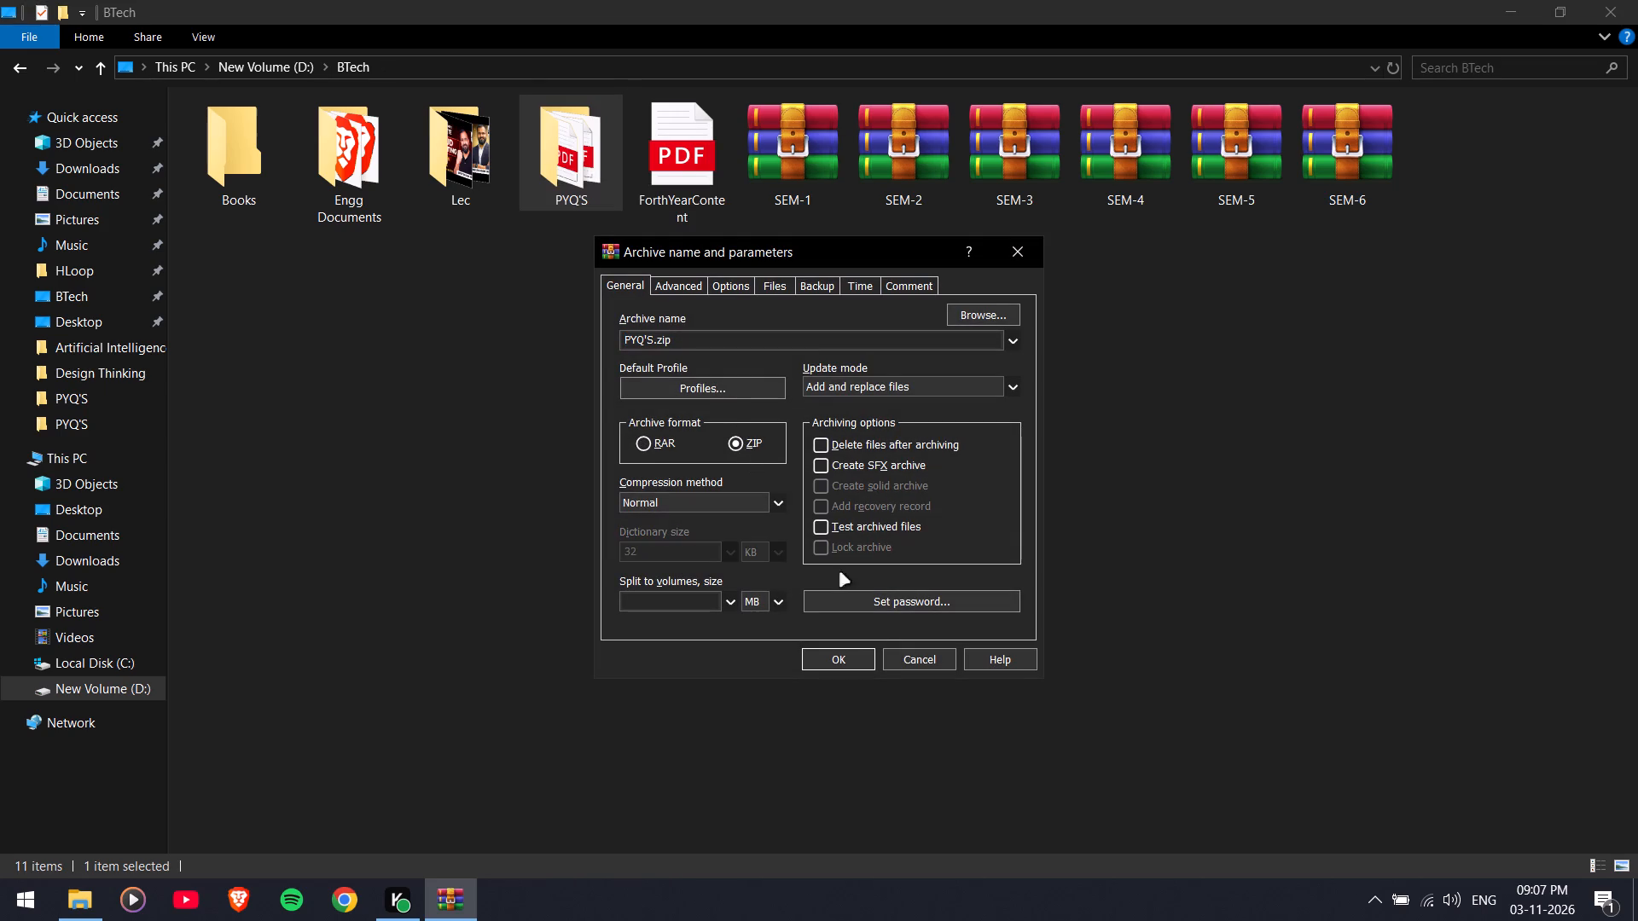
left_click(623, 335)
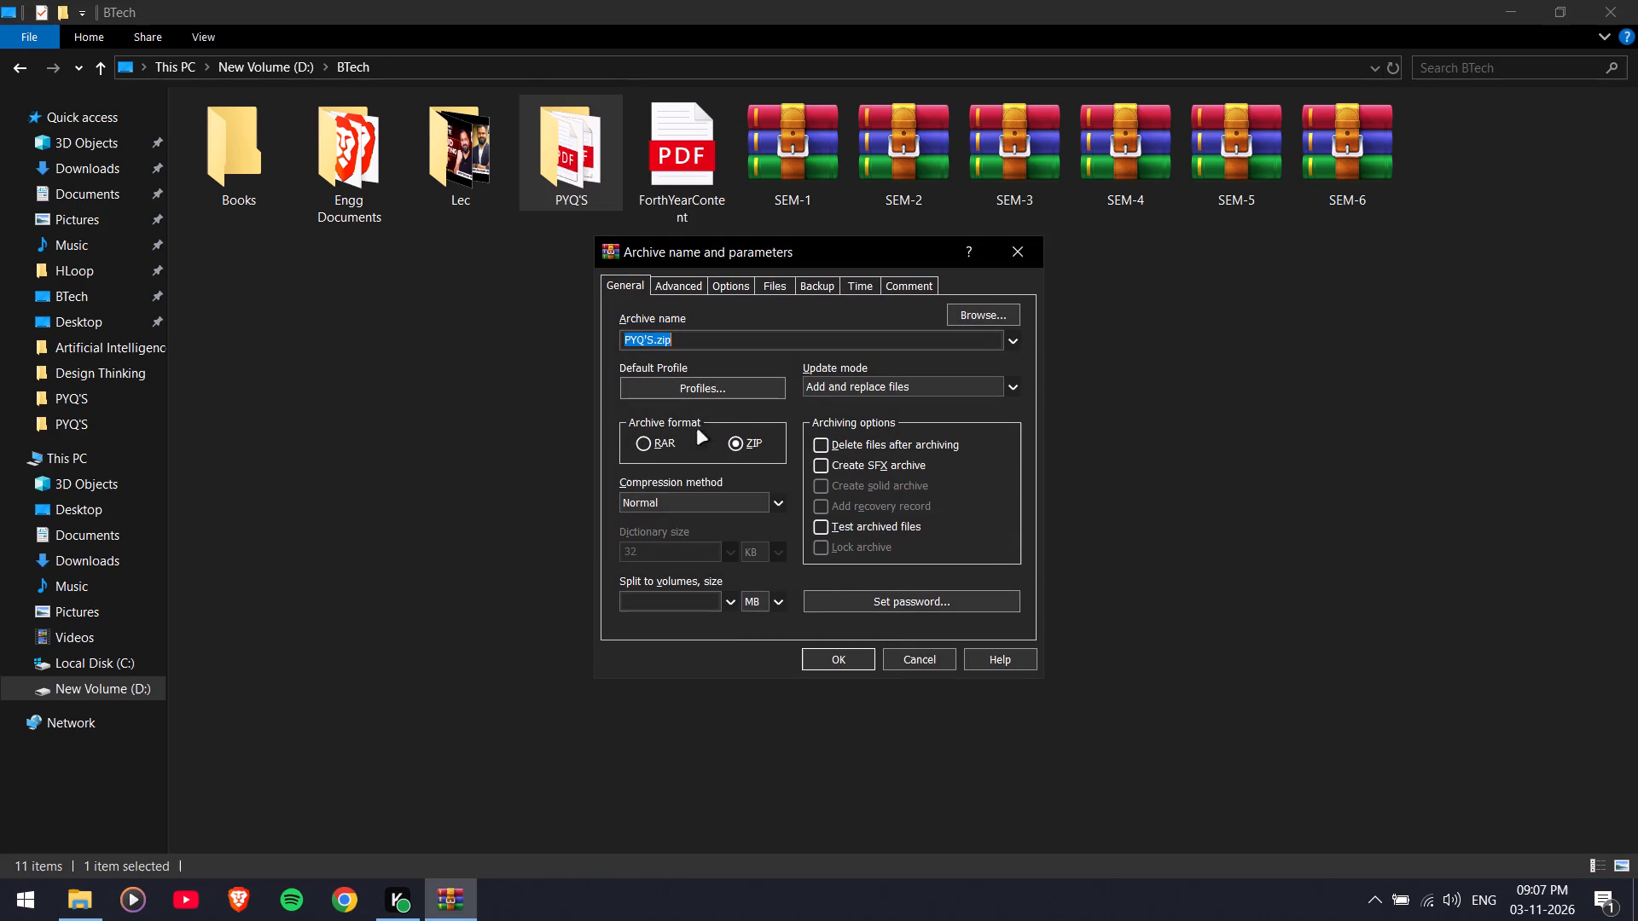
left_click(626, 339)
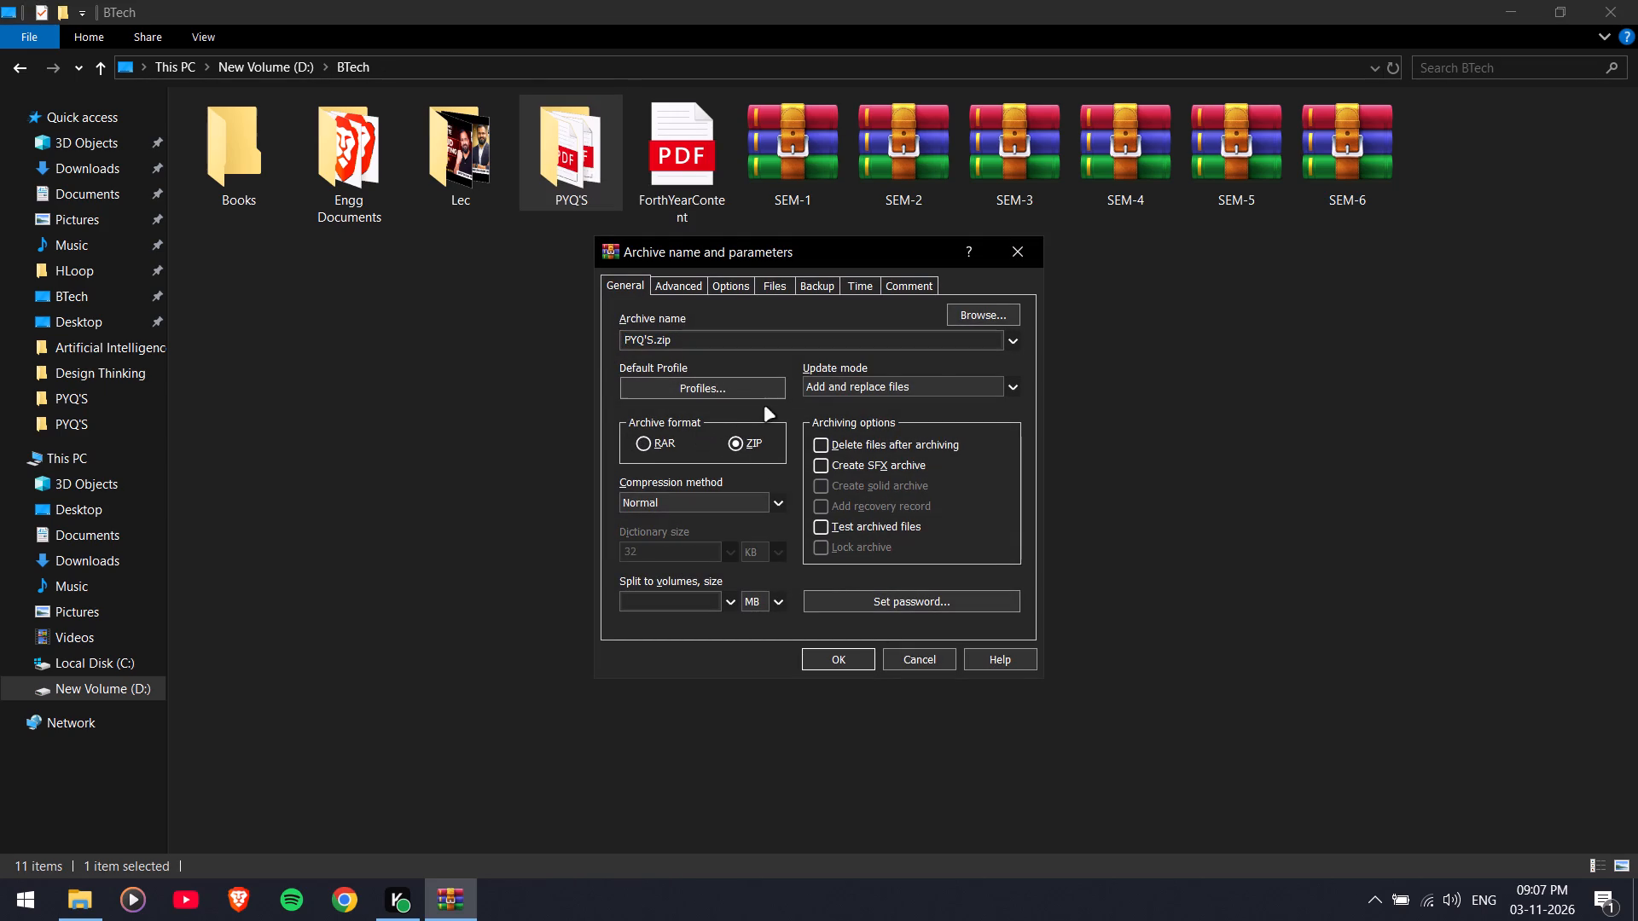
type("SEM")
key("space")
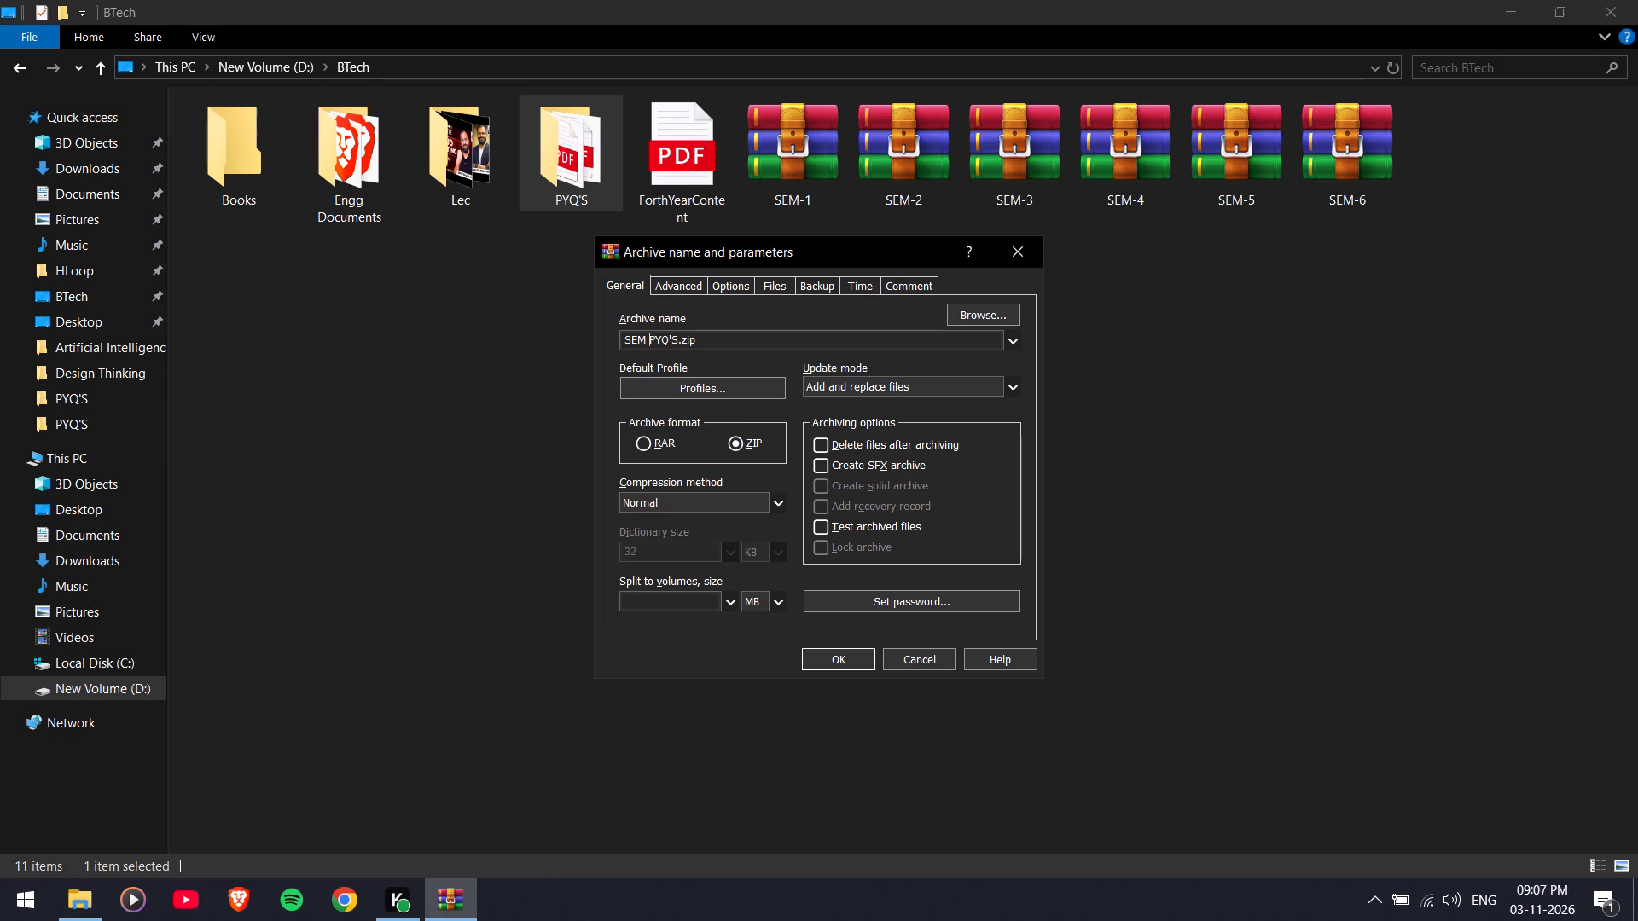
type("07")
key("space")
key("Return")
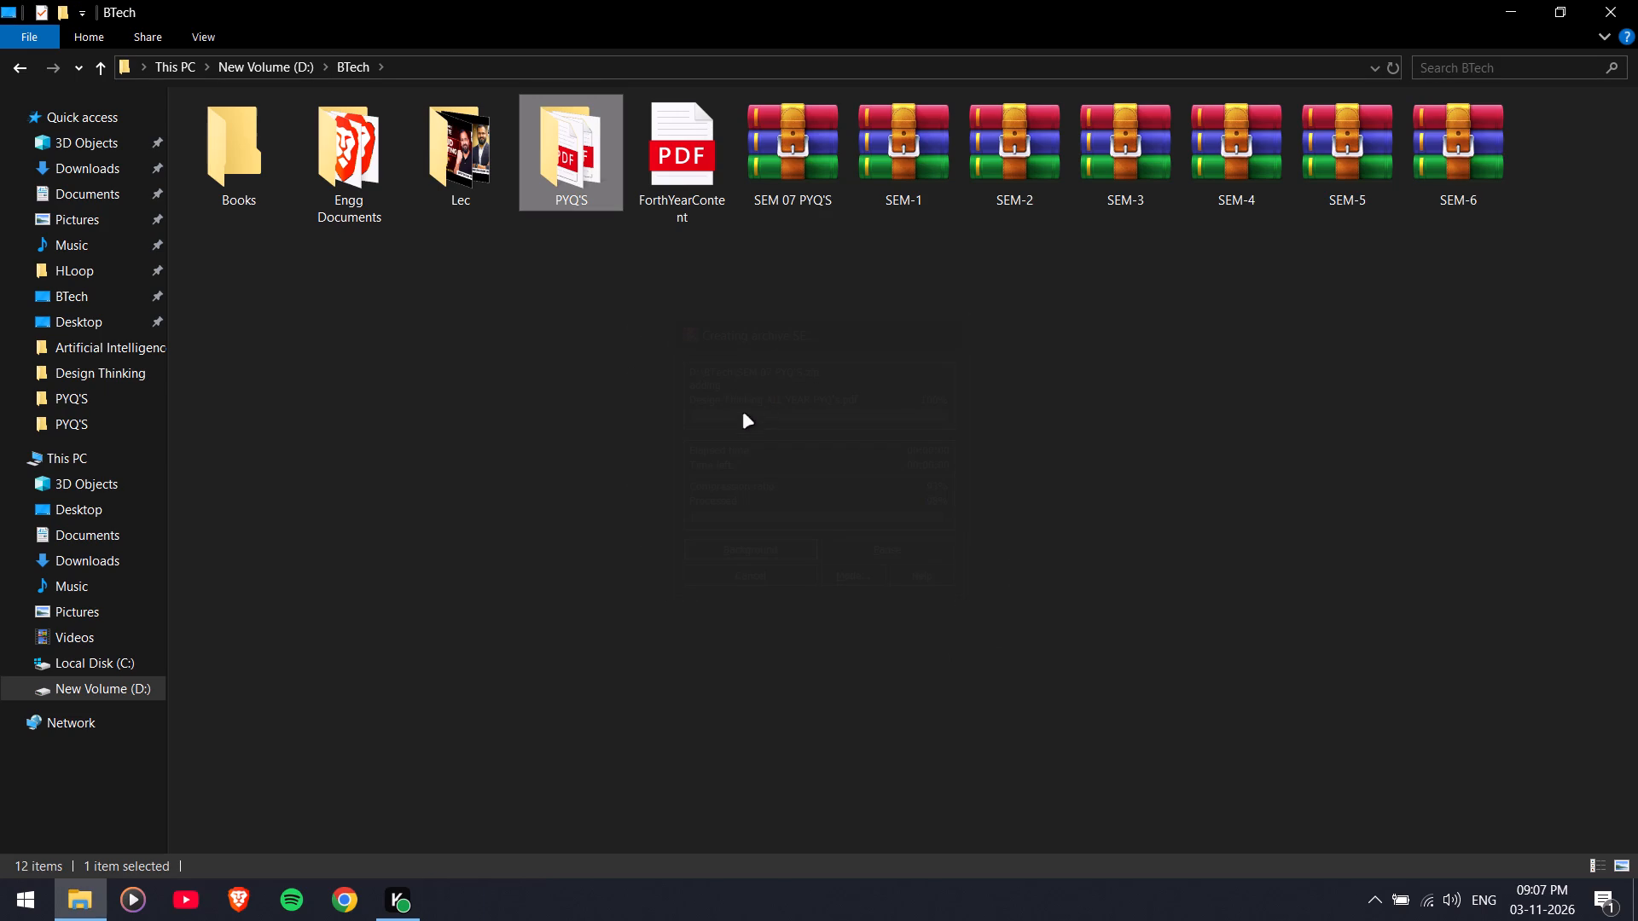
left_click(697, 422)
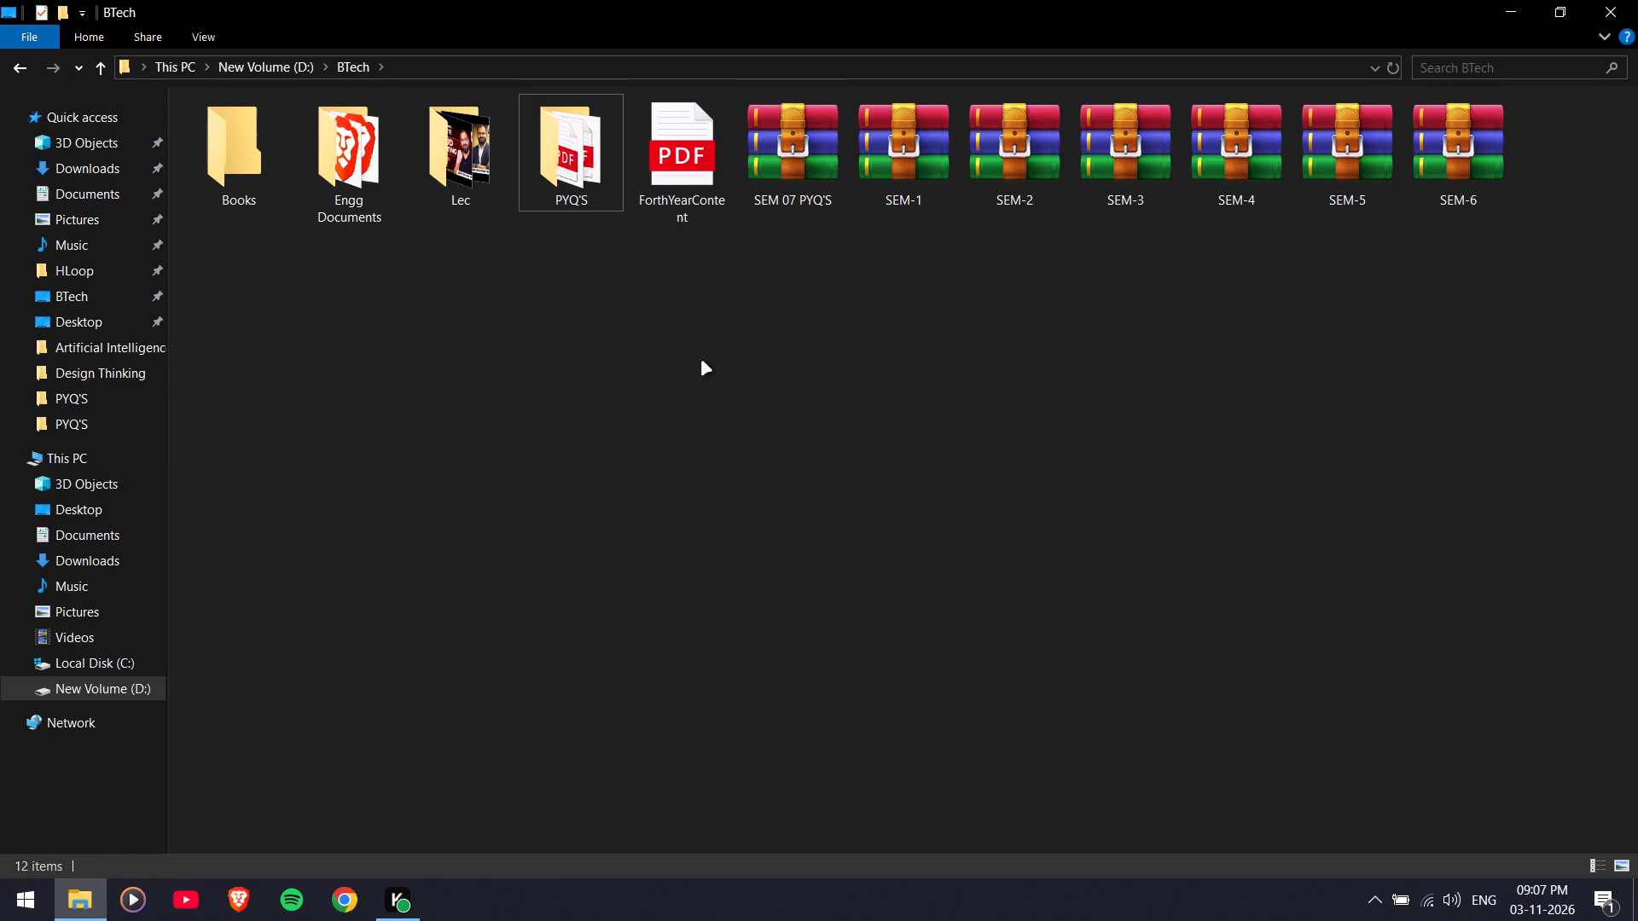
Send the SEM 07 PYQ'S archive from the BTech folder to the nearby phone with Quick Share.
left_click(0, 920)
left_click(599, 467)
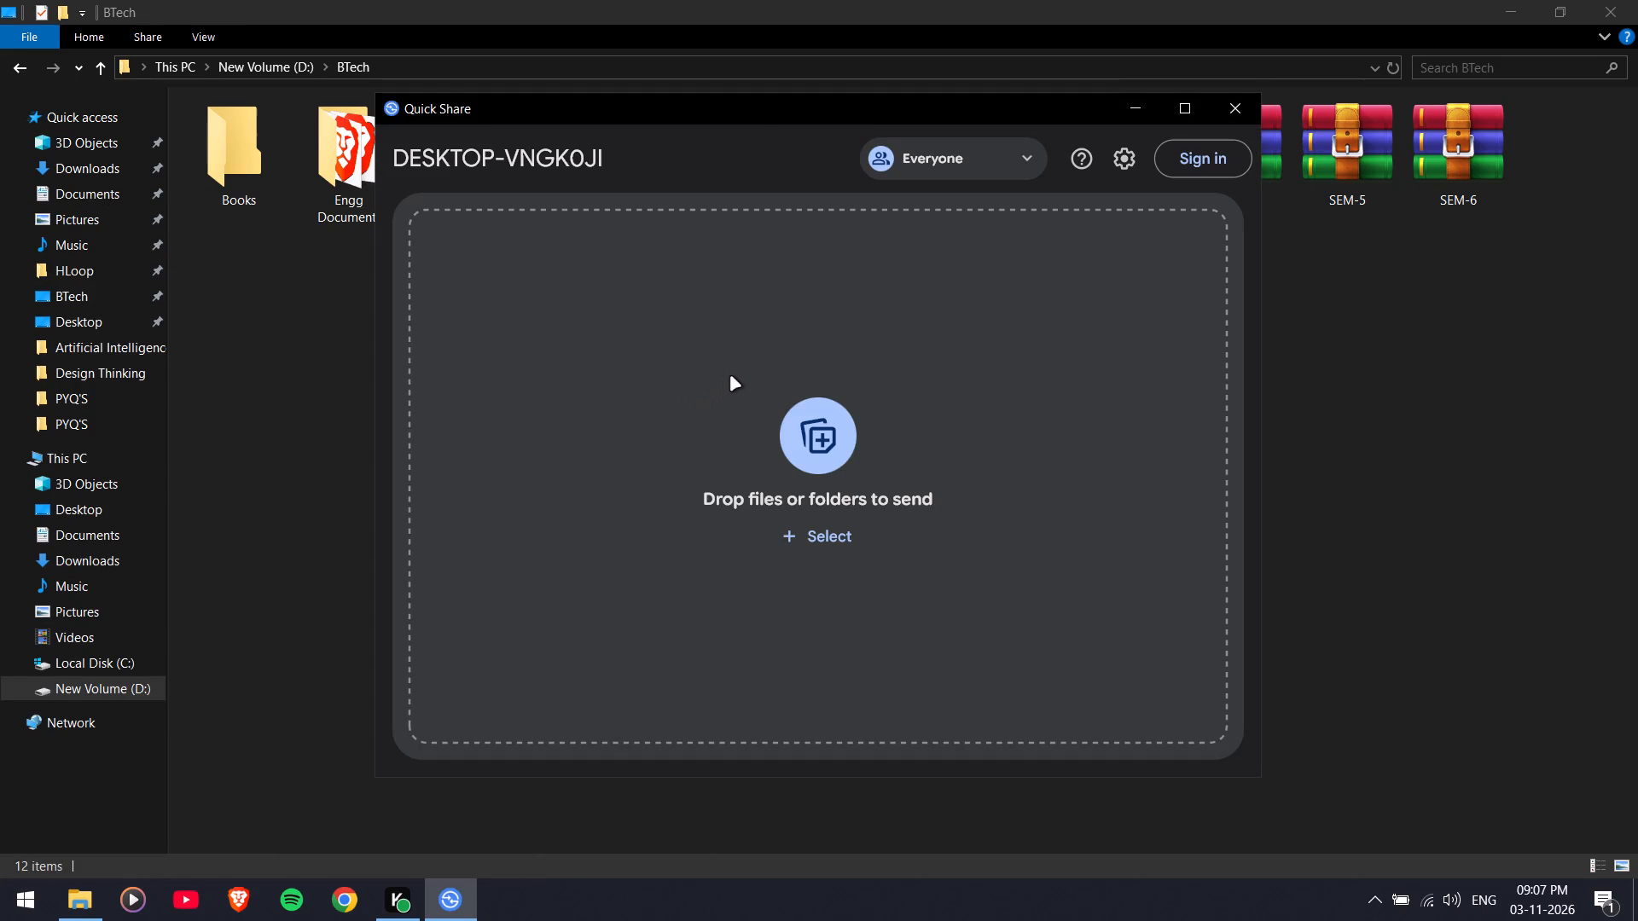
left_click_drag(876, 121, 892, 388)
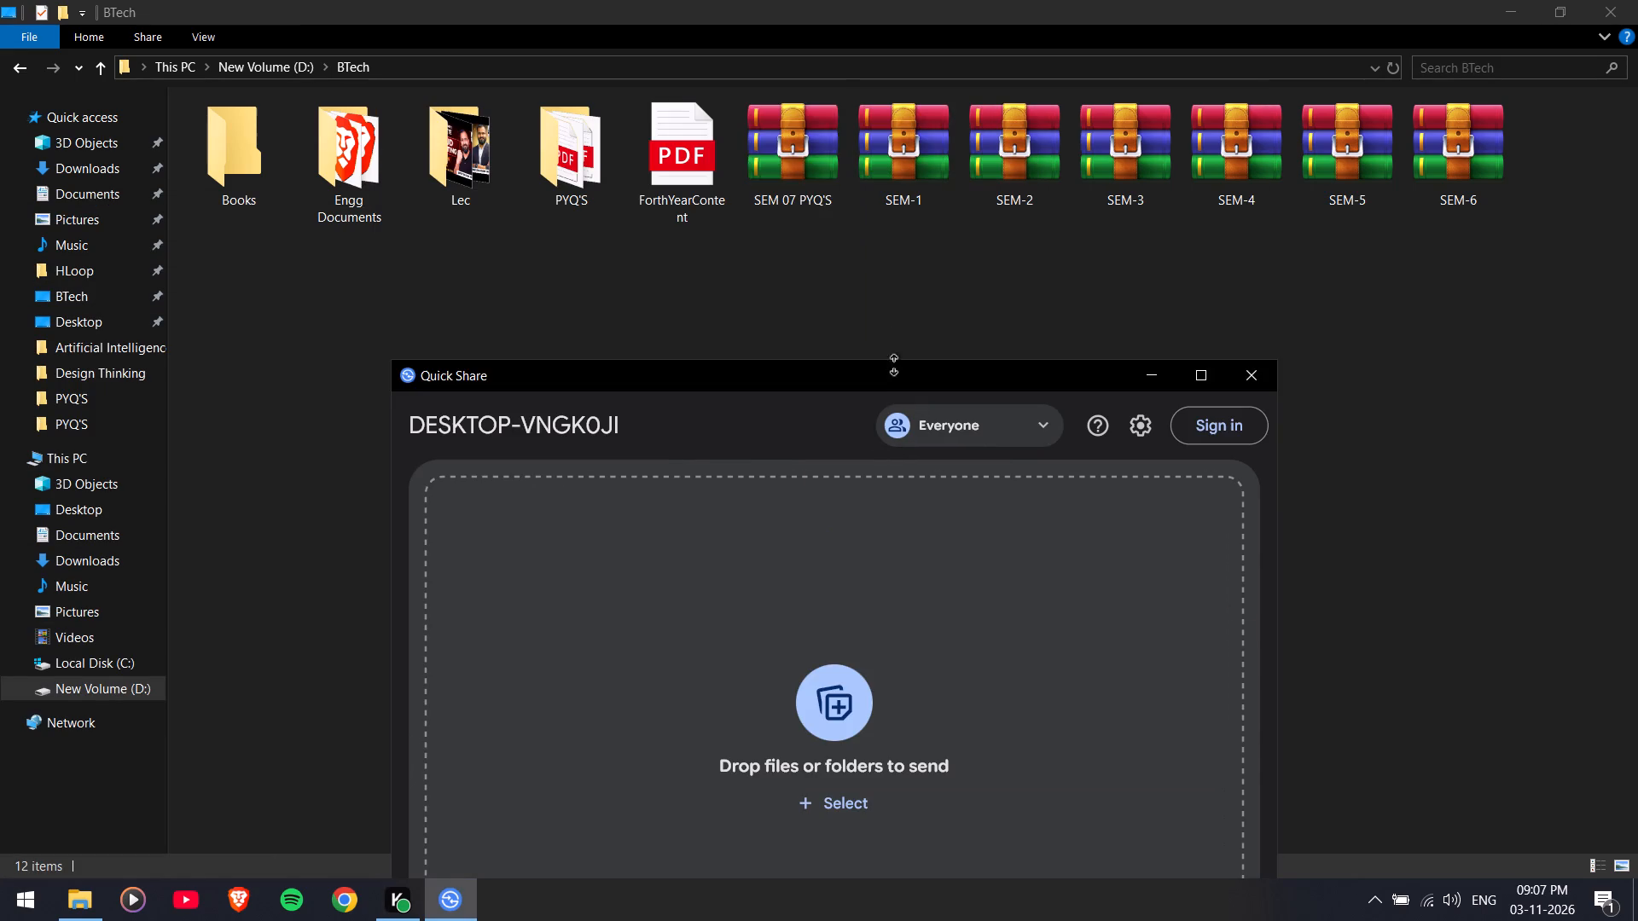
left_click_drag(803, 178, 813, 653)
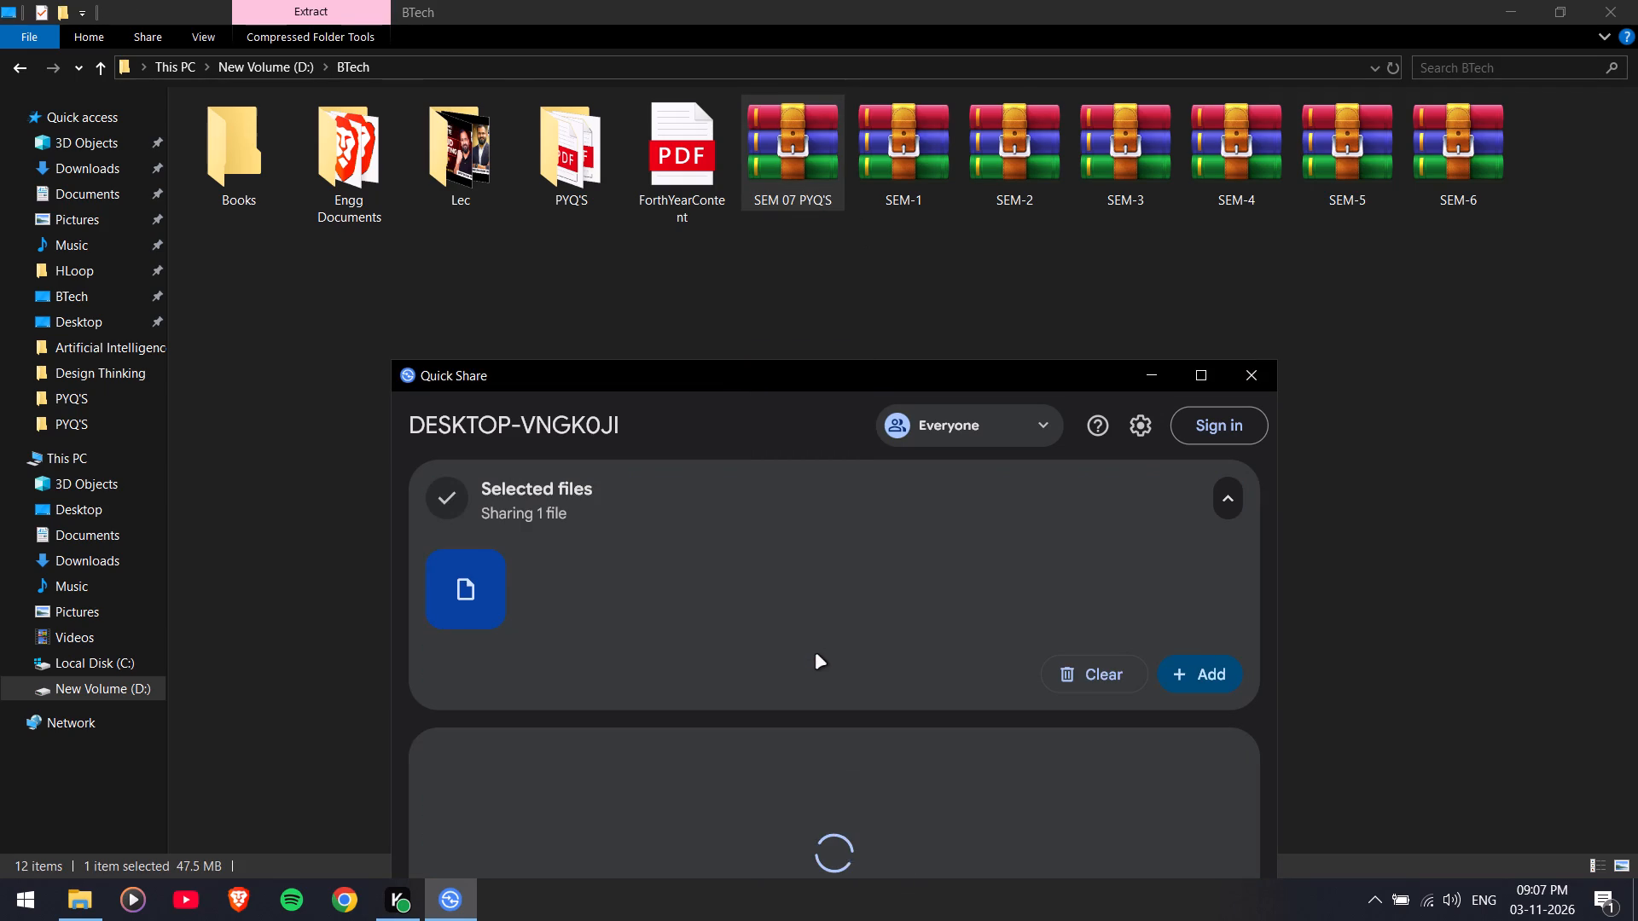
left_click_drag(829, 370, 830, 242)
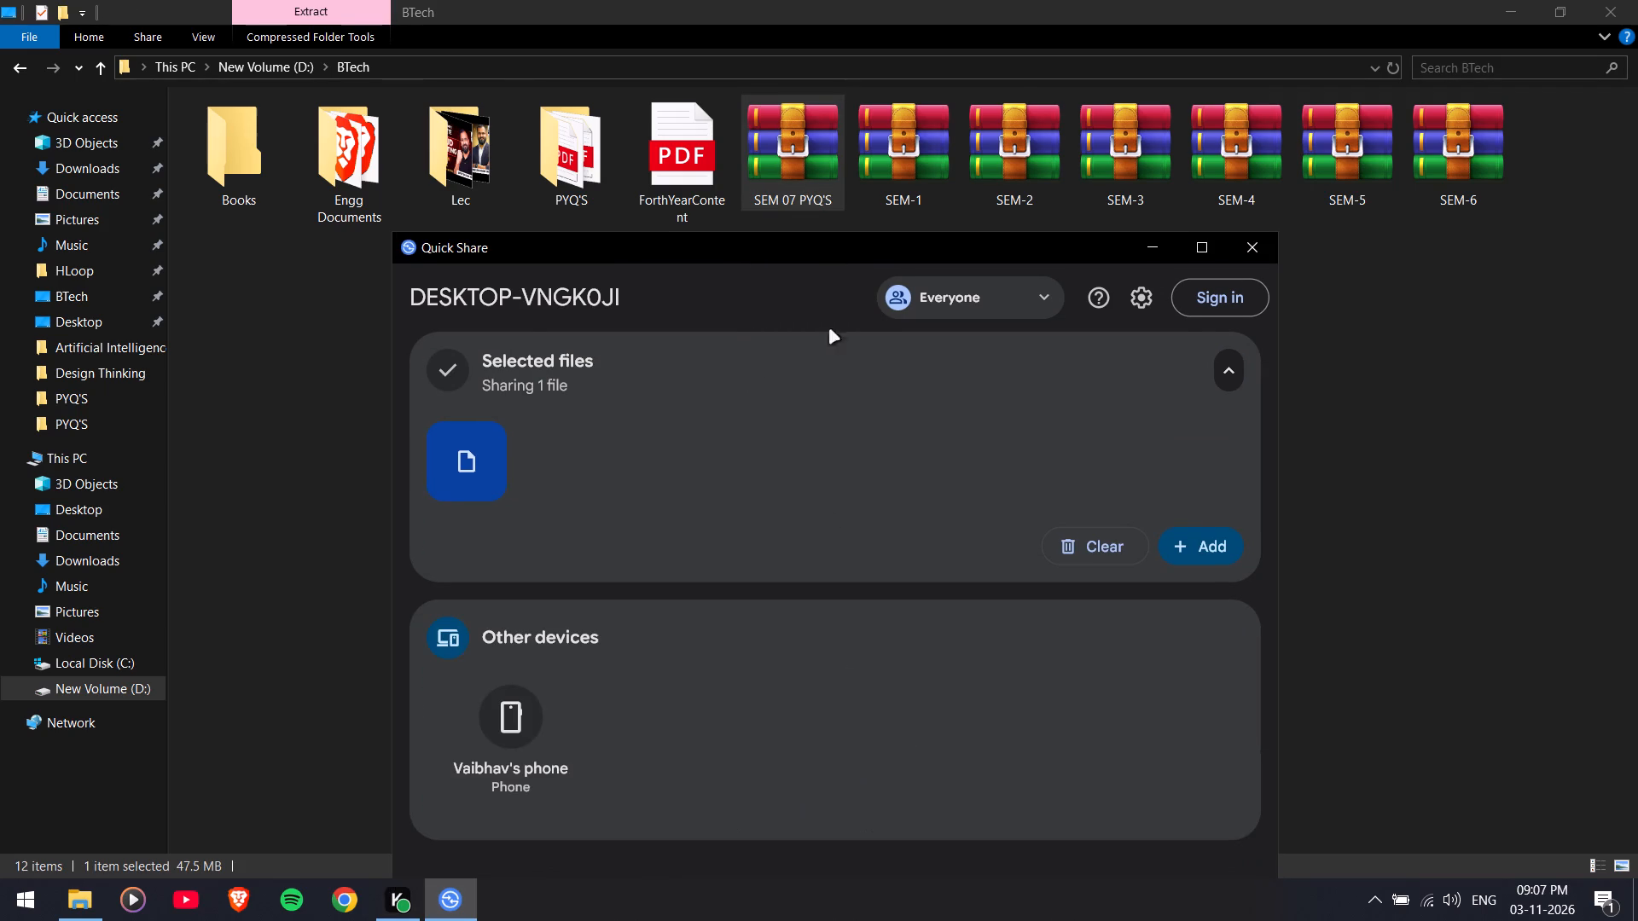
left_click(521, 769)
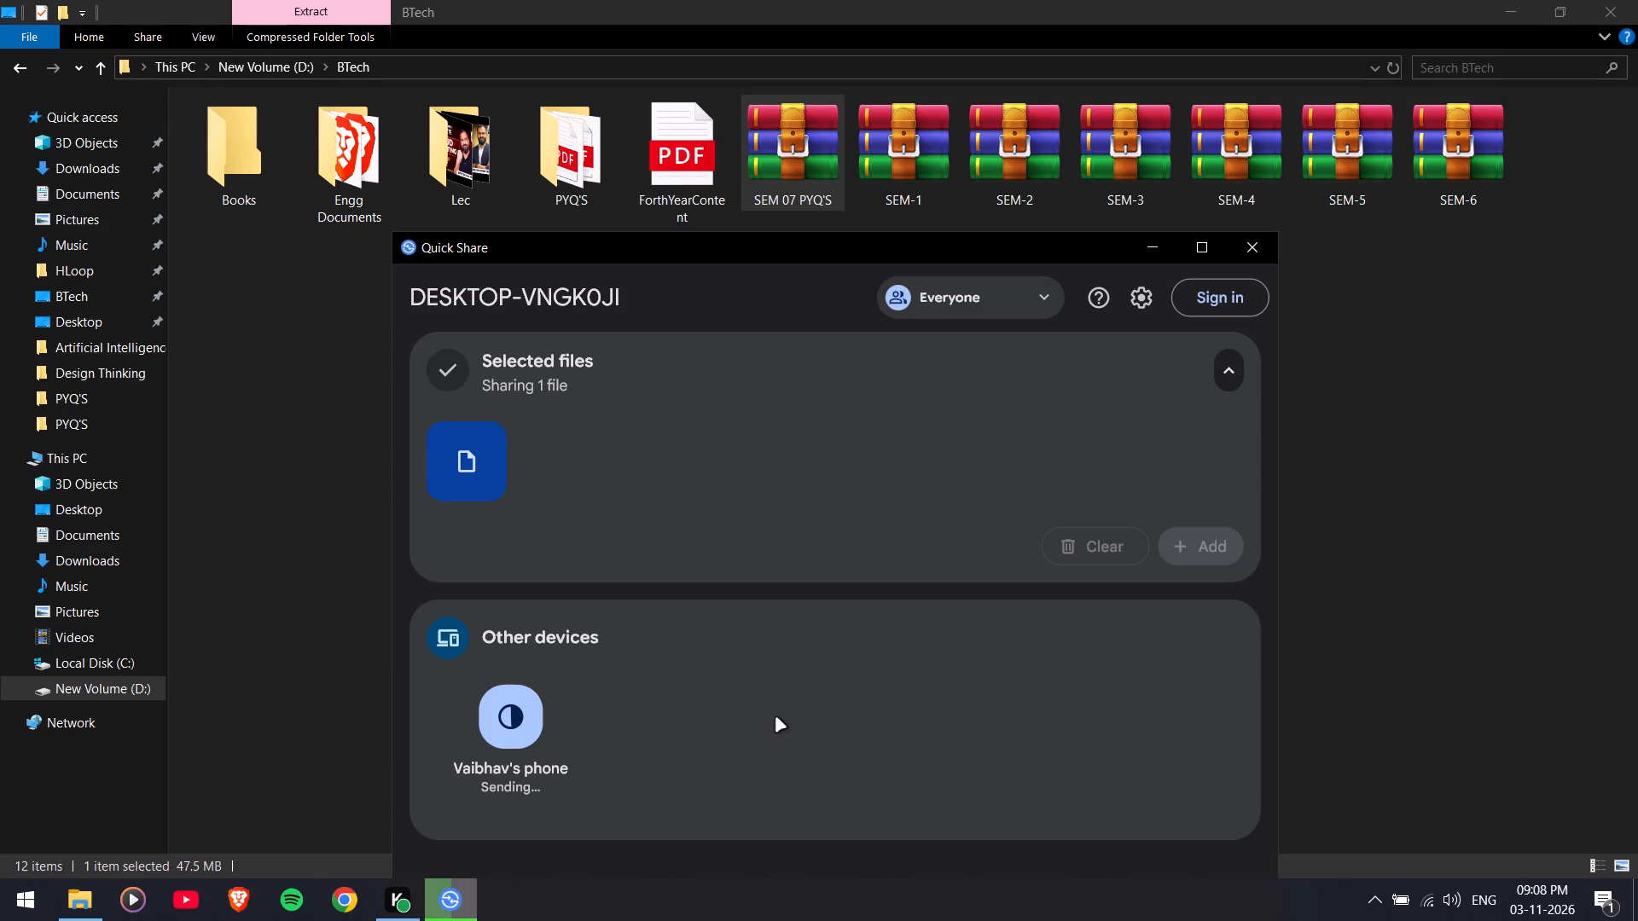
Open the SEM-6 archive in the BTech folder, look through its Extra and PYQ's folders, and close the archive.
left_click(85, 920)
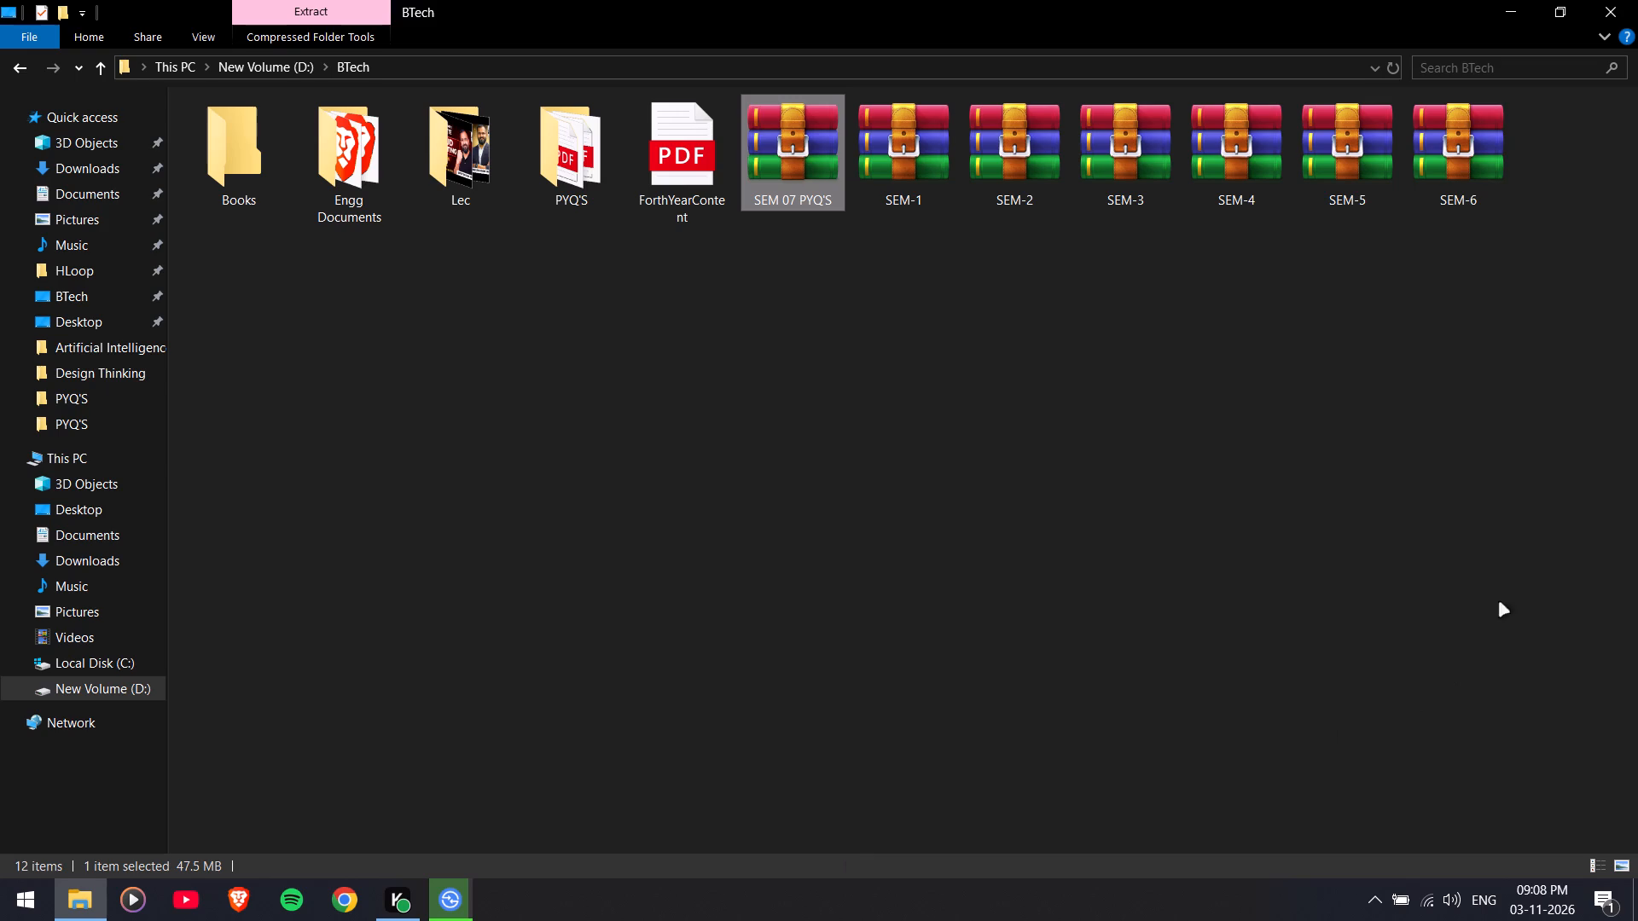
left_click(1474, 140)
left_click(1472, 149)
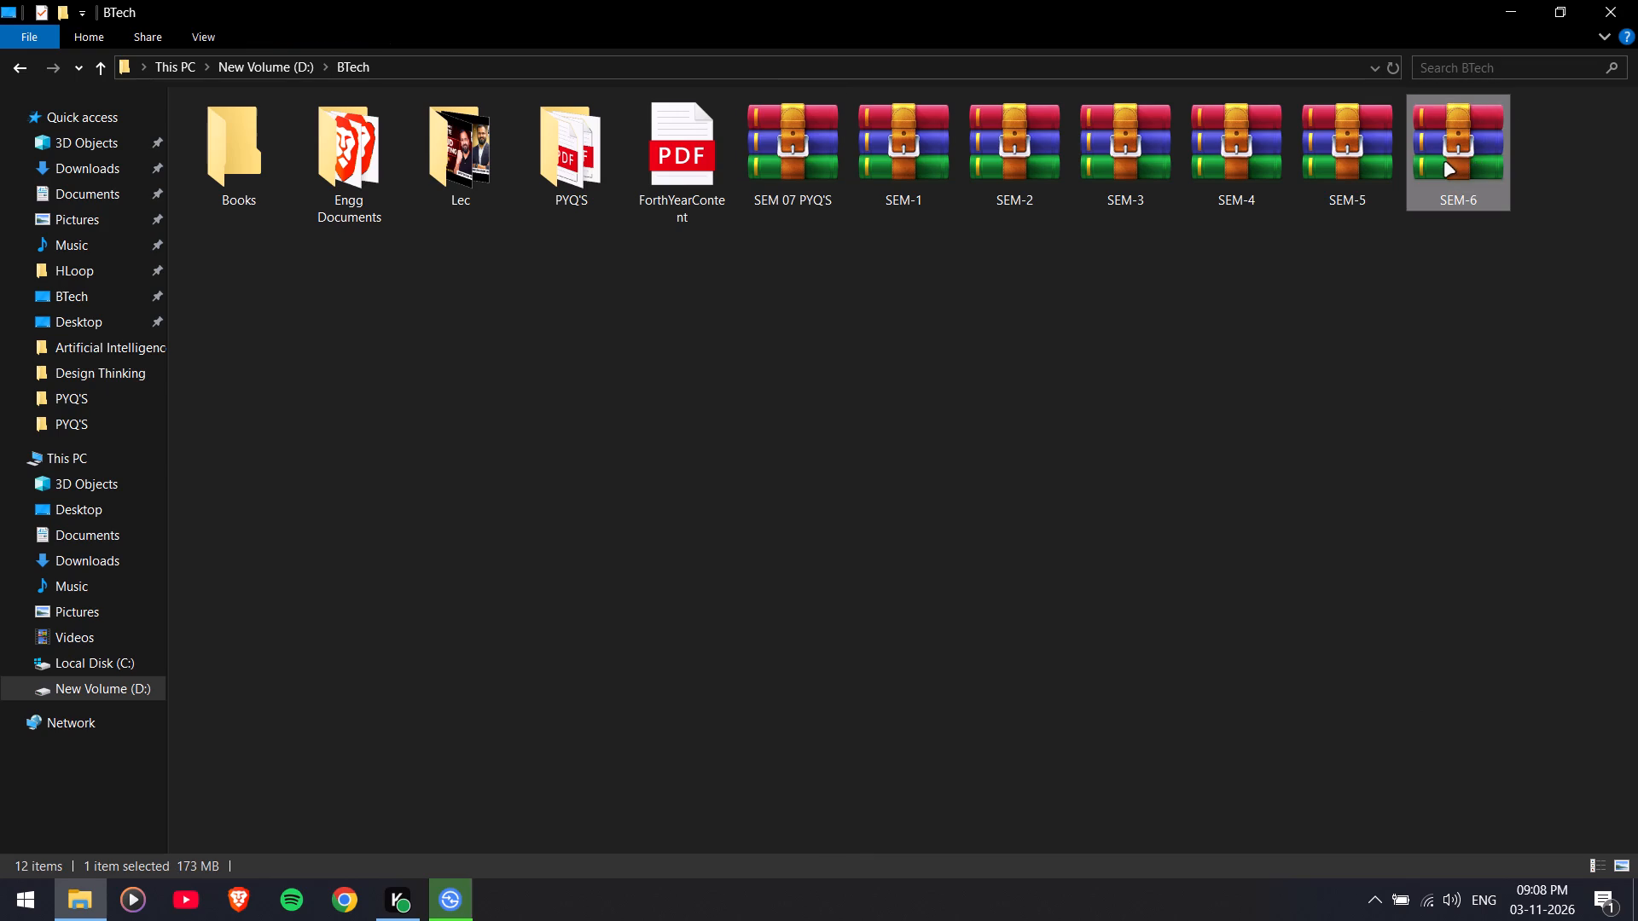
double_click(1444, 162)
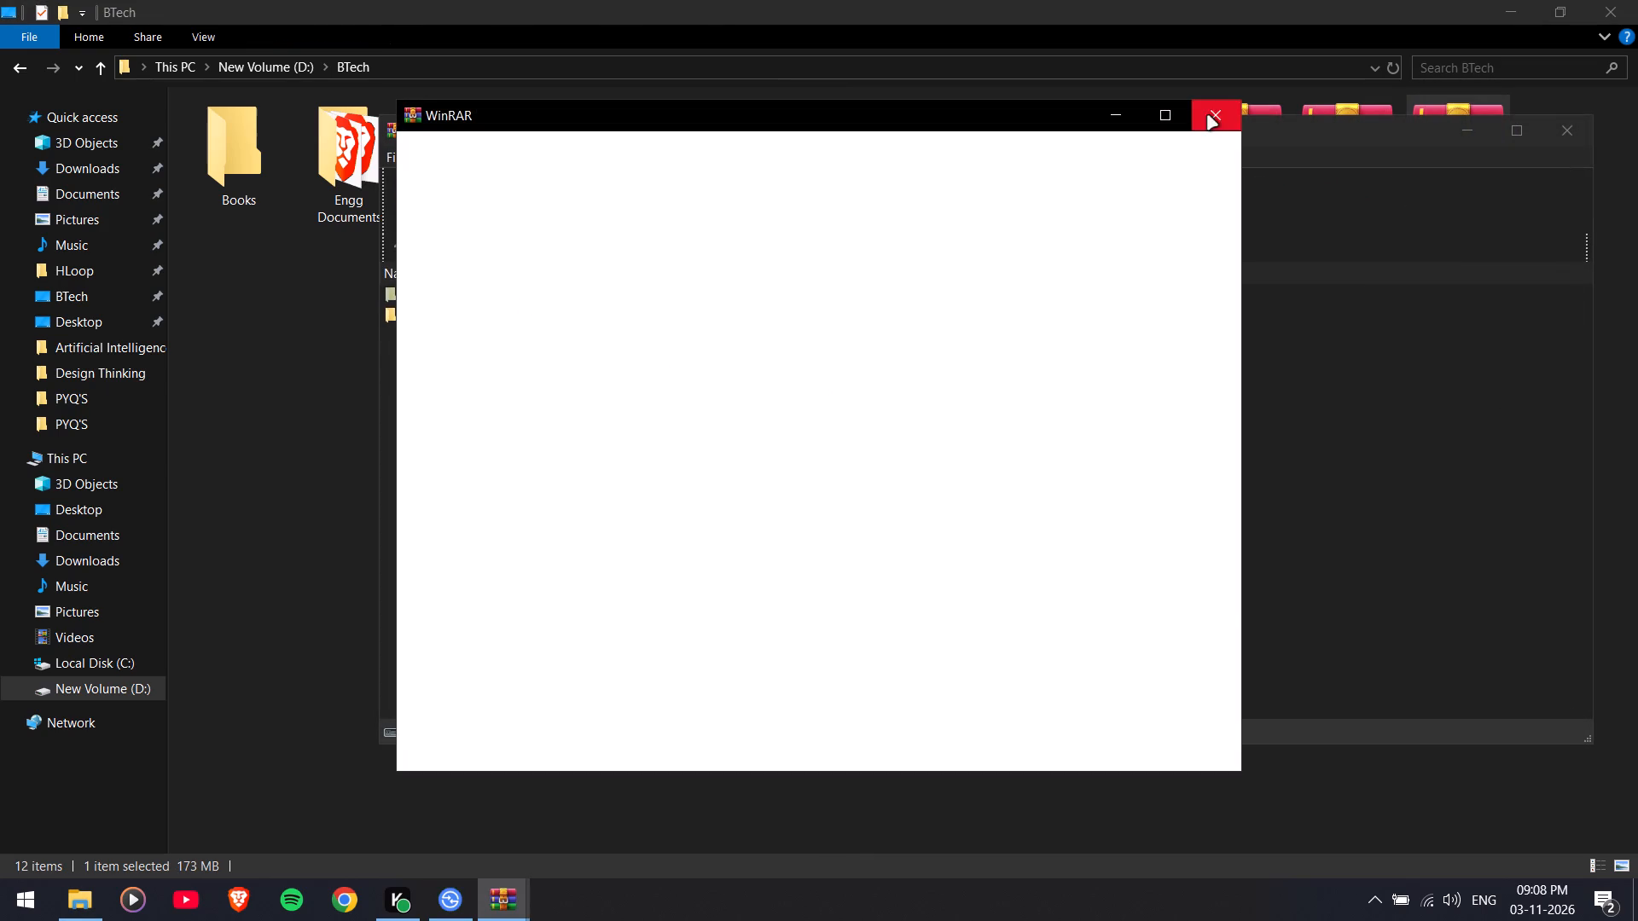
left_click(1208, 114)
double_click(432, 311)
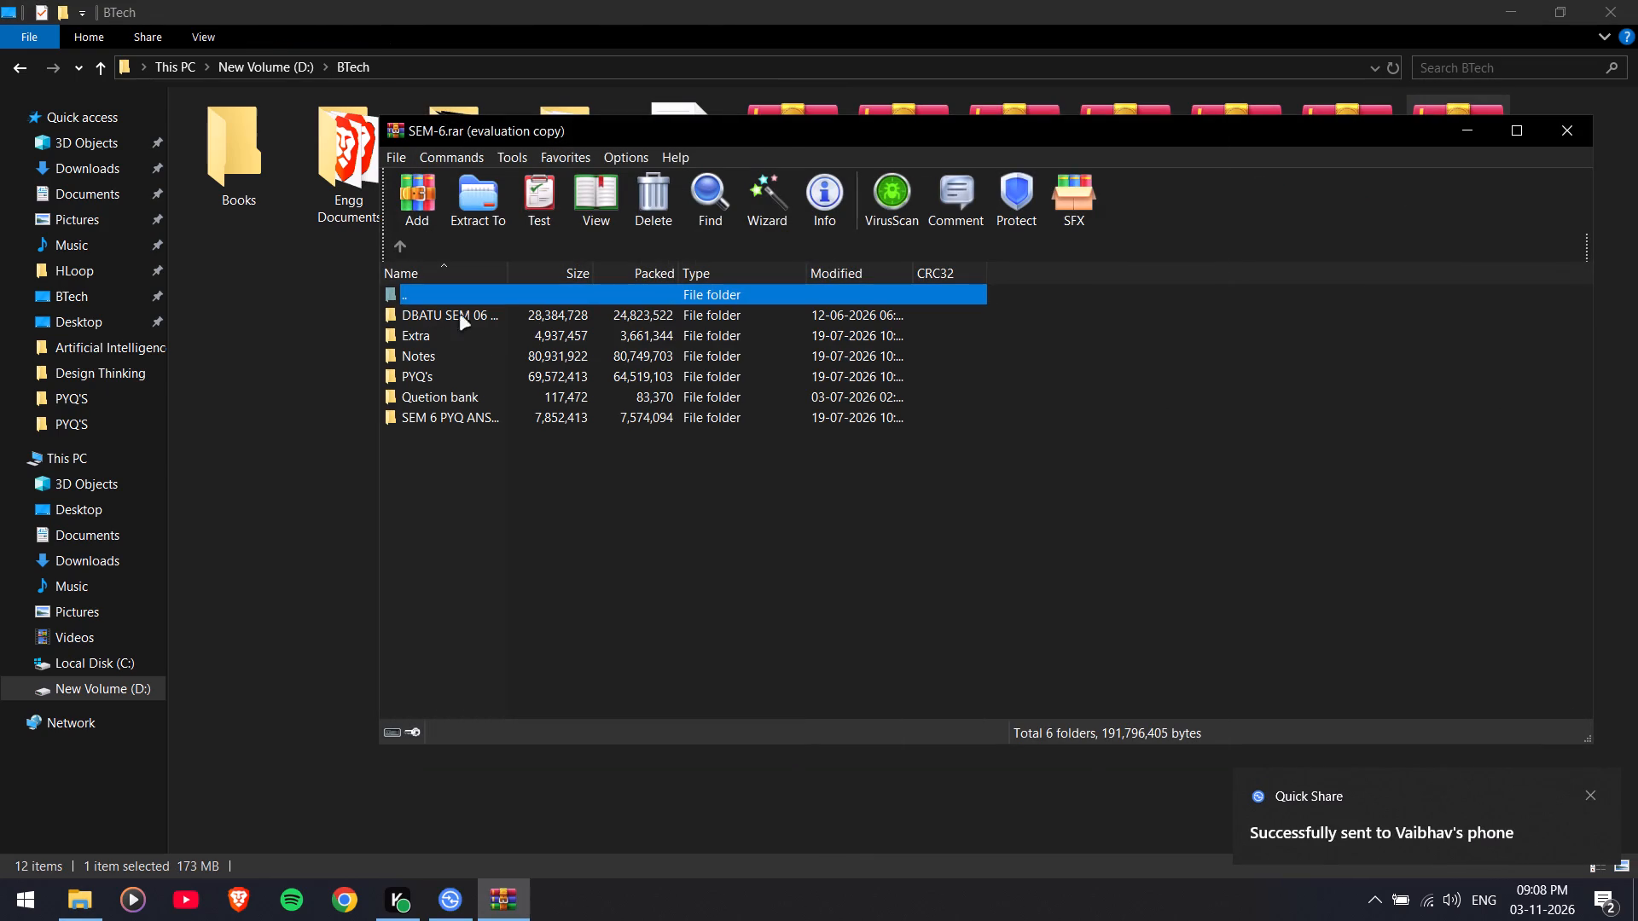
double_click(429, 337)
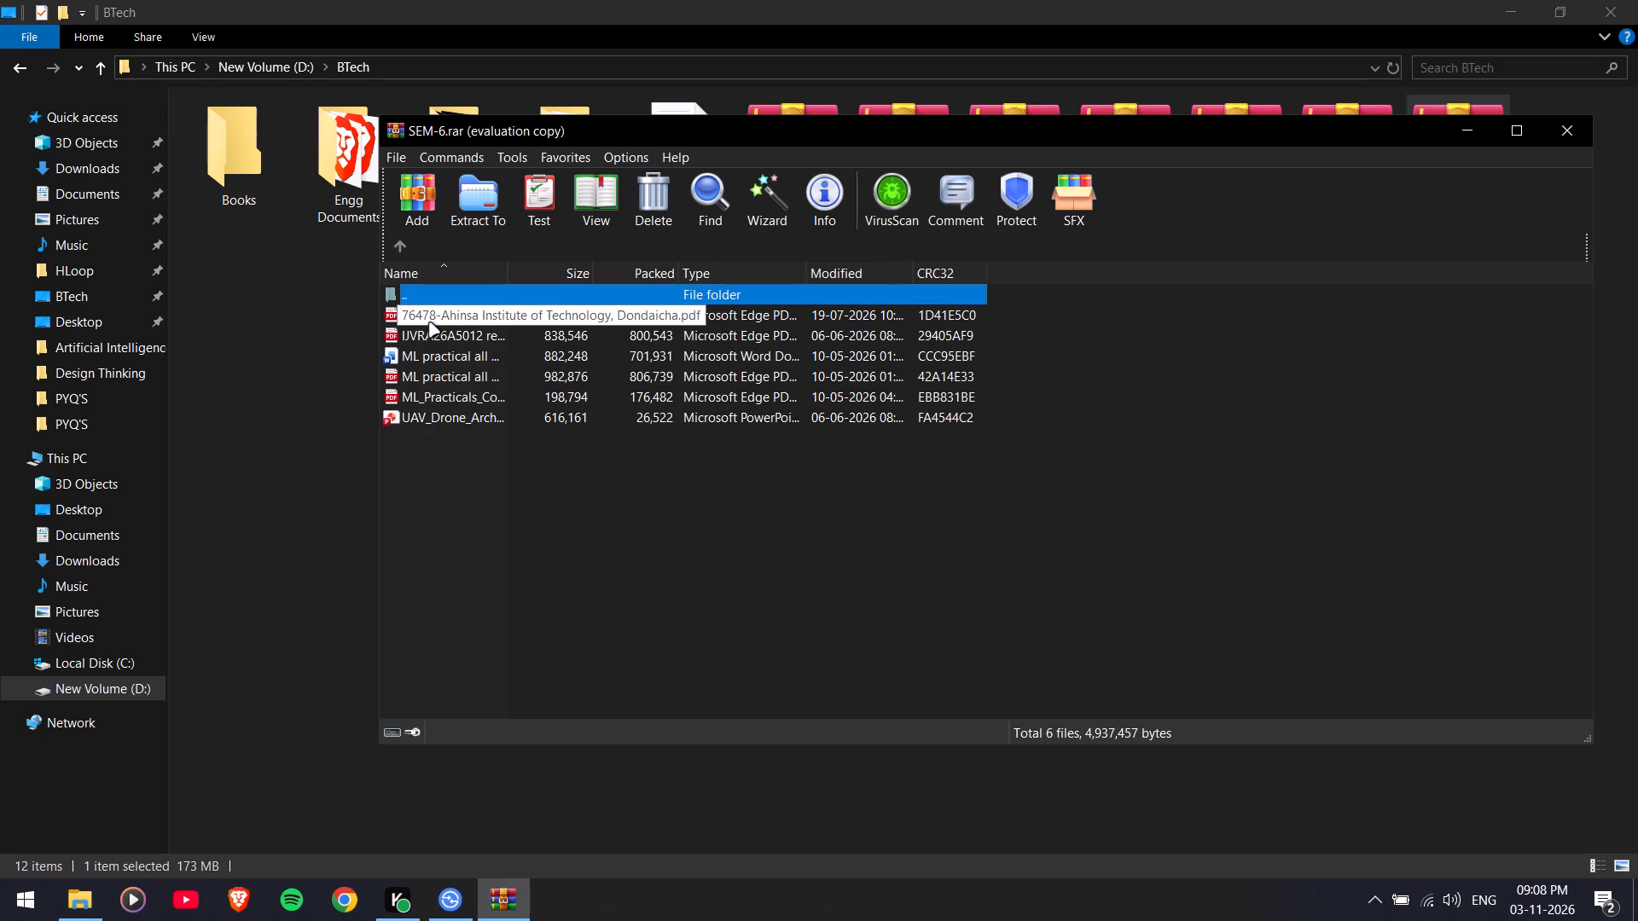
left_click(400, 244)
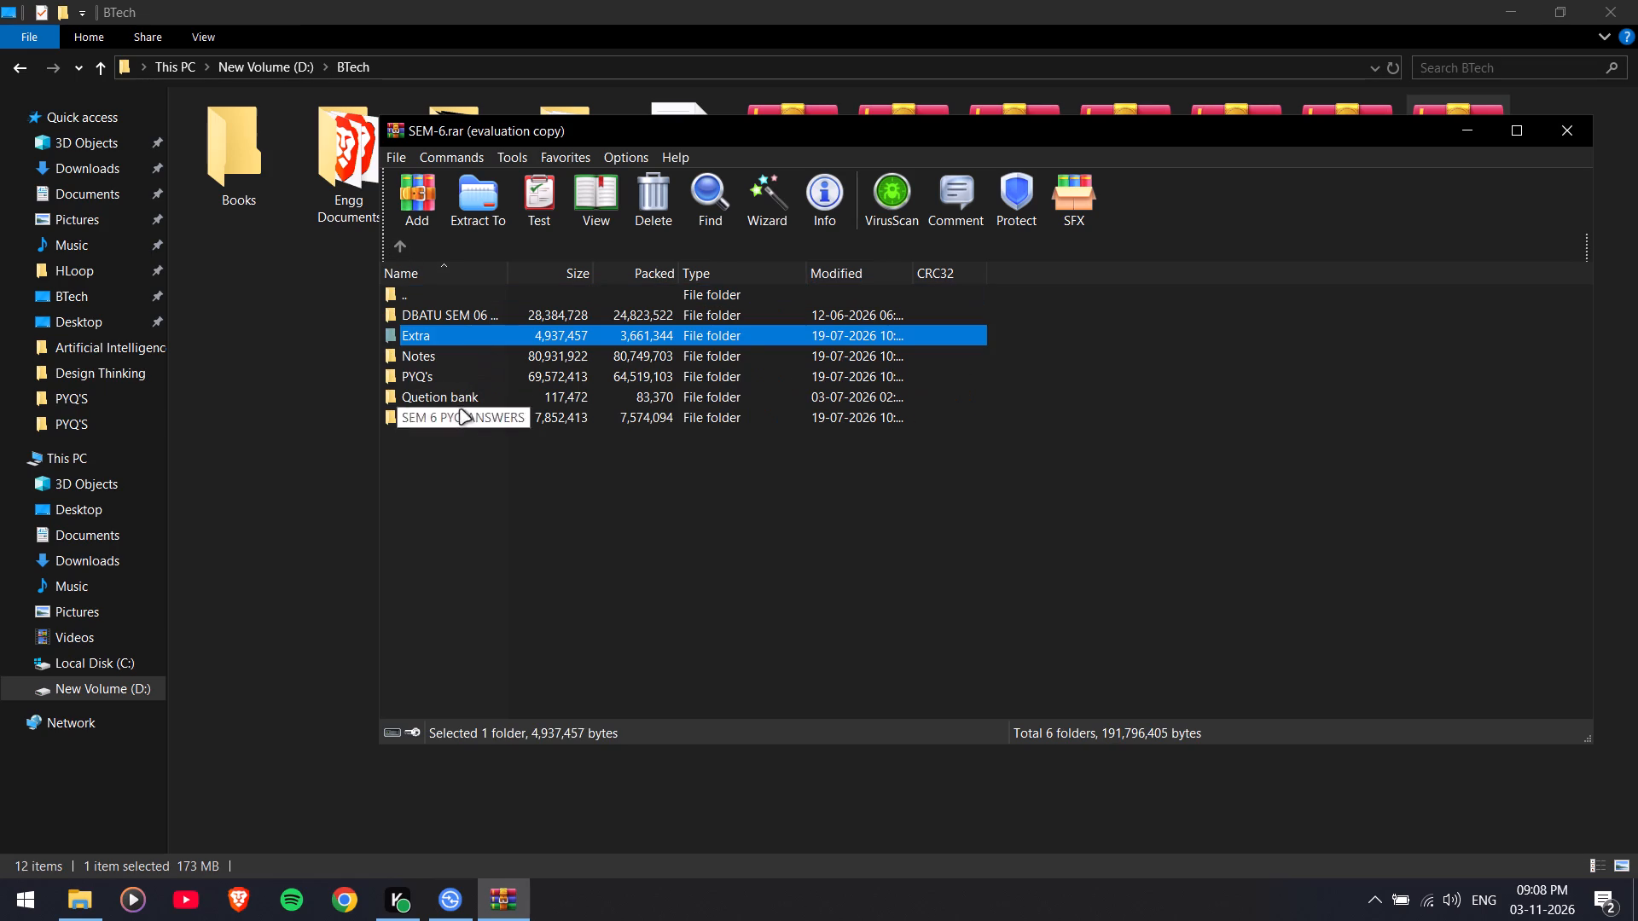
double_click(434, 374)
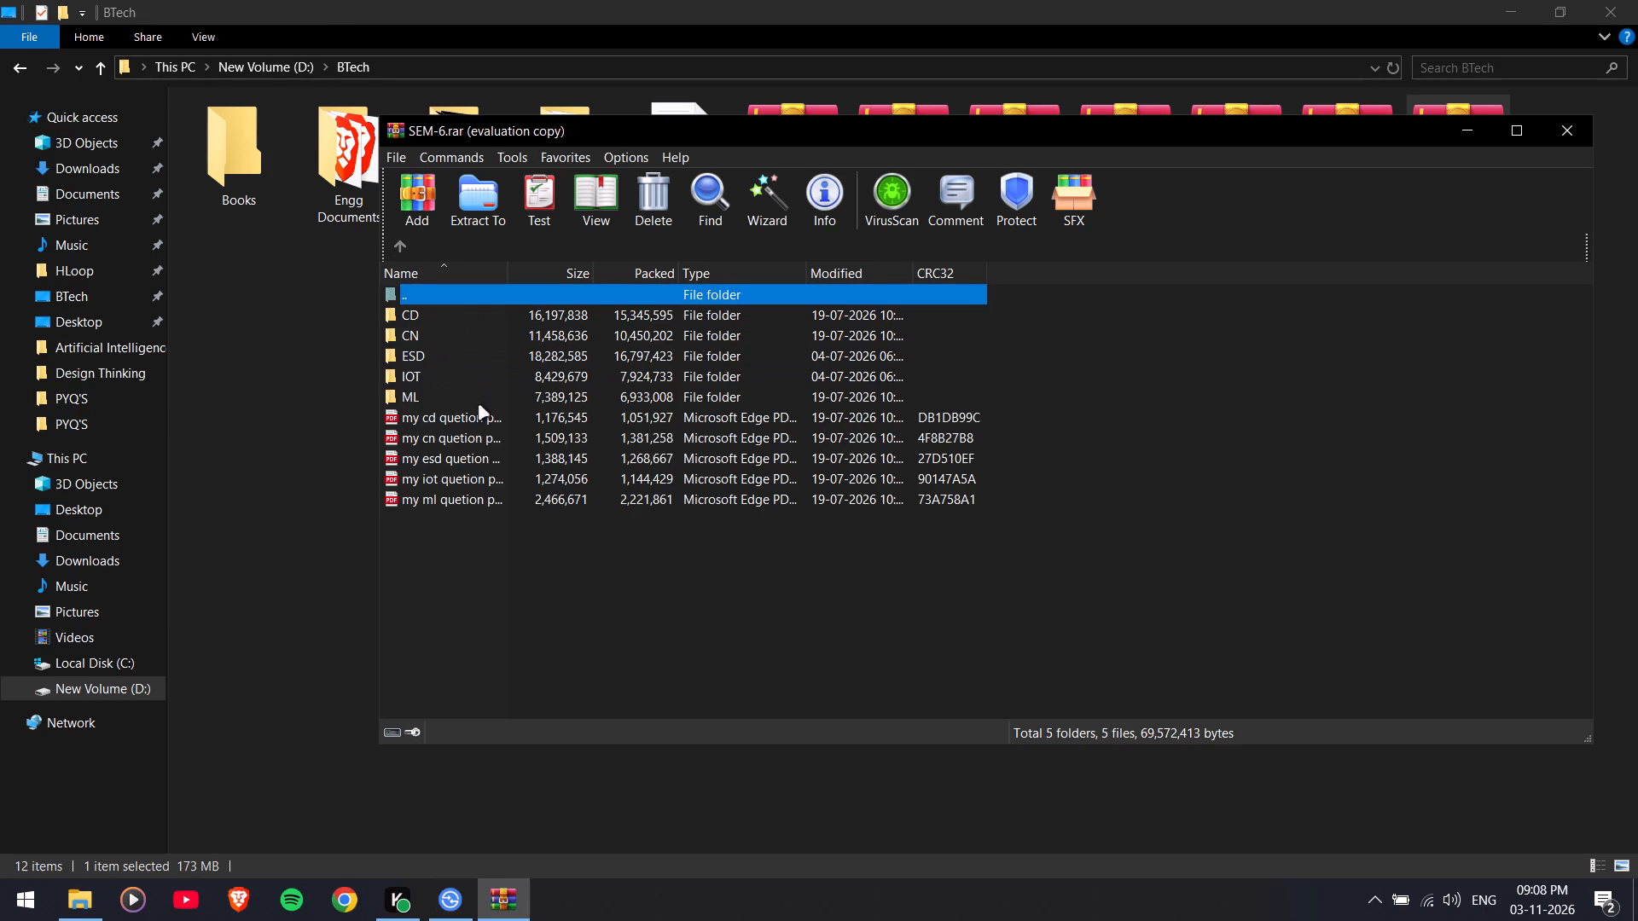
left_click(407, 241)
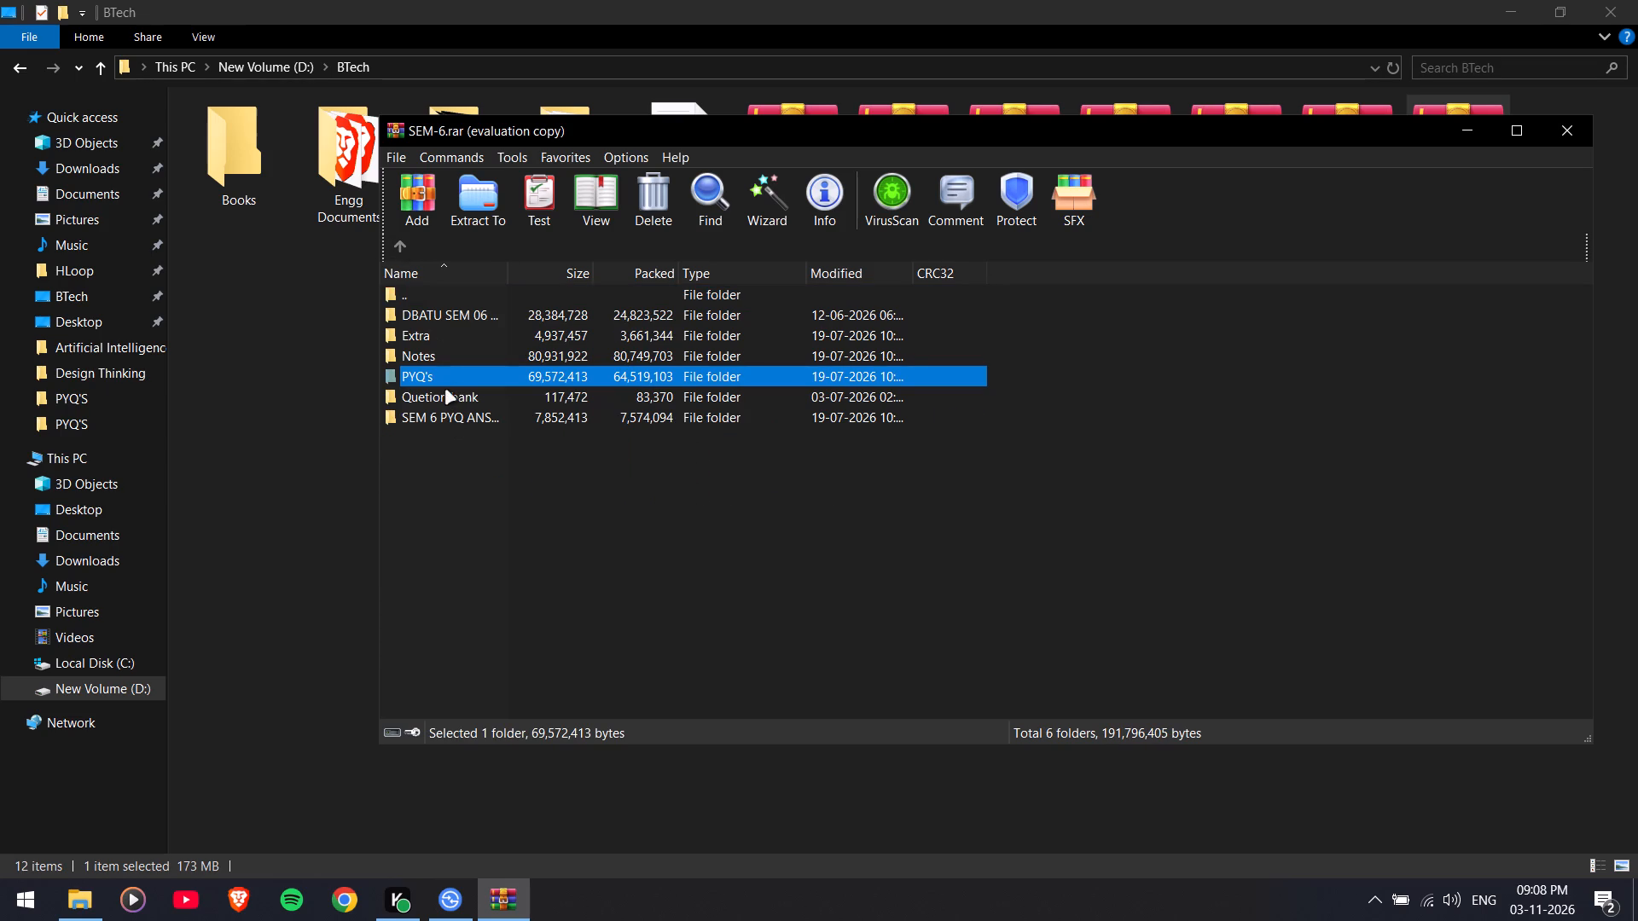
left_click(1569, 125)
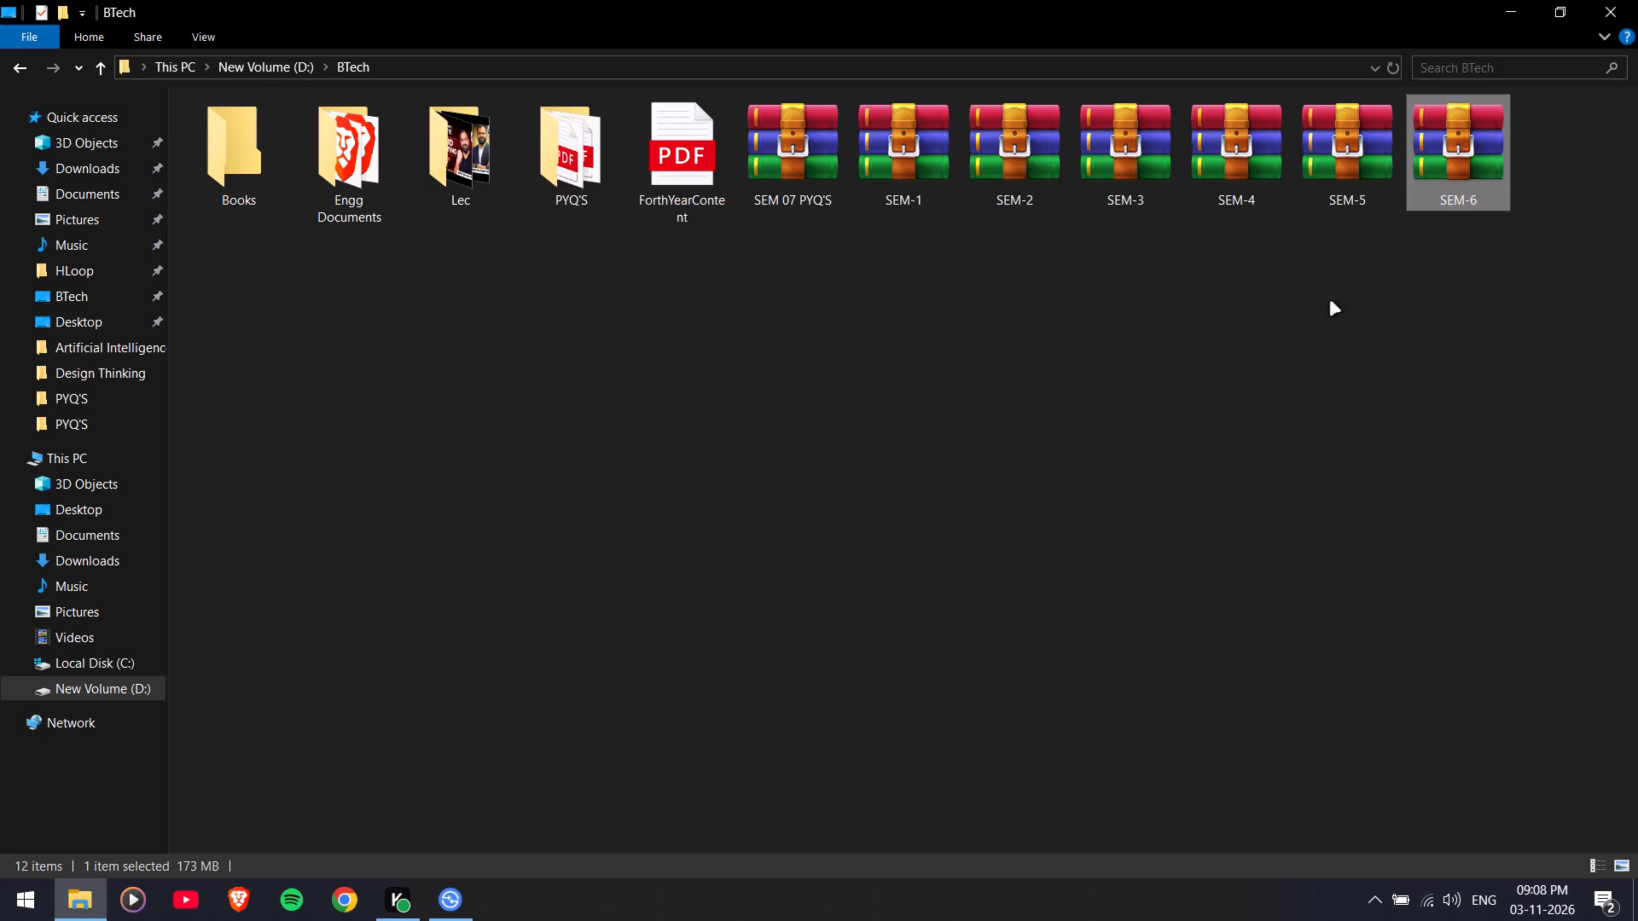
Open the PYQ'S folder in Downloads, look over its contents, and close the File Explorer window.
left_click(1244, 358)
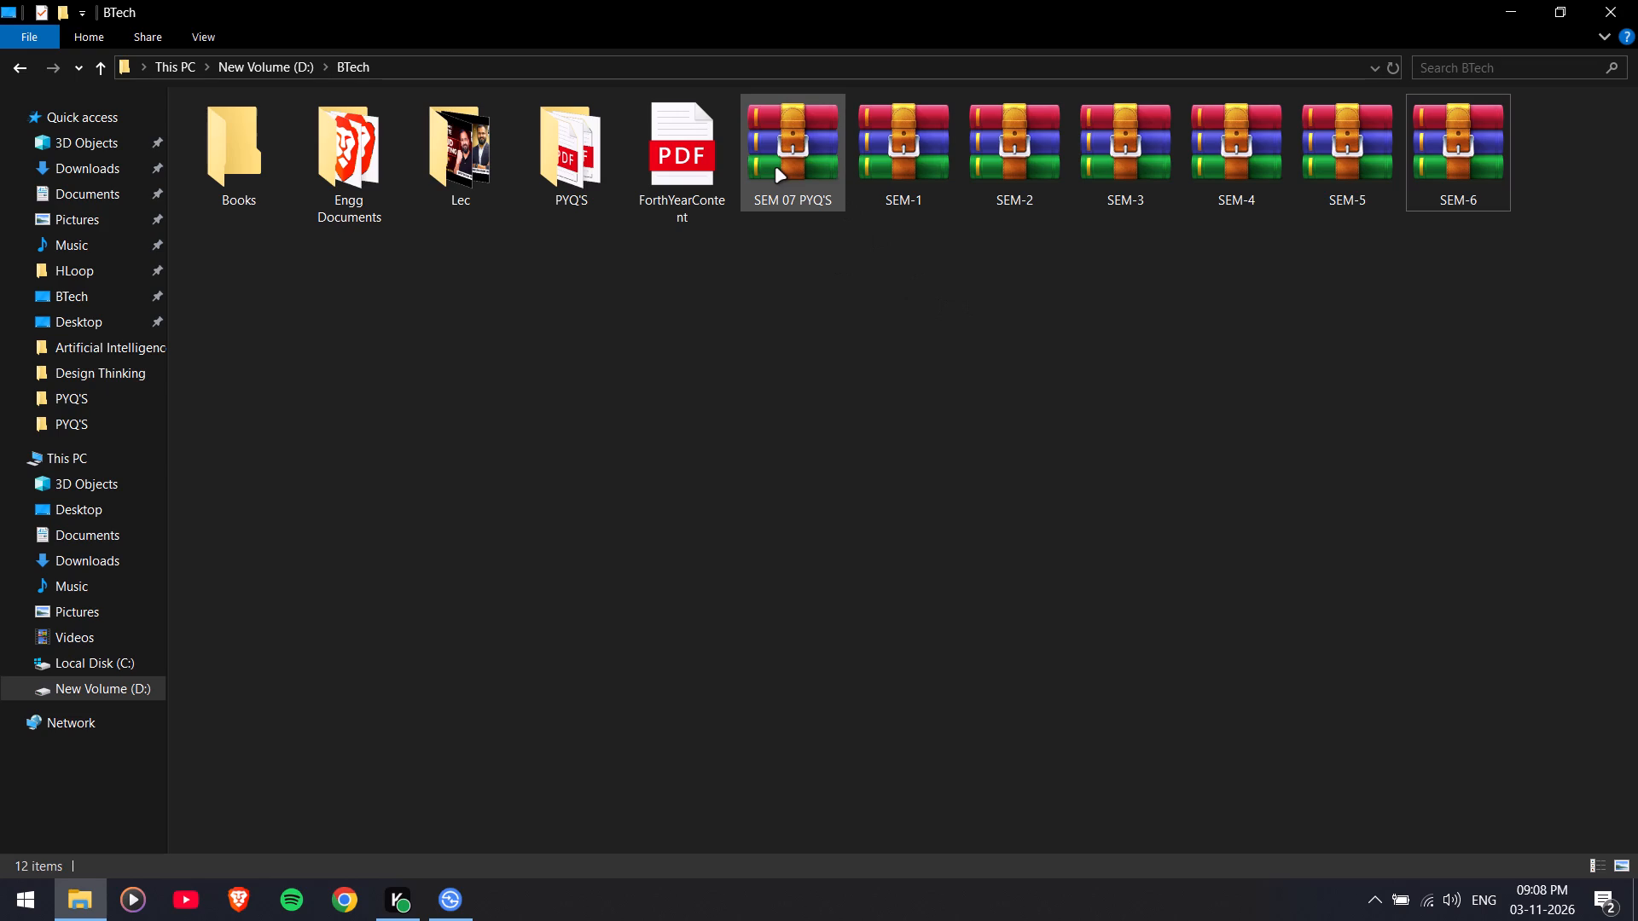
left_click(831, 340)
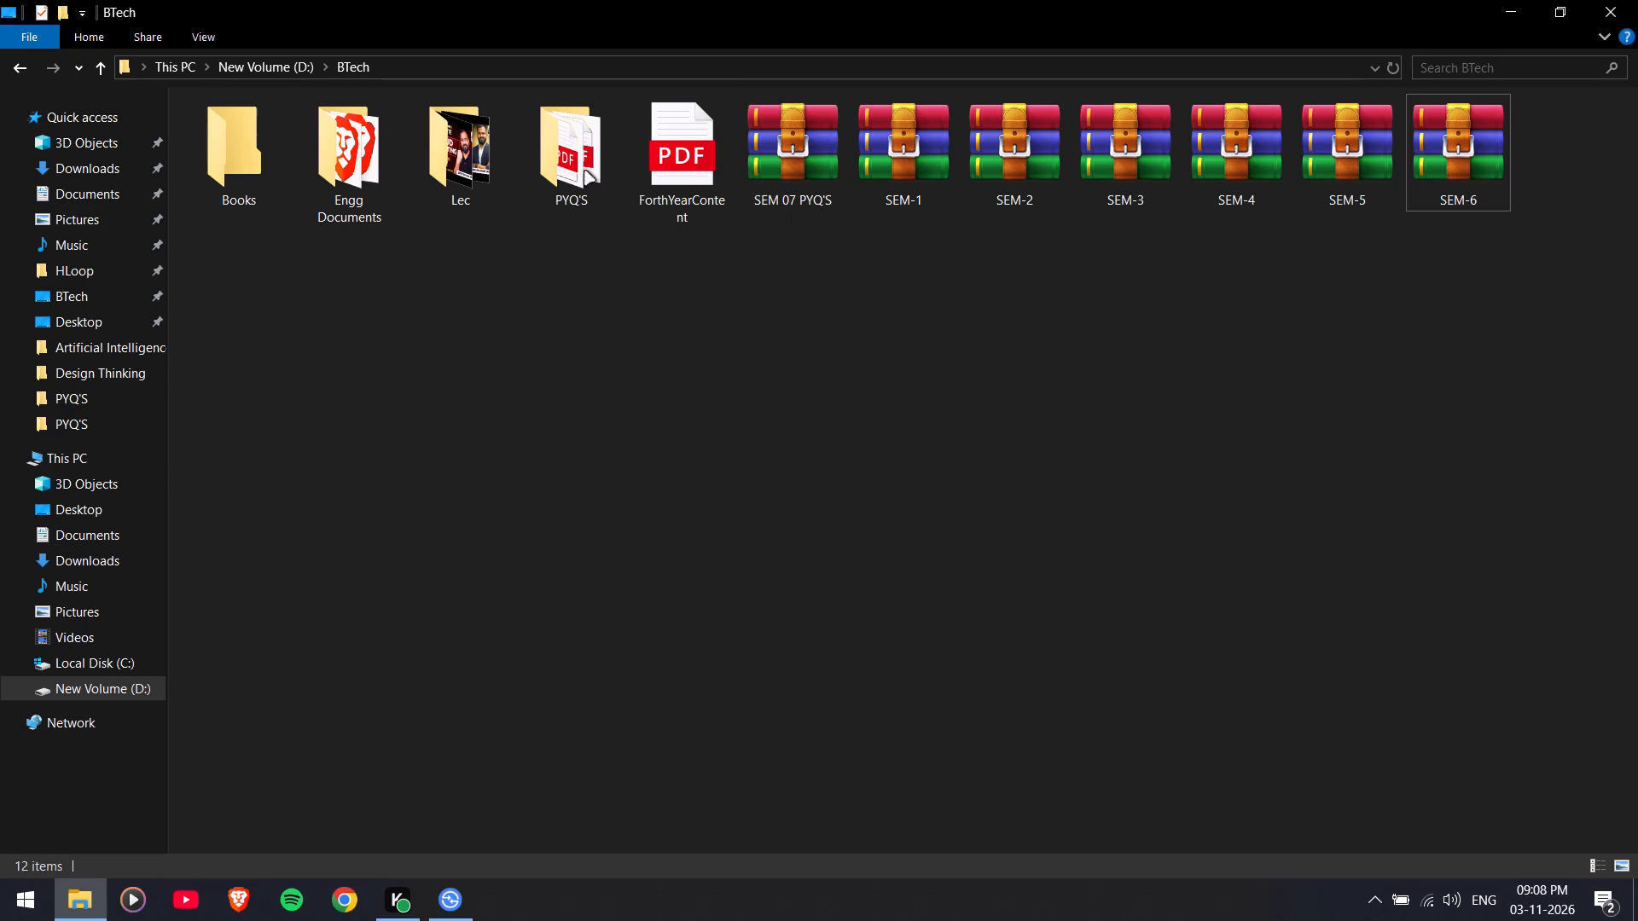
left_click(81, 160)
double_click(386, 187)
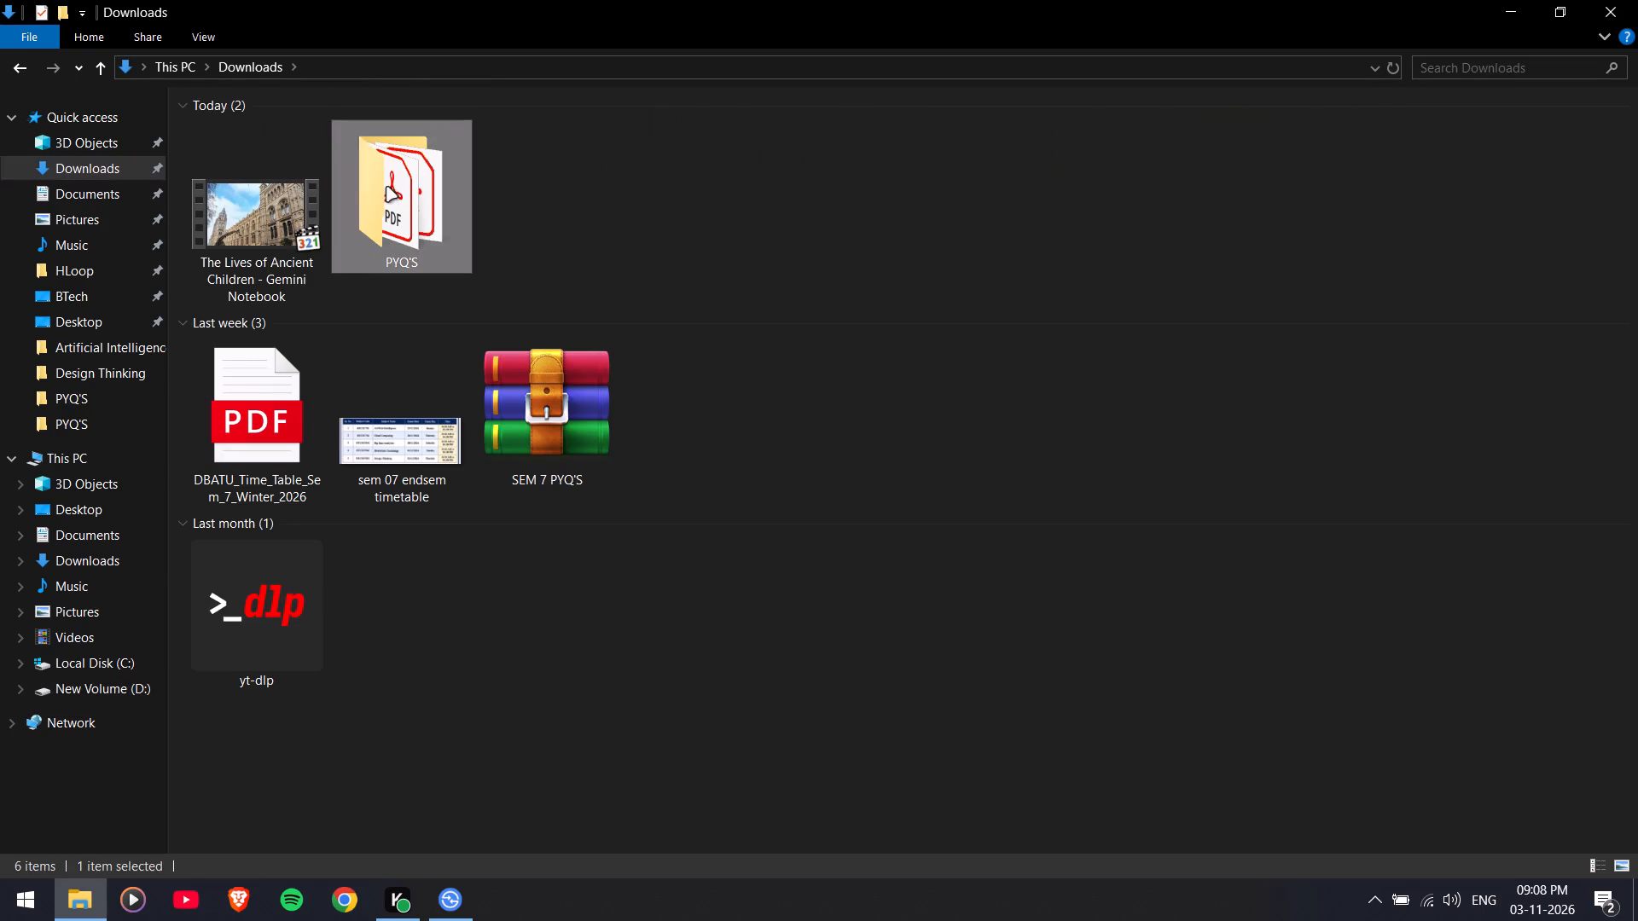
scroll(903, 408, "down", 6)
left_click(1637, 0)
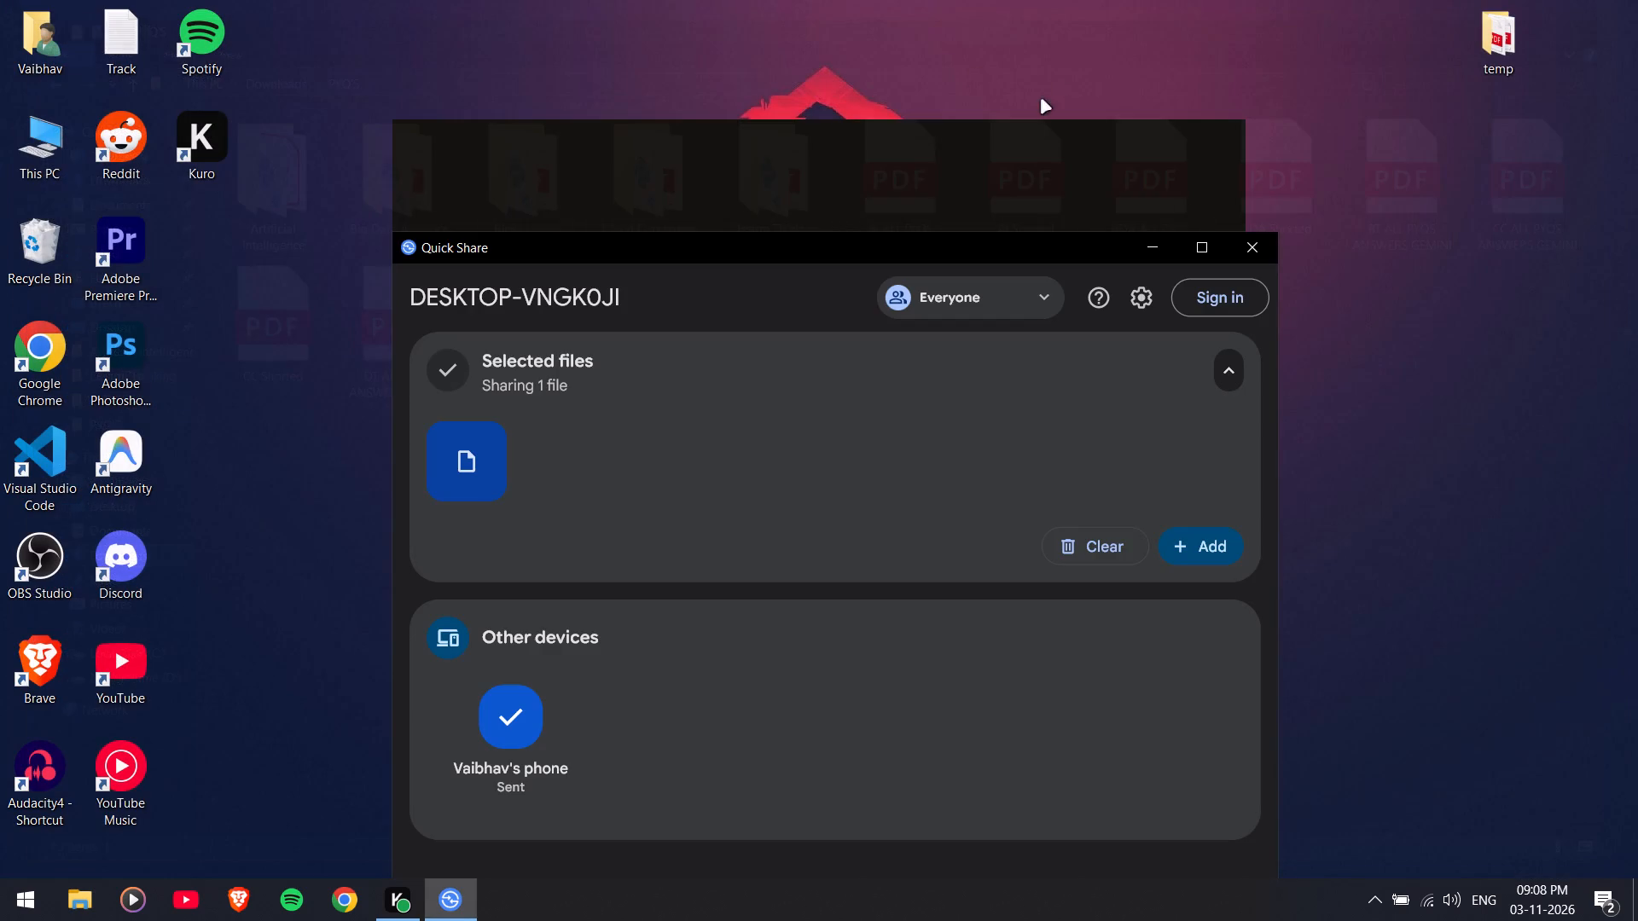
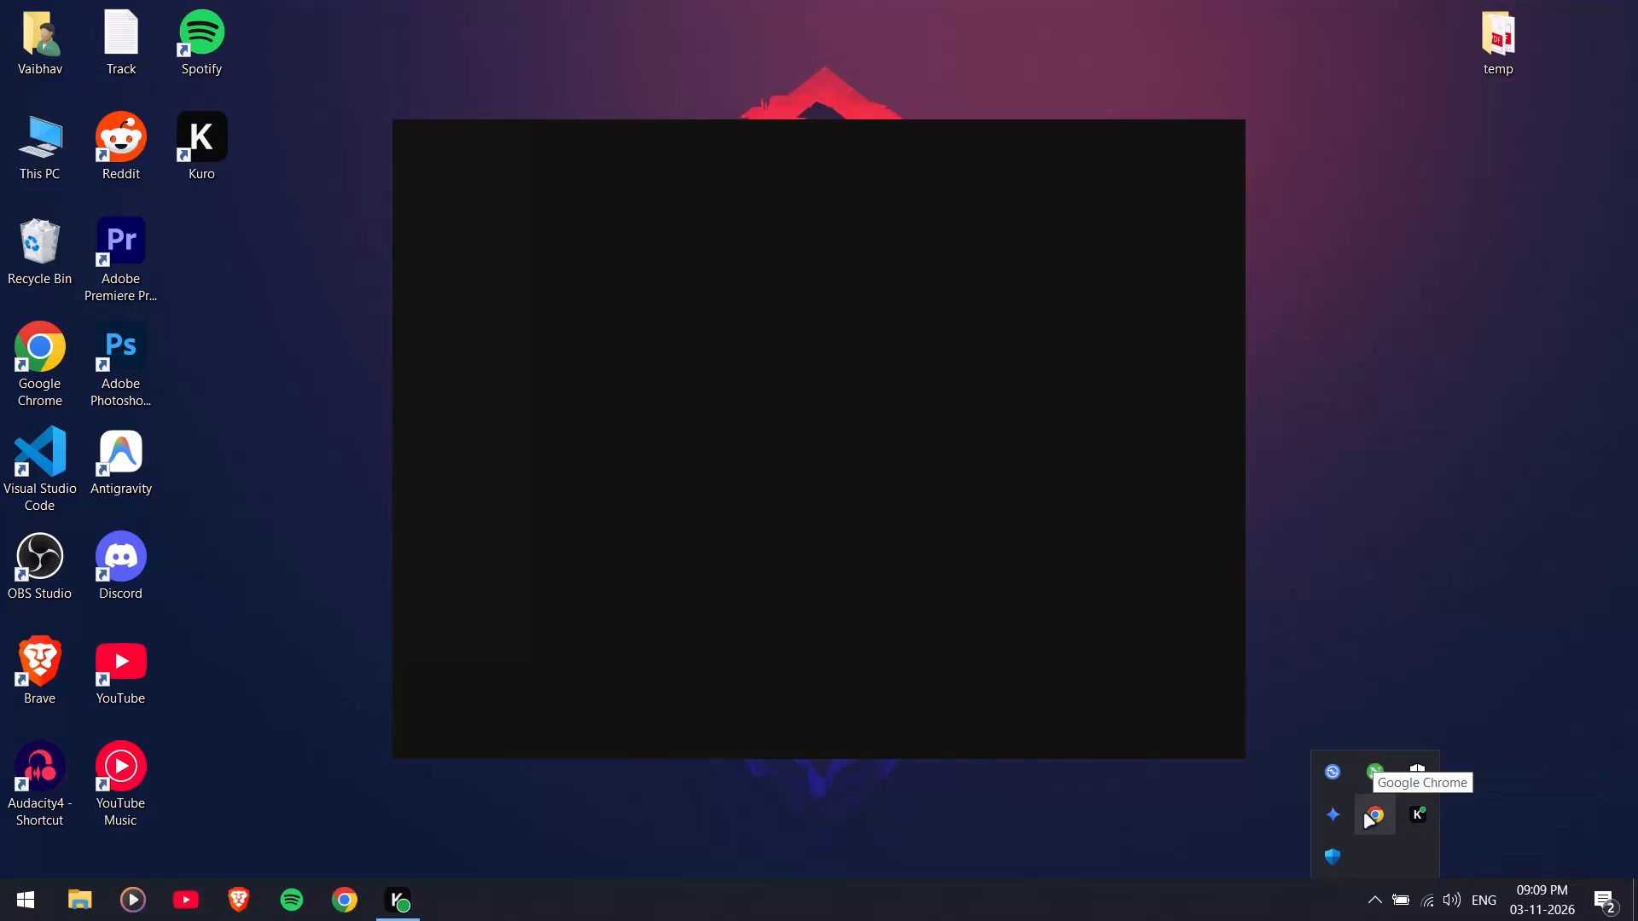
Exit the Quick Share background app running in the system tray.
right_click(1337, 776)
left_click(1368, 817)
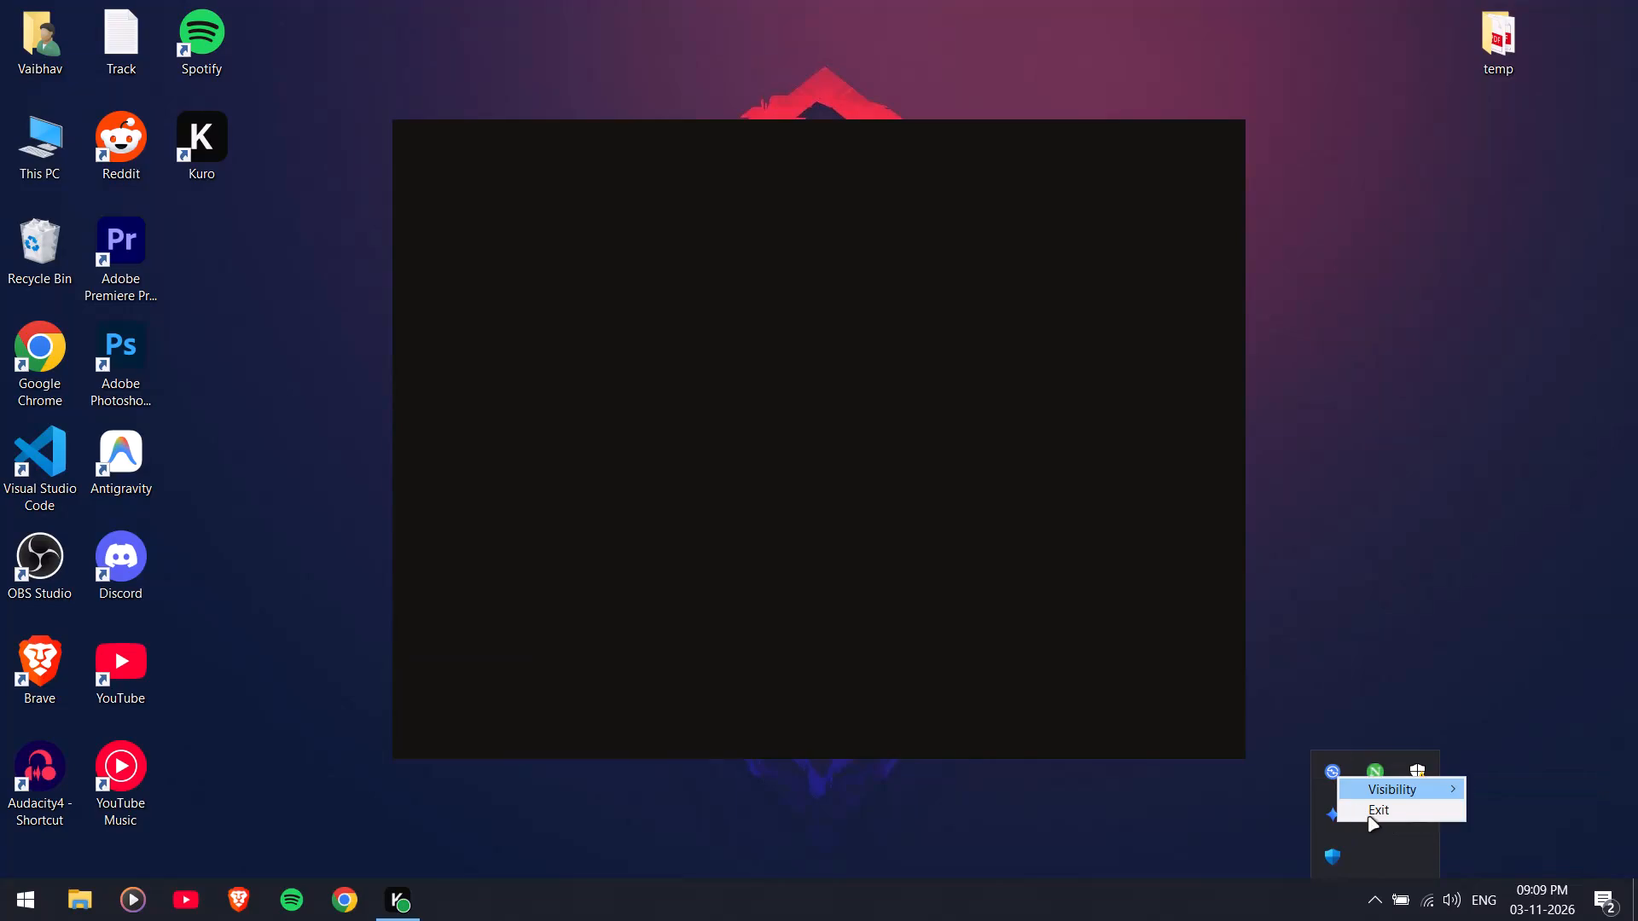